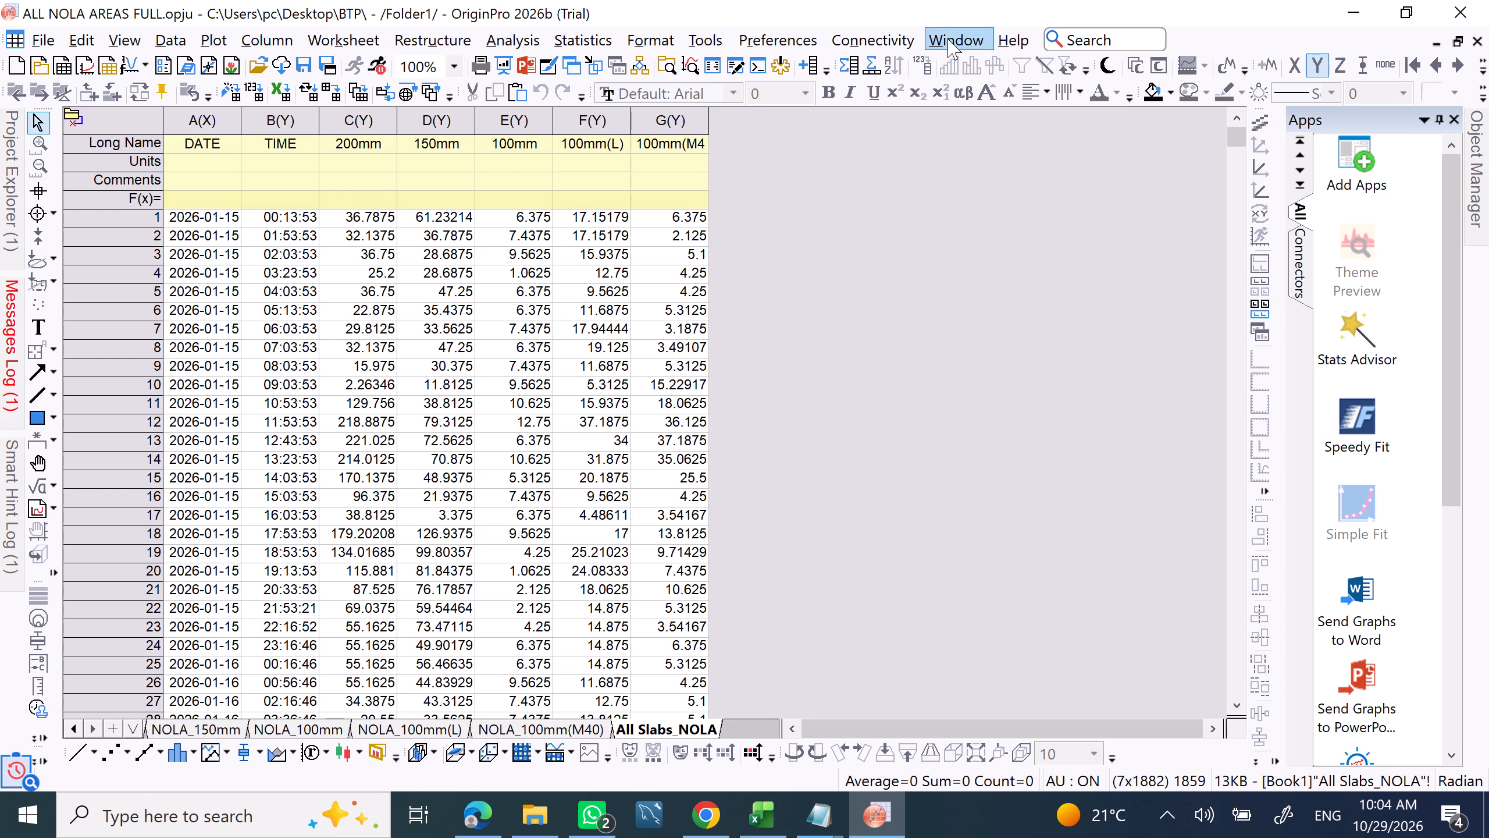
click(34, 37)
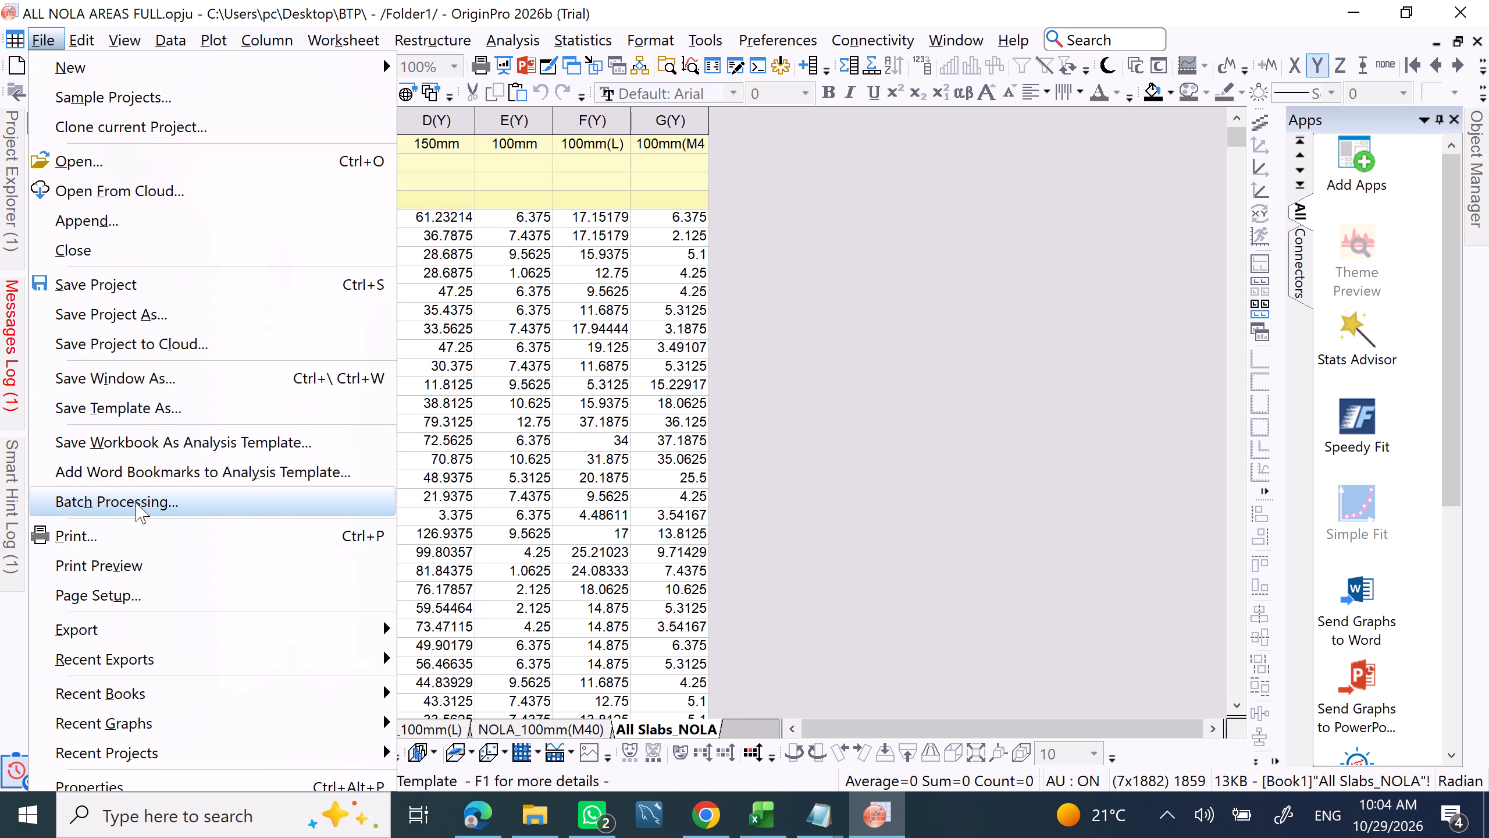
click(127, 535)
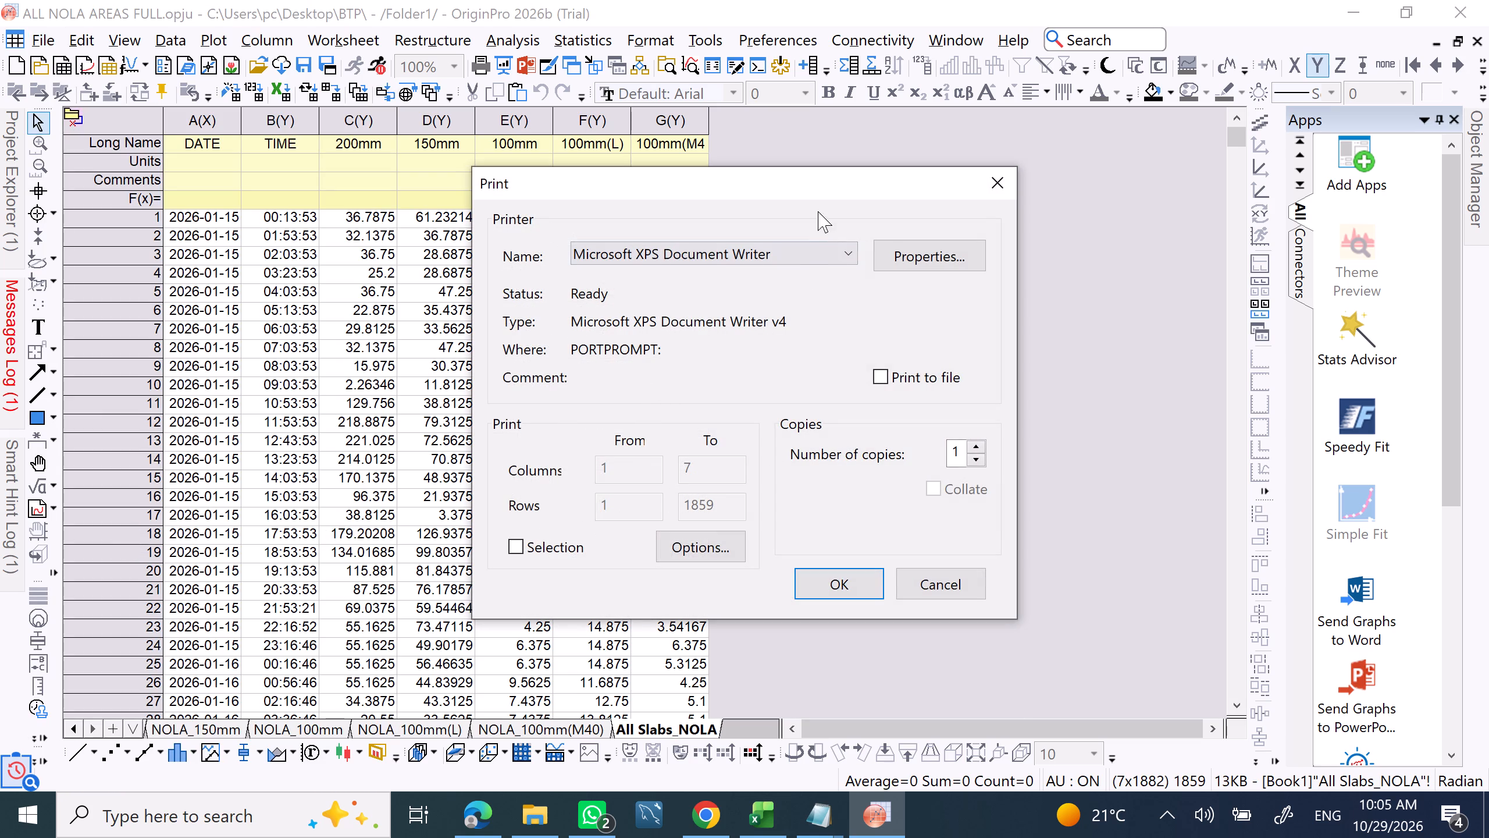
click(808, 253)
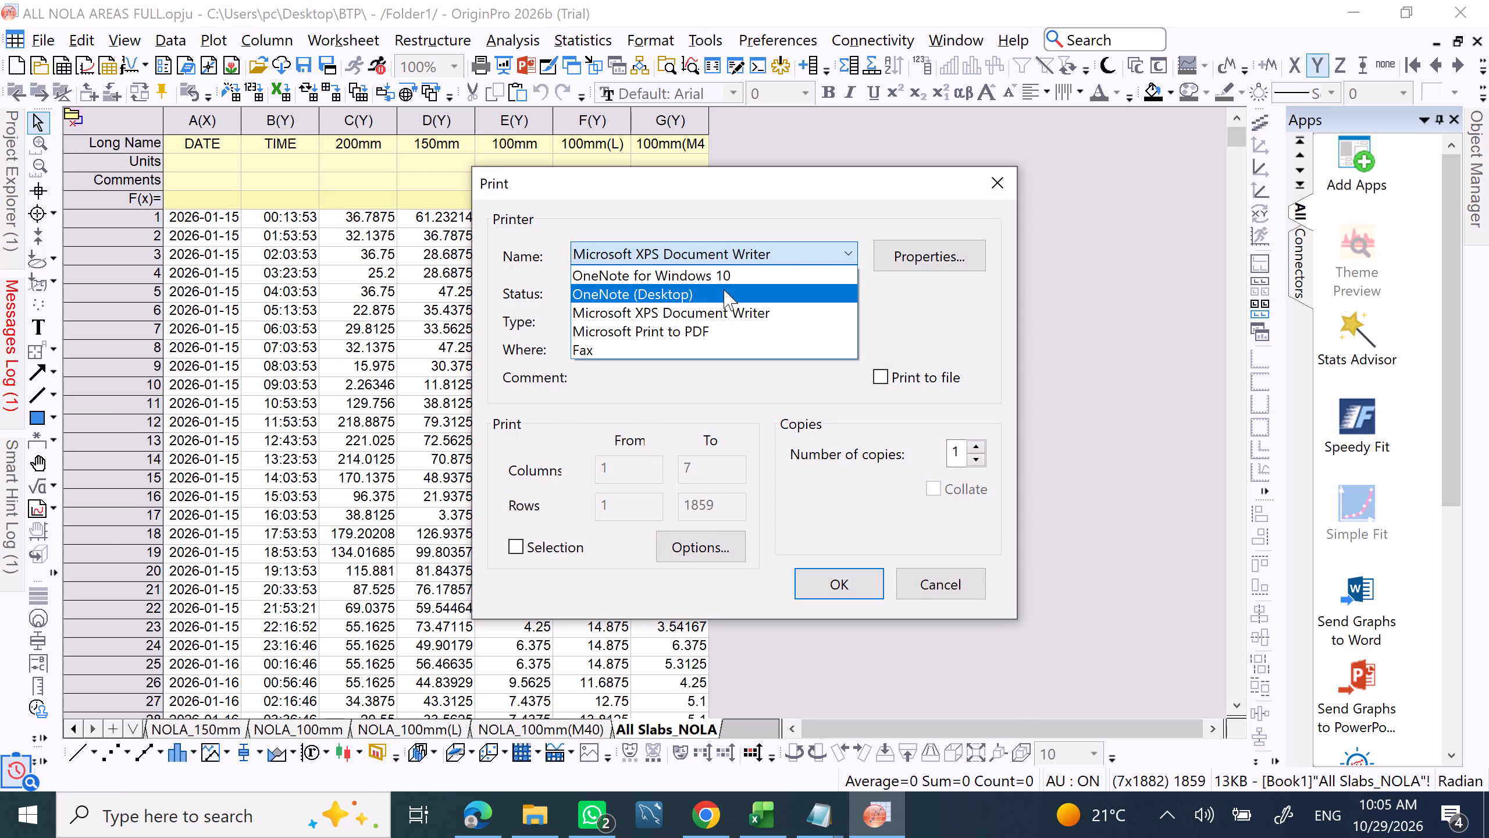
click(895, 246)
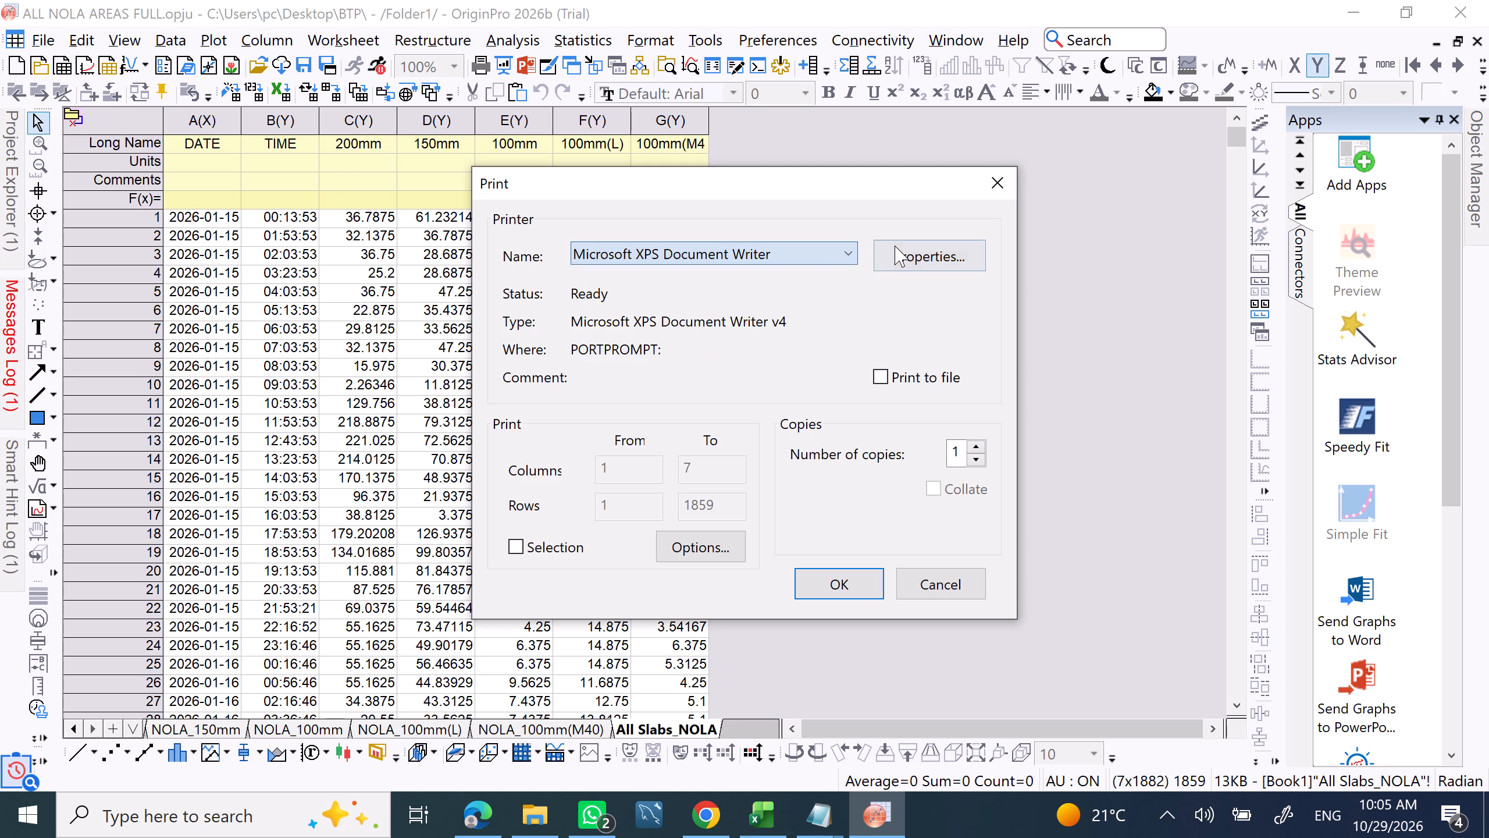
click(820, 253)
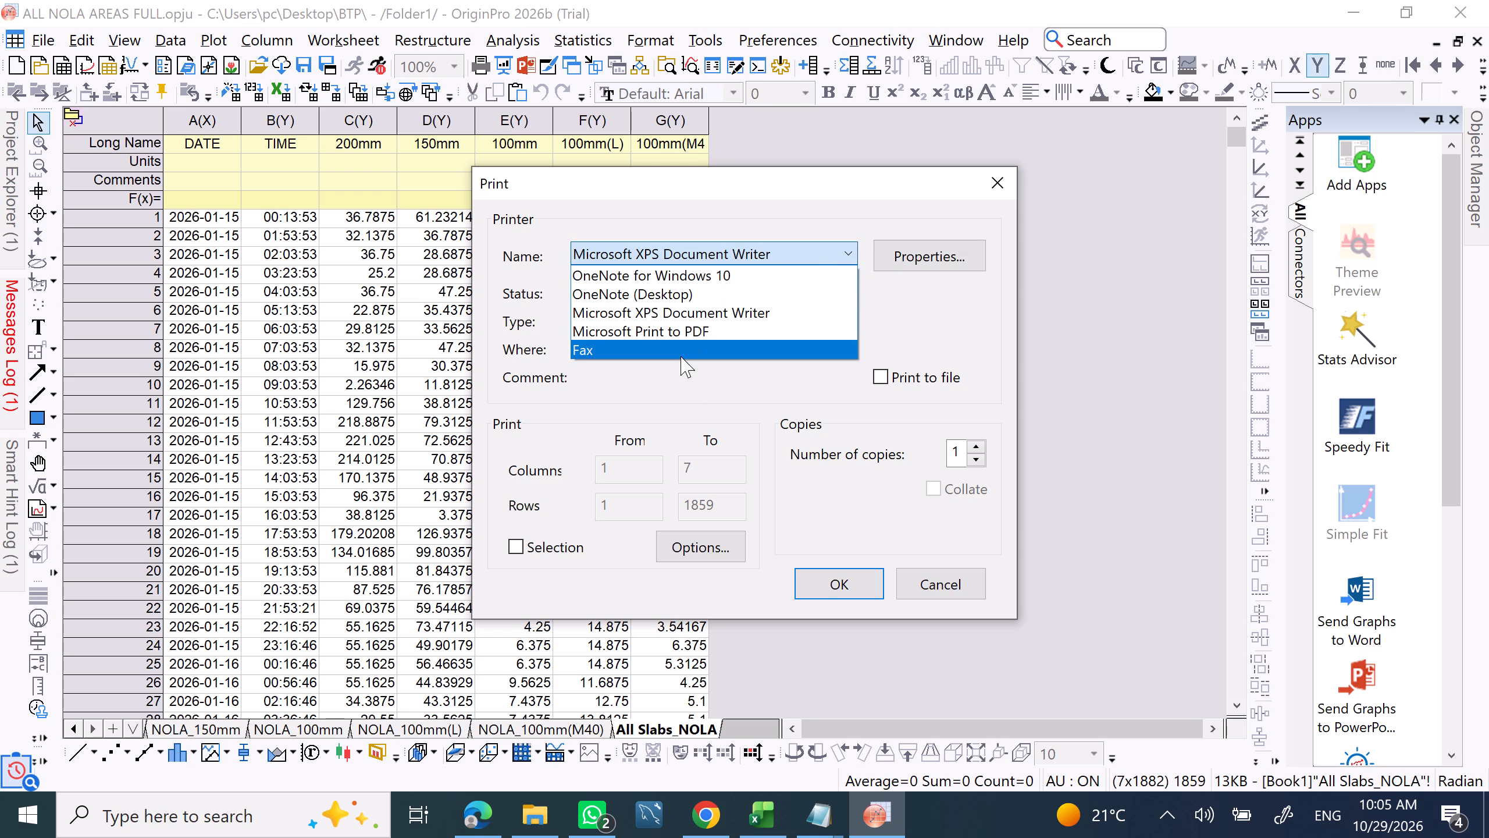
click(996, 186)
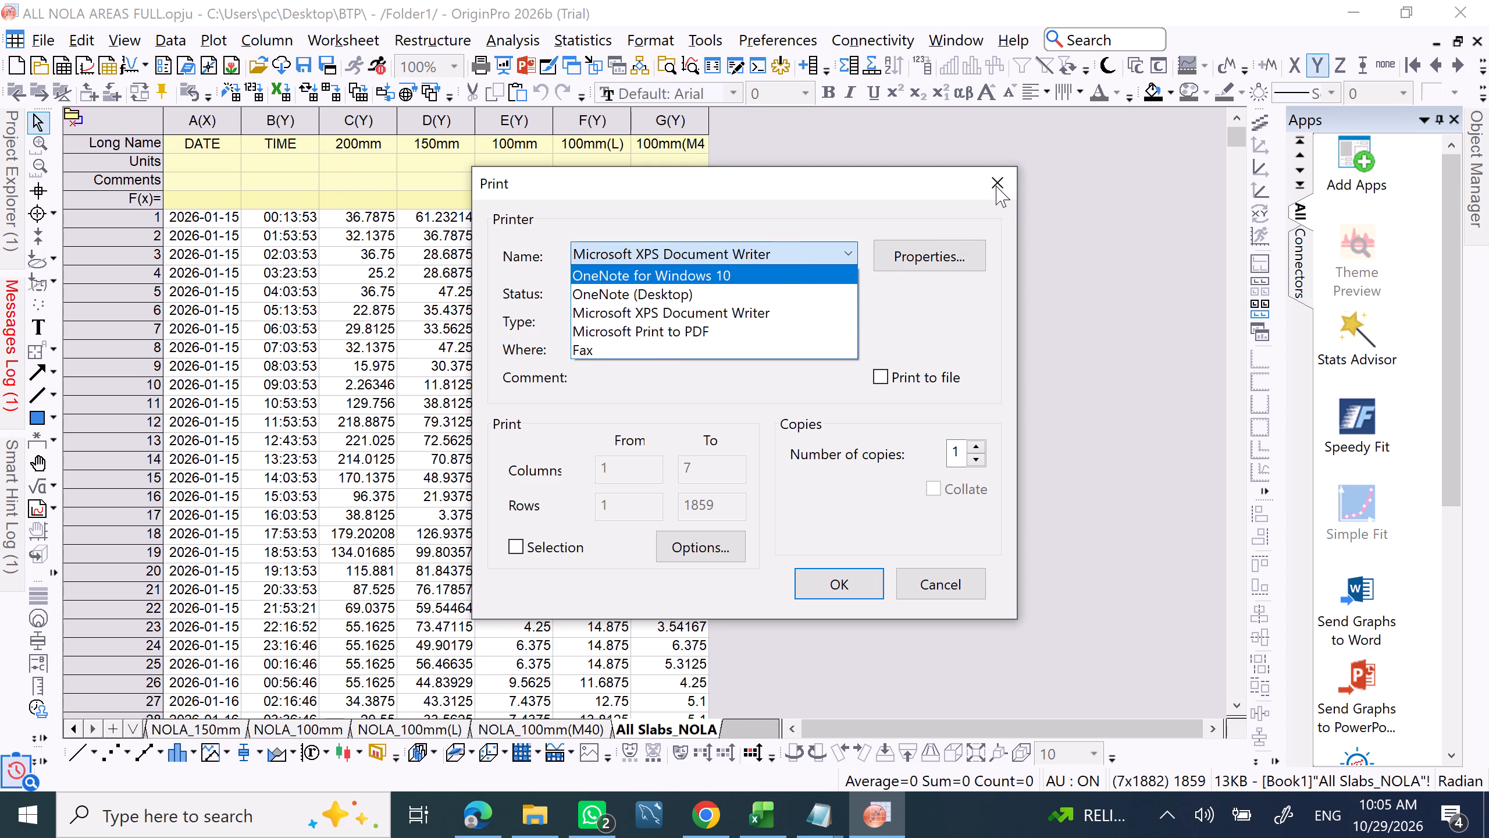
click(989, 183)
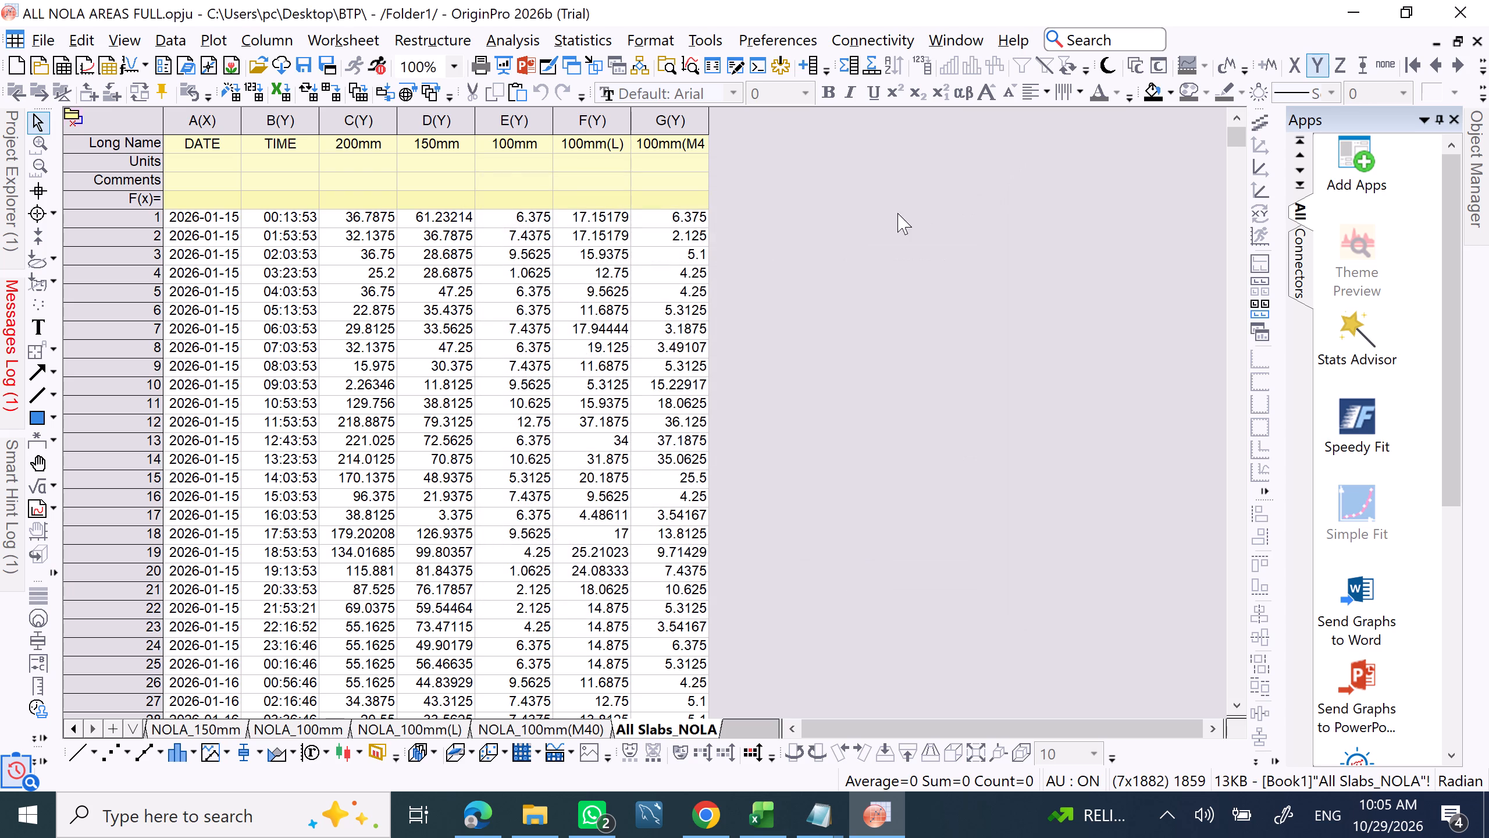
Save the project and turn off future reminders about imported data being excluded from the saved file.
click(39, 42)
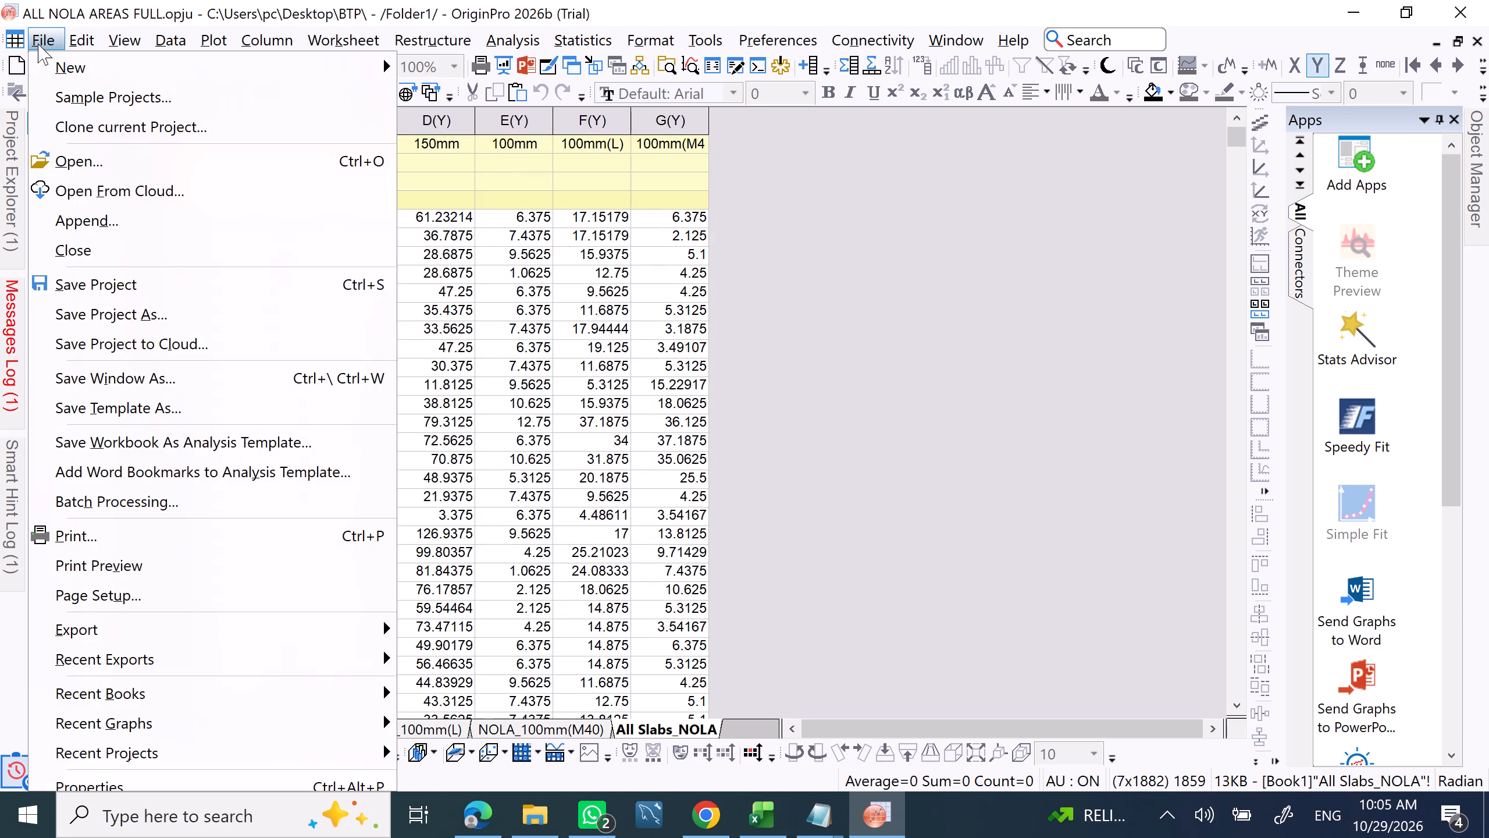
click(141, 280)
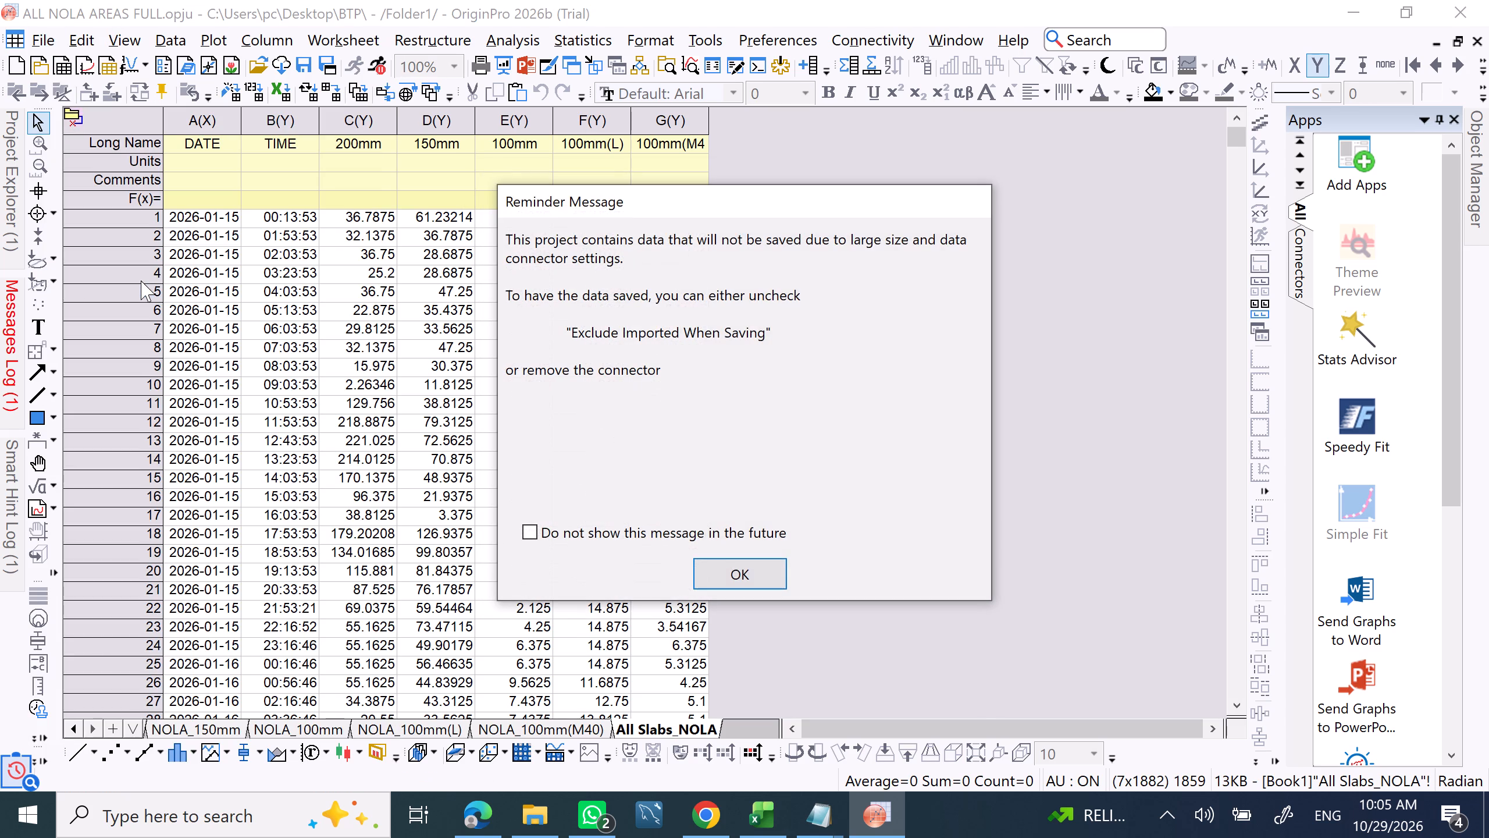
click(523, 525)
click(729, 571)
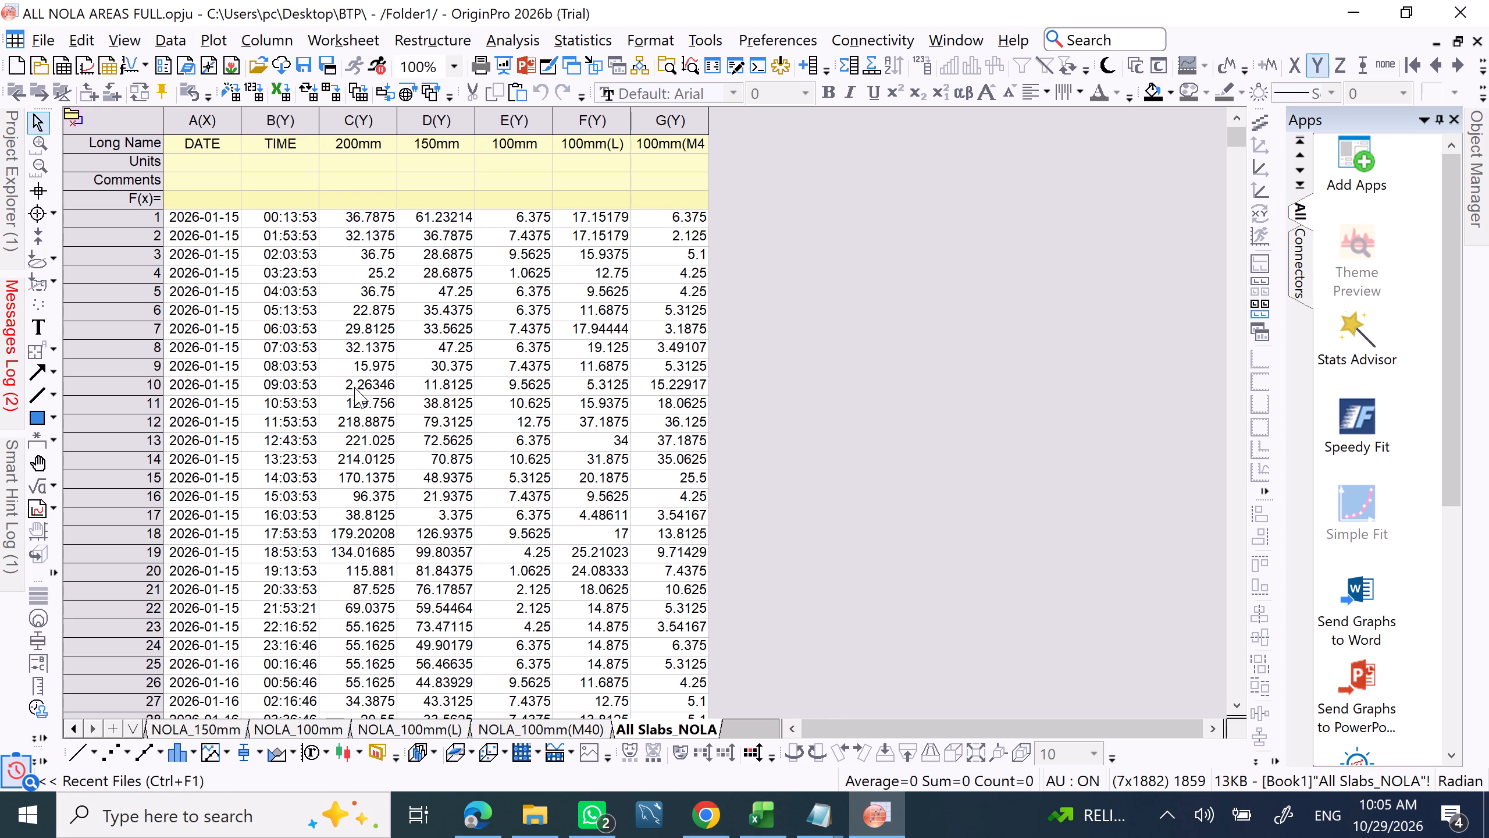
Save the project as ALL NOLA AREAS FULL in the BTP folder, replacing the existing project file.
click(29, 38)
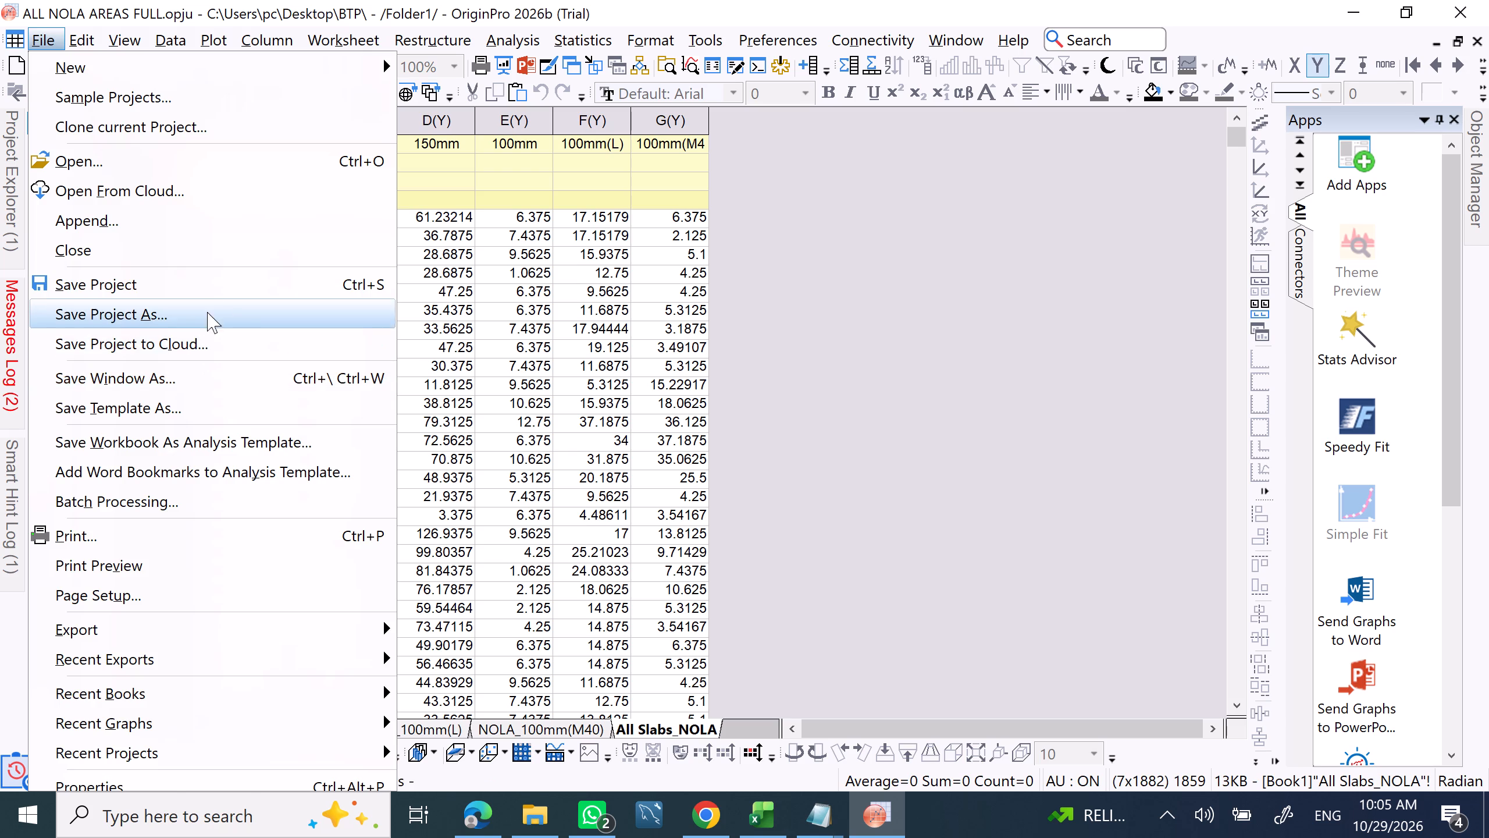
click(214, 297)
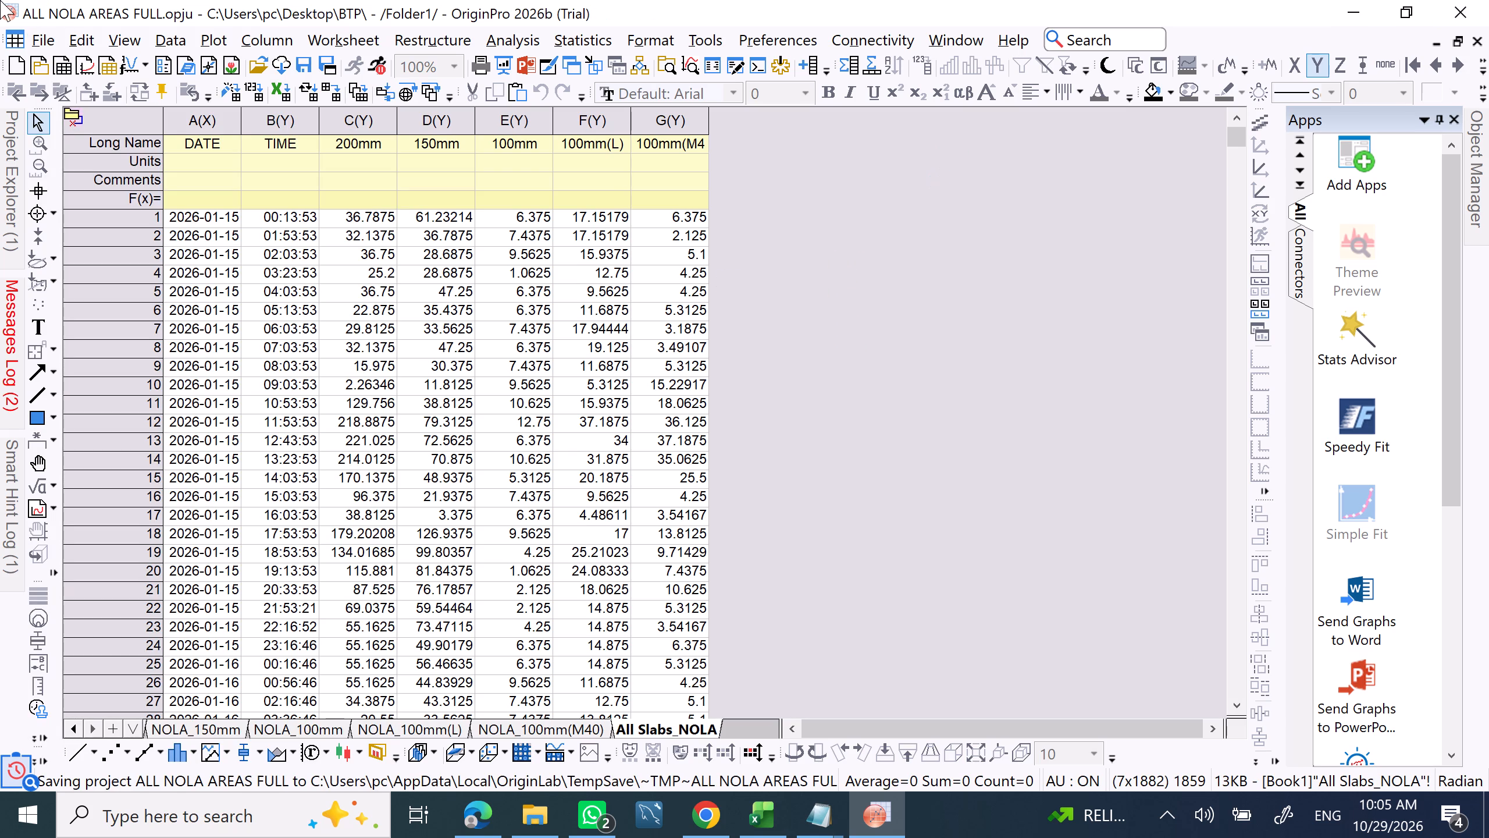
click(37, 38)
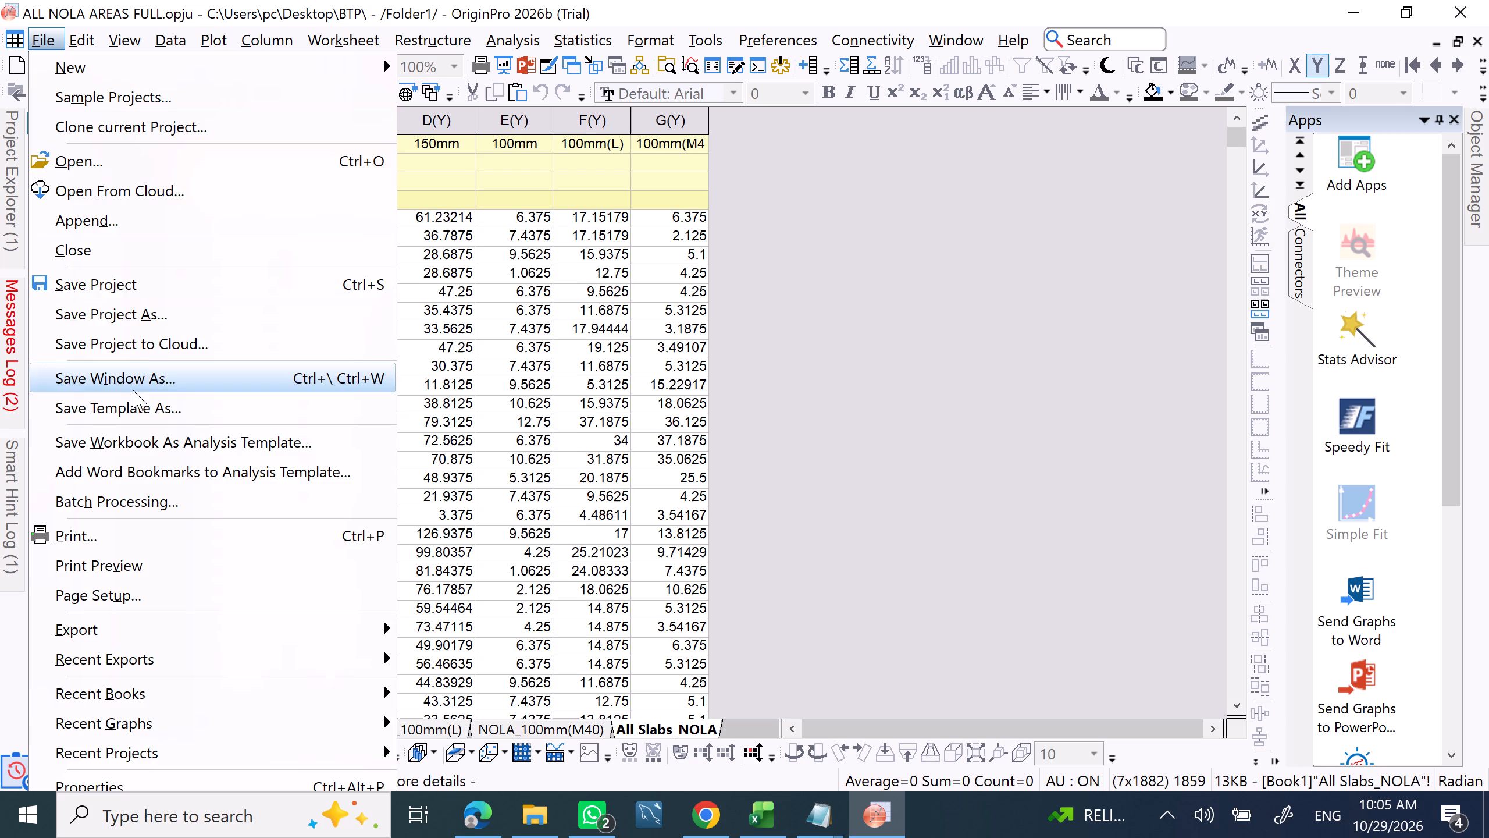
click(159, 315)
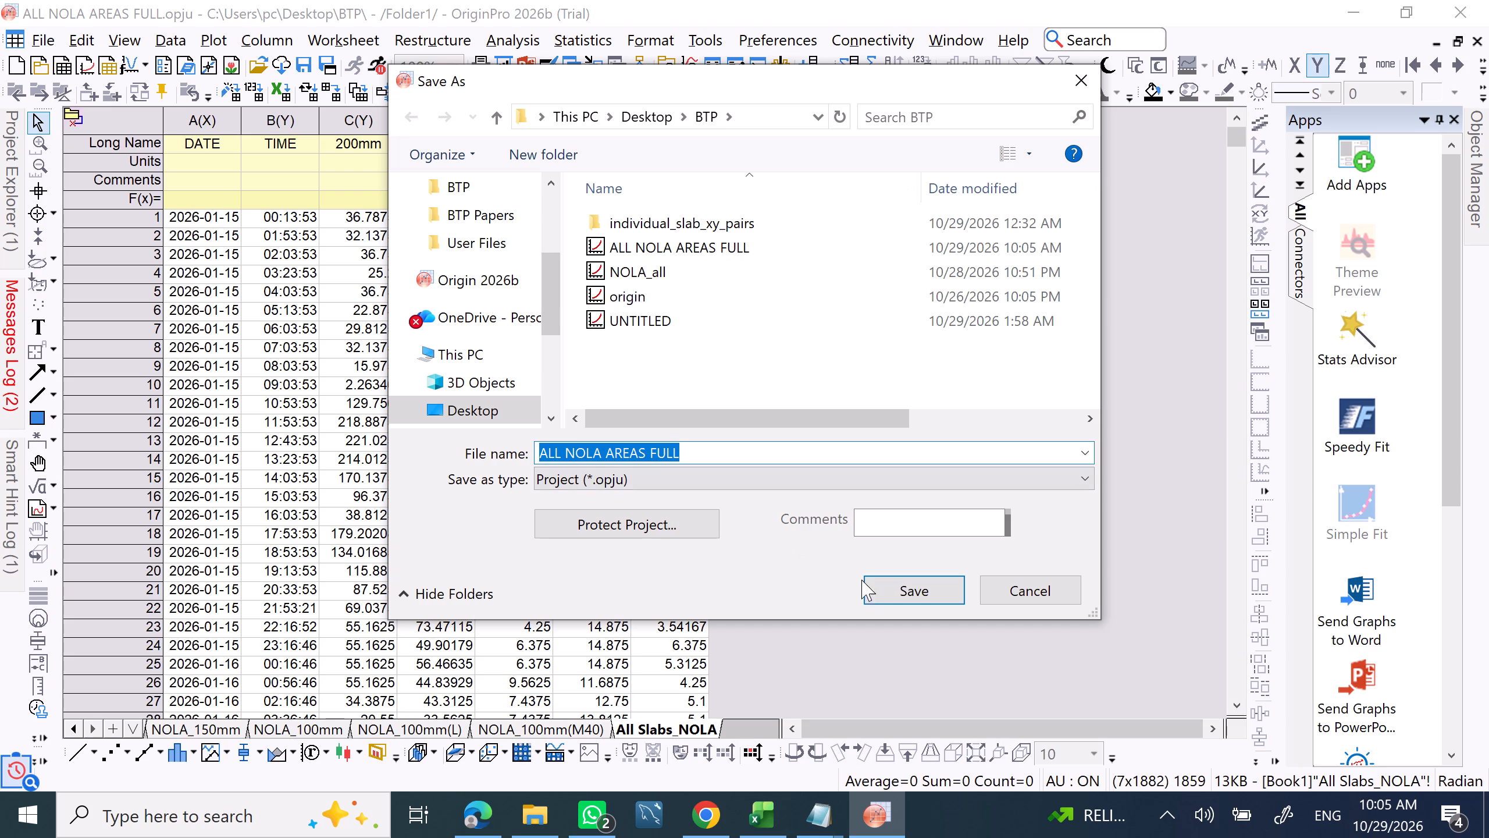
click(911, 593)
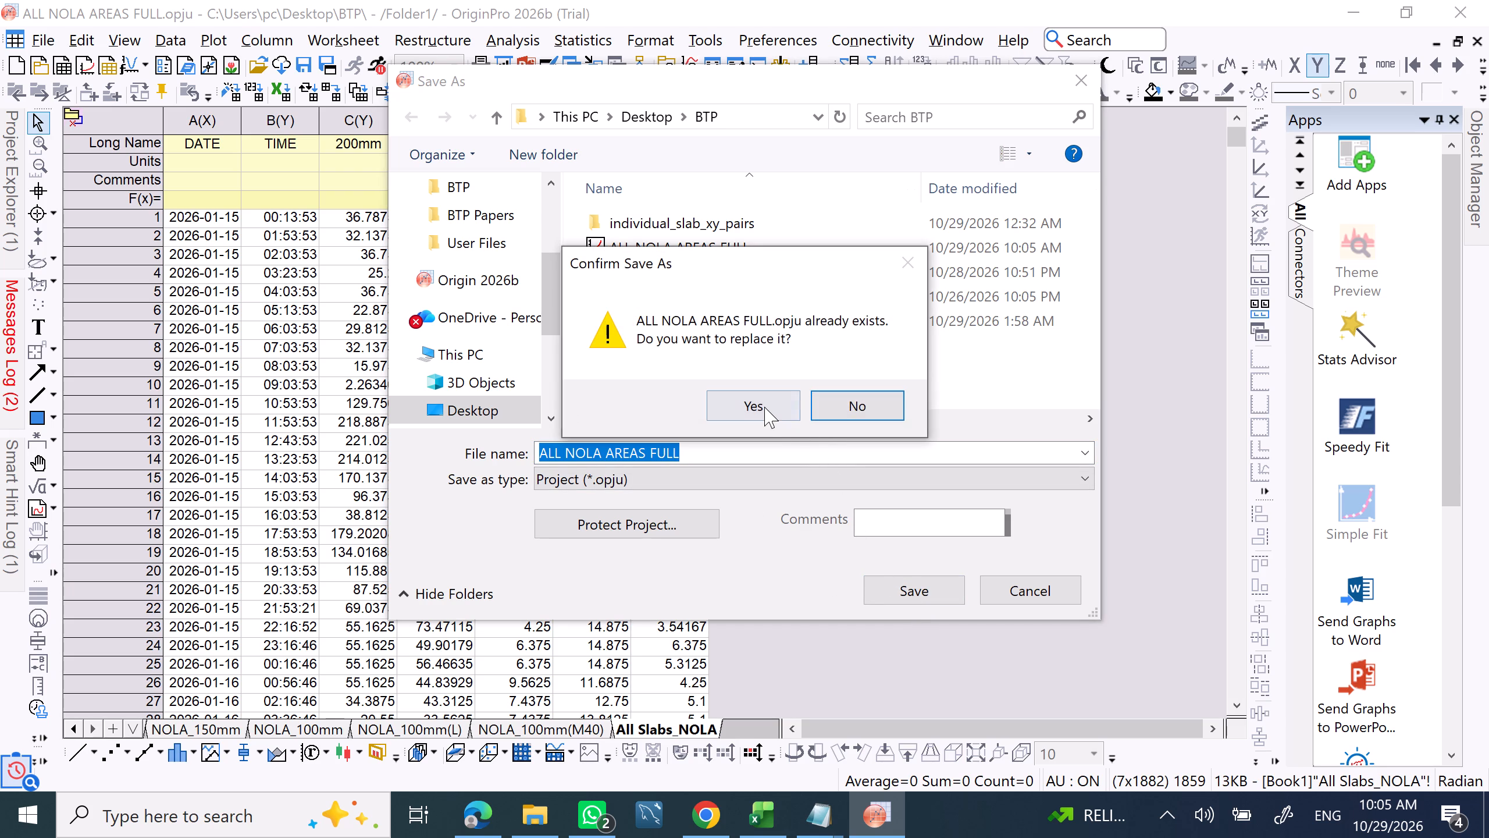
click(764, 407)
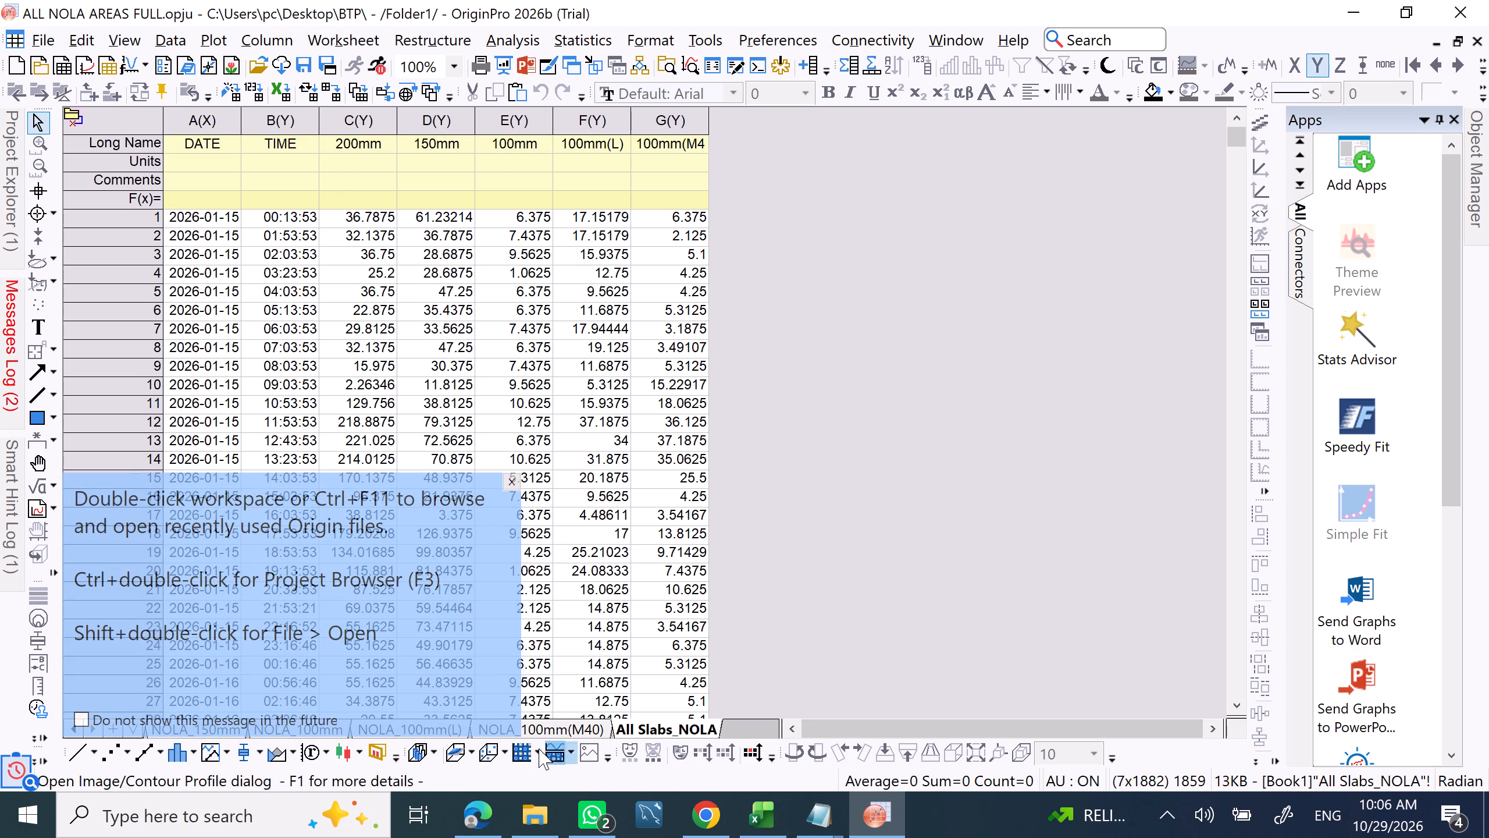
Switch to File Explorer and open the ALL NOLA AREAS FULL Origin project from the BTP folder.
click(516, 801)
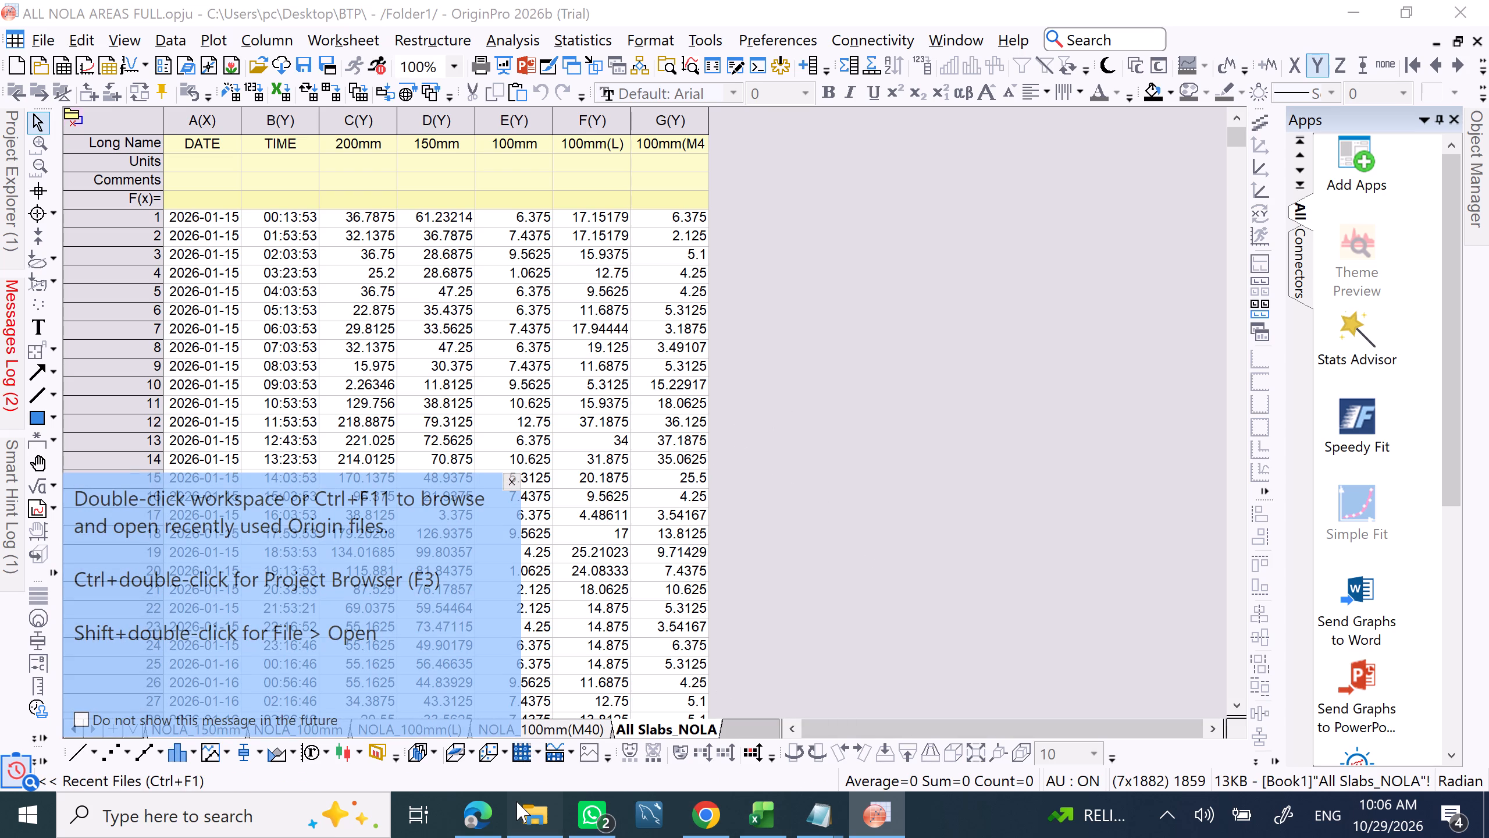
scroll(419, 345, up, 3)
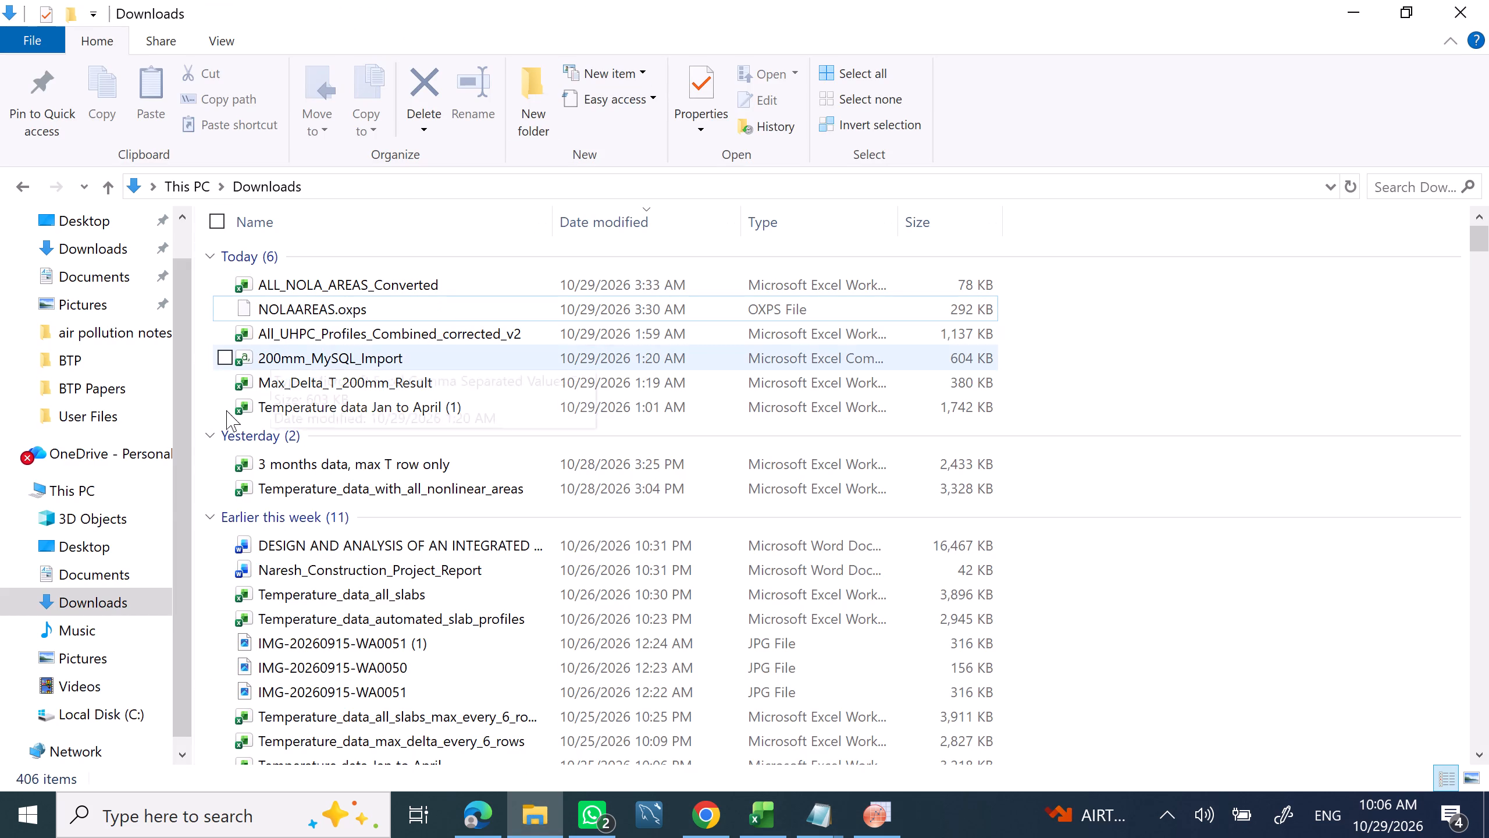
double_click(100, 368)
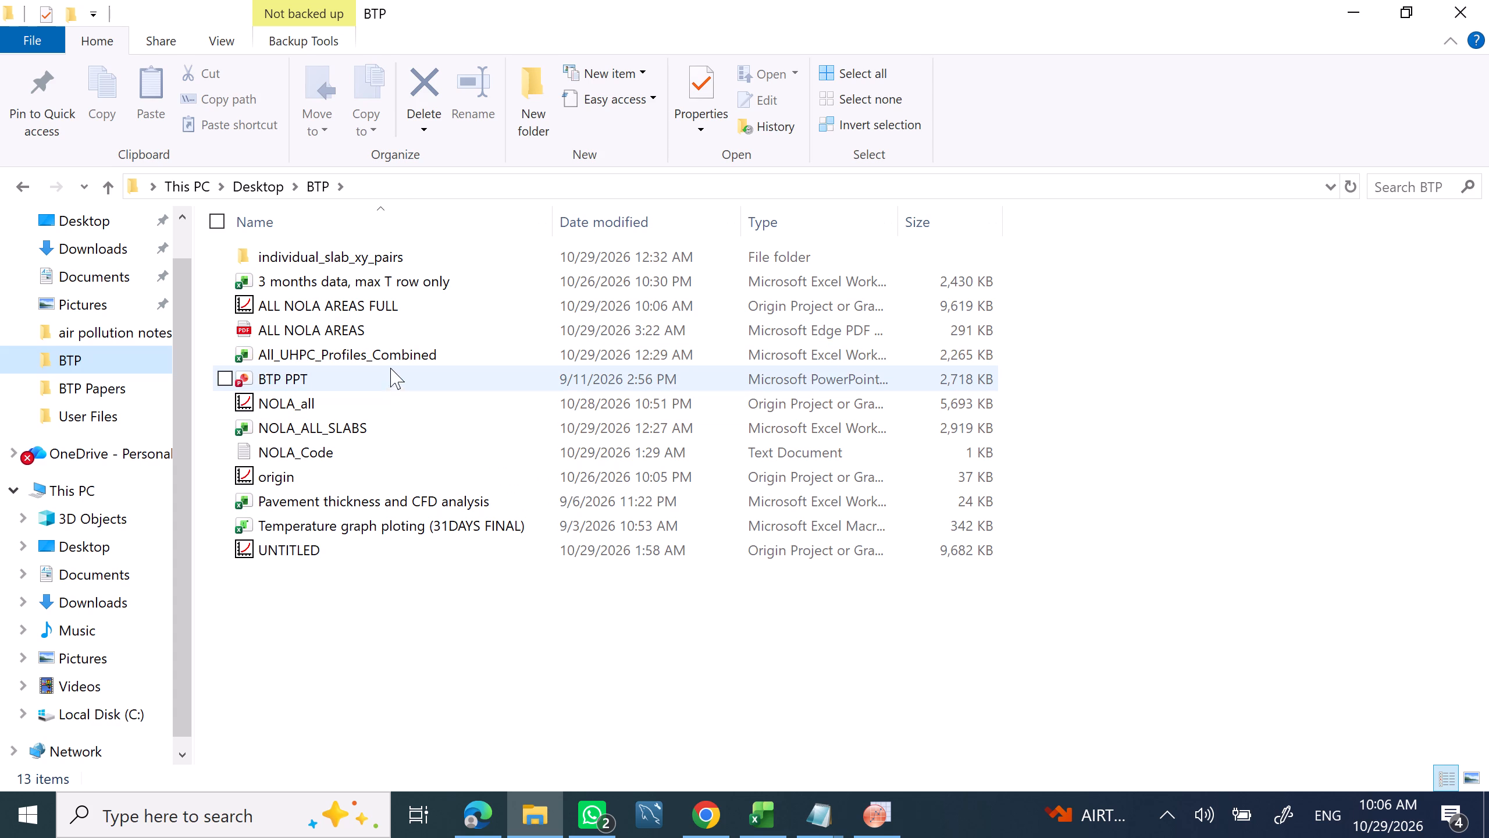
double_click(397, 313)
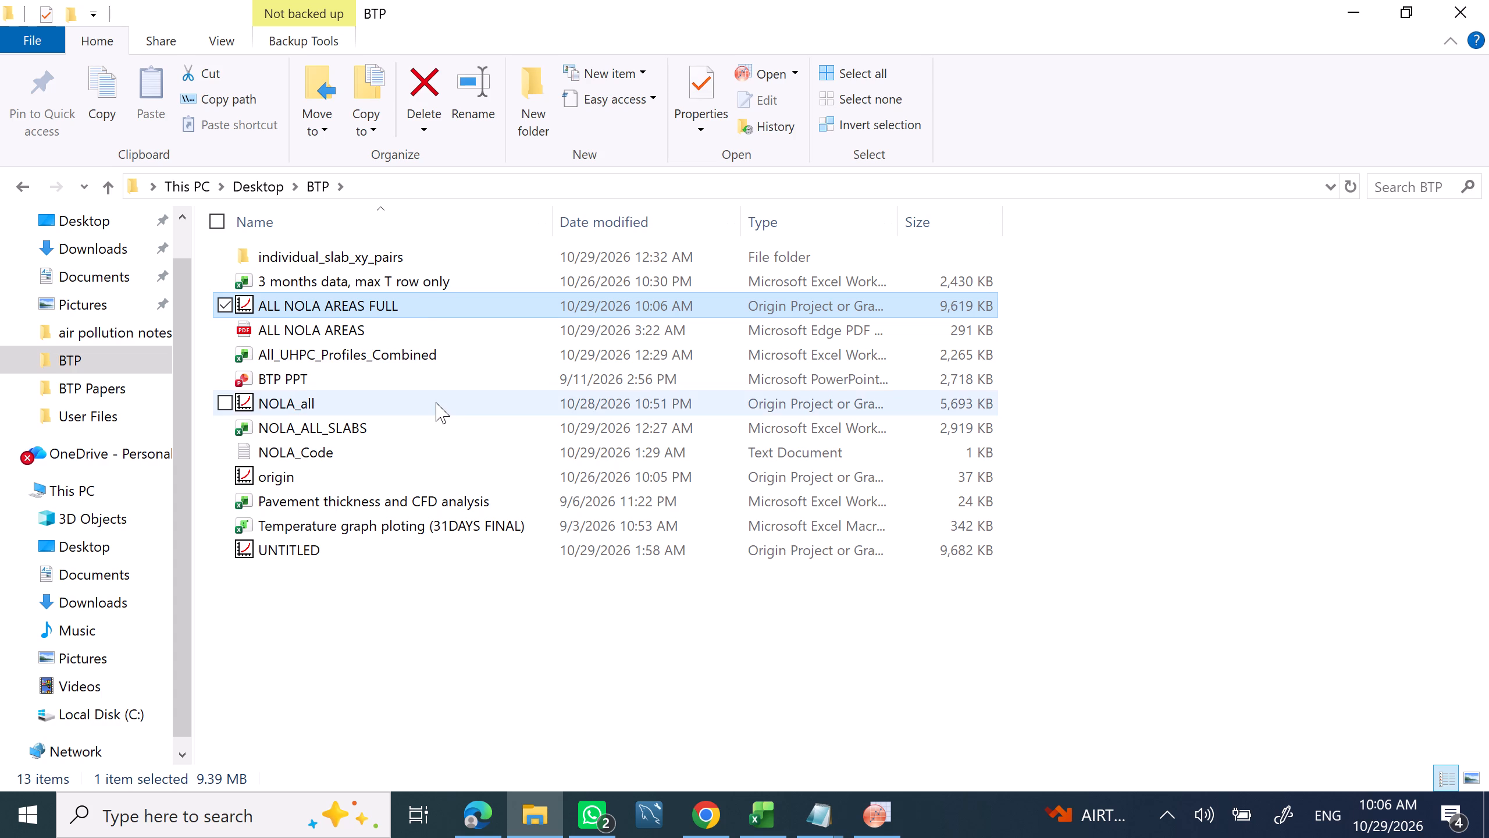
double_click(404, 304)
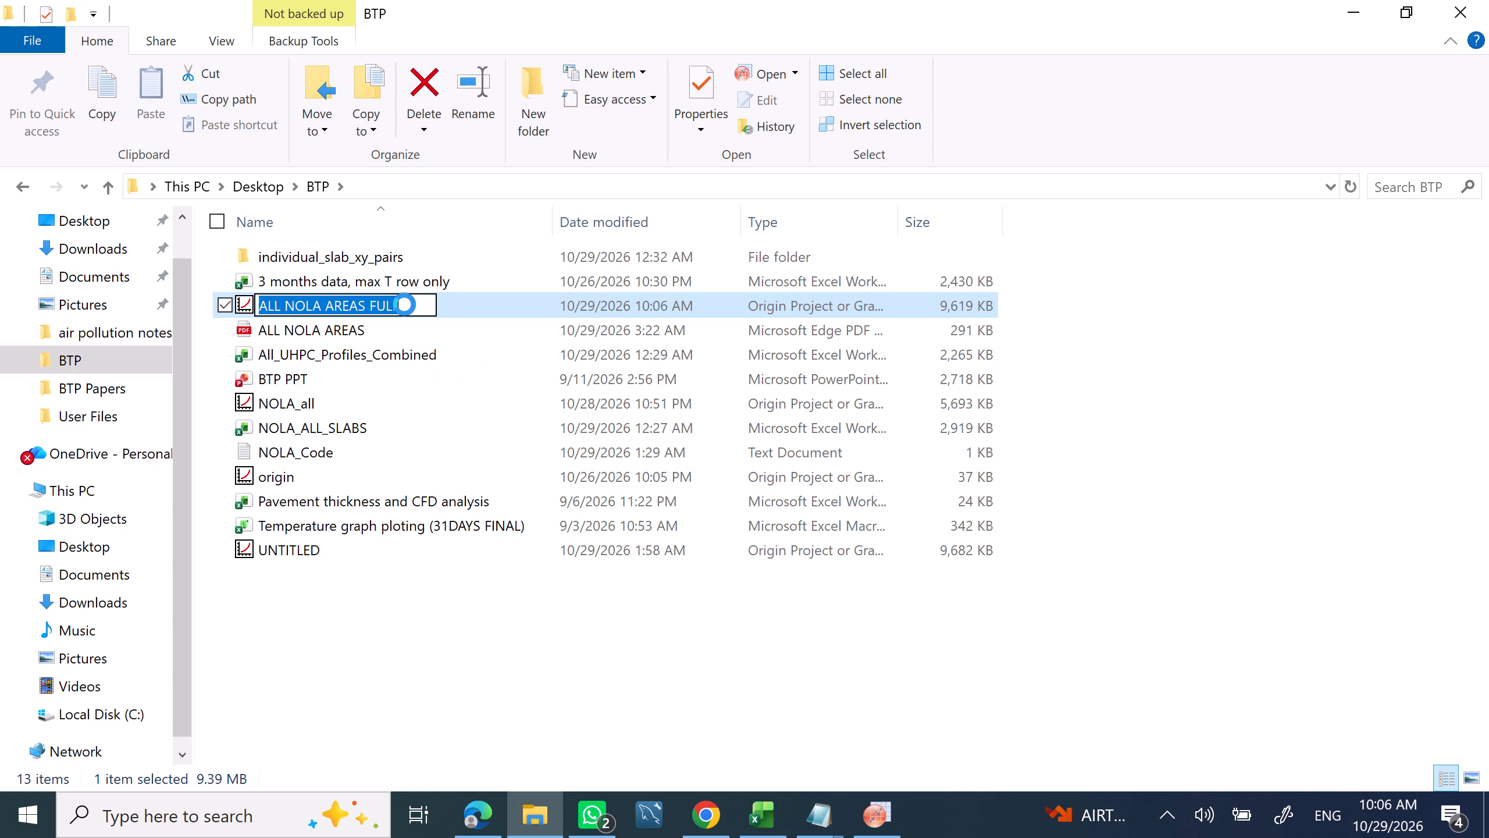
click(474, 297)
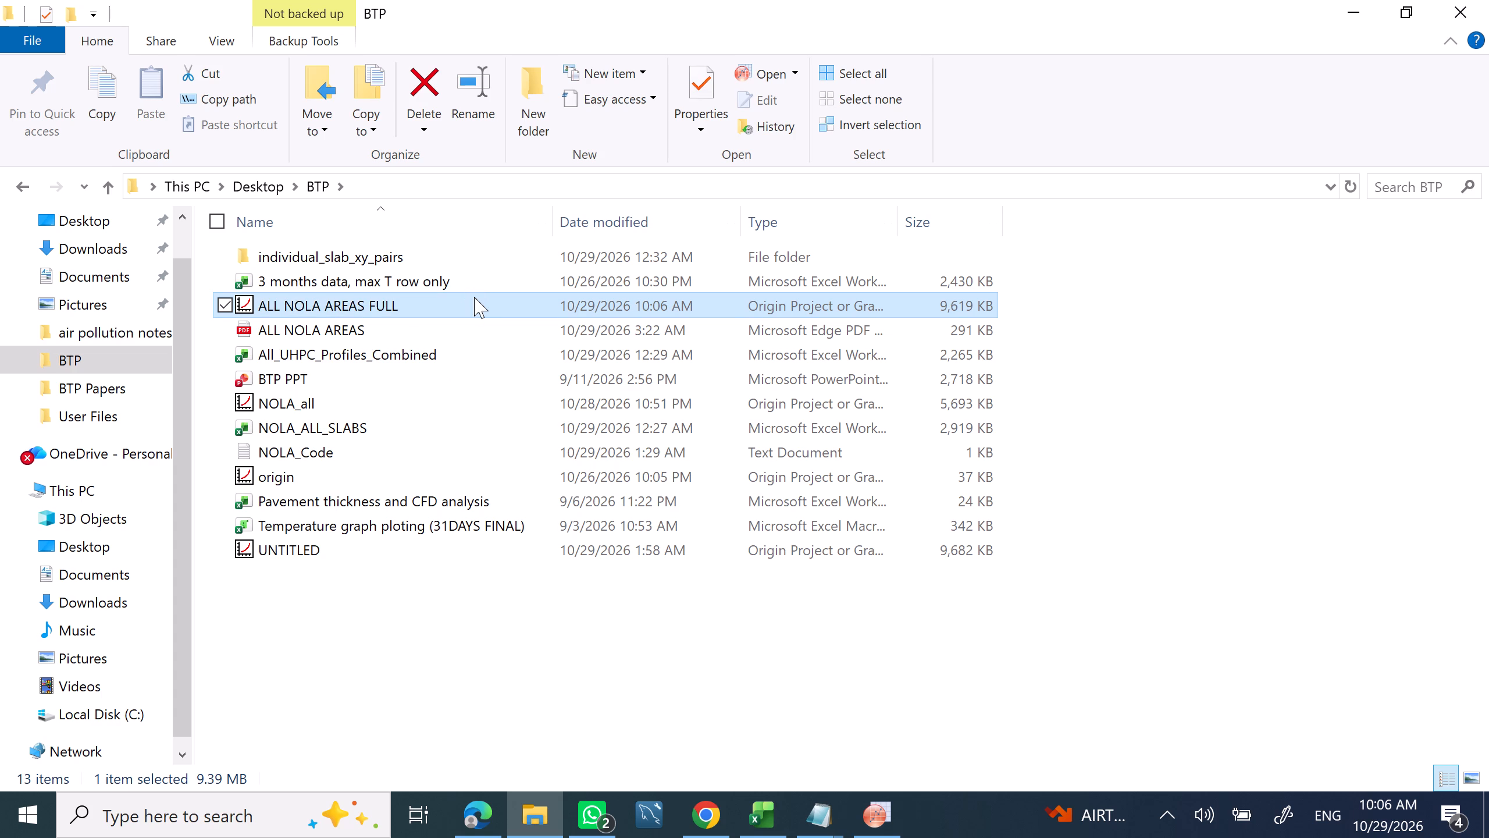
Minimise File Explorer and OriginPro to return to the ChatGPT page in Chrome.
click(1351, 2)
click(1351, 2)
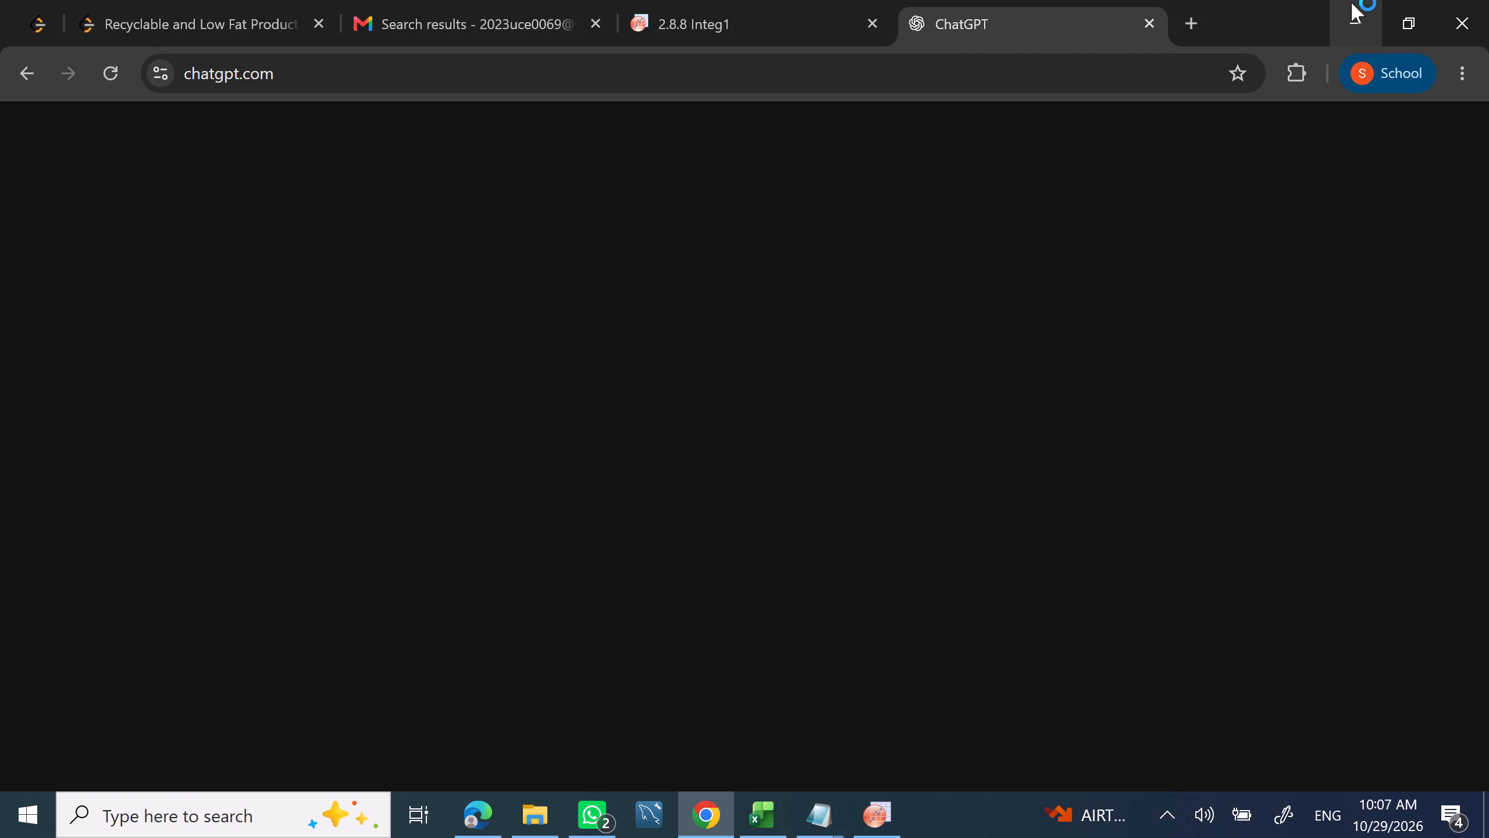
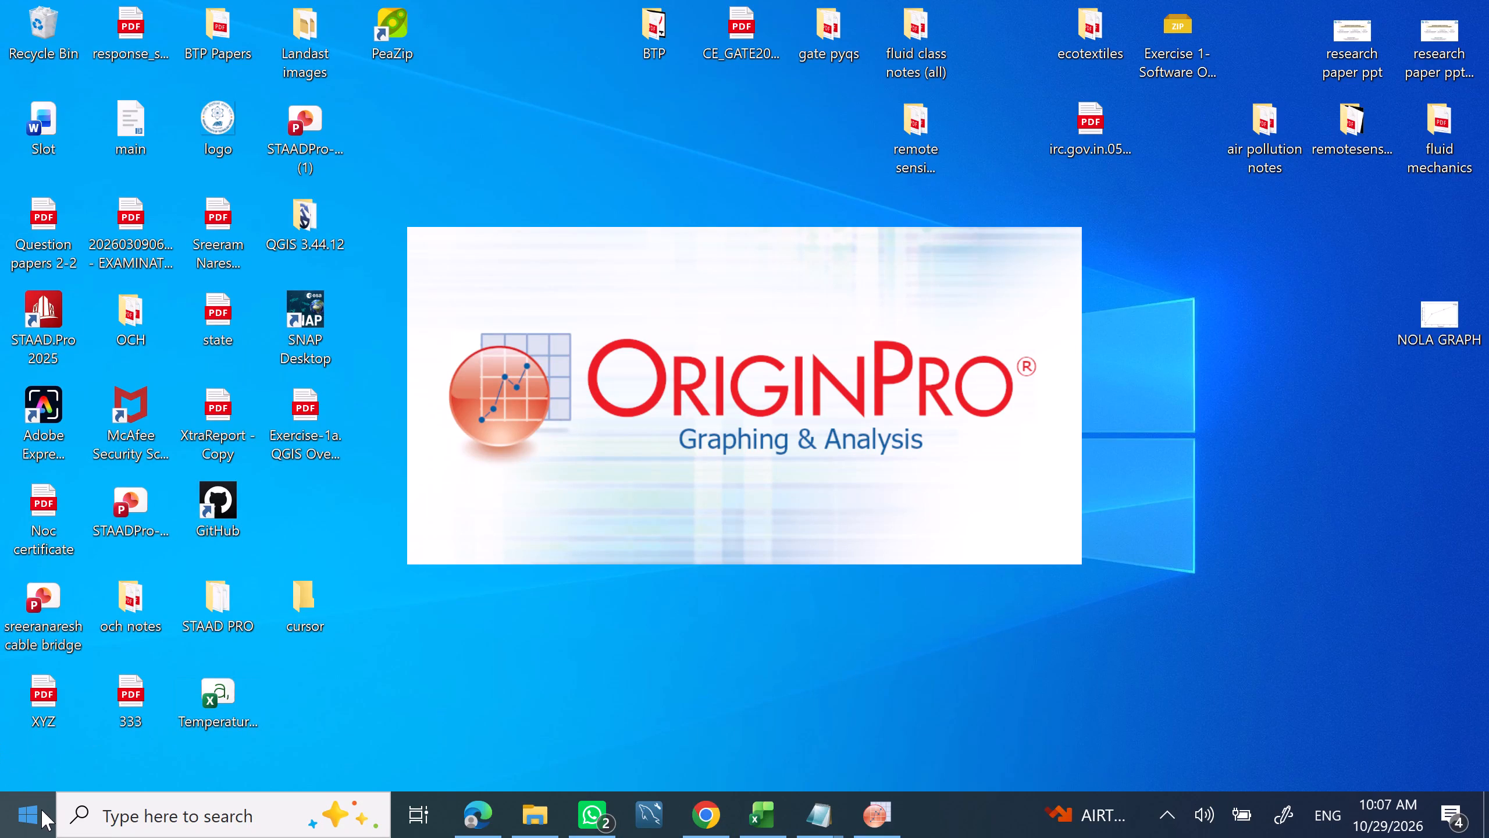
Find Kuro among the installed applications and launch it.
click(14, 815)
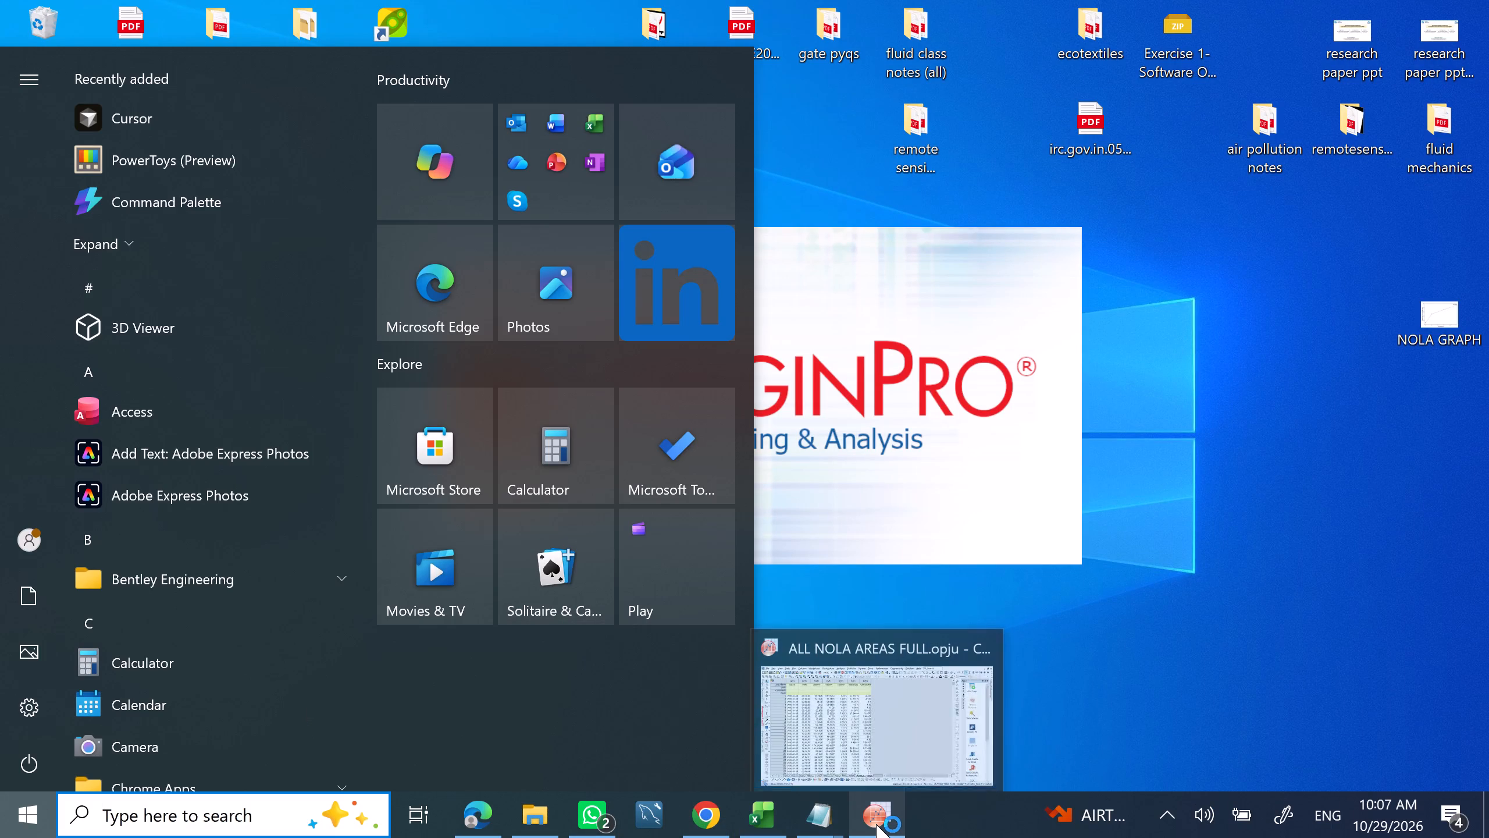
scroll(184, 394, down, 2)
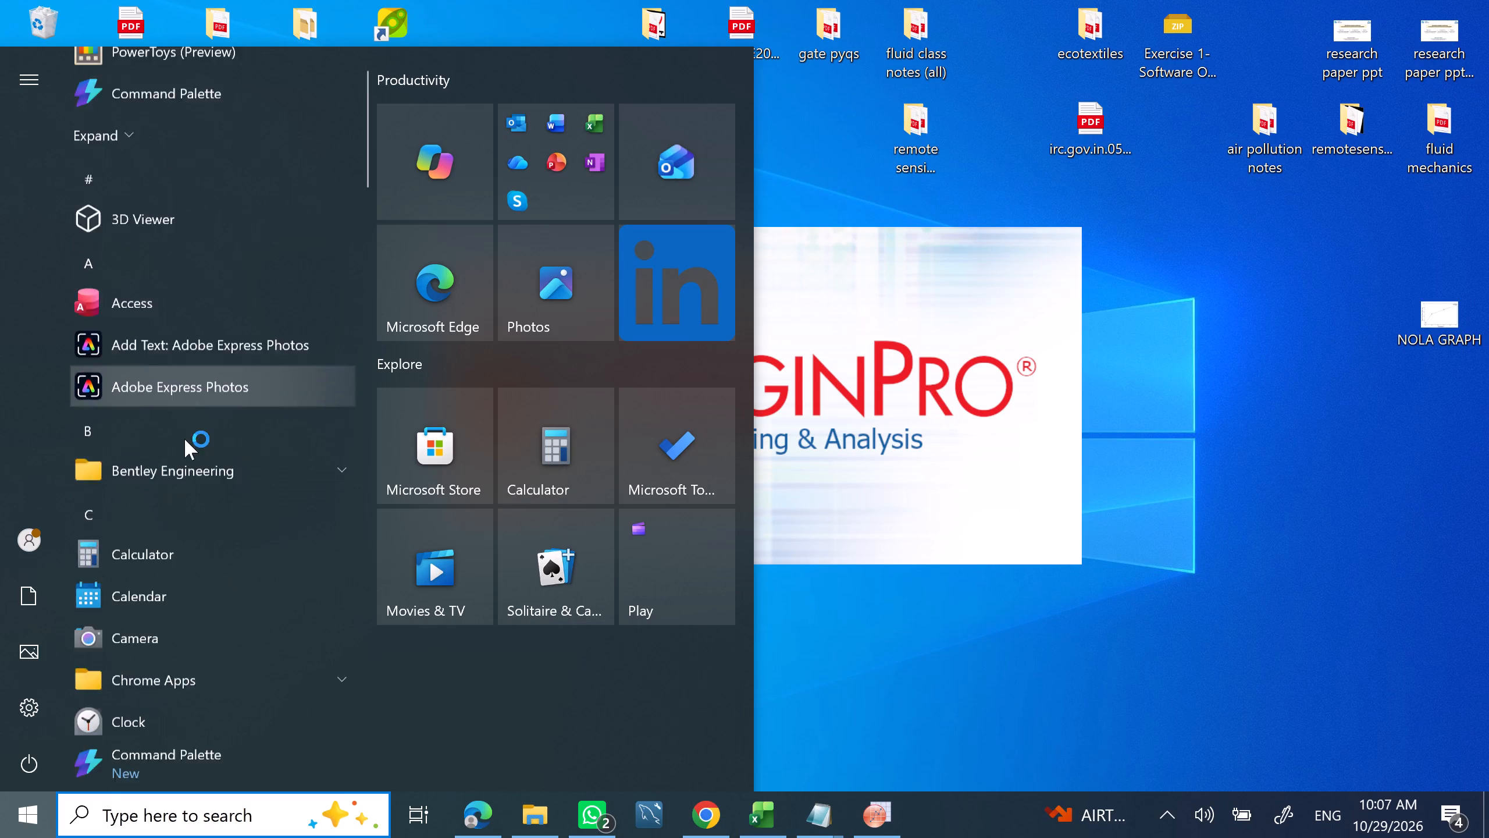
scroll(188, 542, down, 10)
scroll(176, 659, down, 6)
scroll(172, 609, up, 4)
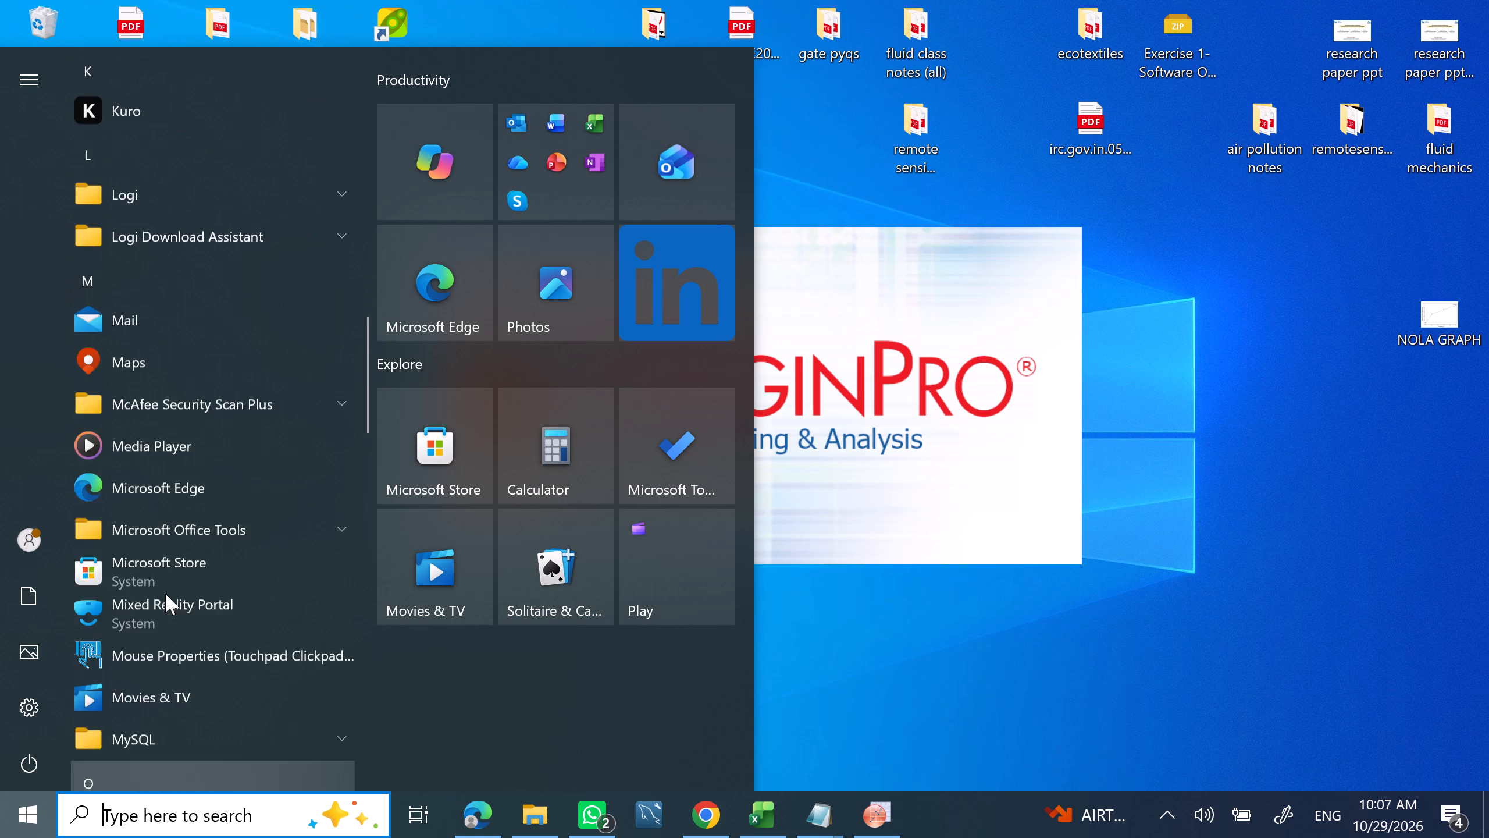
scroll(163, 546, up, 2)
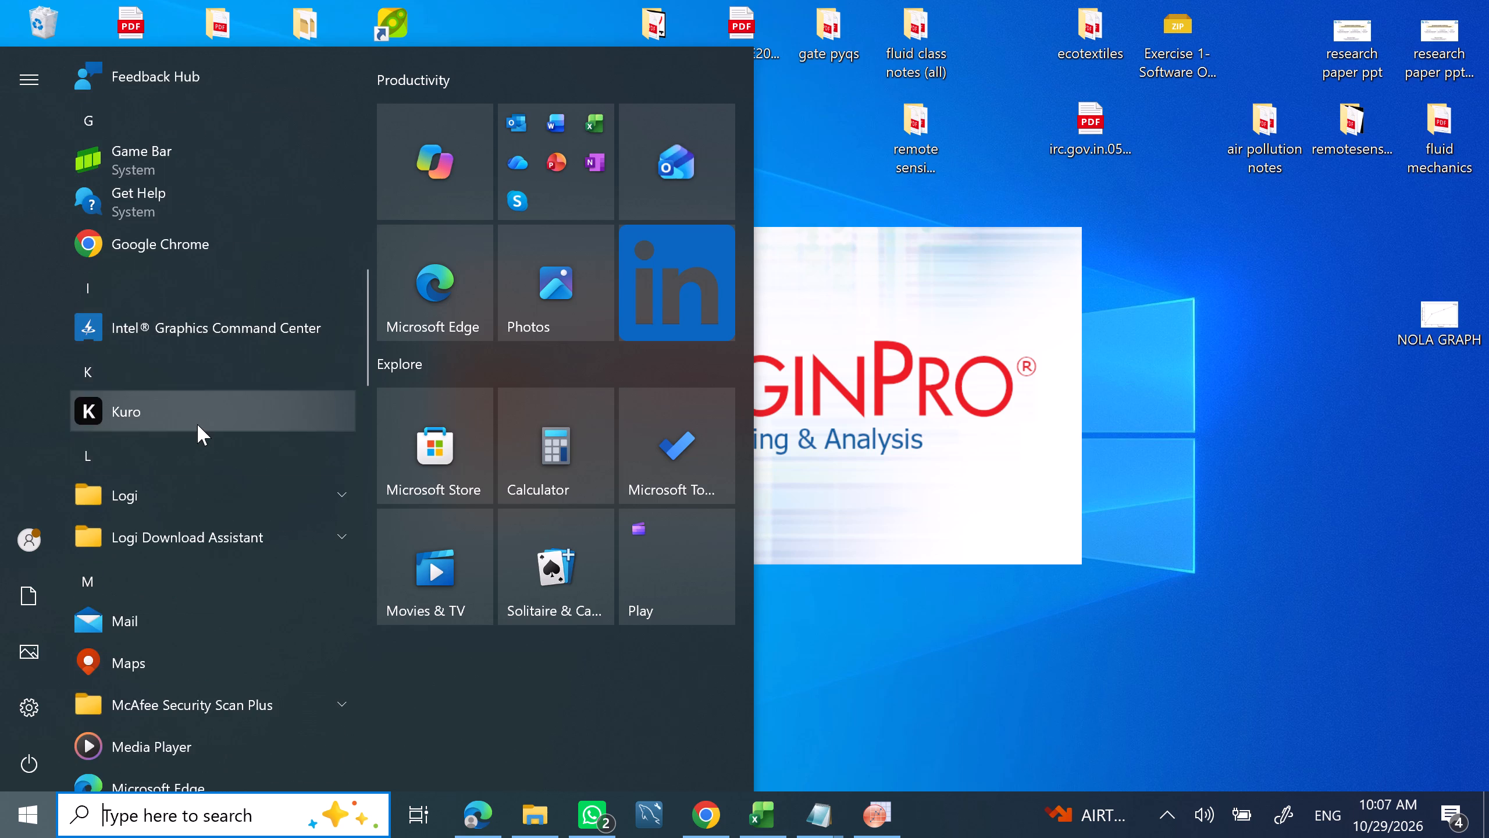
double_click(196, 426)
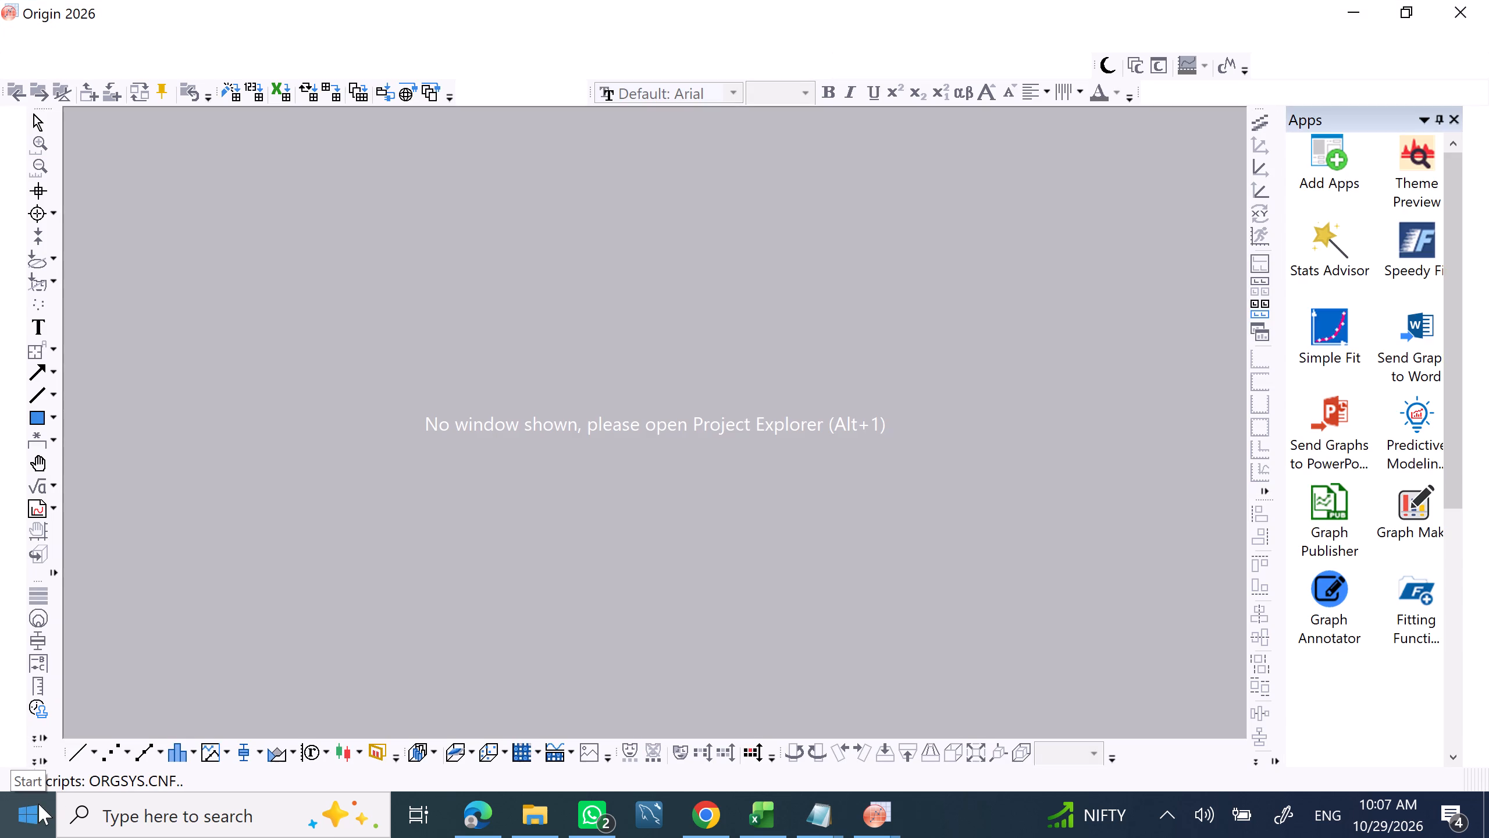
Look through the installed applications again and open Windows search.
click(22, 805)
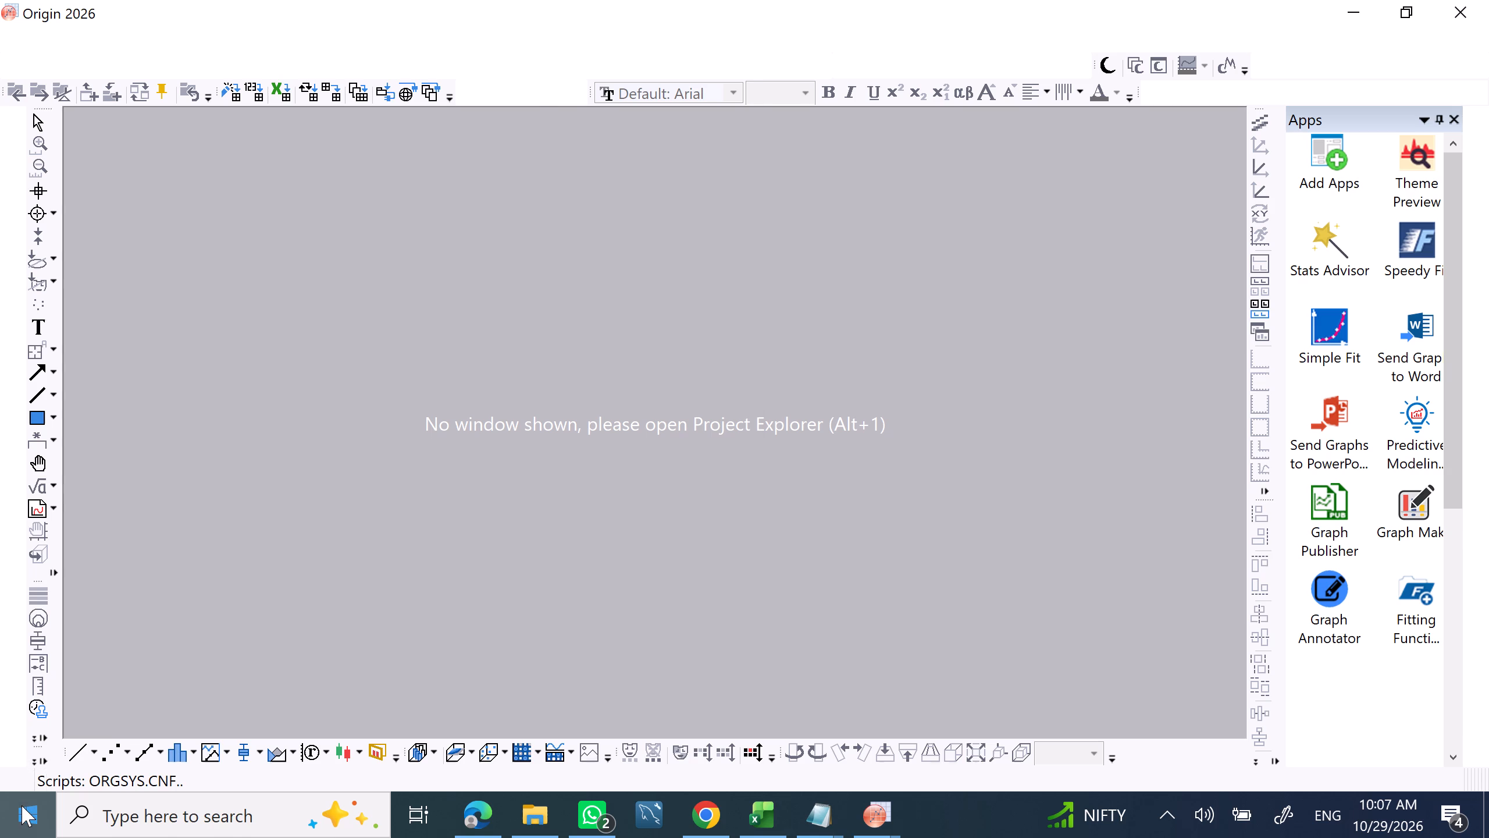
scroll(364, 505, down, 5)
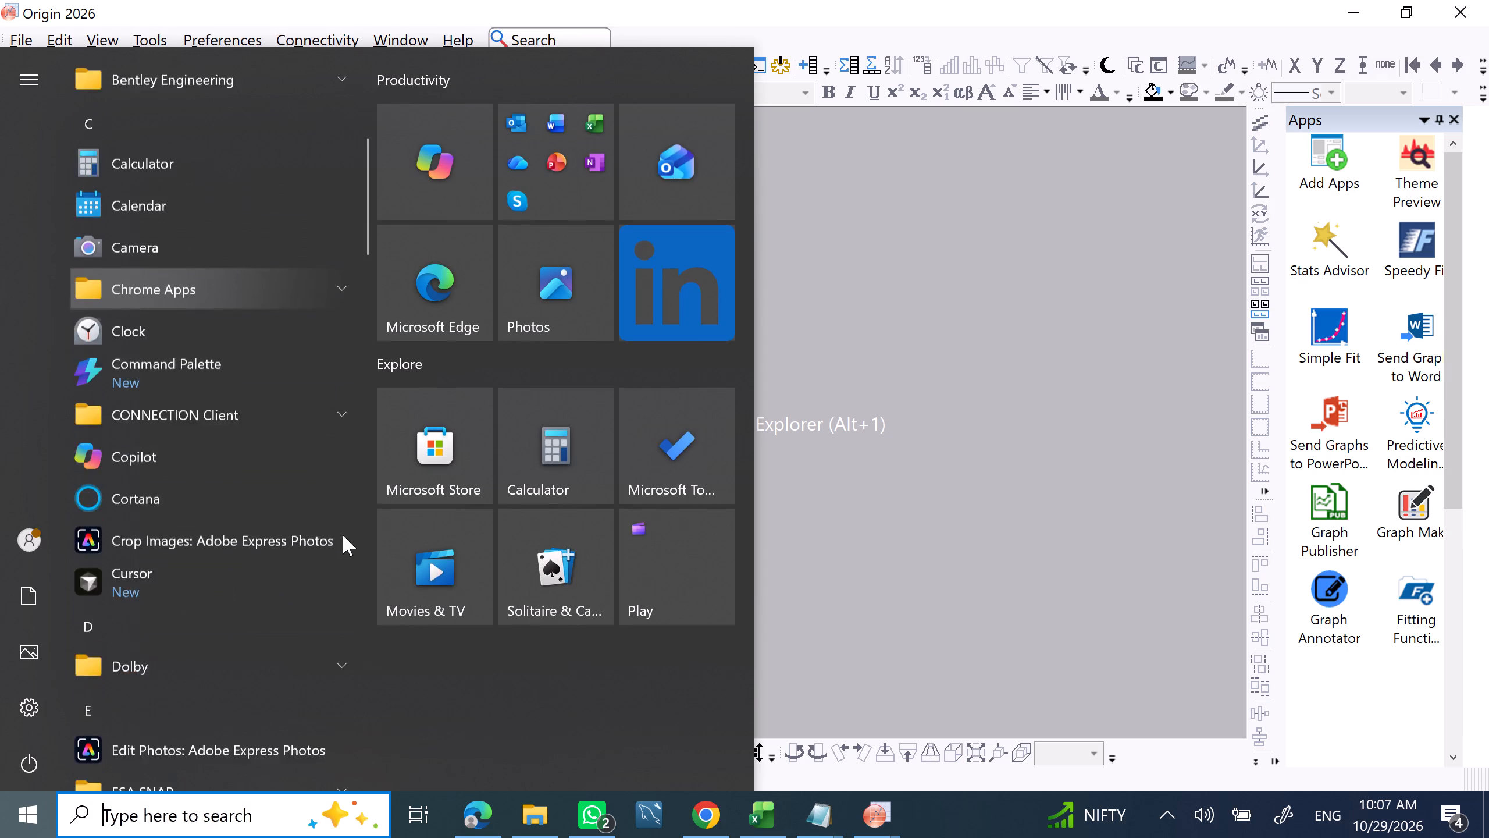
click(151, 819)
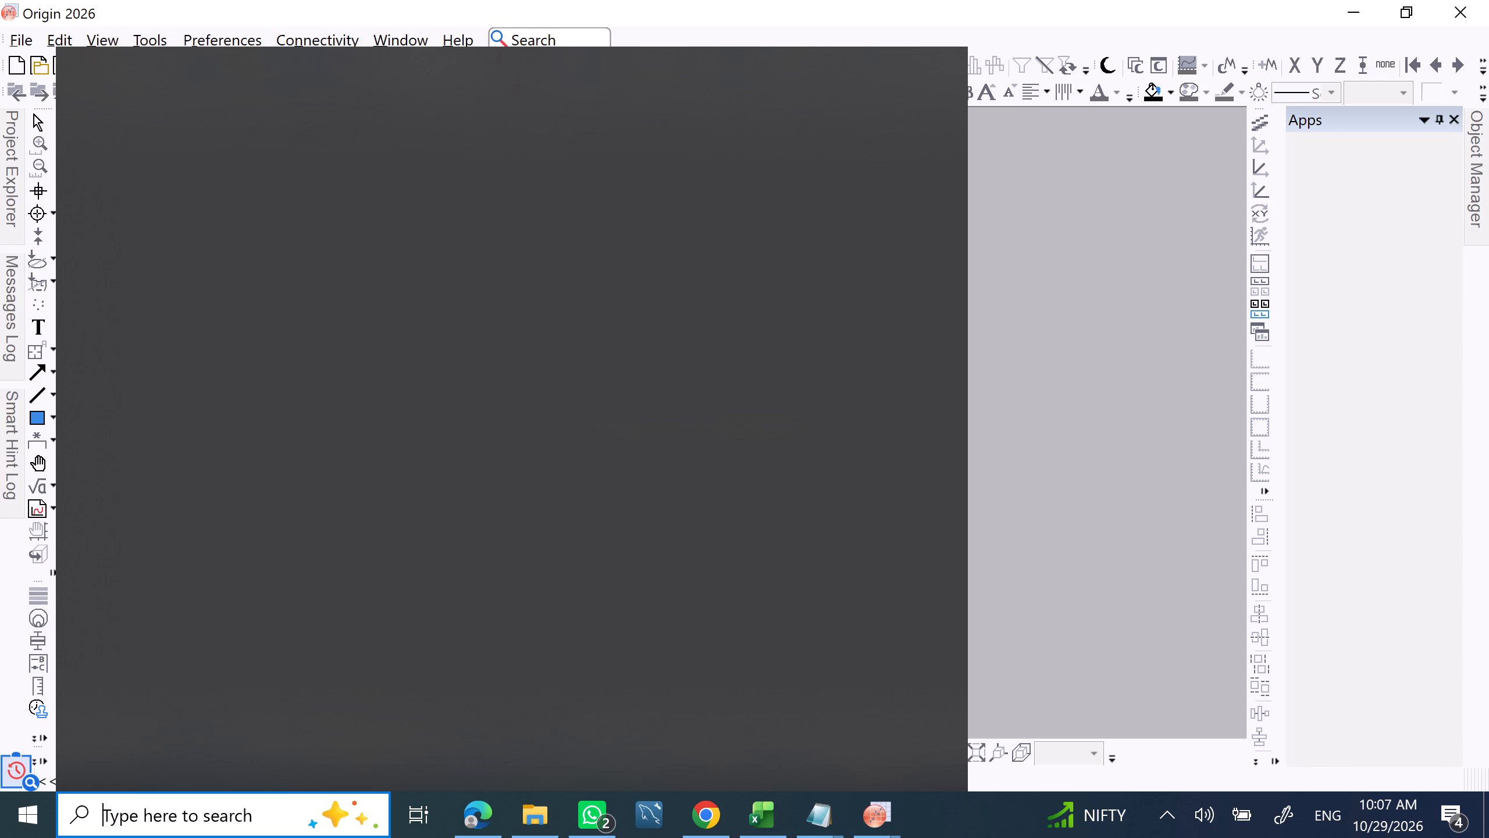
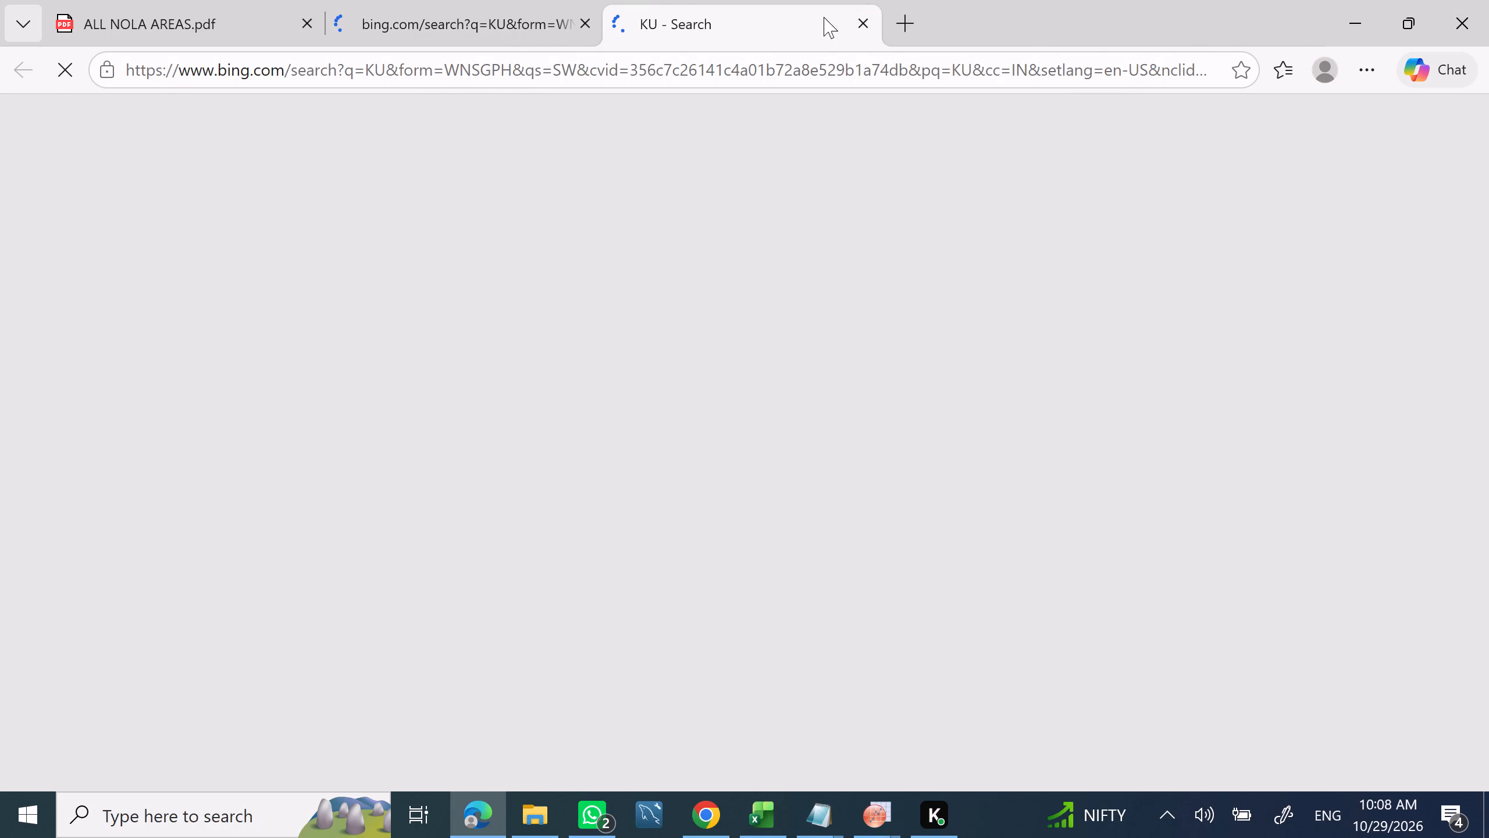
Close the unneeded KU web search tab in the browser, keeping the ALL NOLA AREAS PDF open.
click(859, 25)
click(860, 24)
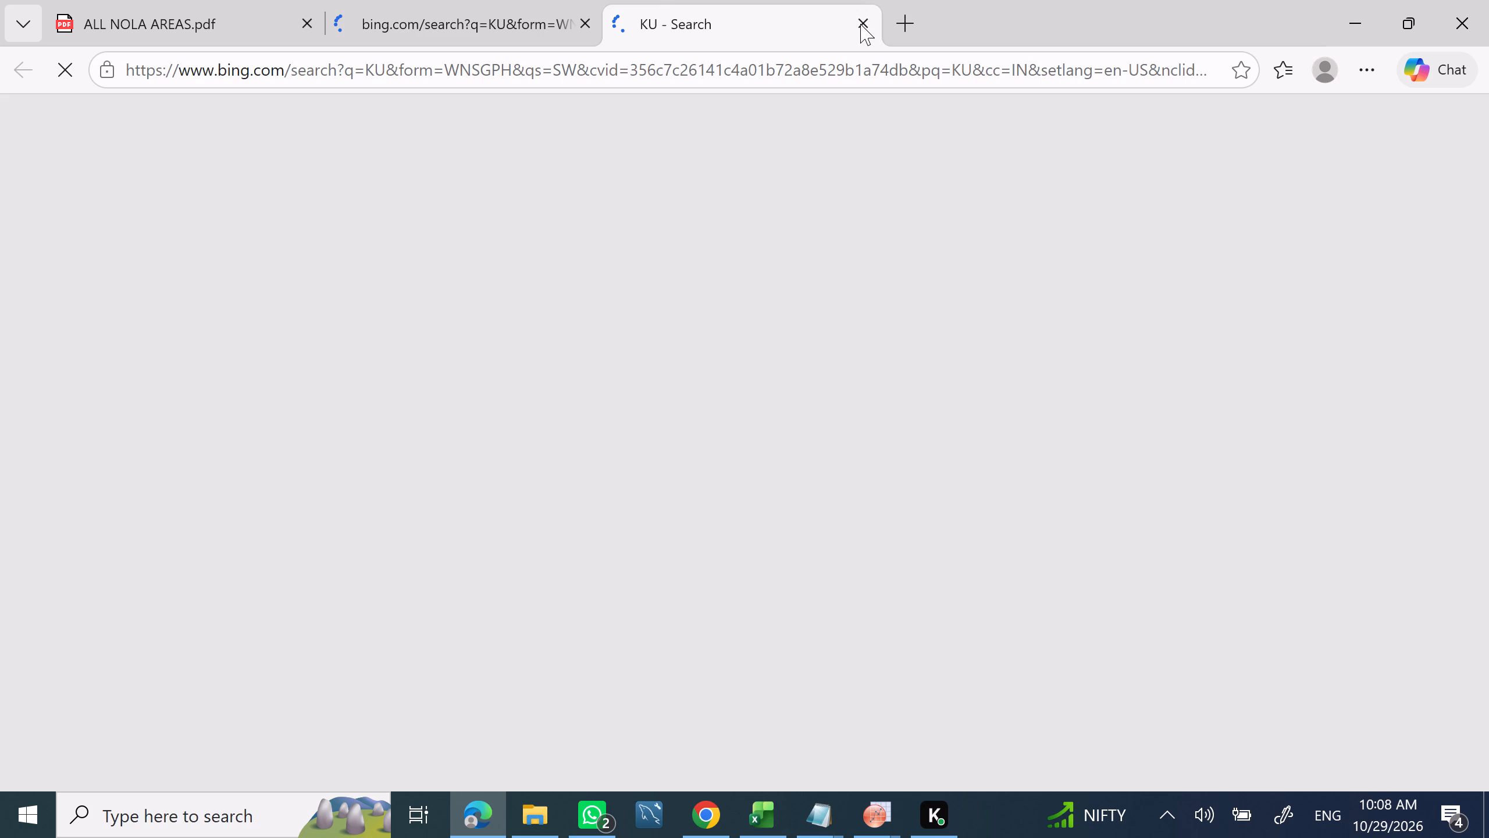
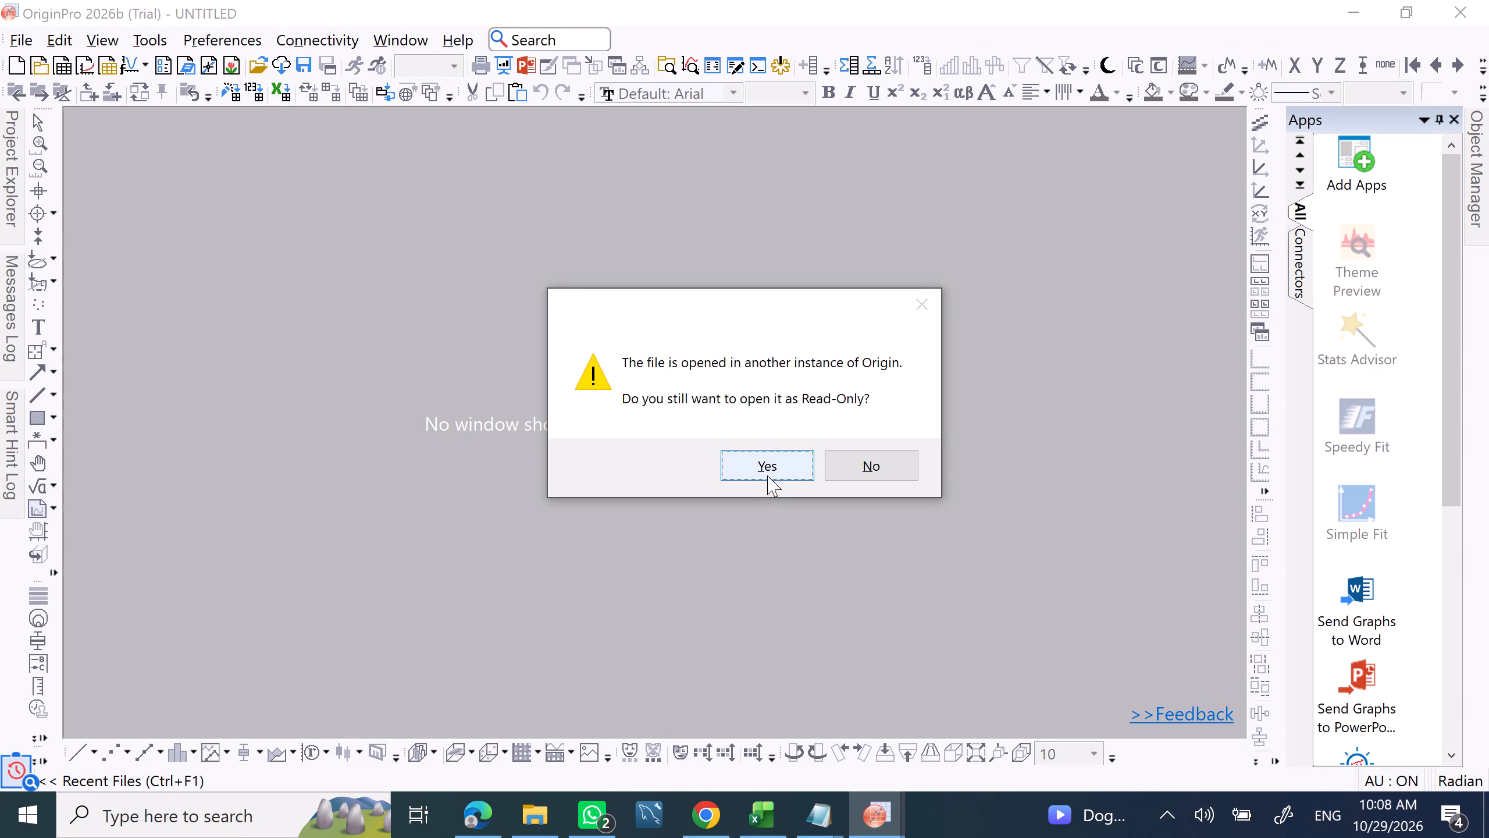
Open the ALL NOLA AREAS FULL project as a read-only copy.
click(775, 456)
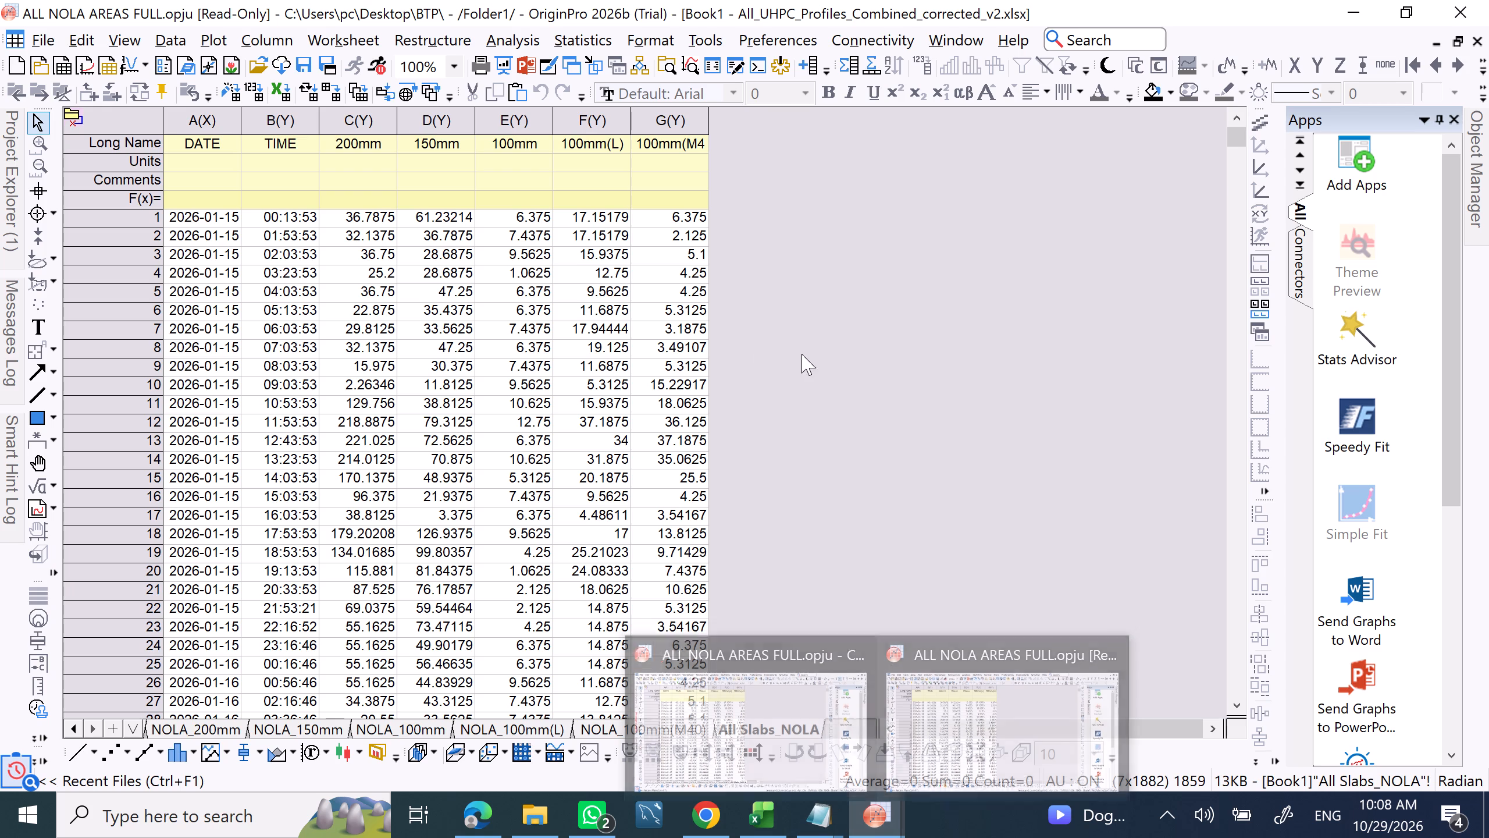
click(881, 372)
Look through the date, time and slab area rows of the All Slabs_NOLA sheet.
scroll(763, 393, down, 20)
scroll(763, 393, down, 1)
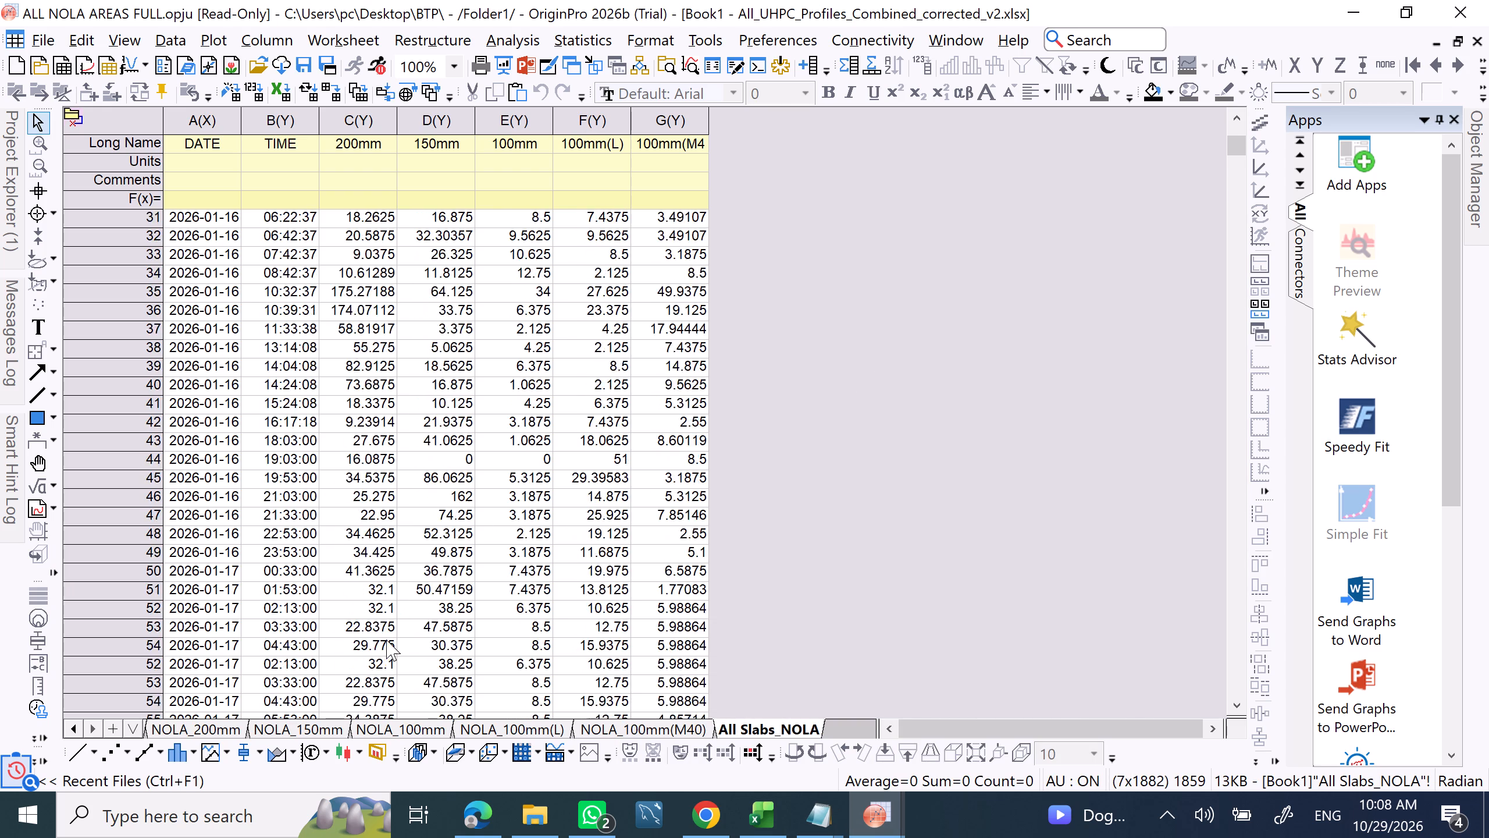
scroll(386, 640, down, 14)
scroll(386, 640, down, 12)
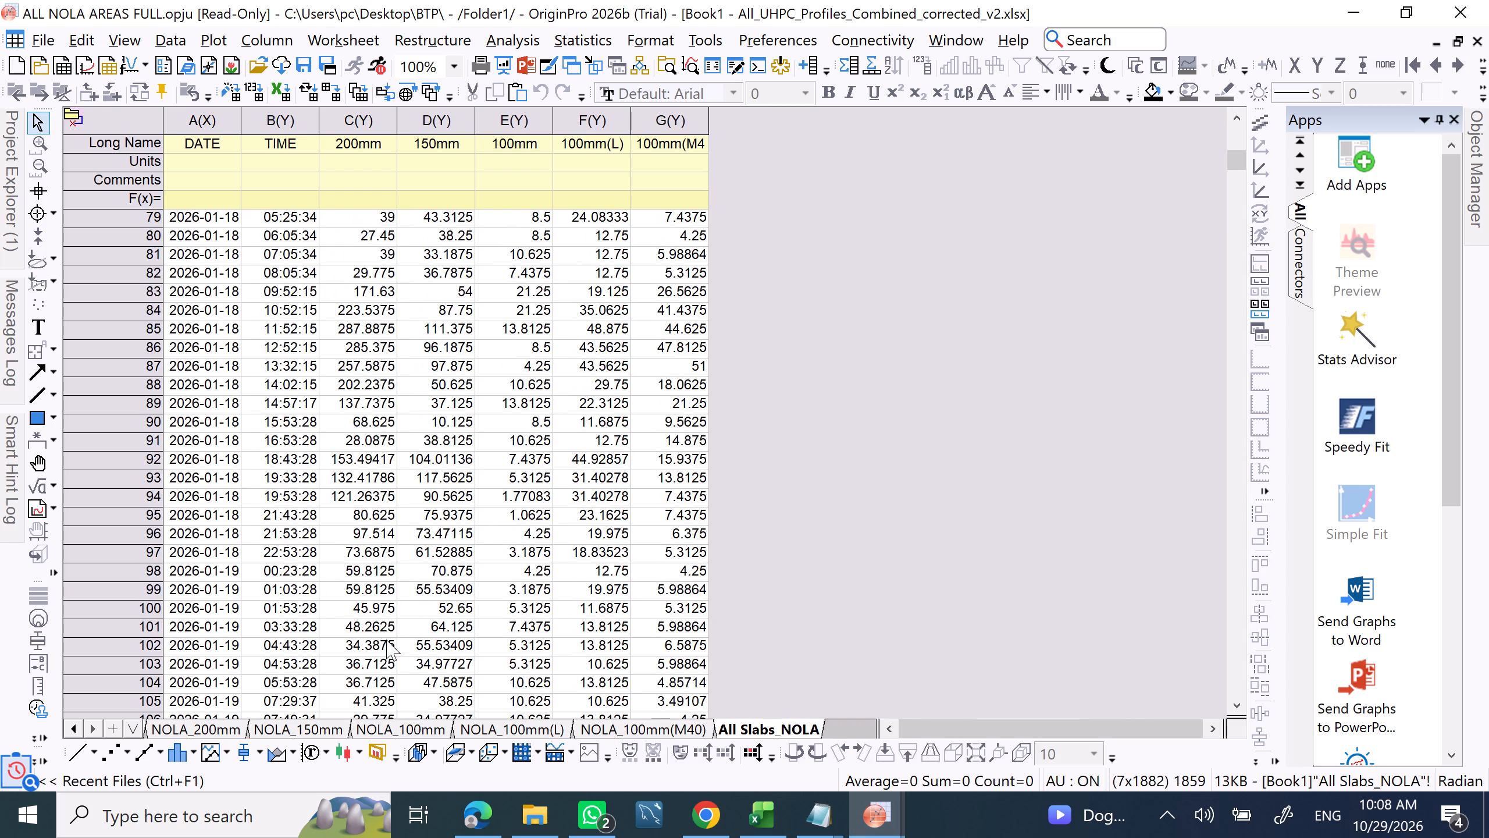
scroll(386, 640, up, 18)
scroll(386, 640, up, 7)
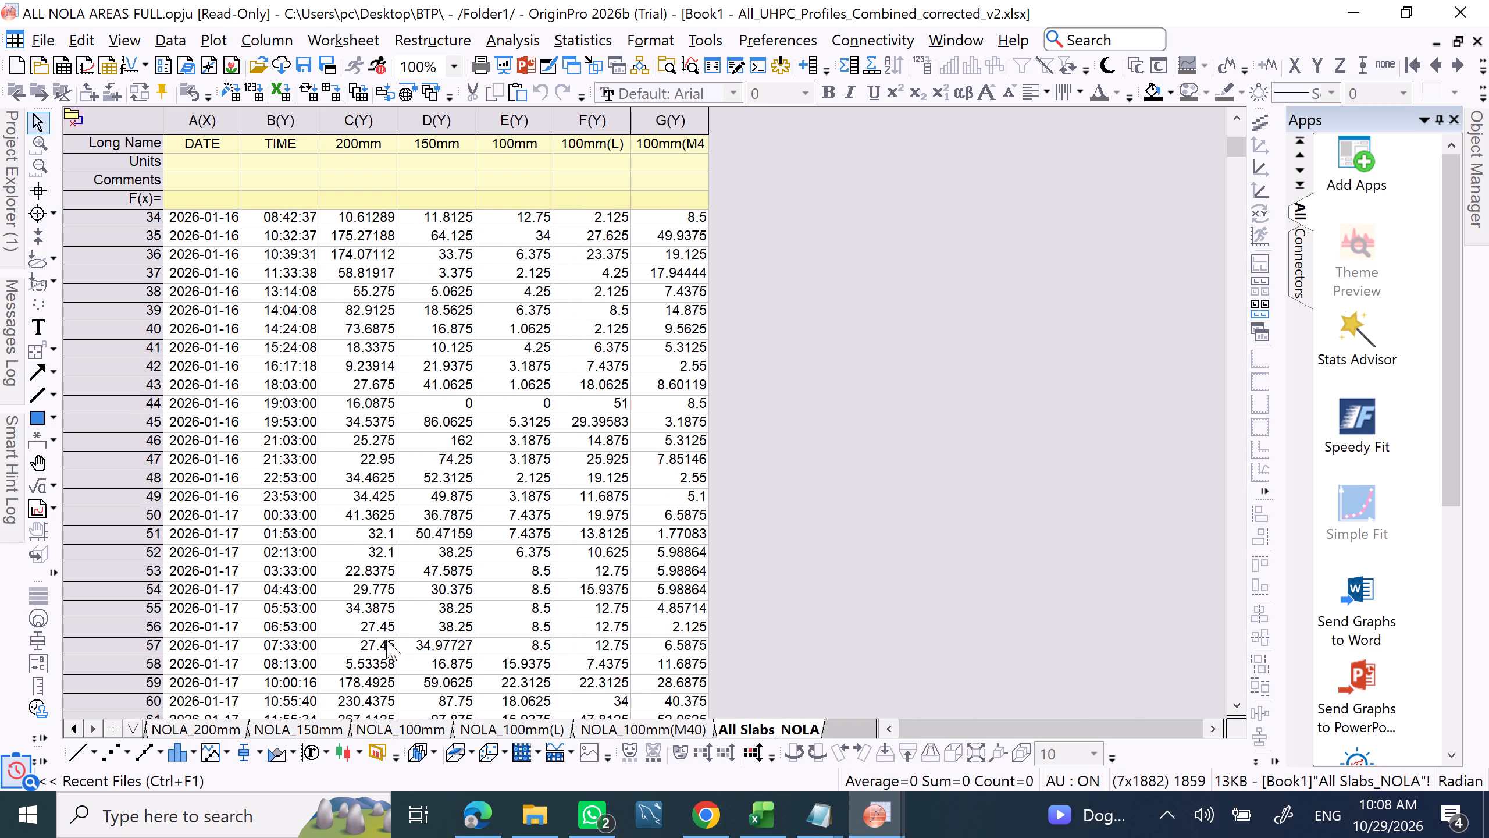
scroll(386, 640, up, 12)
scroll(352, 666, up, 20)
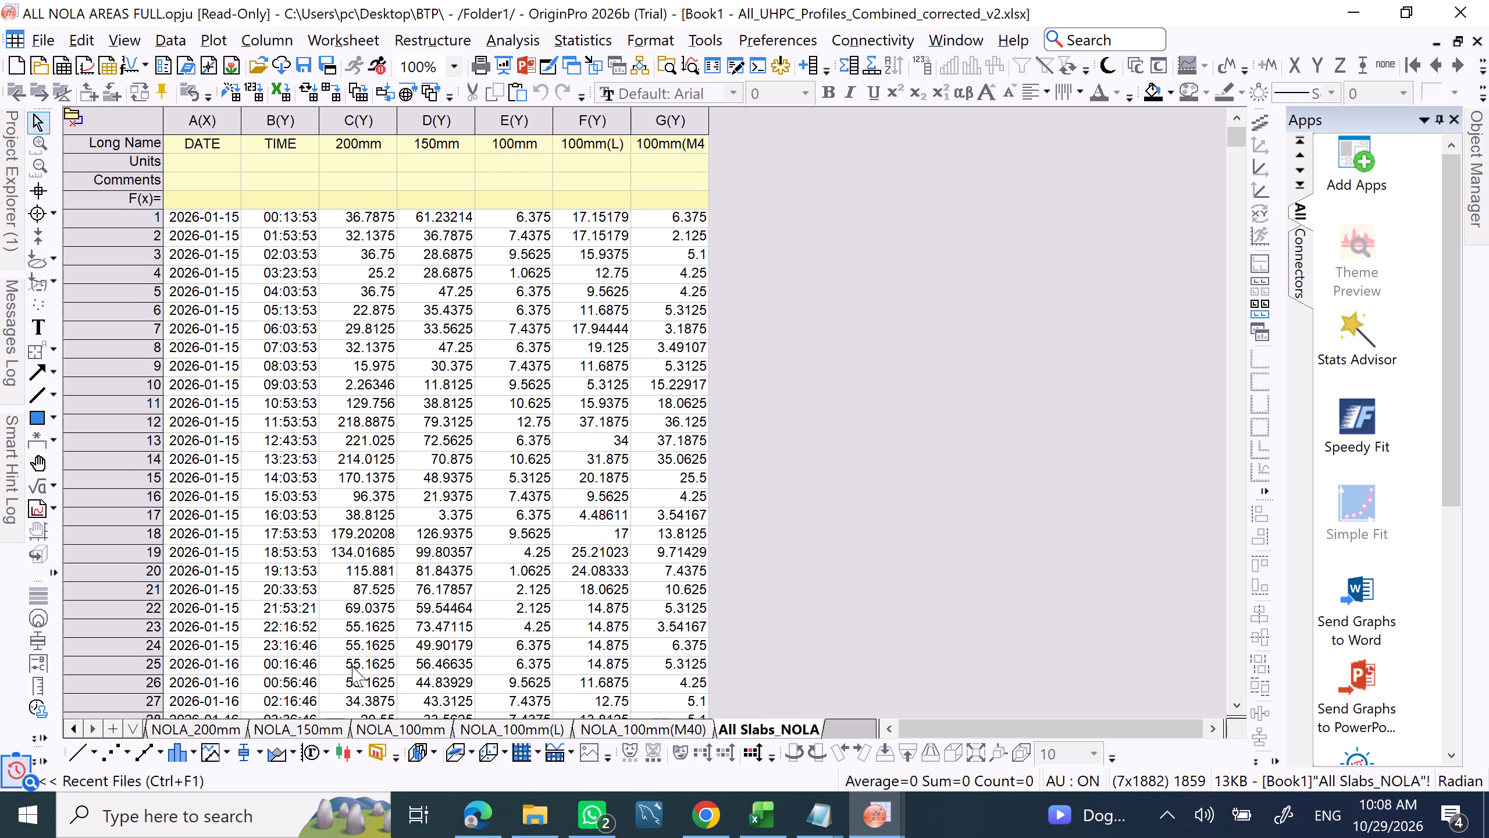
scroll(352, 666, up, 2)
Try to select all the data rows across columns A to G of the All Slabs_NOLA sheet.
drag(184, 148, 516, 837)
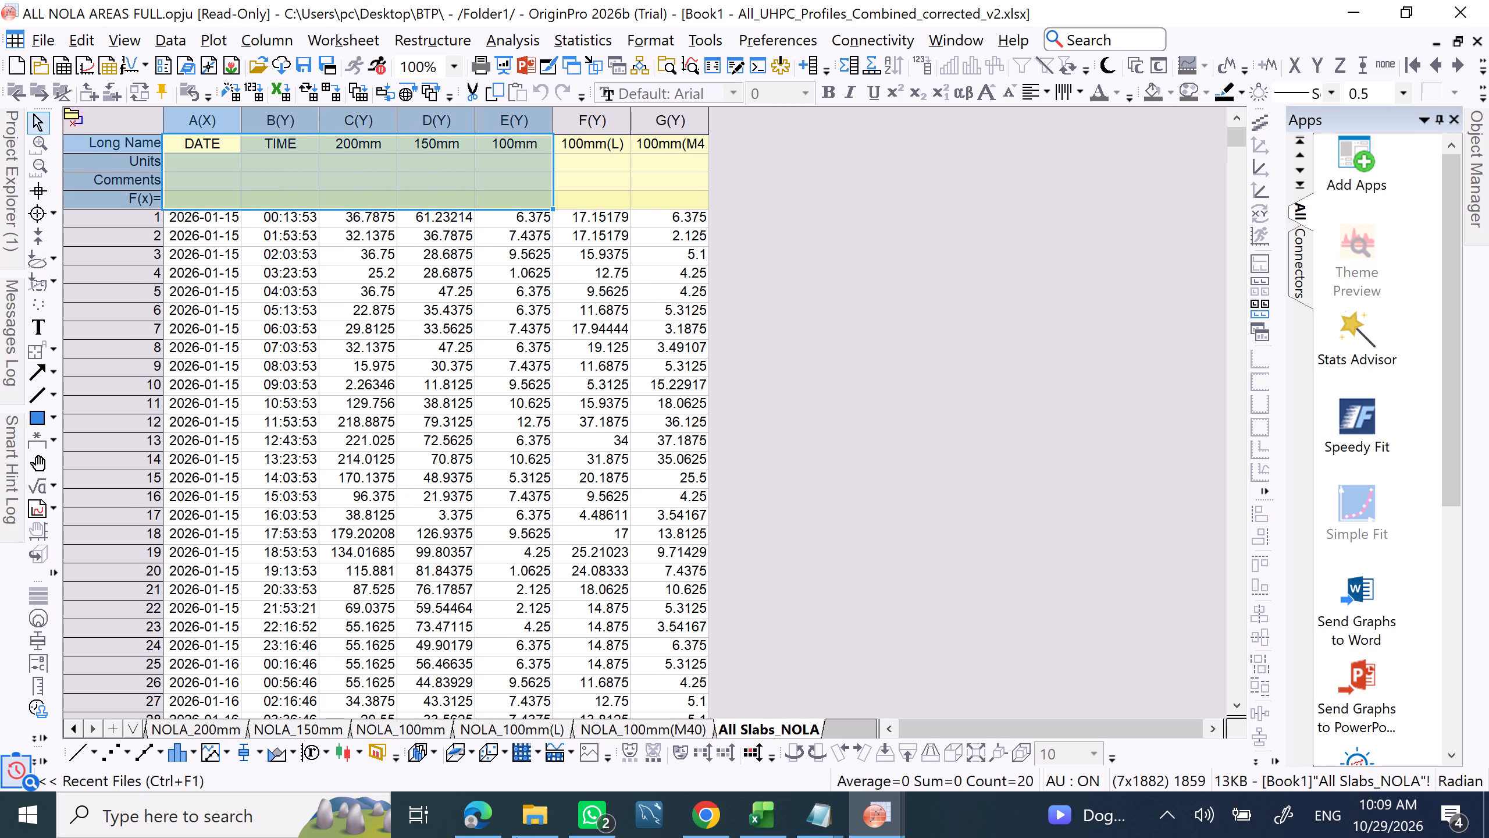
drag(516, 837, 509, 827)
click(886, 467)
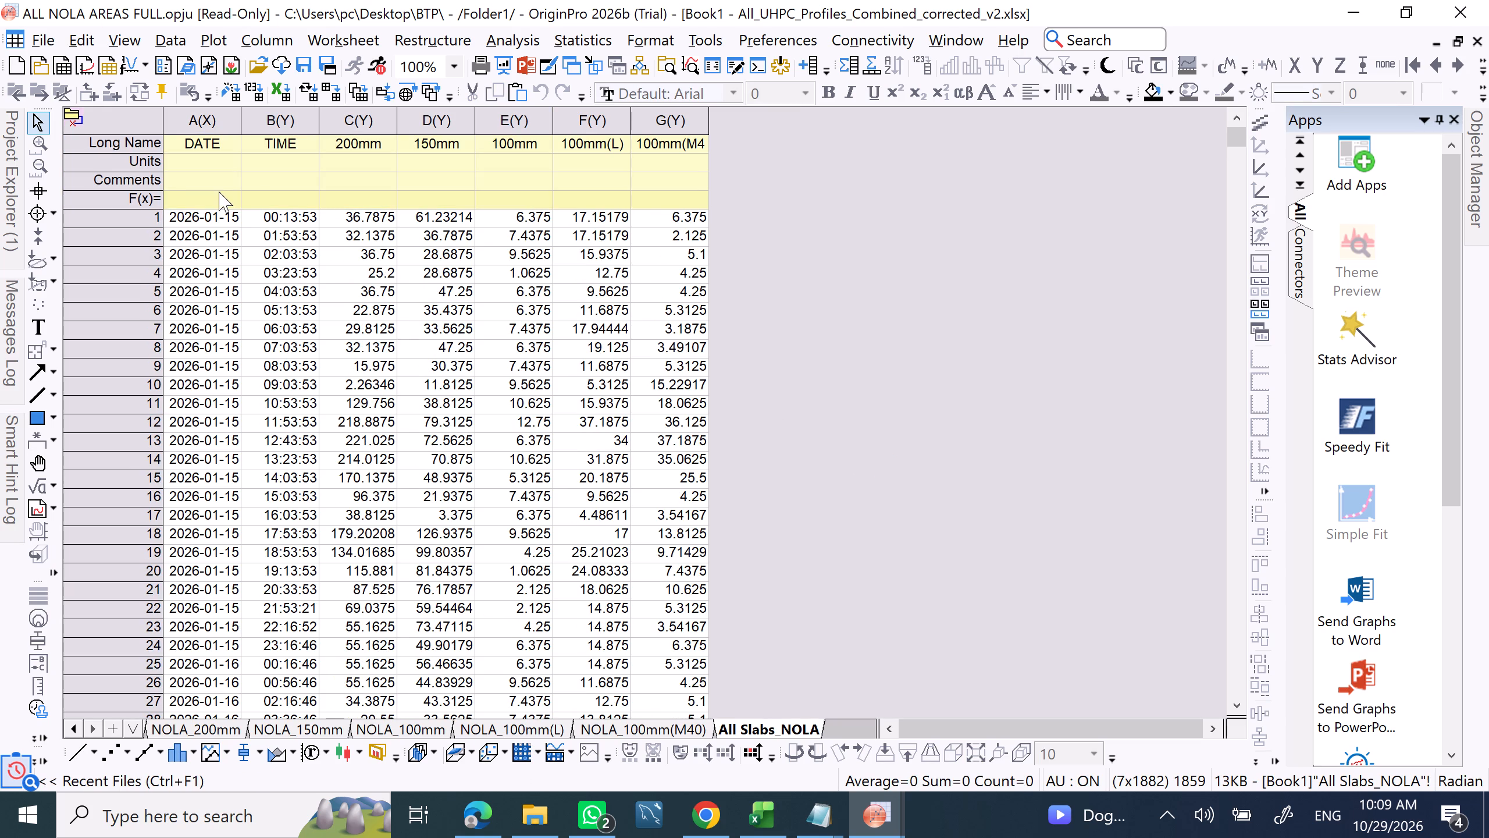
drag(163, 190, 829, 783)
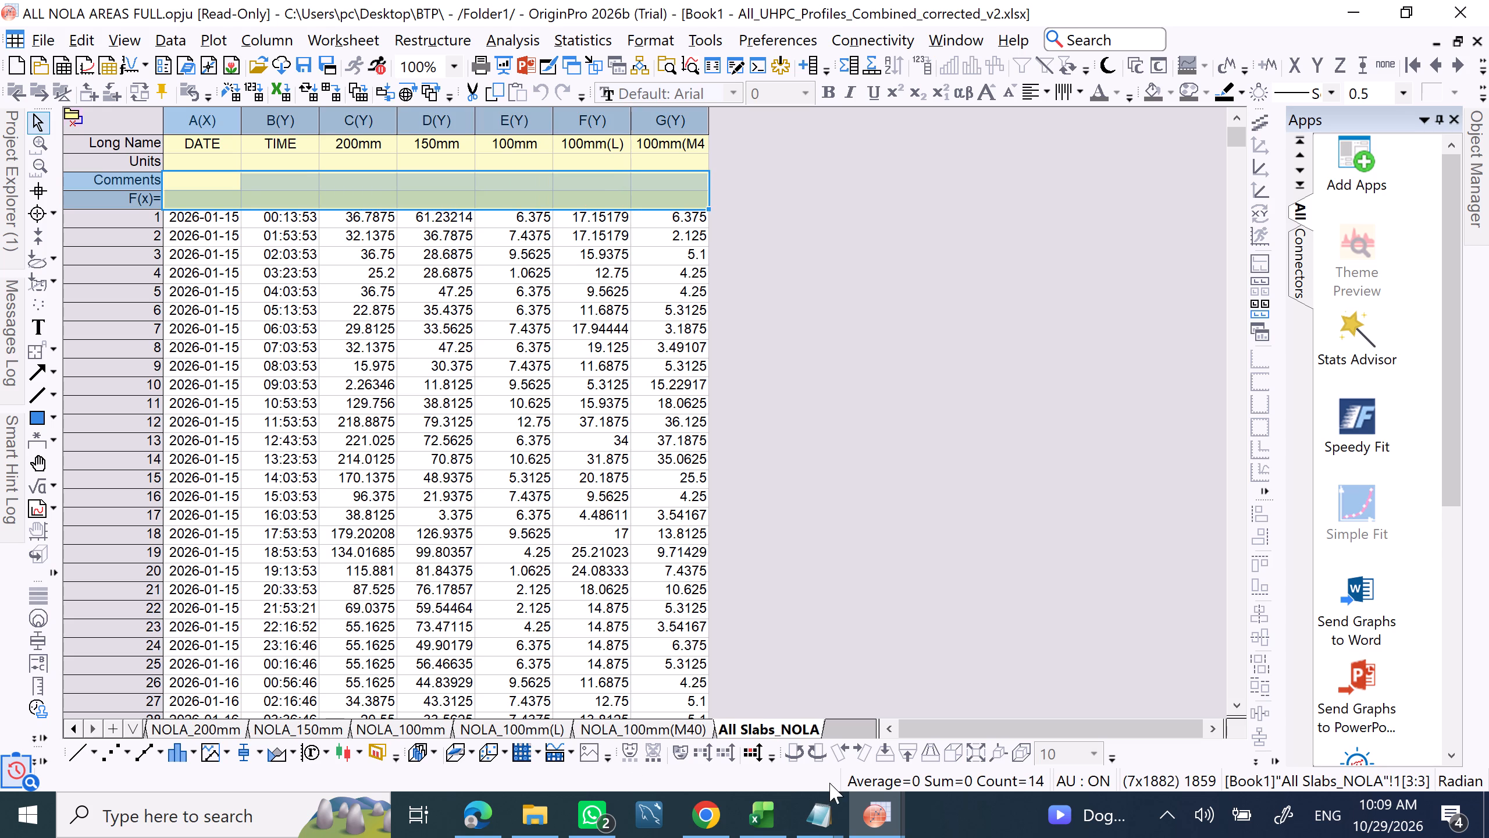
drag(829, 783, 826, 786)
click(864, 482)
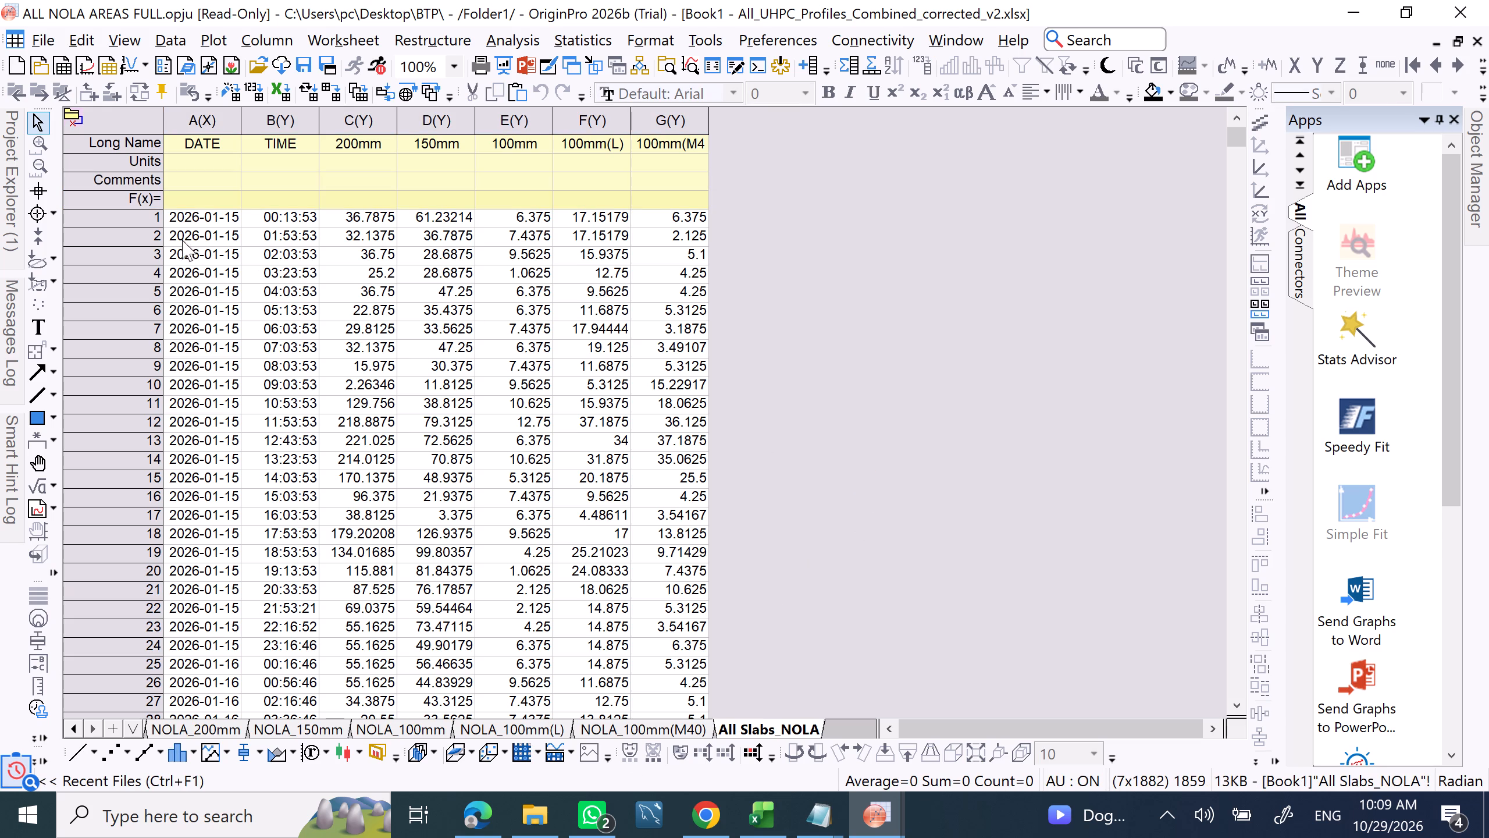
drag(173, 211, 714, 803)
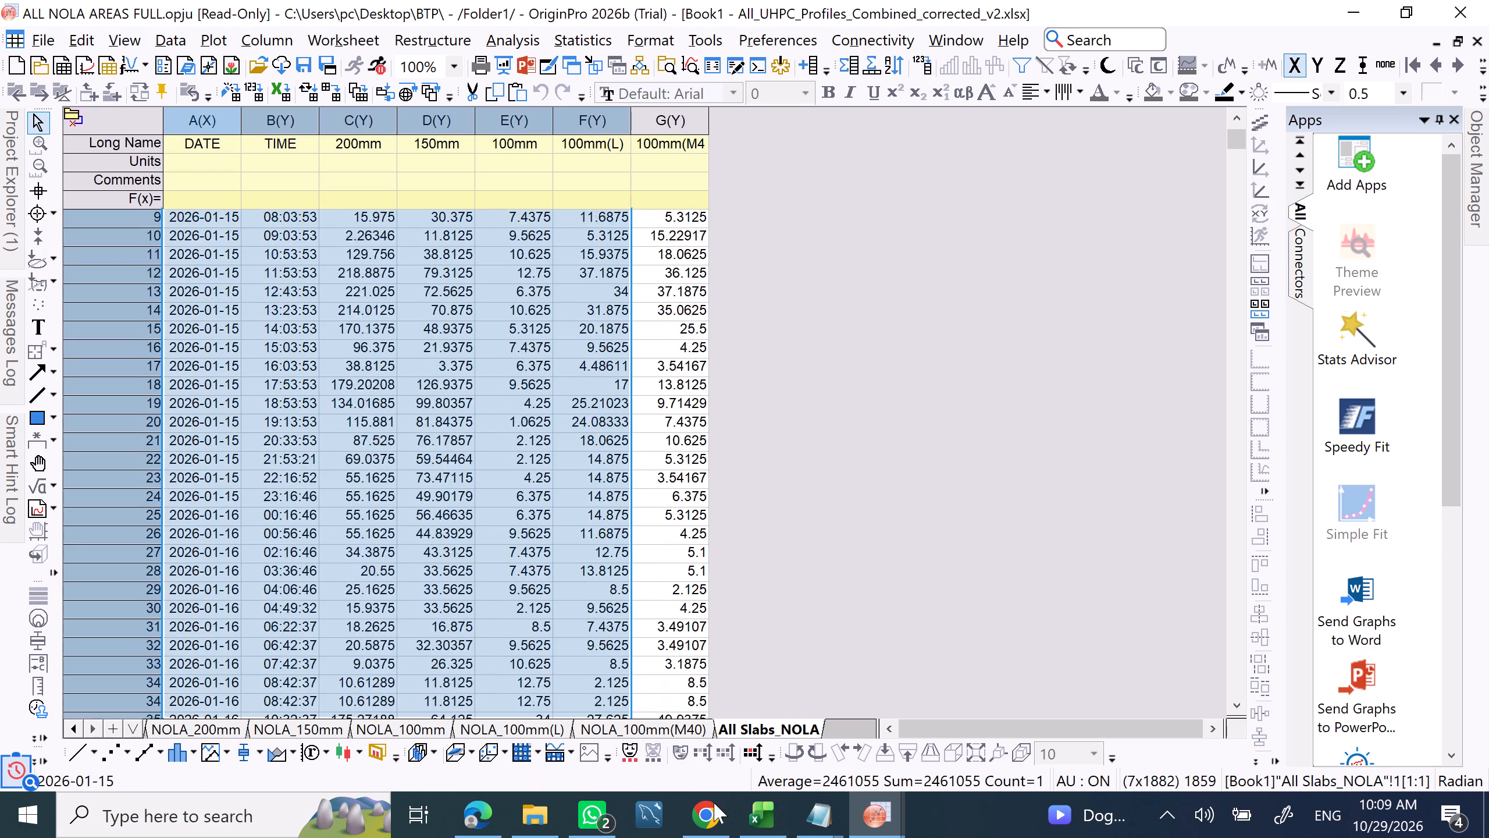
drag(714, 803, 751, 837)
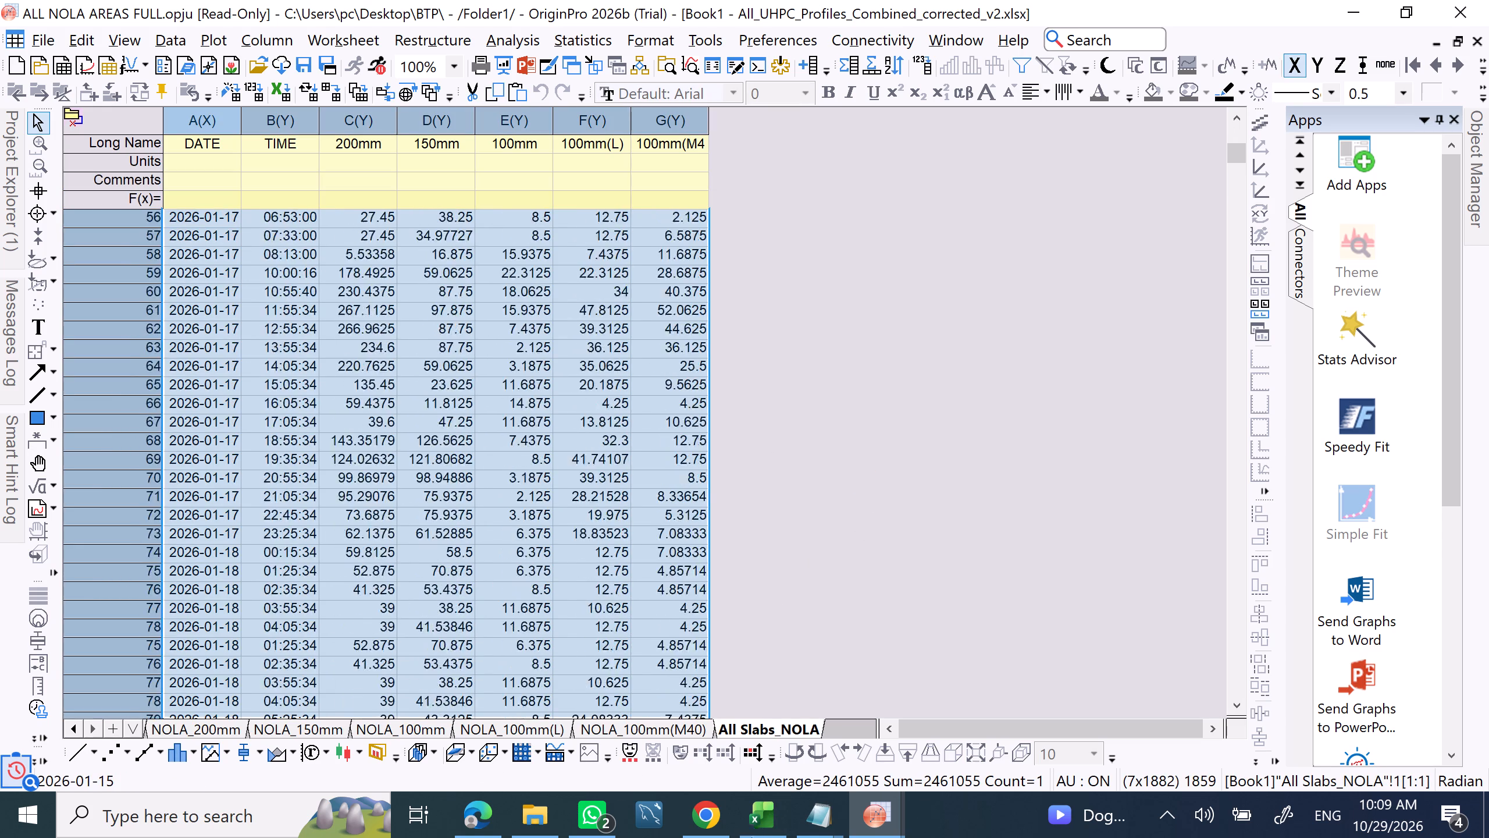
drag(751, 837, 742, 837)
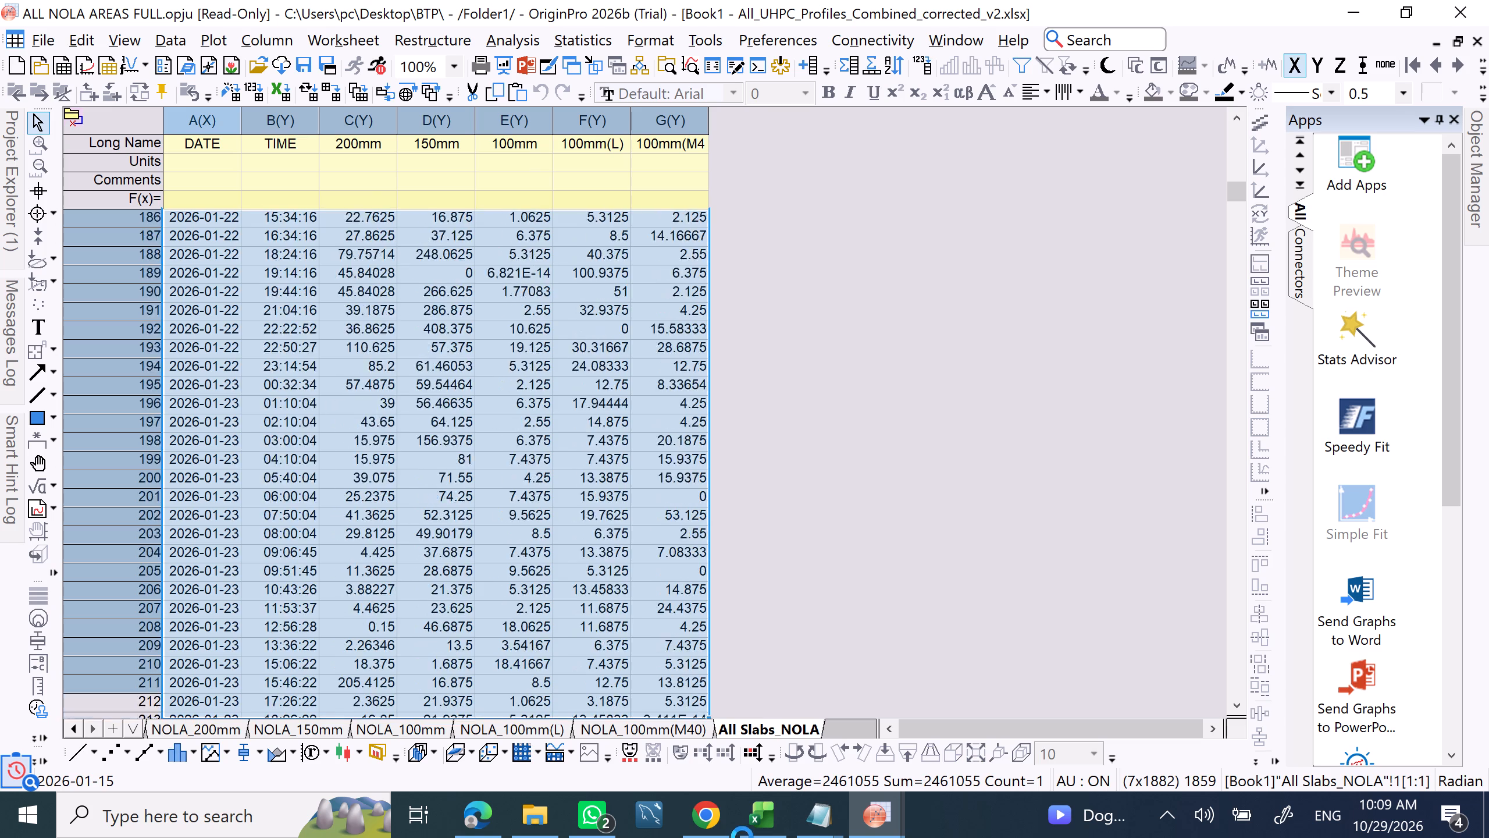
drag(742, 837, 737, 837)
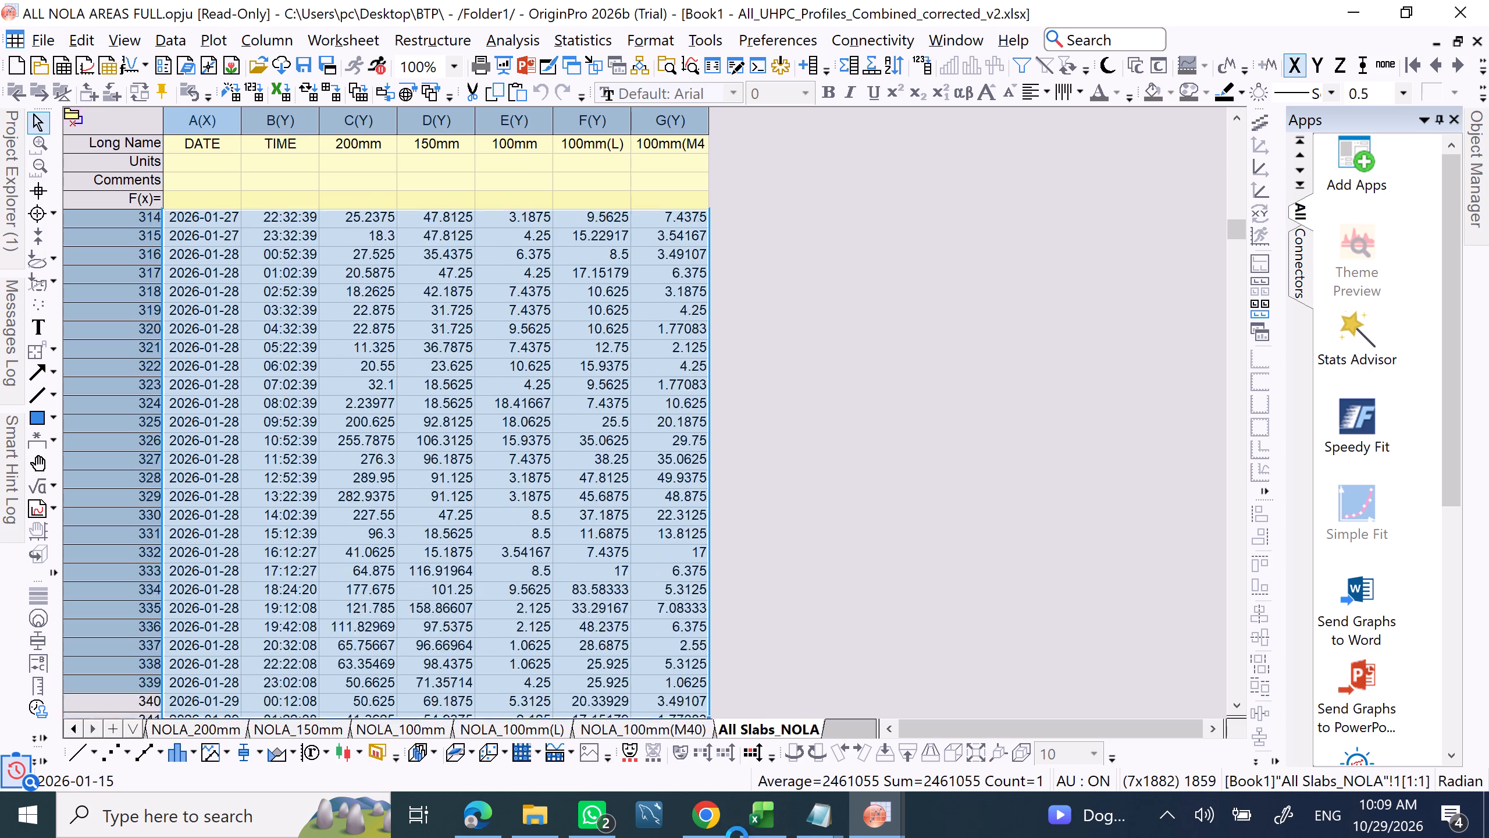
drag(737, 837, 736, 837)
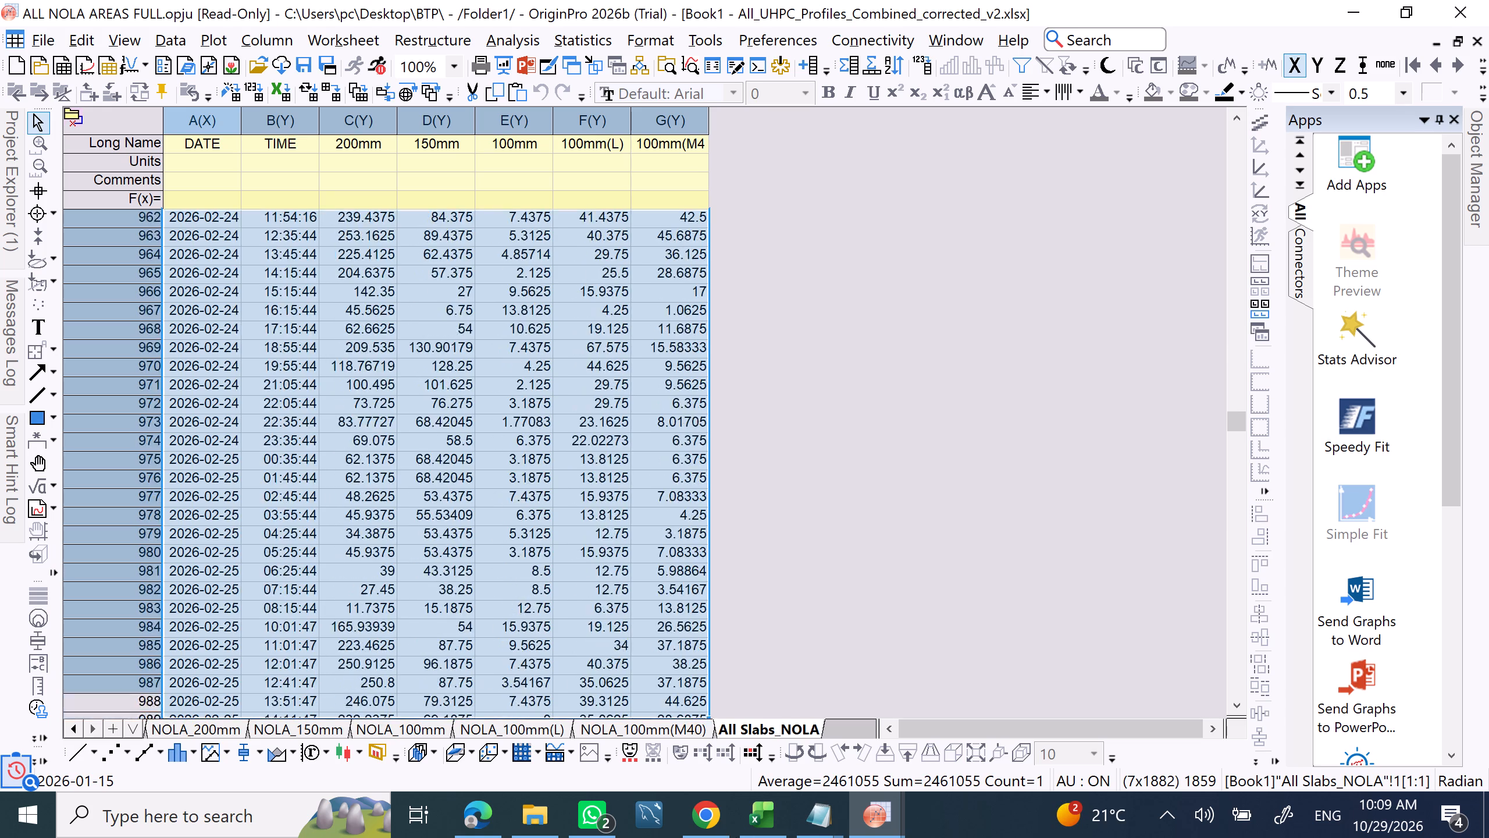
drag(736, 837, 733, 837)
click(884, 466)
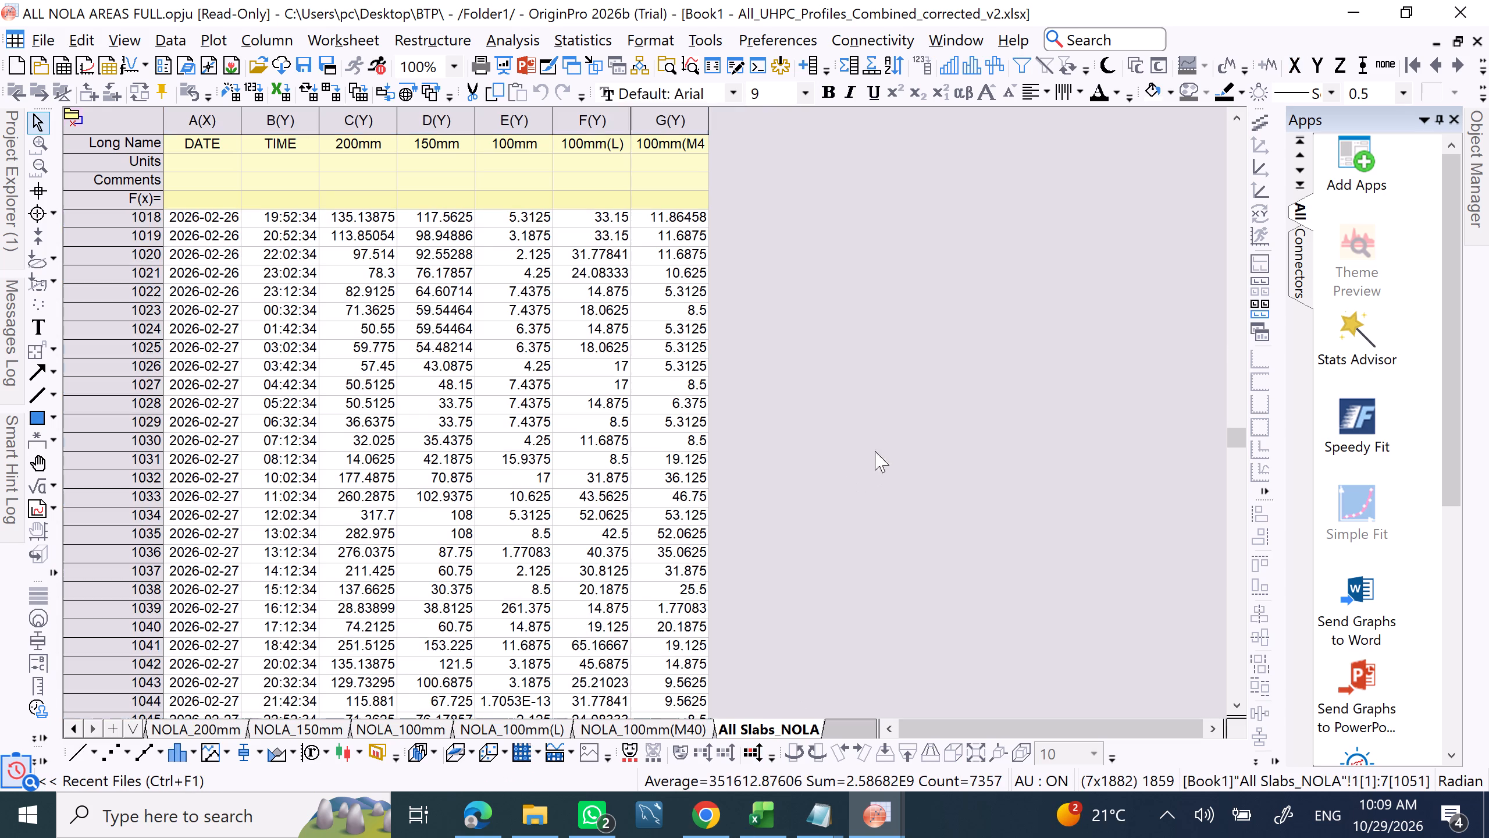
Switch to the BTP folder in File Explorer and copy the ALL NOLA AREAS PDF file.
click(1335, 16)
click(655, 663)
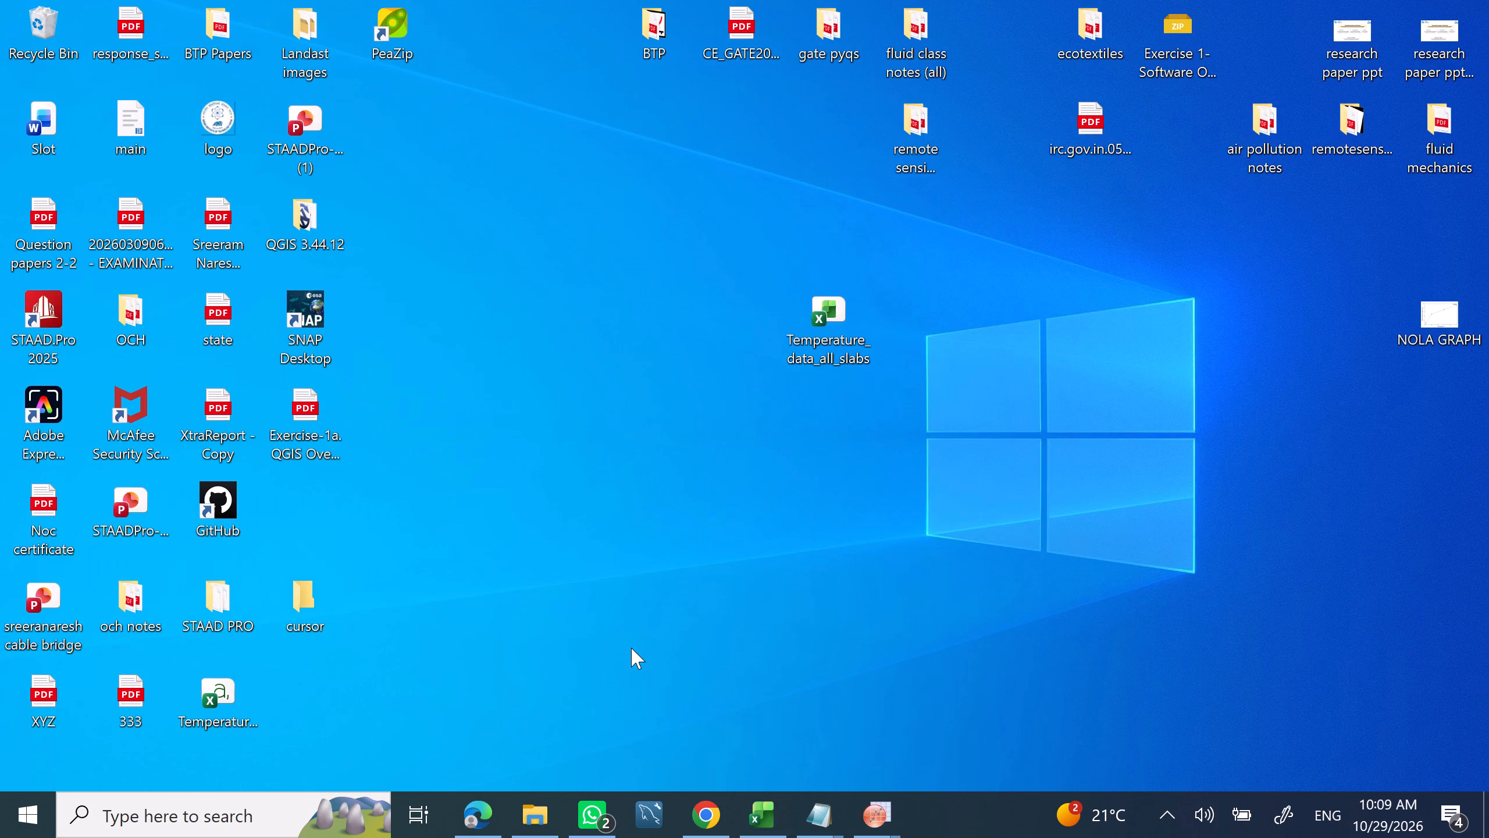
click(520, 837)
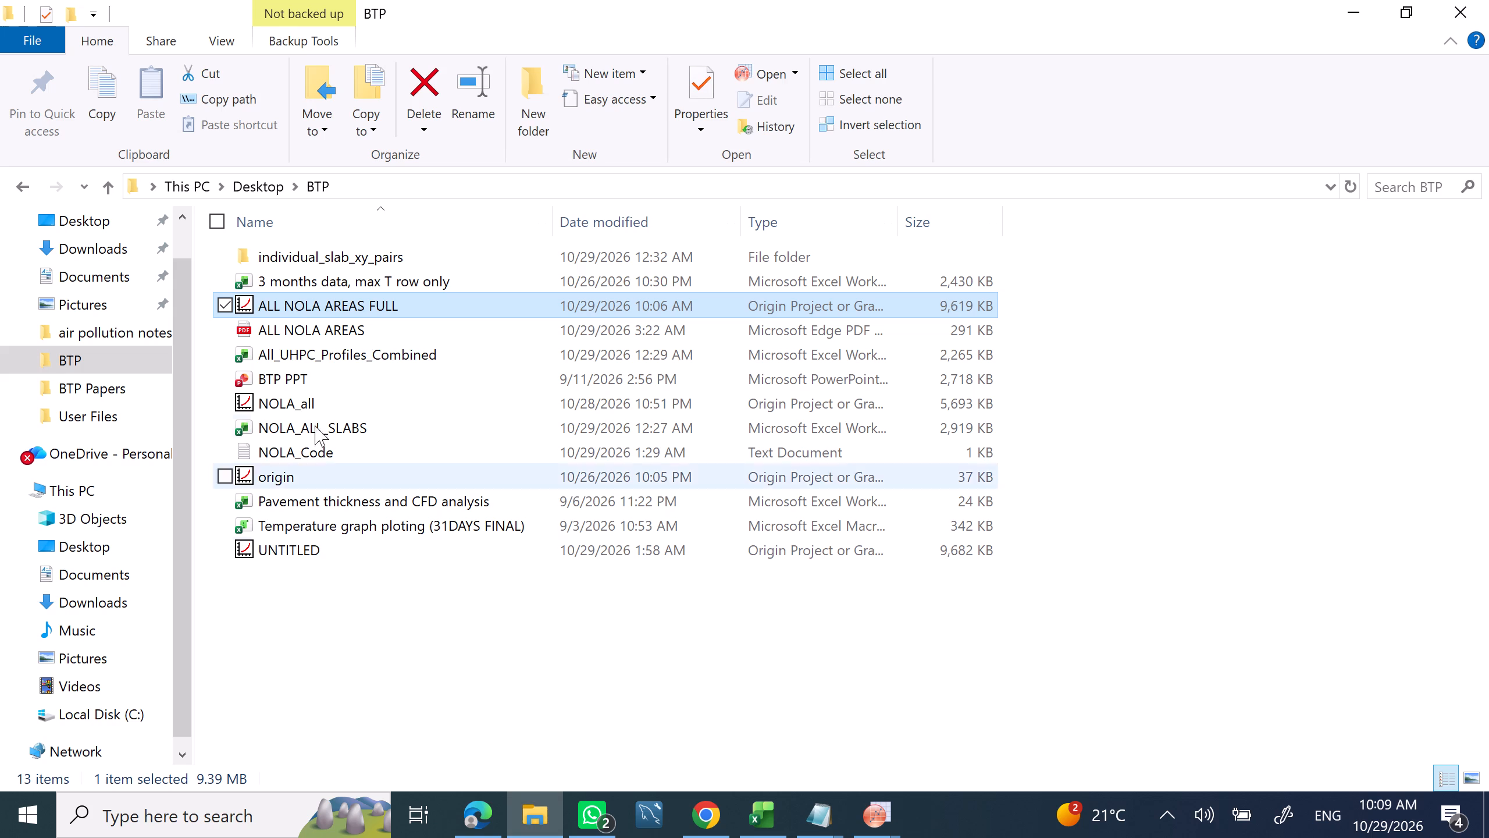
click(298, 602)
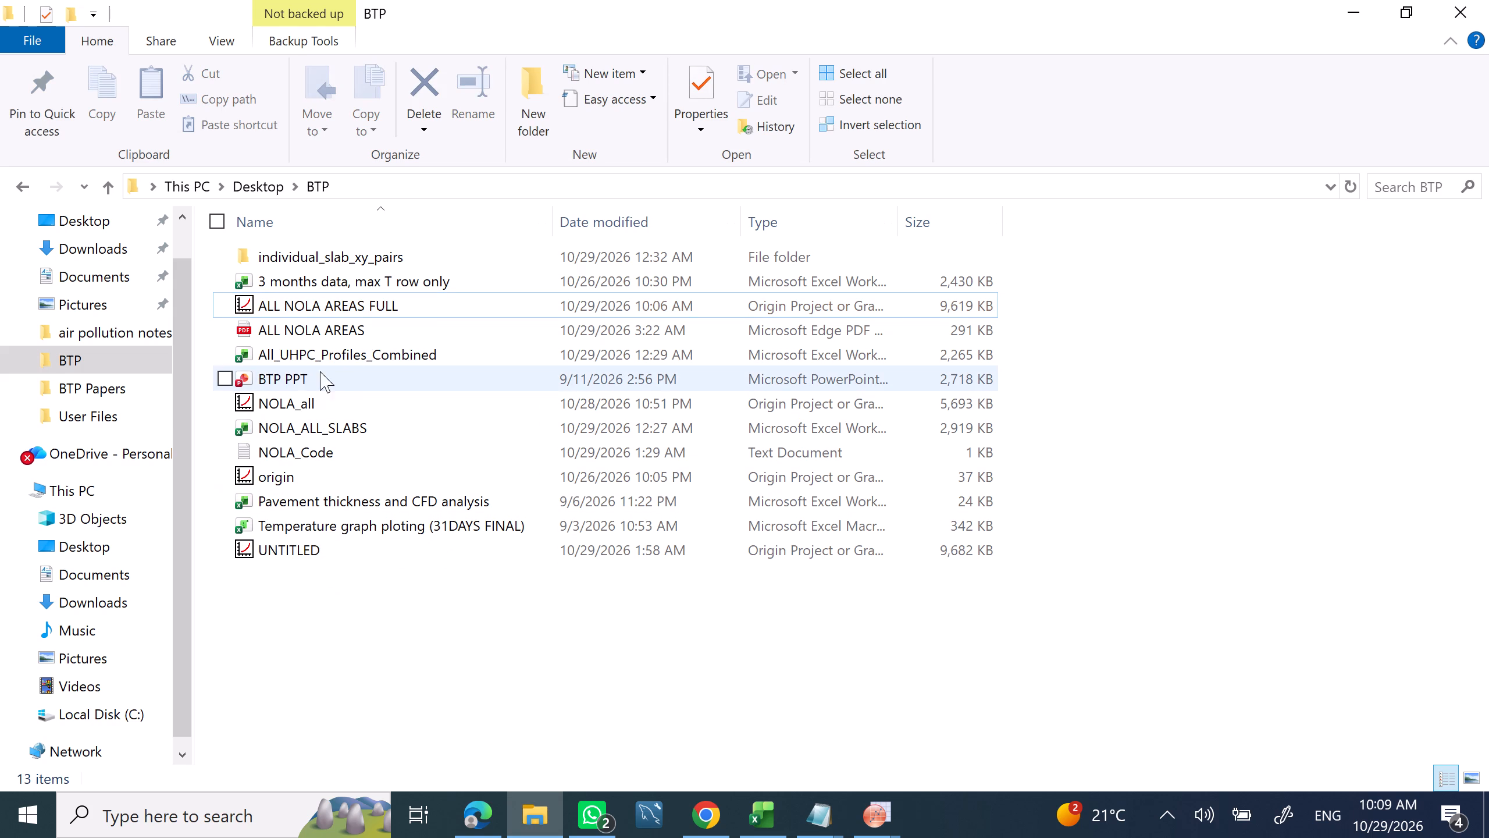
right_click(371, 326)
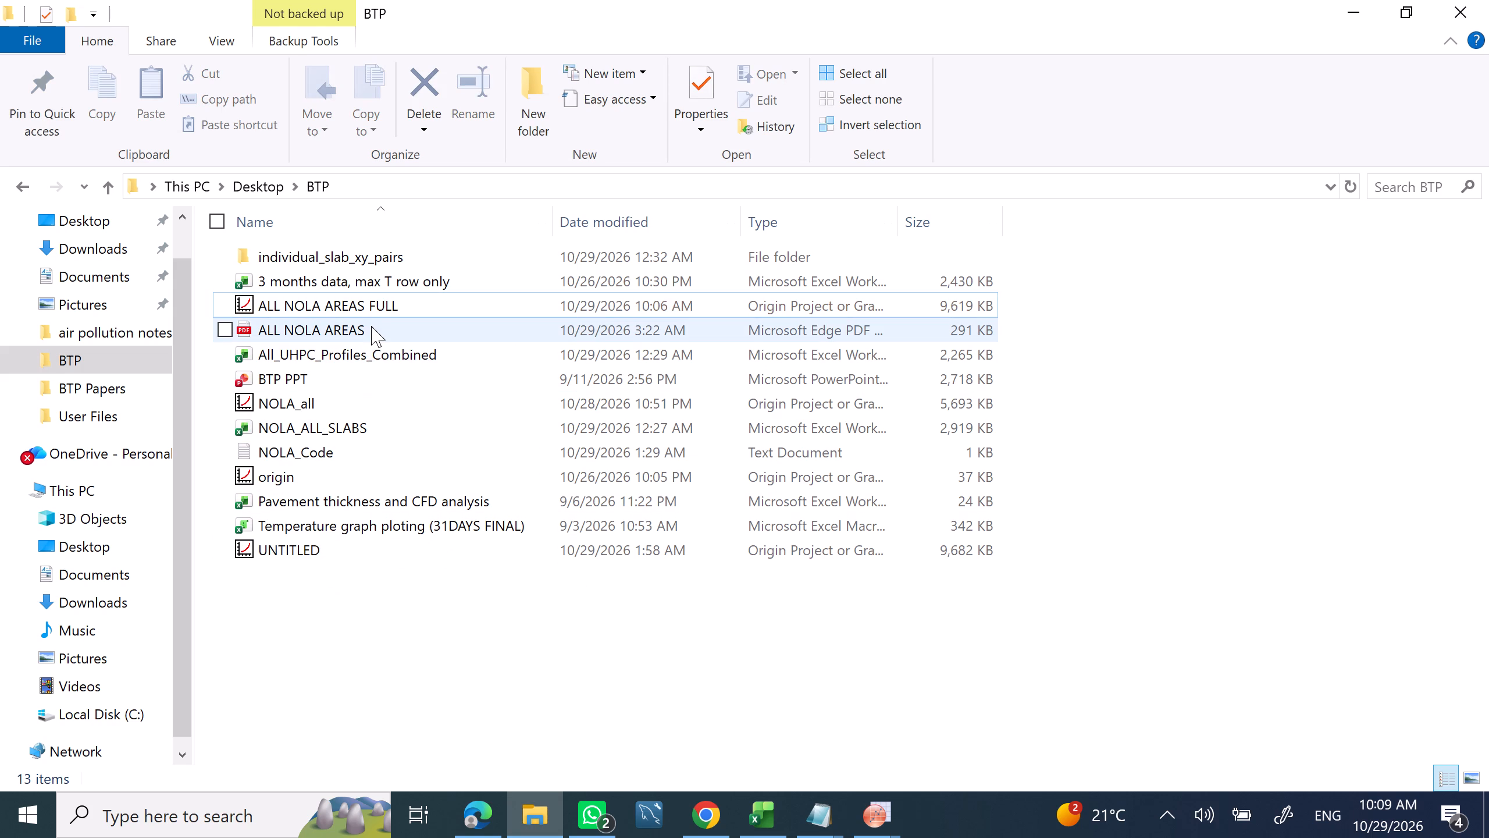
click(539, 658)
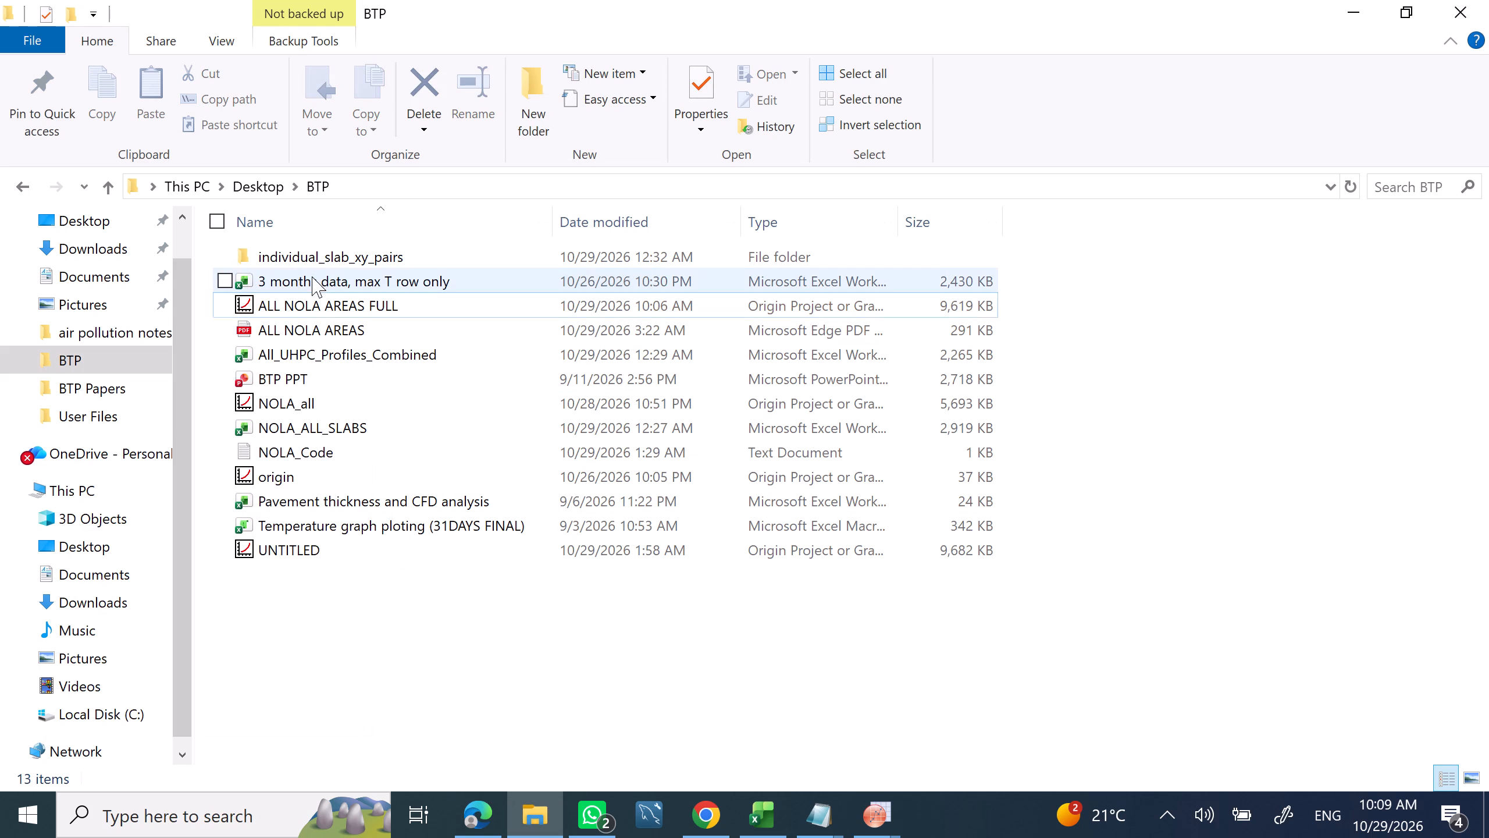
right_click(340, 329)
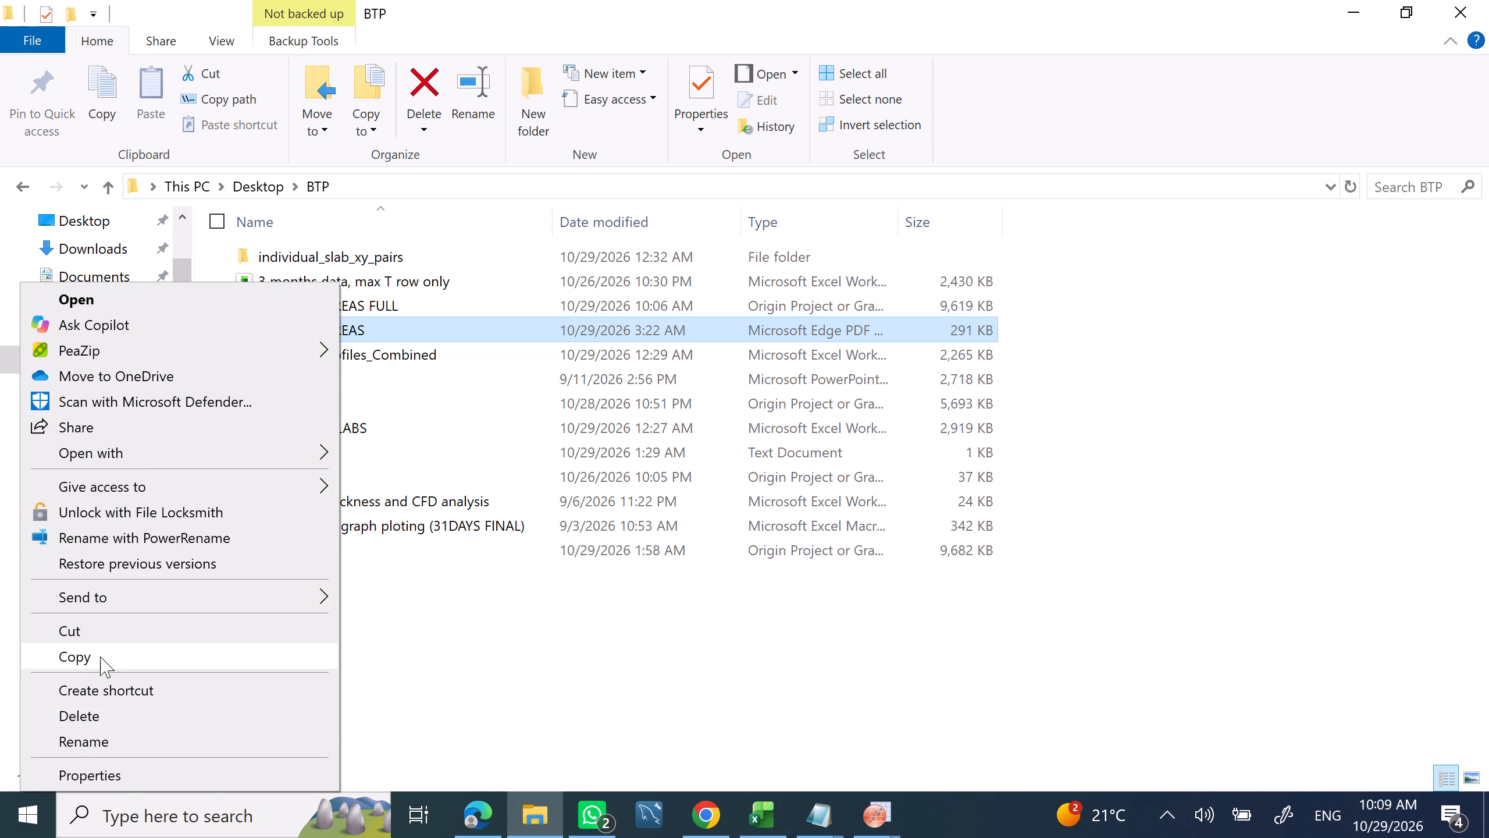
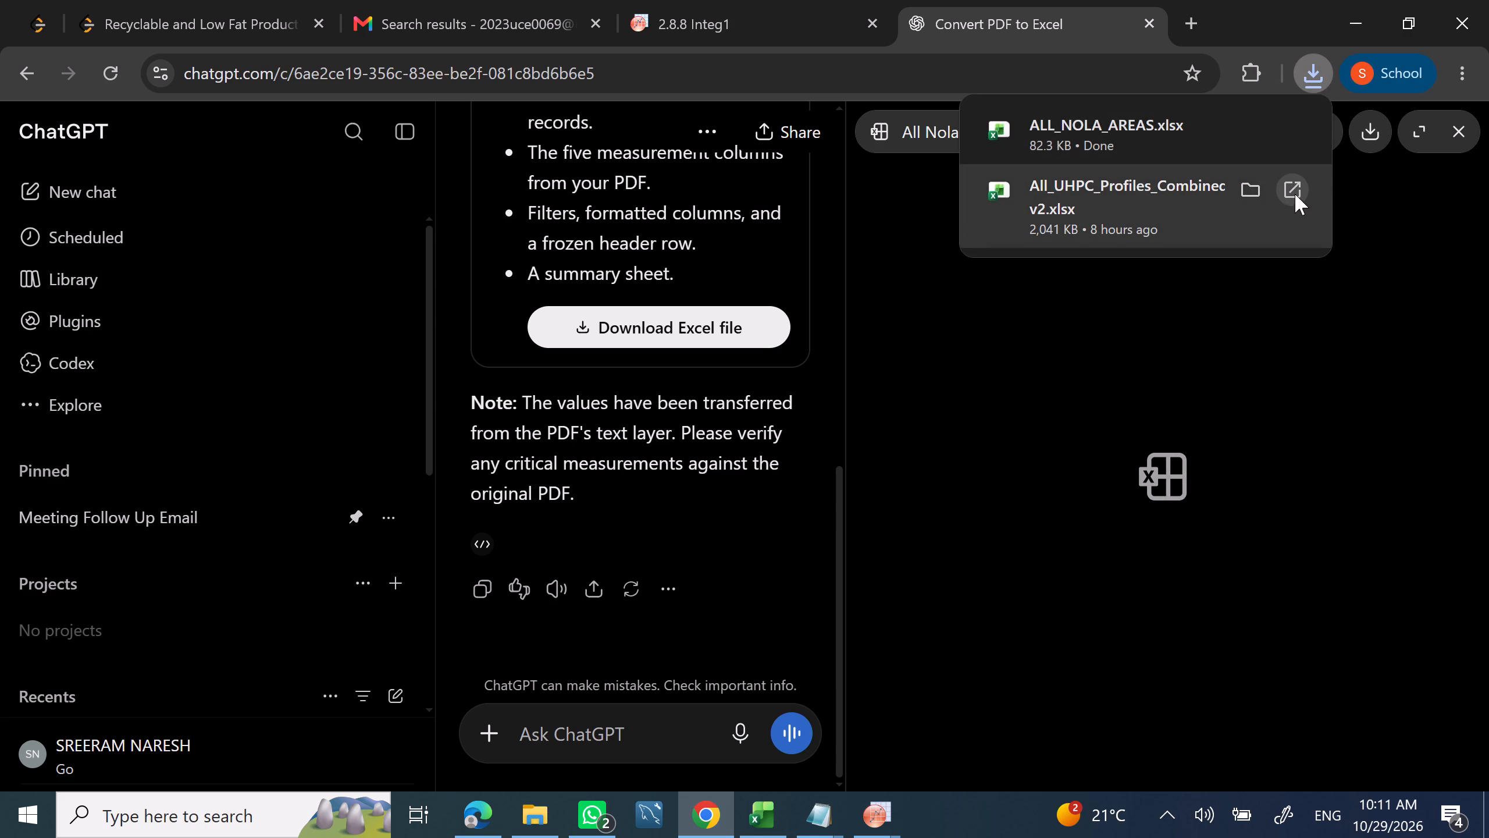
click(1292, 123)
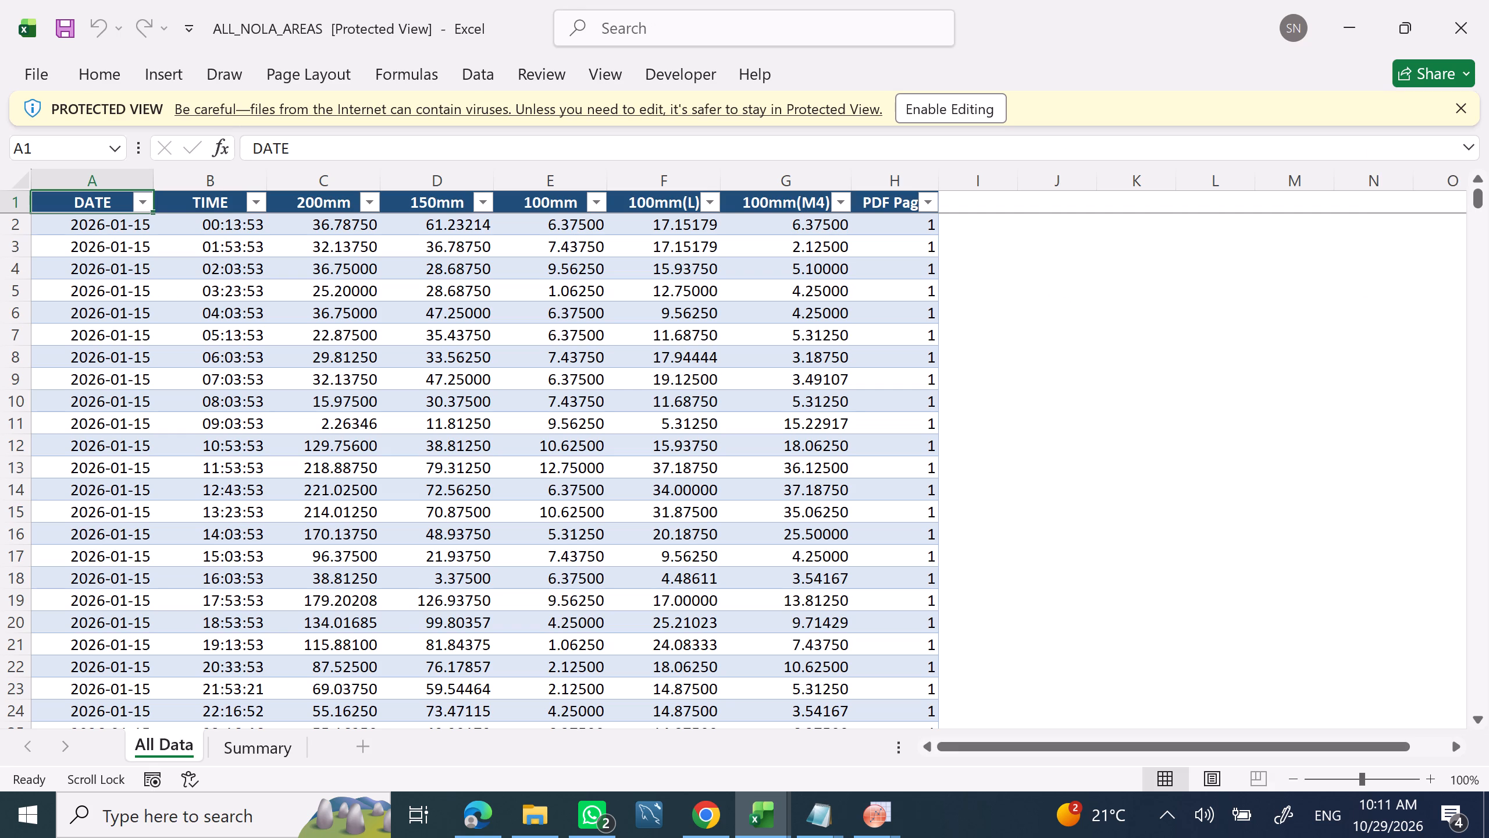
Enable editing of the ALL_NOLA_AREAS workbook and delete the PDF Page column (H) from the All Data sheet.
scroll(881, 471, up, 3)
scroll(878, 468, down, 4)
scroll(878, 468, up, 8)
scroll(877, 467, down, 1)
scroll(877, 467, up, 4)
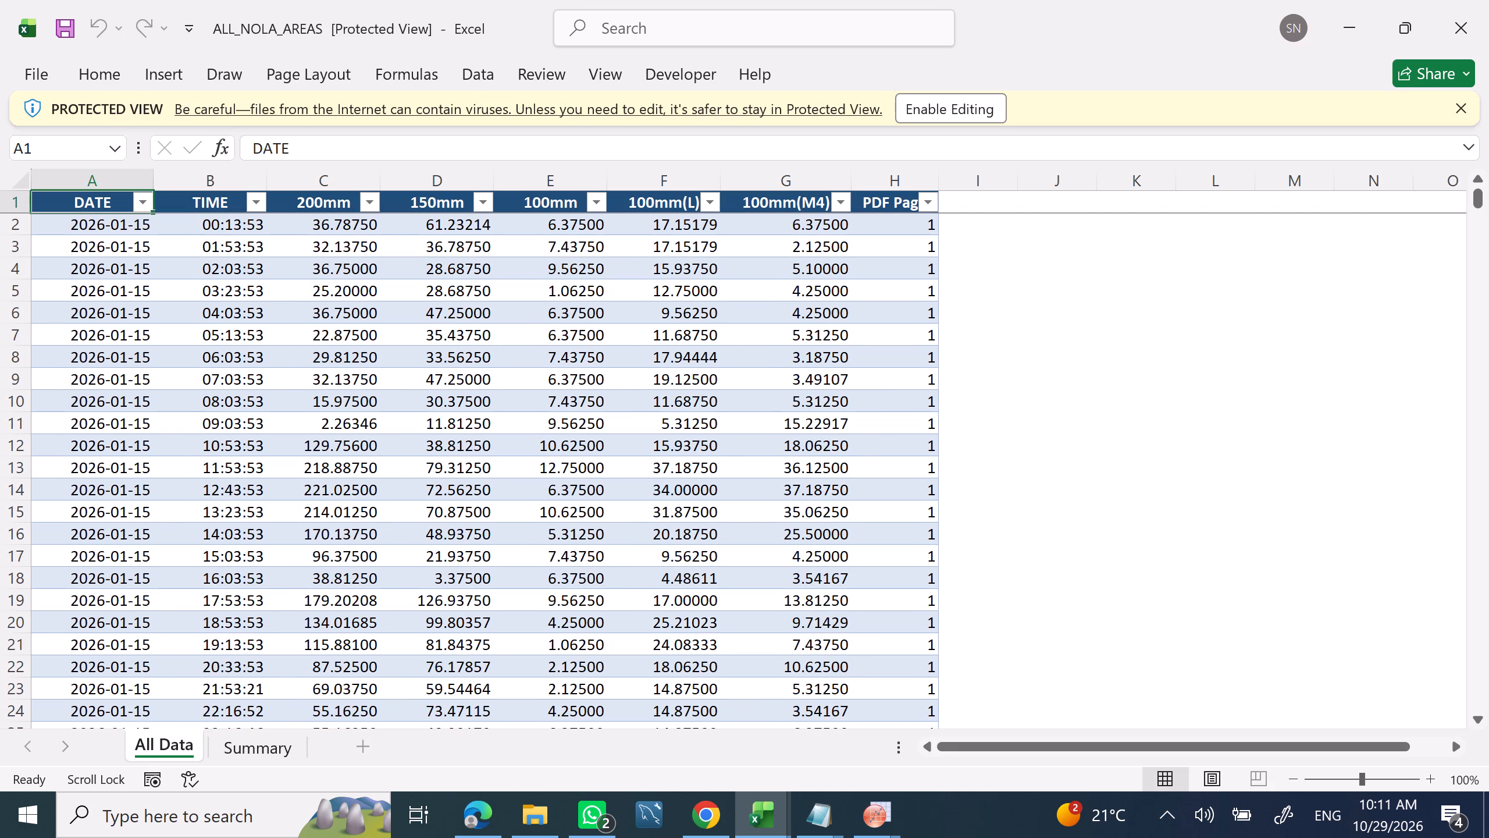
click(903, 212)
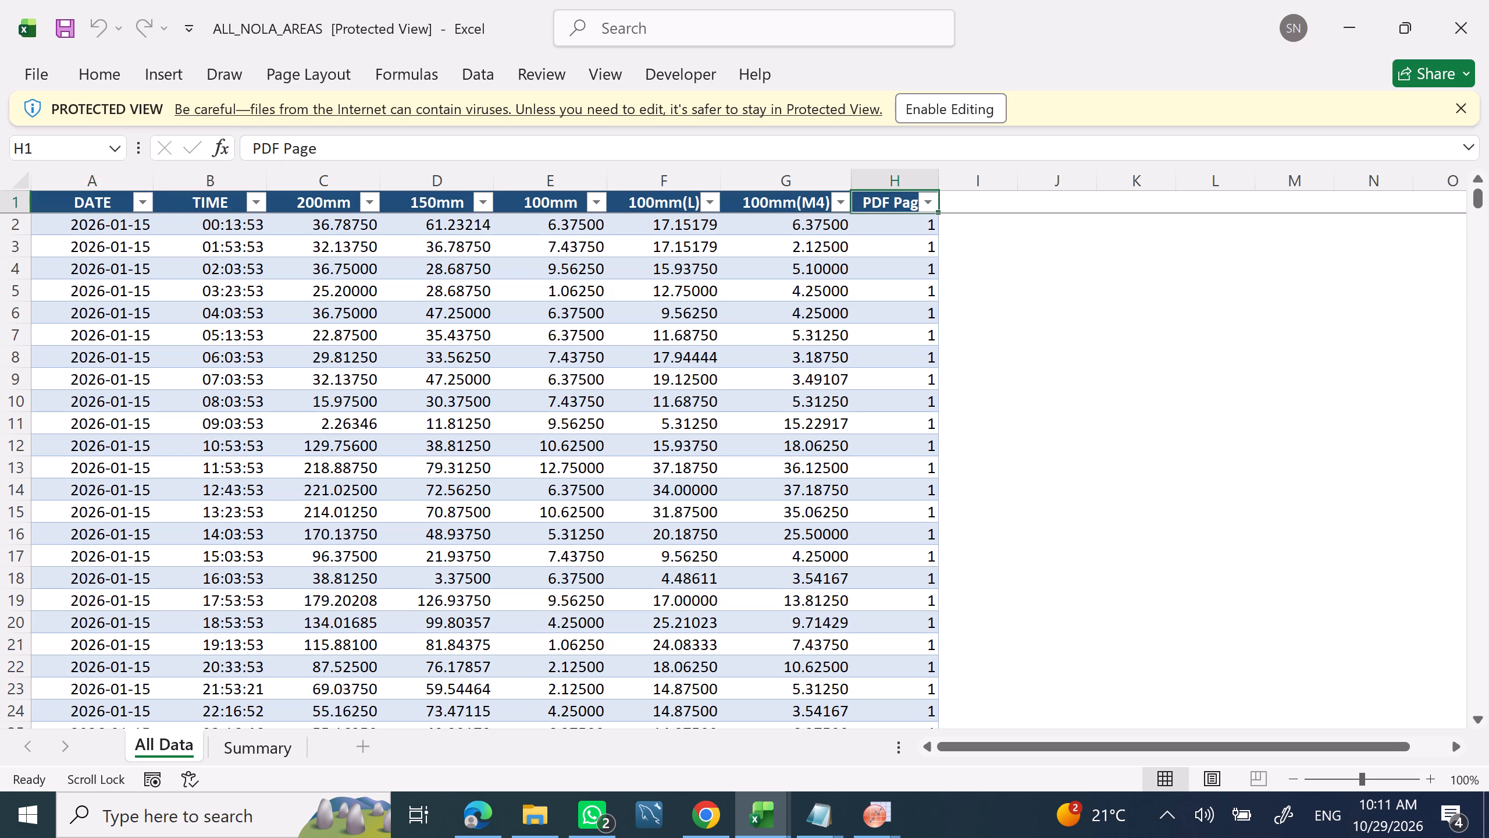
click(904, 202)
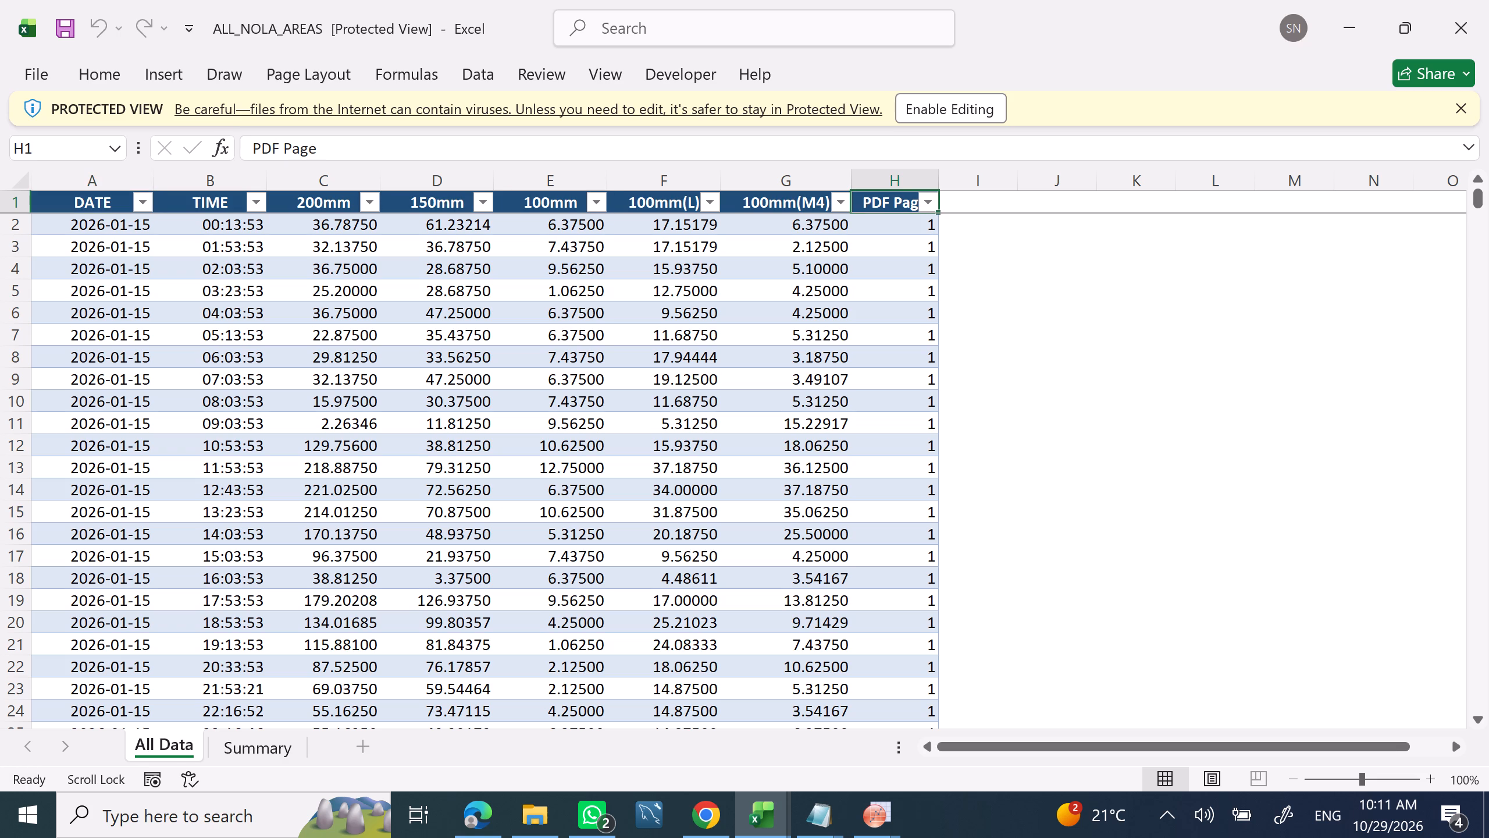
right_click(904, 202)
click(867, 183)
click(934, 97)
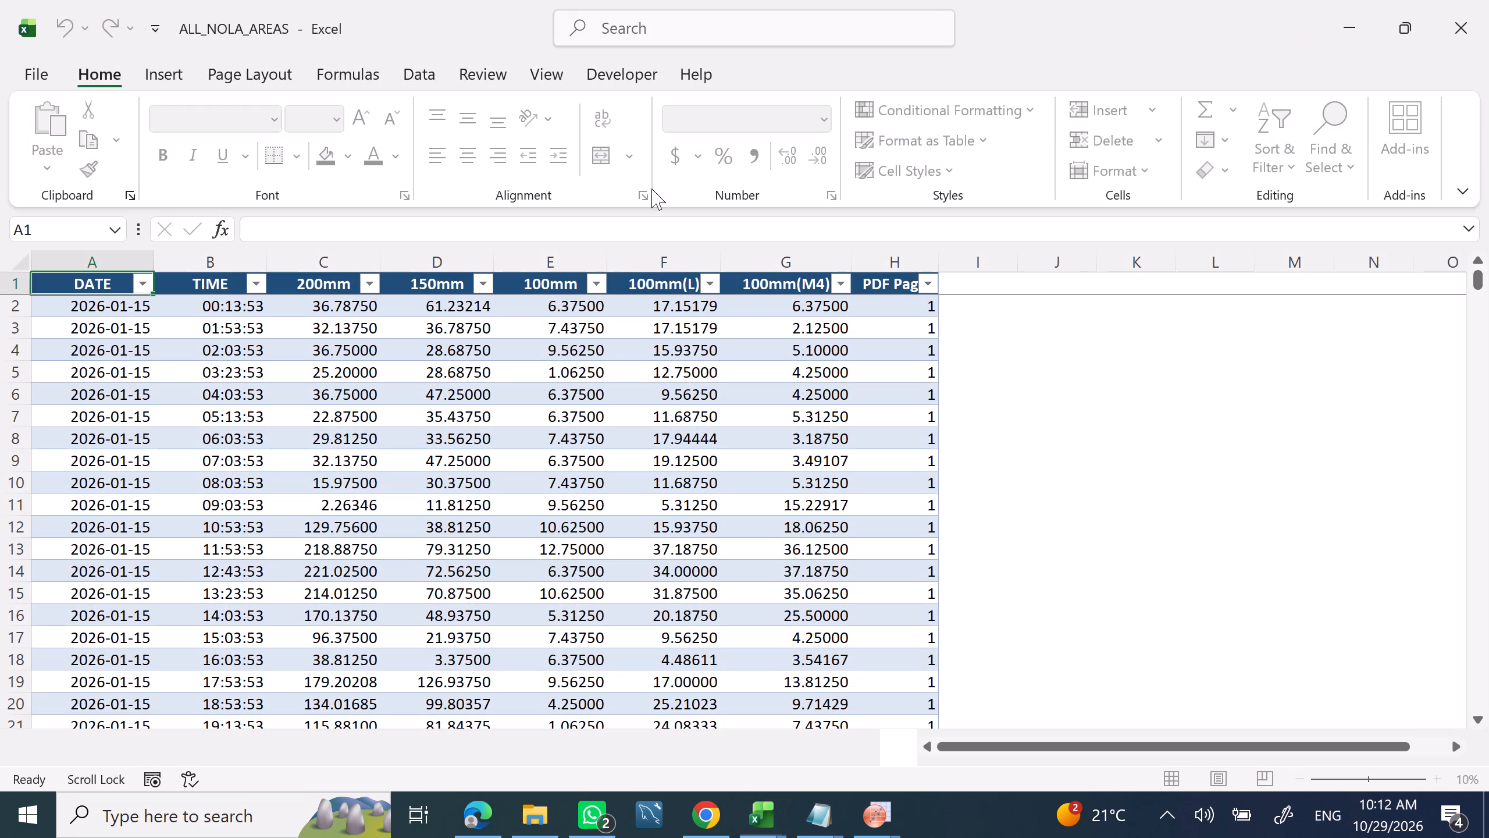
click(895, 265)
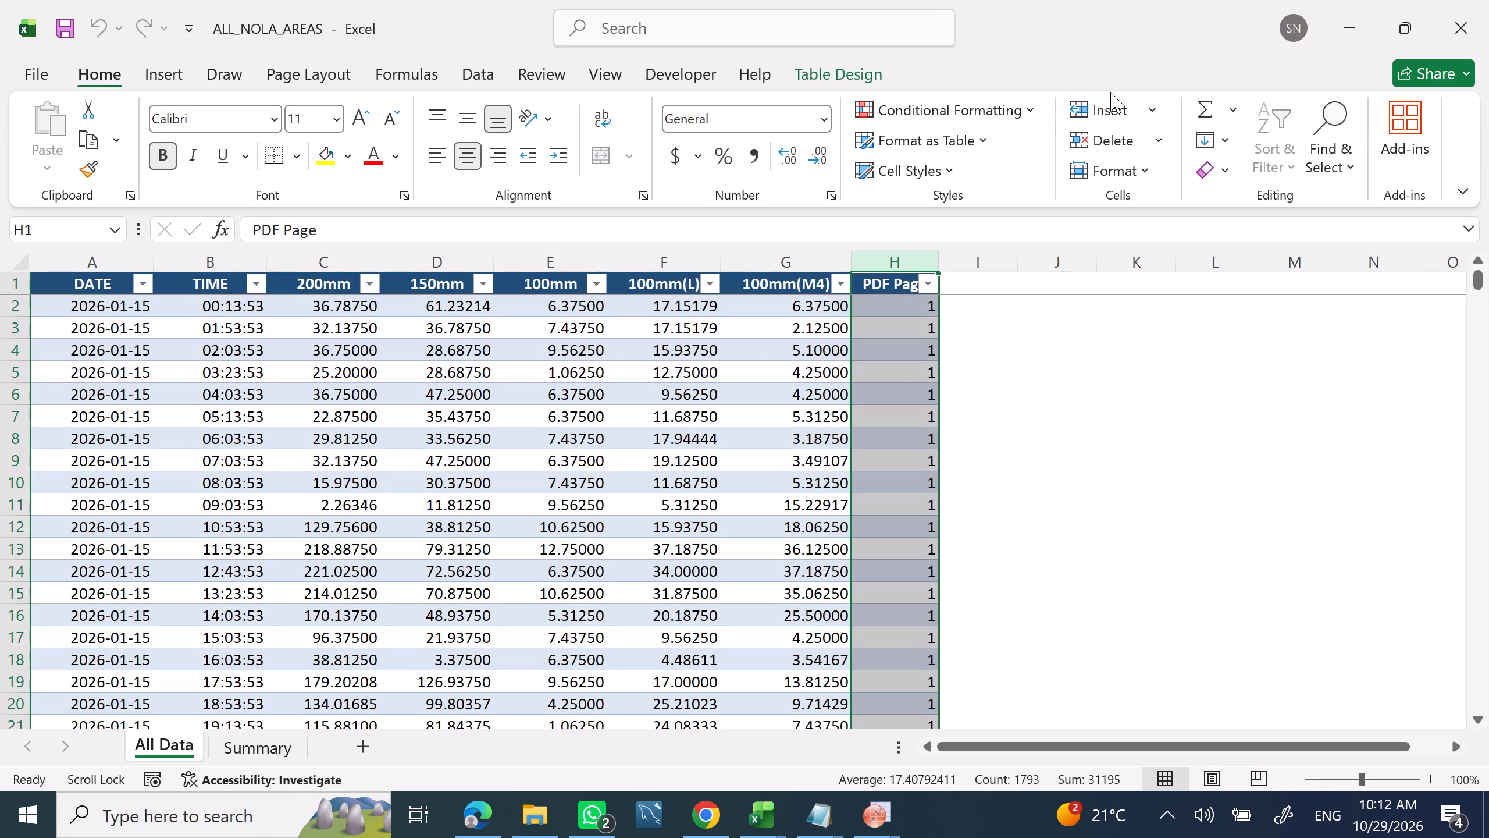
click(1090, 144)
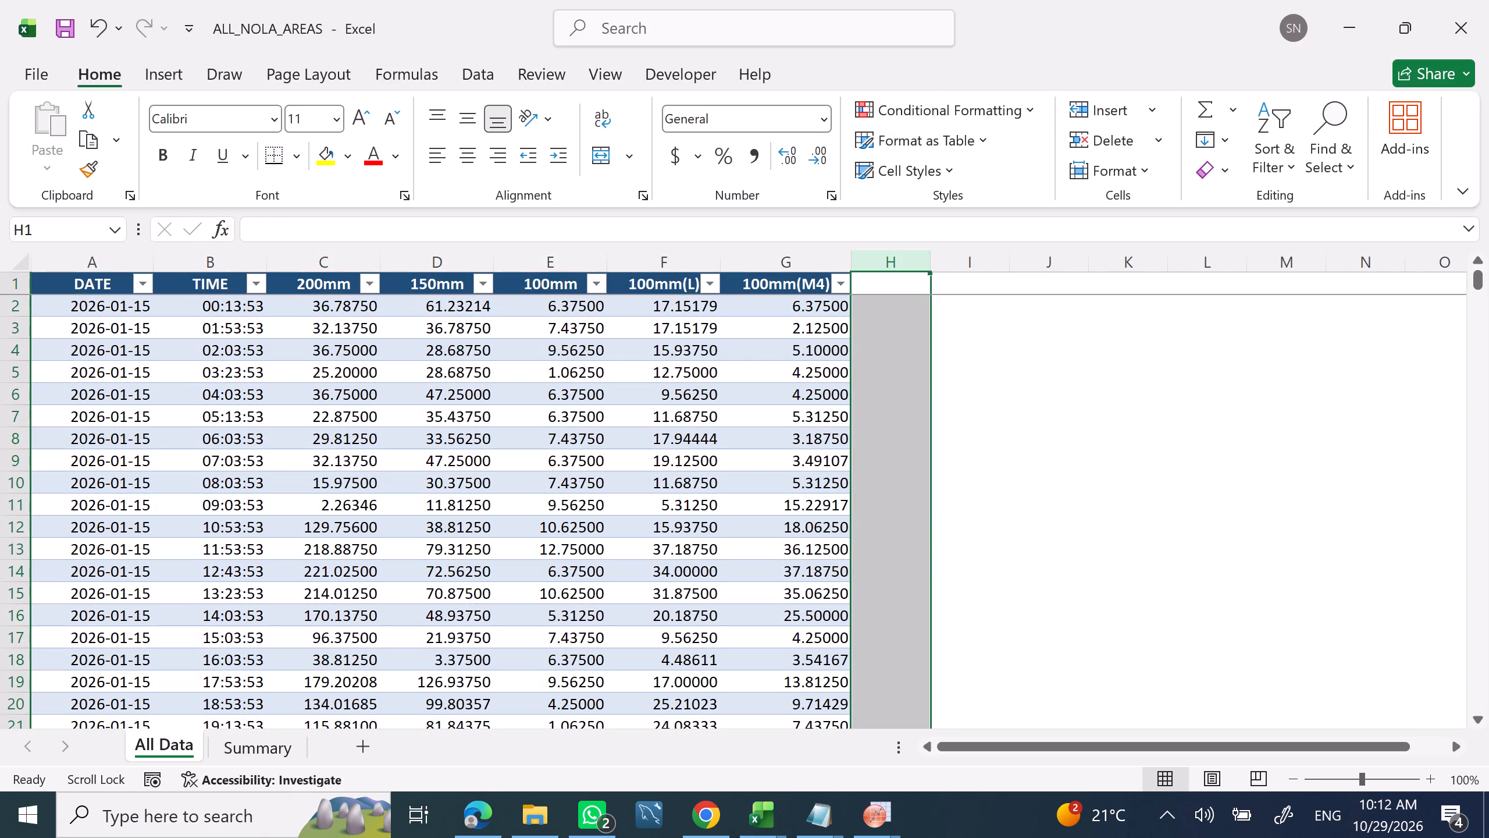
click(1024, 464)
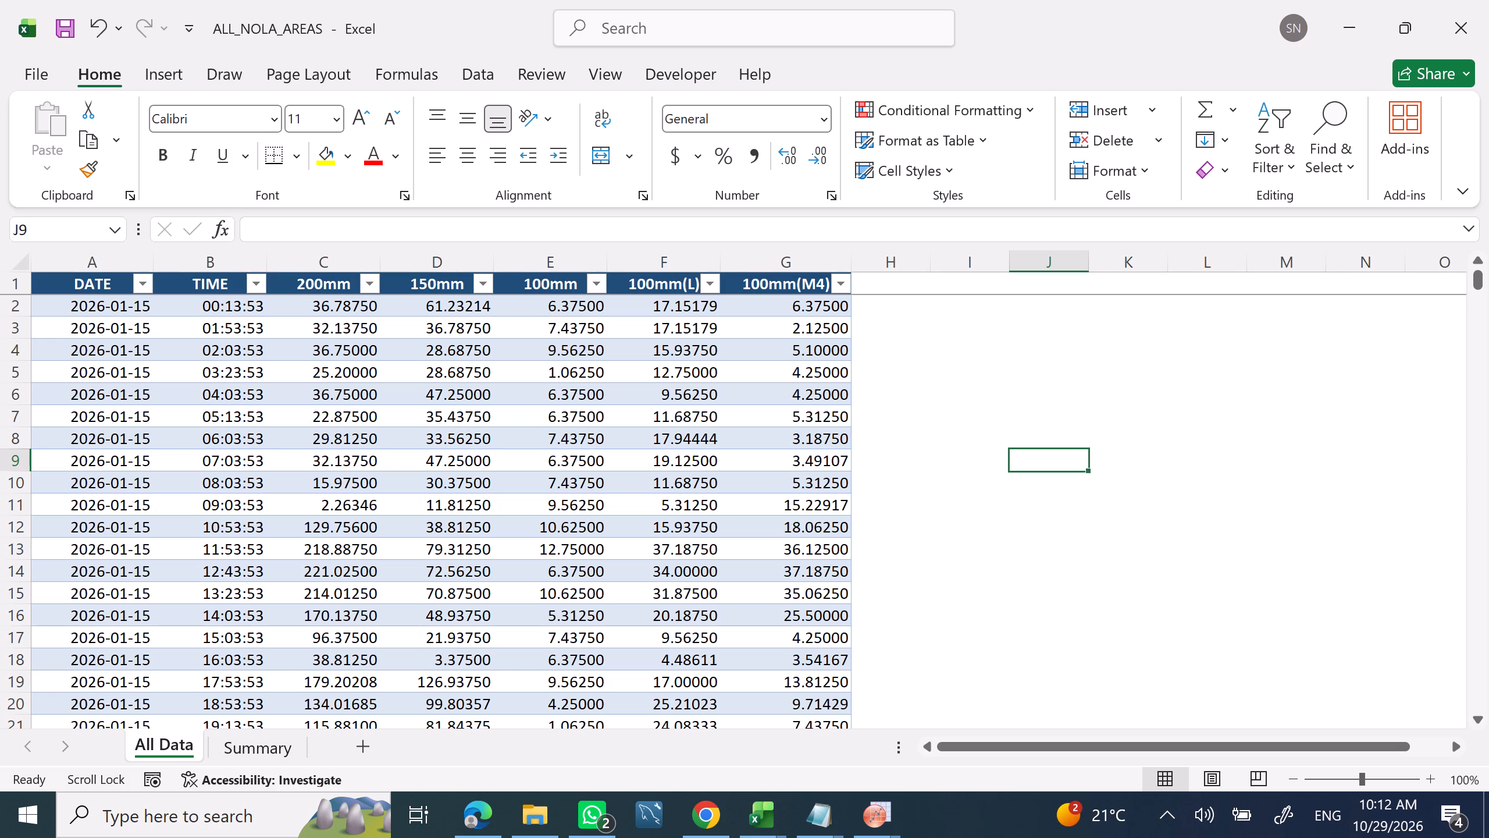
Set the font colour of the 200mm header in cell C1 to white.
click(319, 287)
click(401, 152)
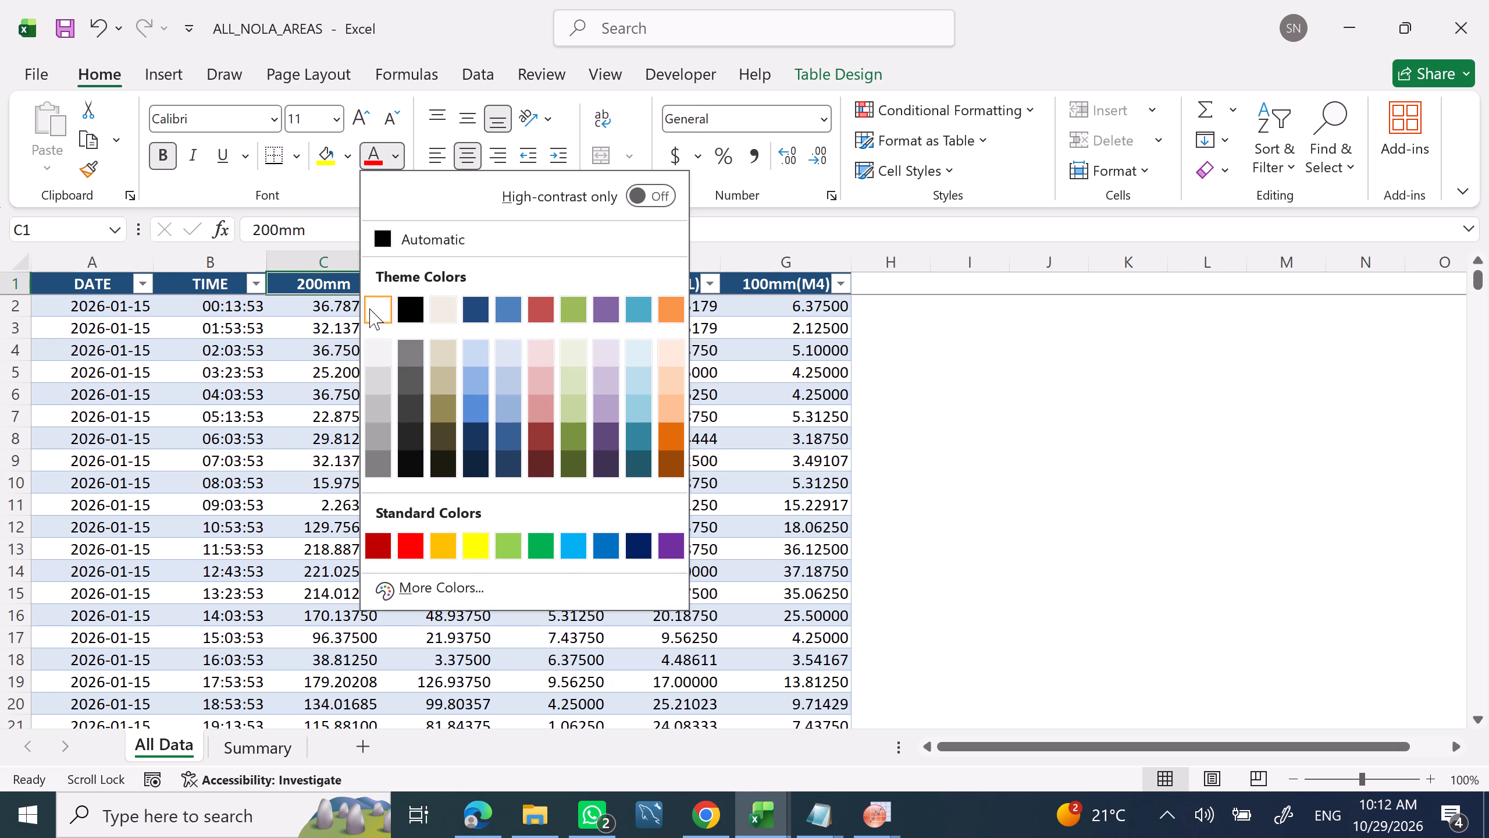
click(369, 308)
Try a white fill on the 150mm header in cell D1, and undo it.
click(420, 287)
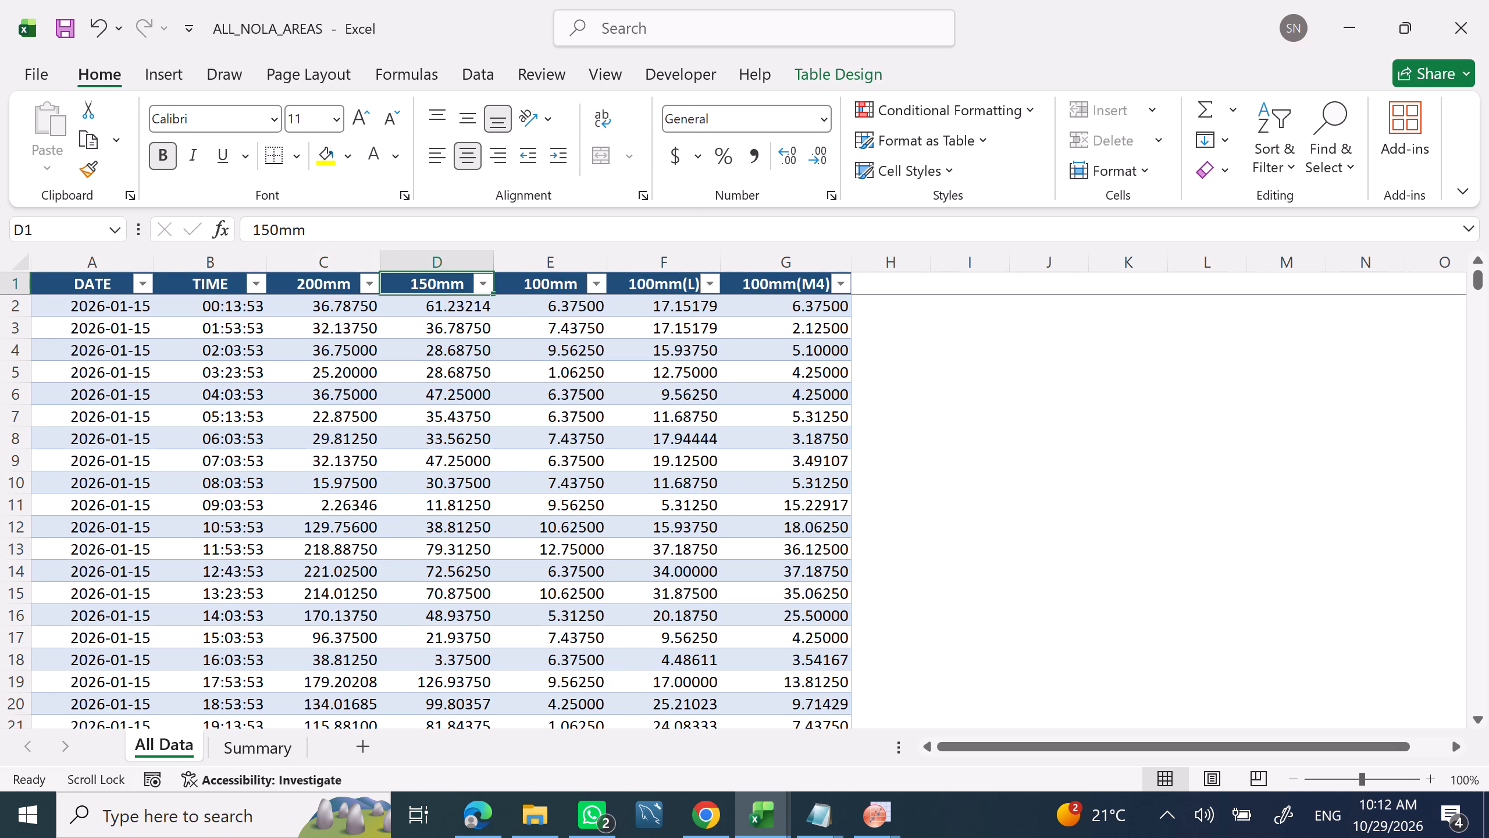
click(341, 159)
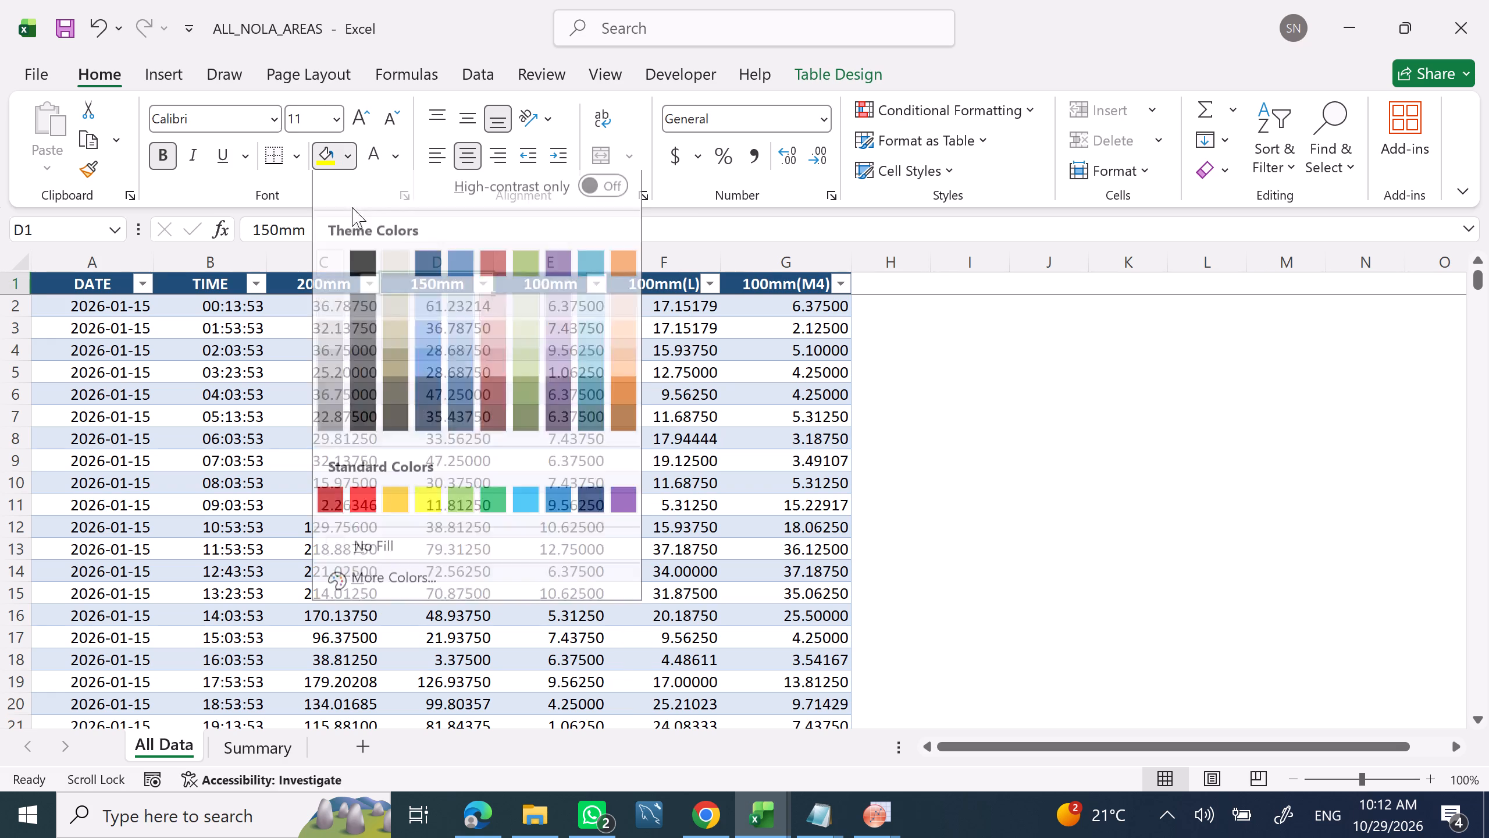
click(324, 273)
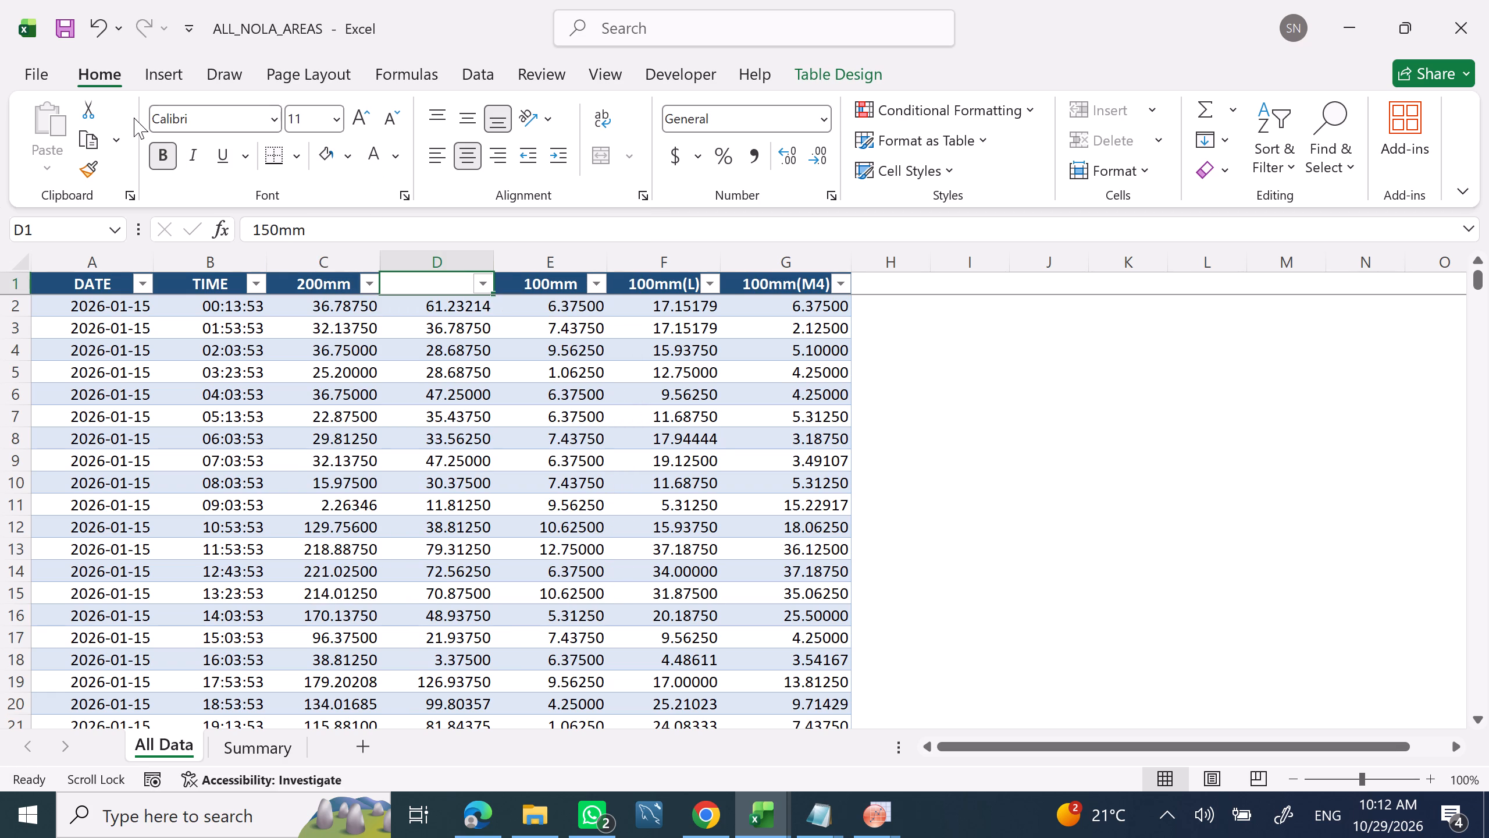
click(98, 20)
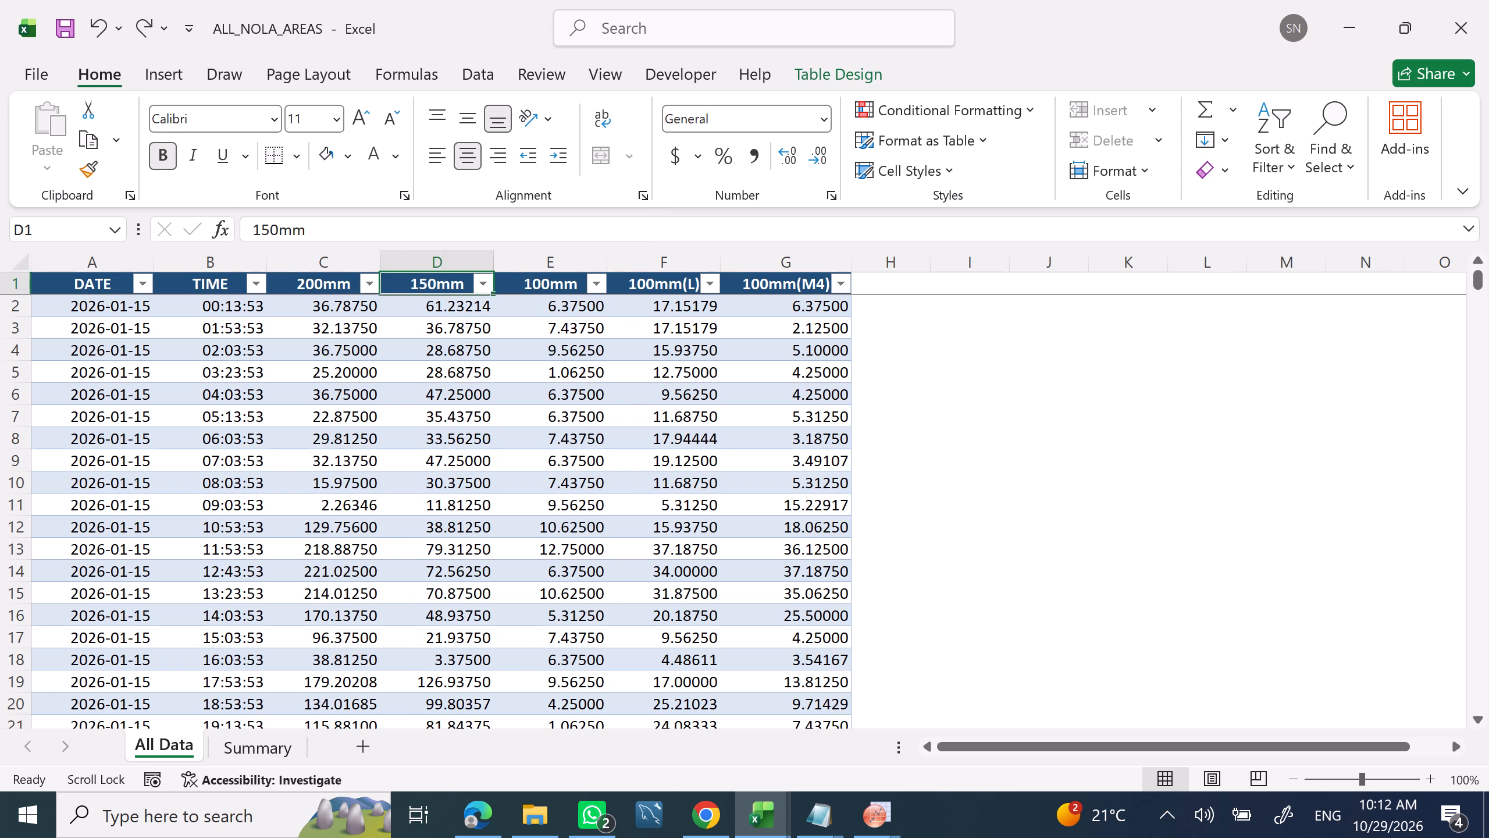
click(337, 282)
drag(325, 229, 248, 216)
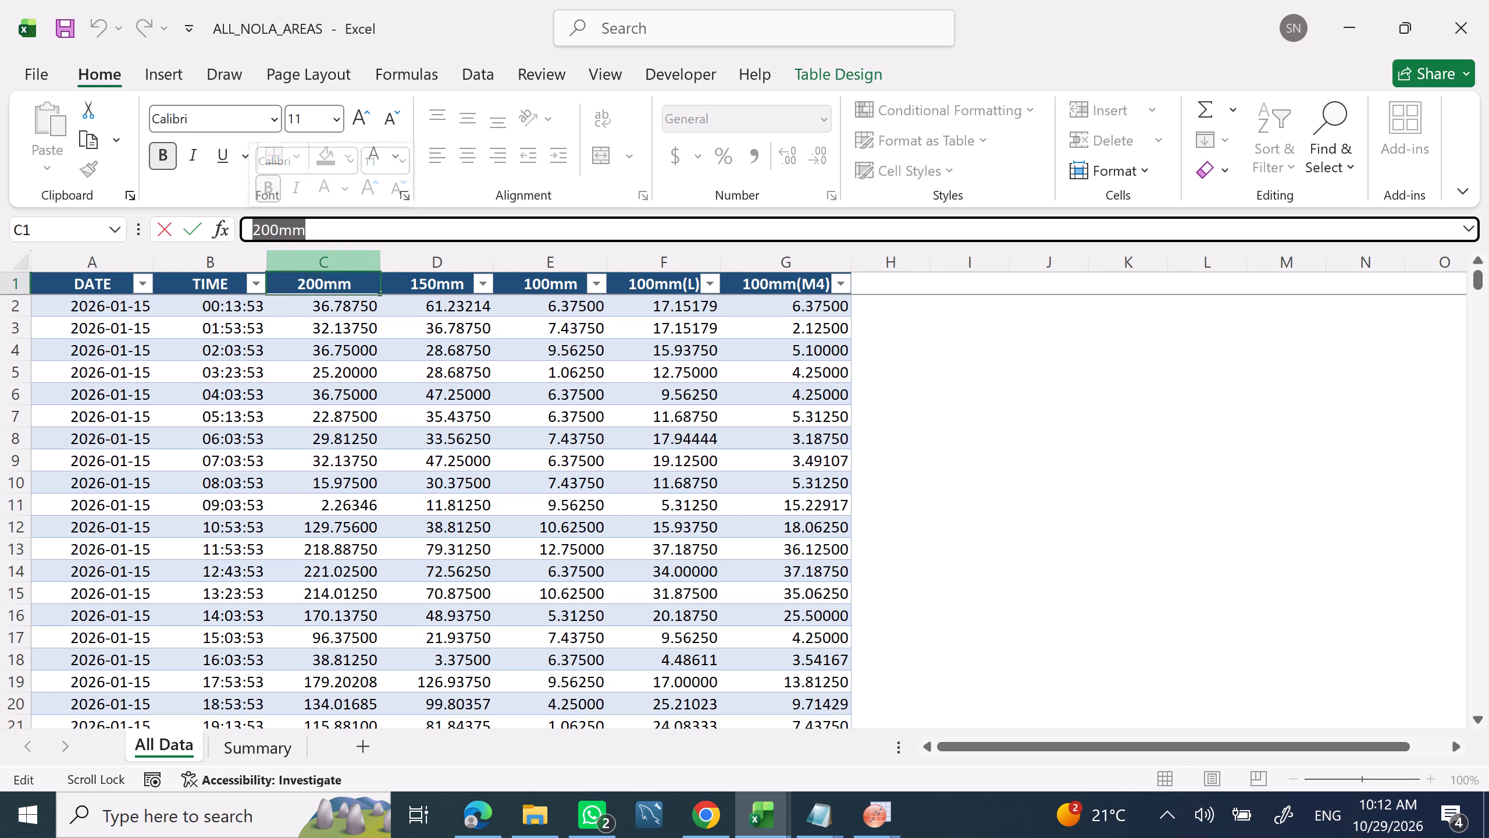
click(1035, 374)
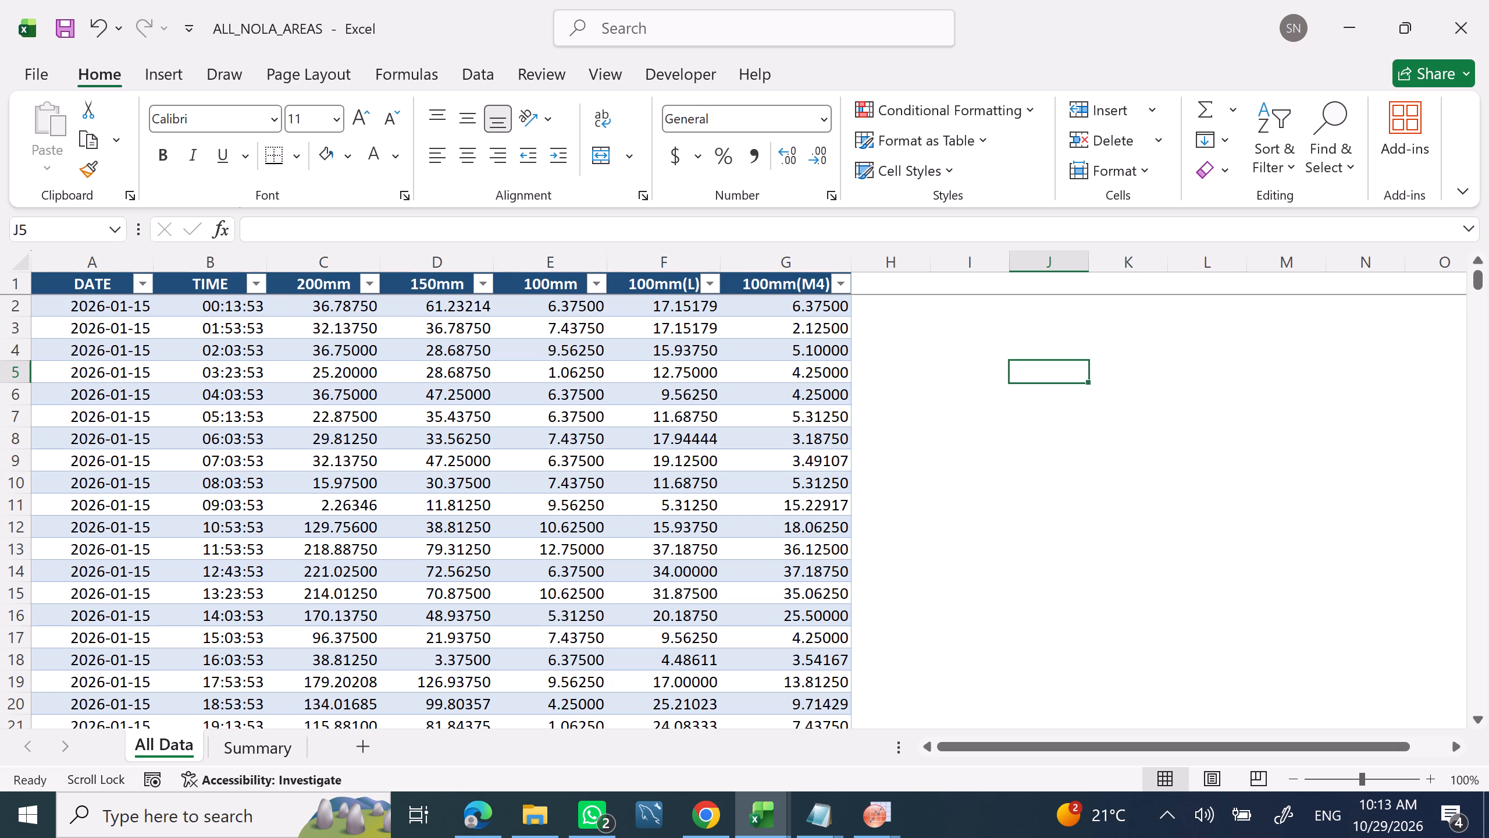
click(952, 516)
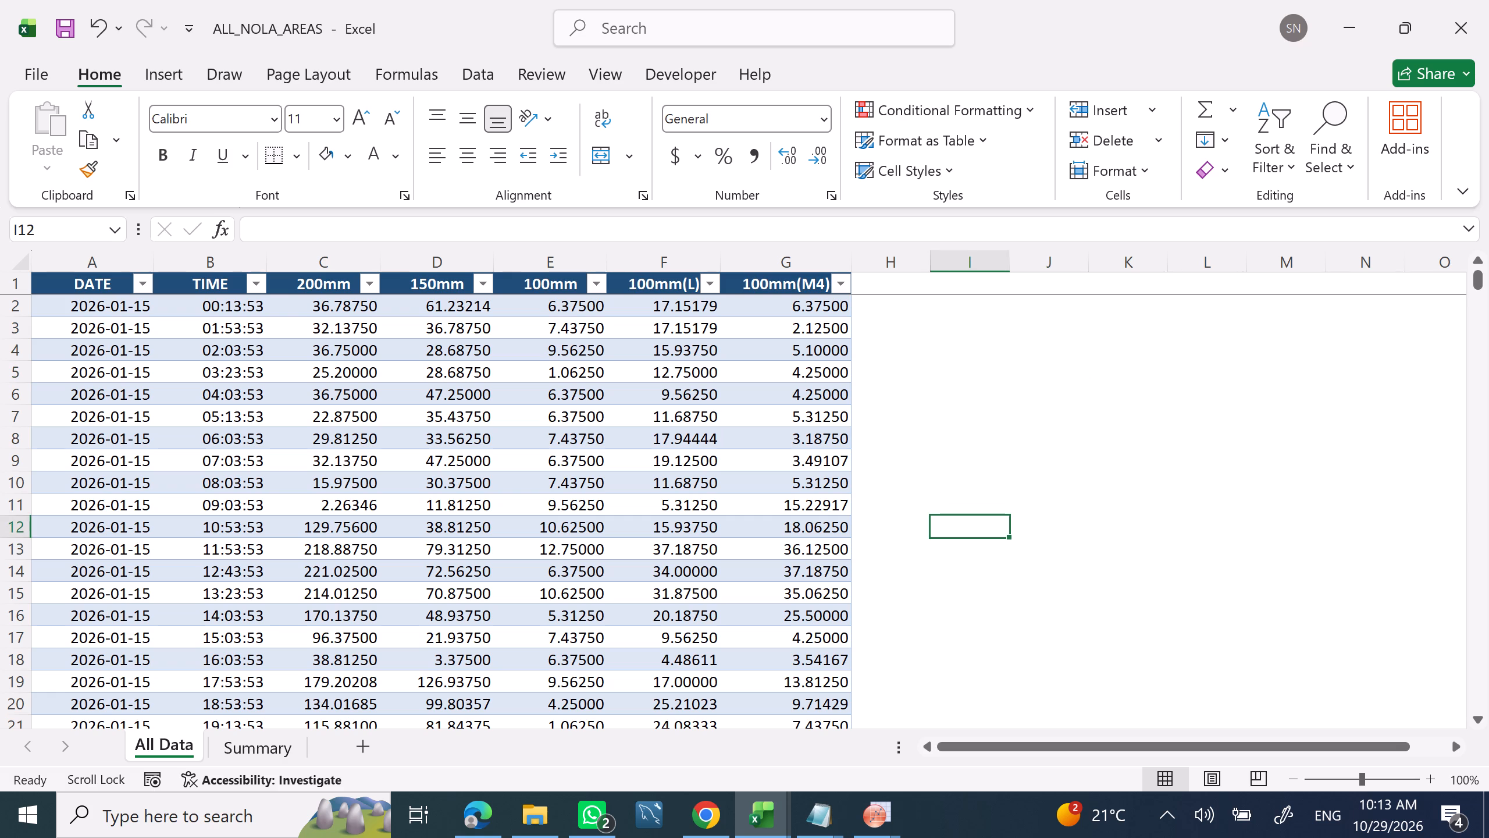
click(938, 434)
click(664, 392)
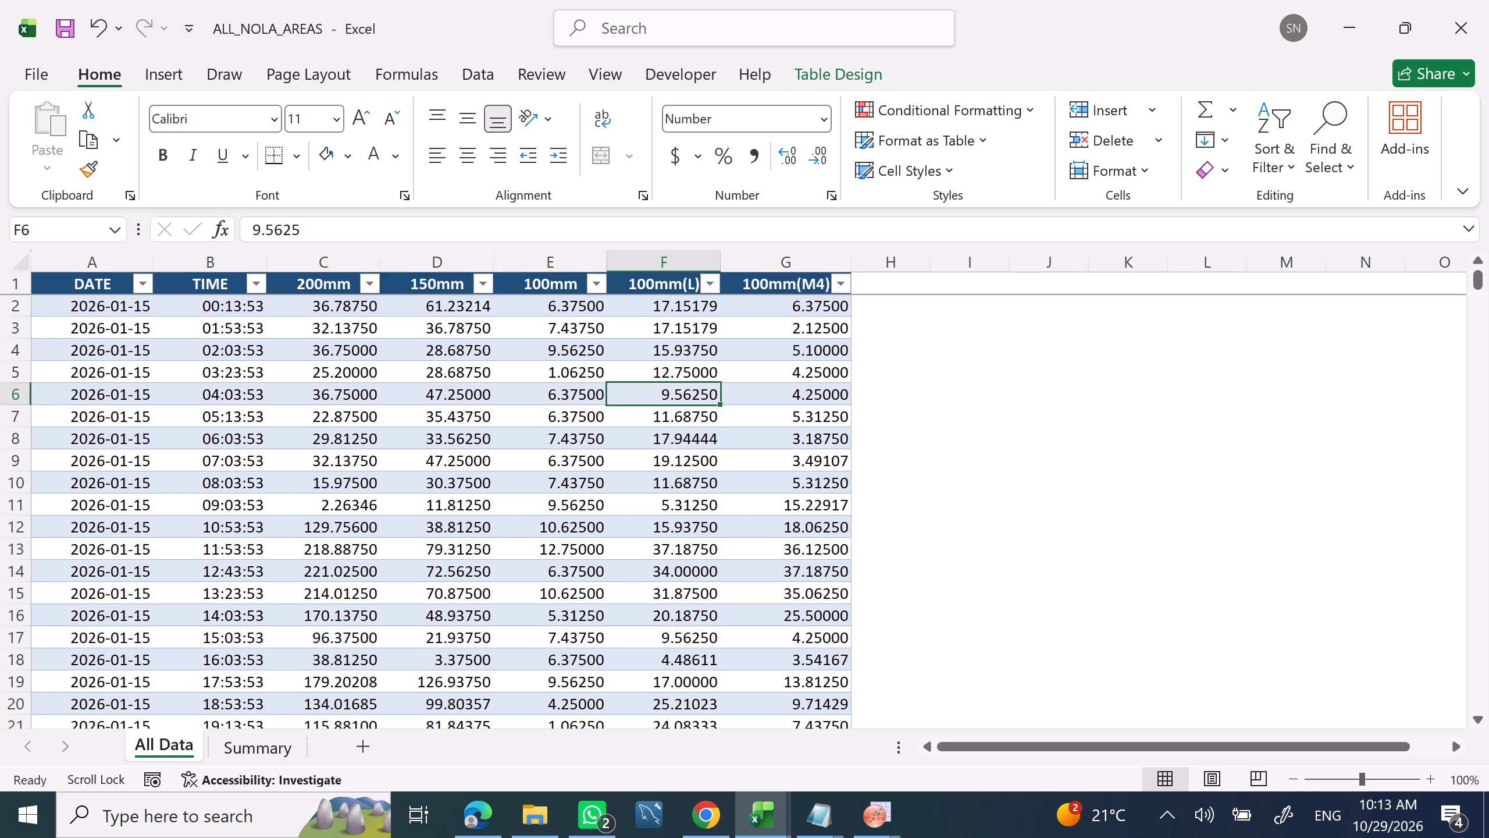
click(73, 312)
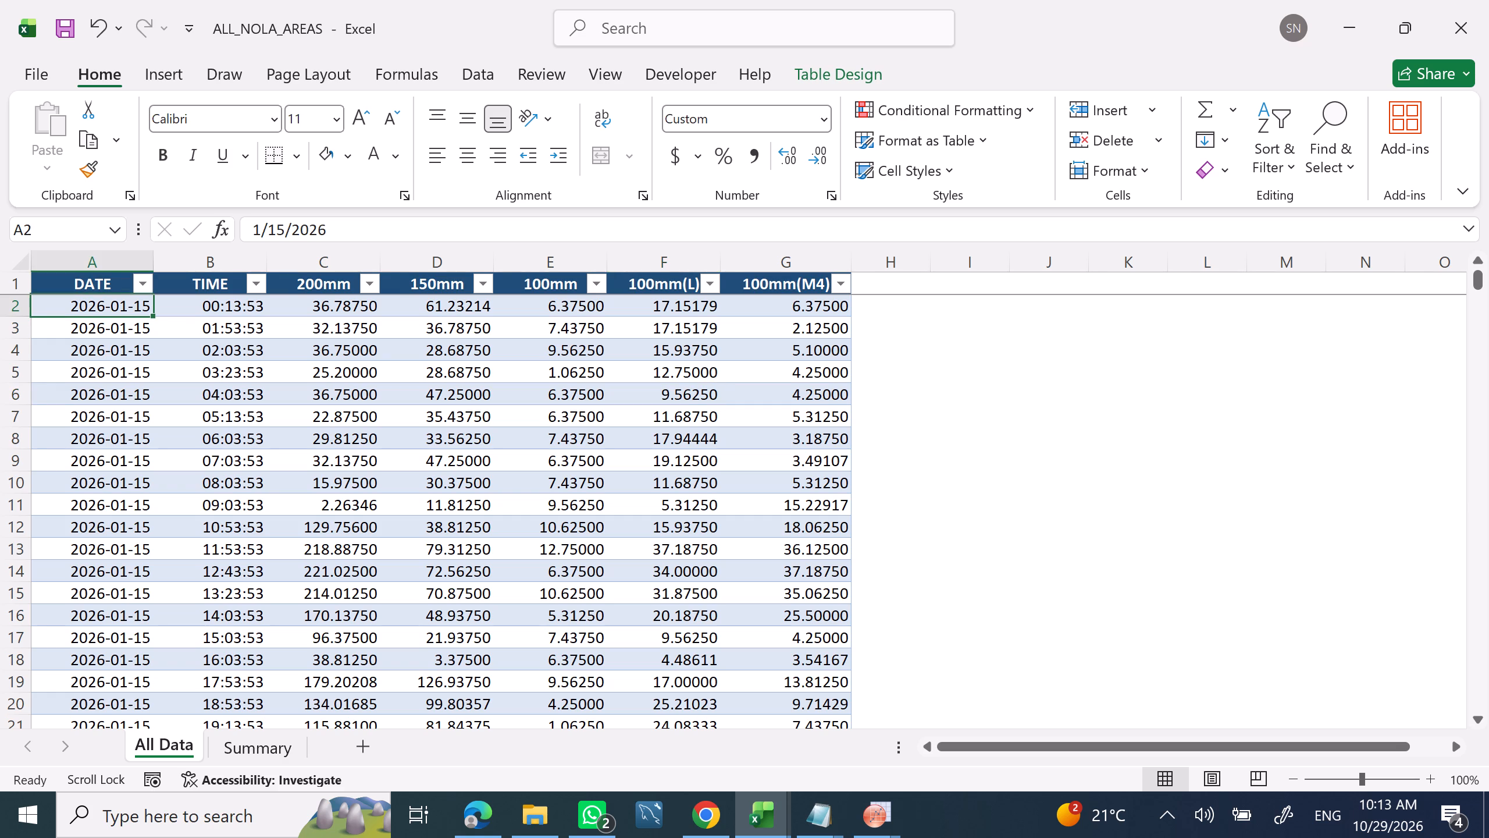
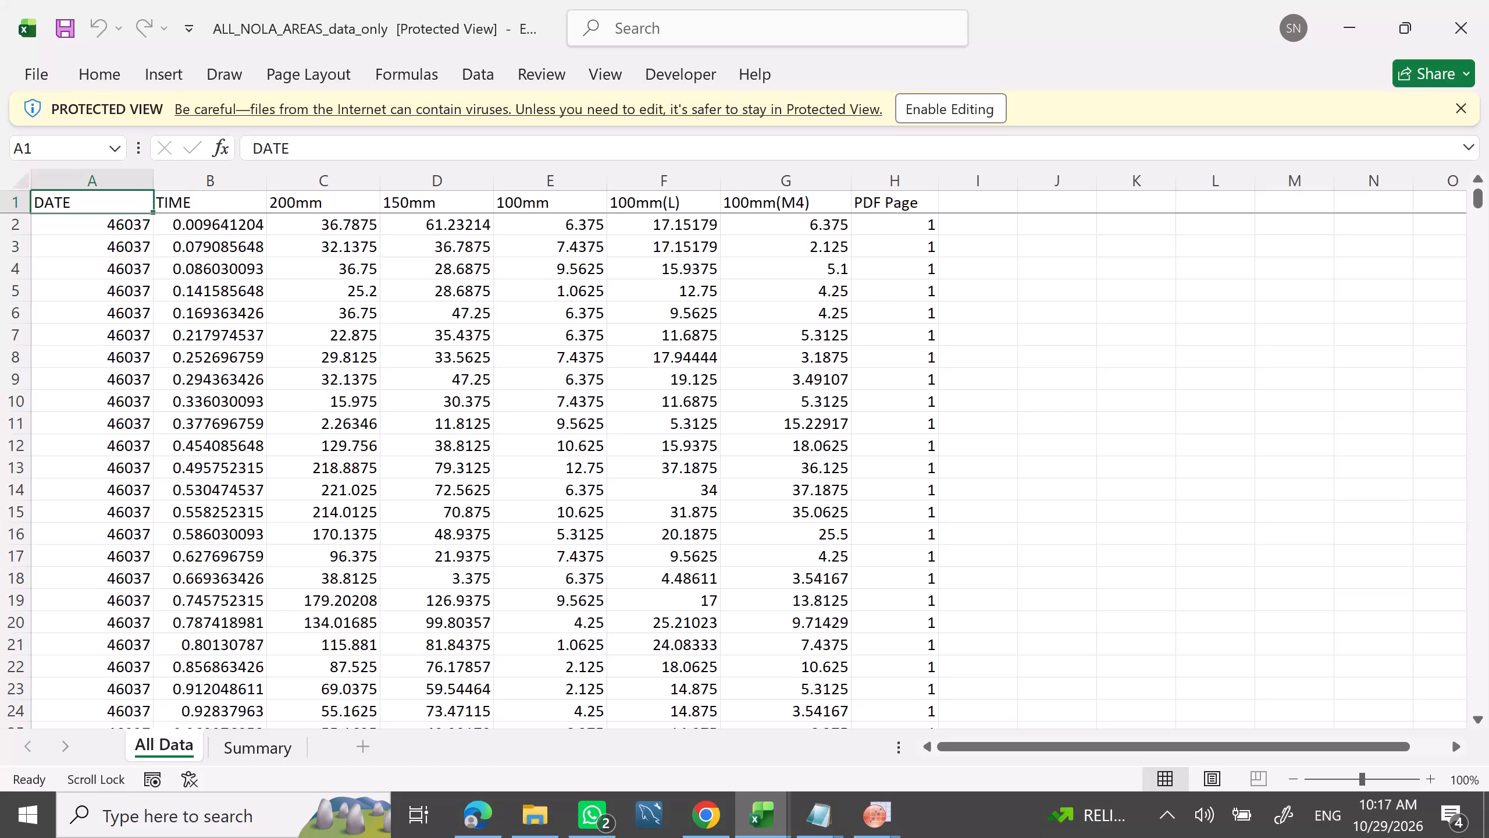
Enable editing for the ALL_NOLA_AREAS_data_only workbook opened in Protected View.
click(887, 203)
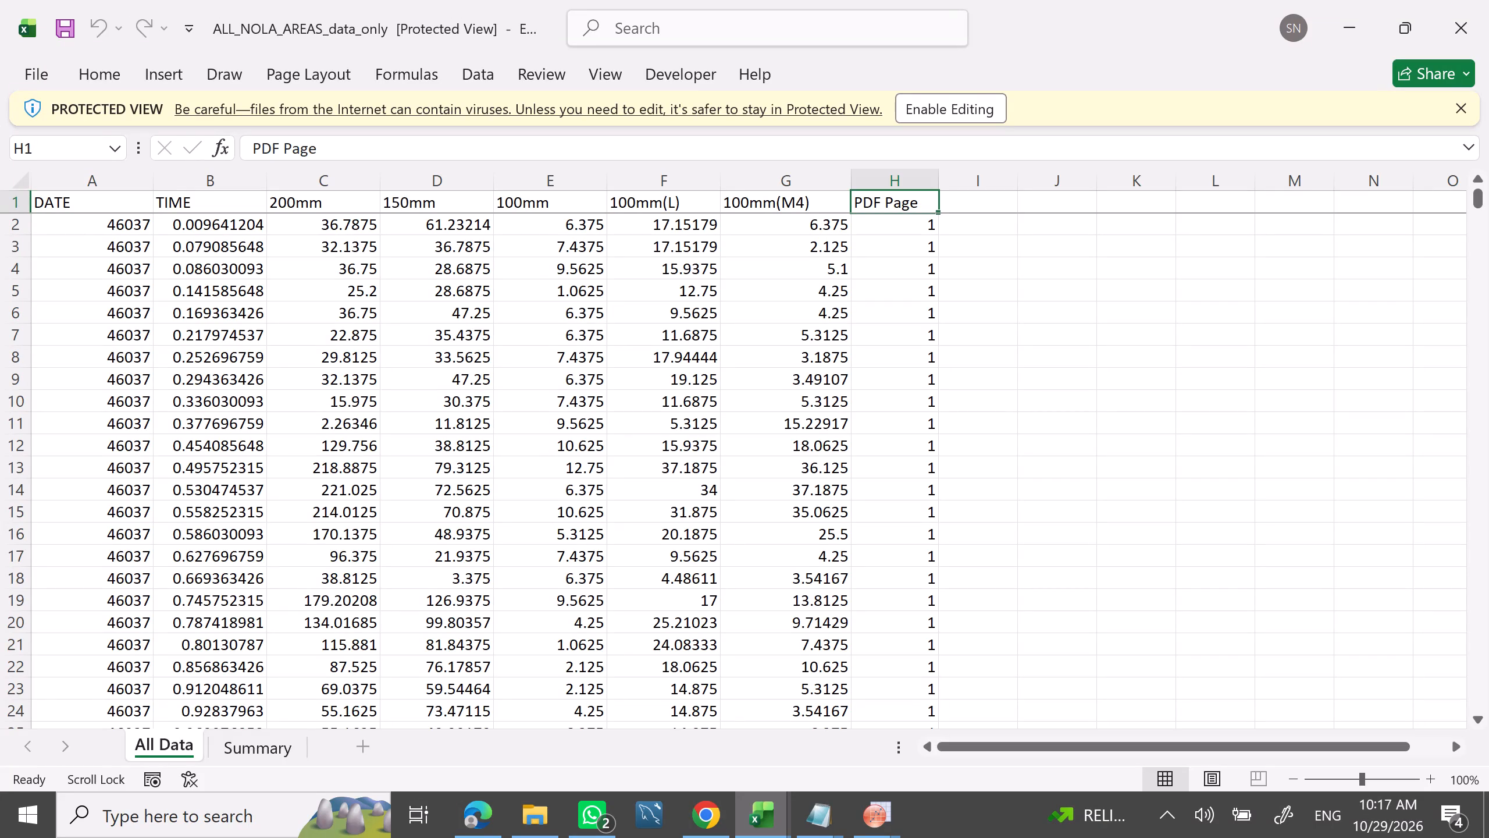
click(936, 96)
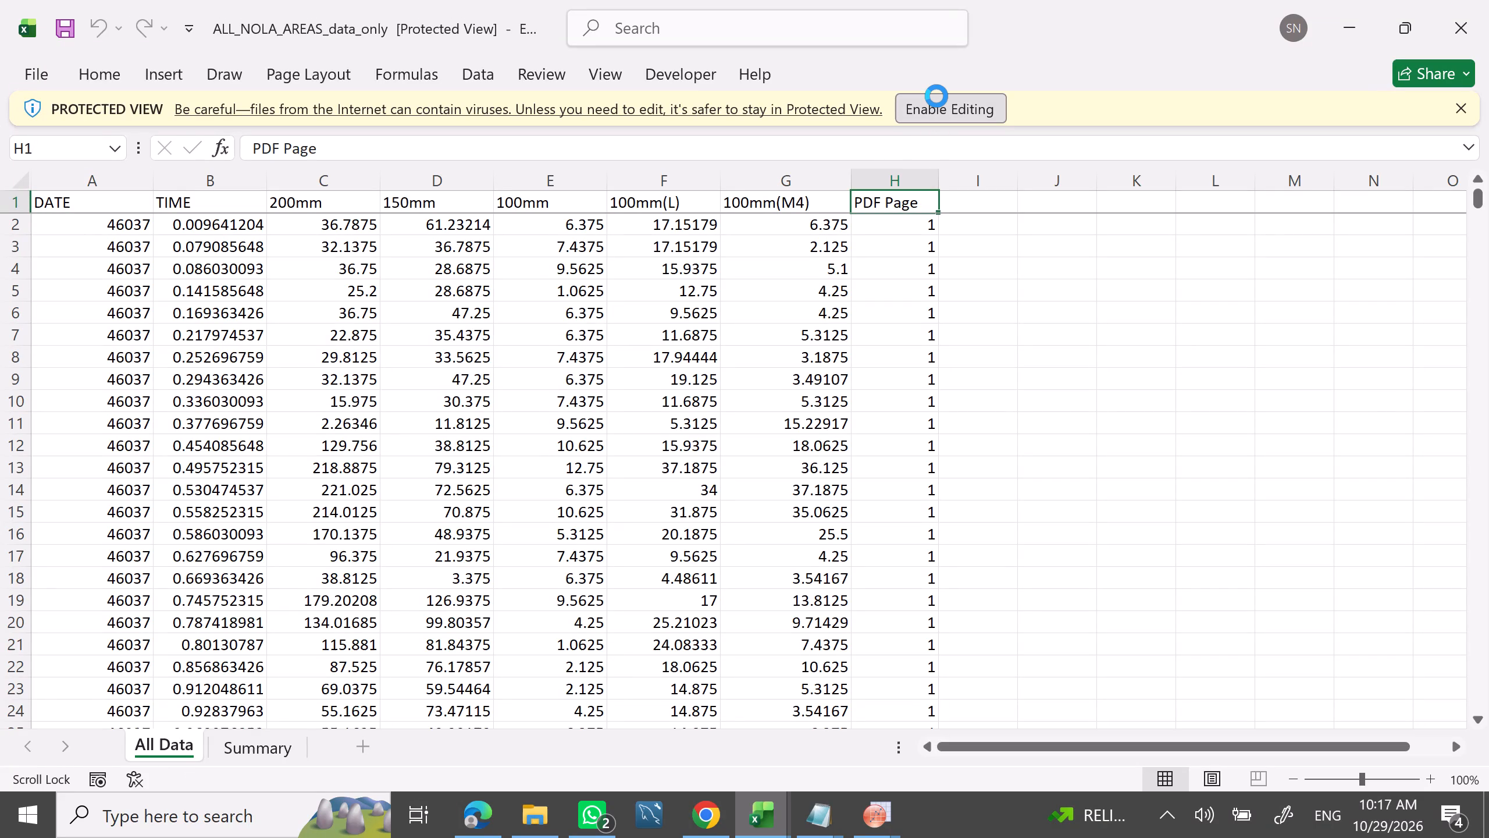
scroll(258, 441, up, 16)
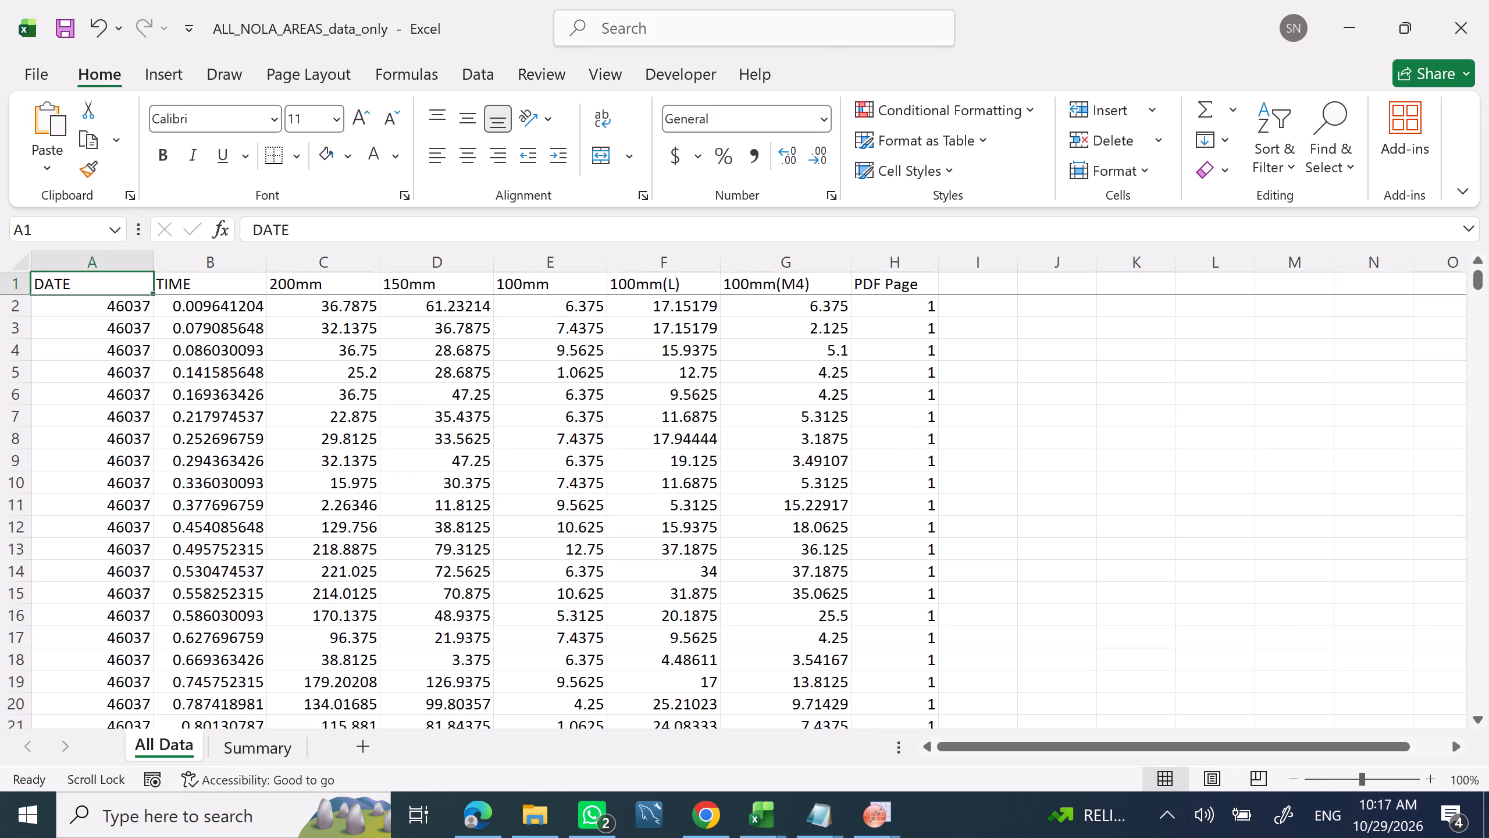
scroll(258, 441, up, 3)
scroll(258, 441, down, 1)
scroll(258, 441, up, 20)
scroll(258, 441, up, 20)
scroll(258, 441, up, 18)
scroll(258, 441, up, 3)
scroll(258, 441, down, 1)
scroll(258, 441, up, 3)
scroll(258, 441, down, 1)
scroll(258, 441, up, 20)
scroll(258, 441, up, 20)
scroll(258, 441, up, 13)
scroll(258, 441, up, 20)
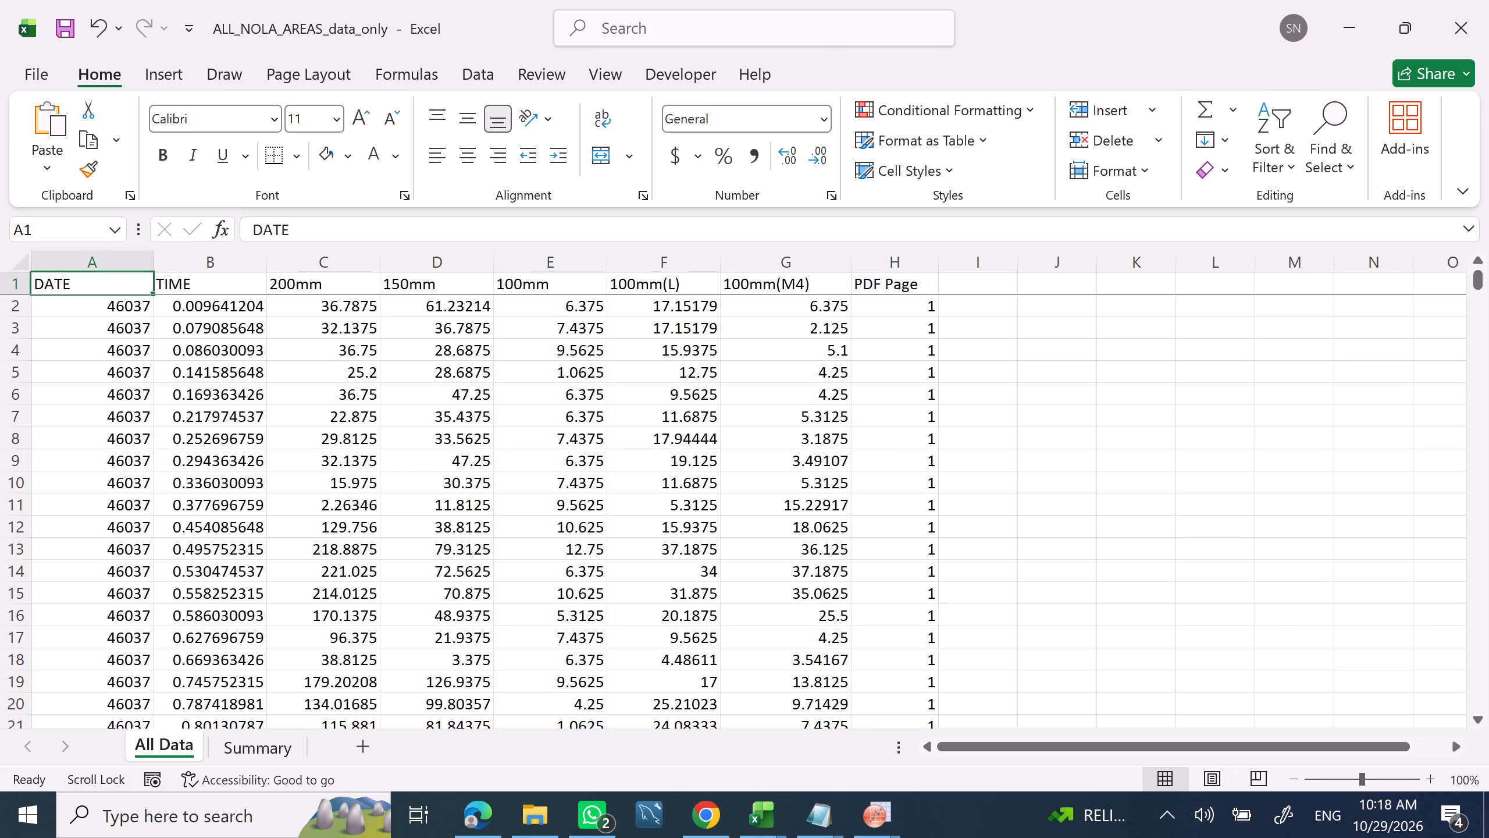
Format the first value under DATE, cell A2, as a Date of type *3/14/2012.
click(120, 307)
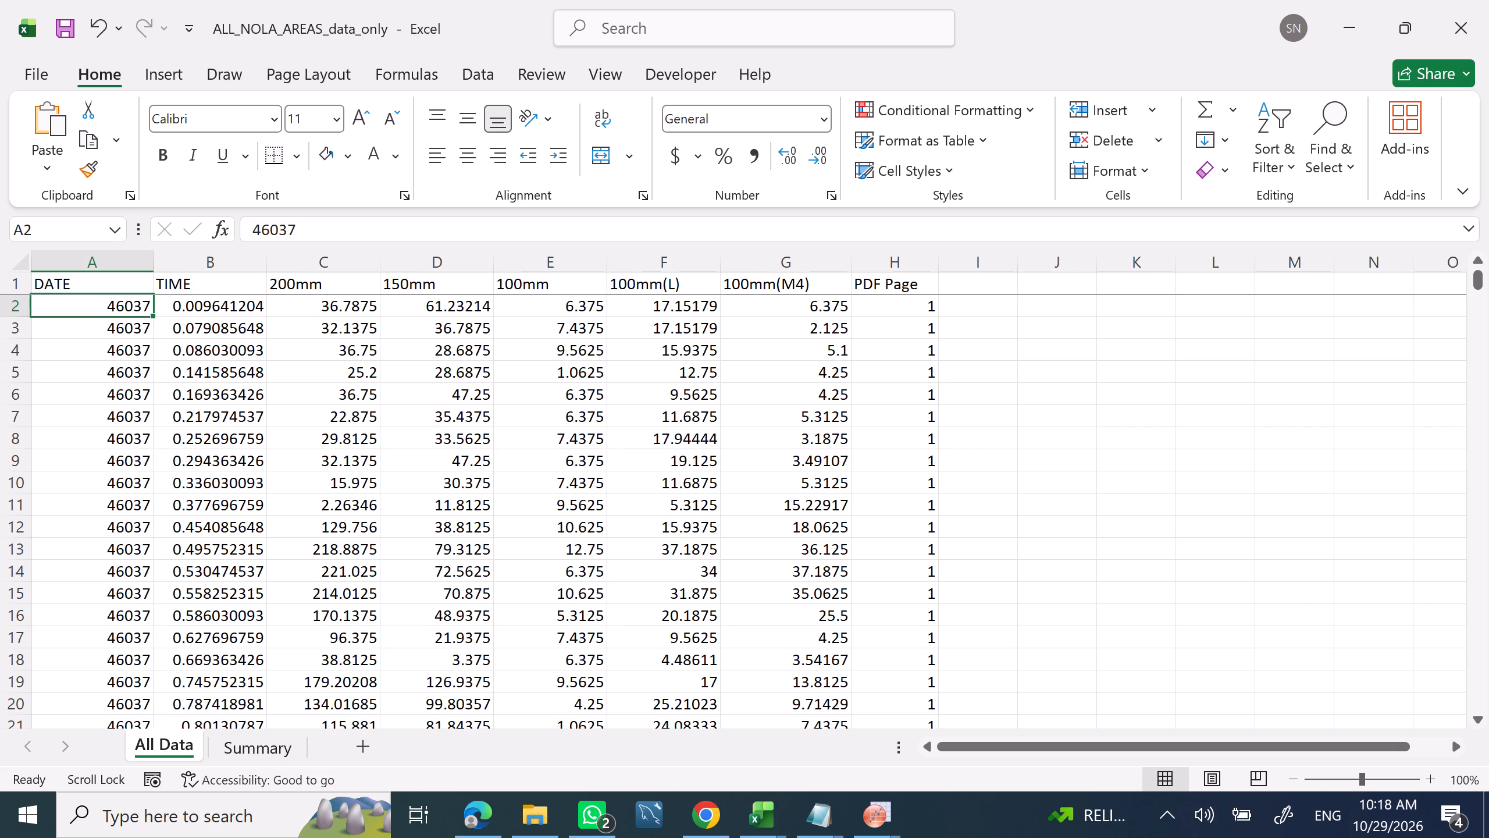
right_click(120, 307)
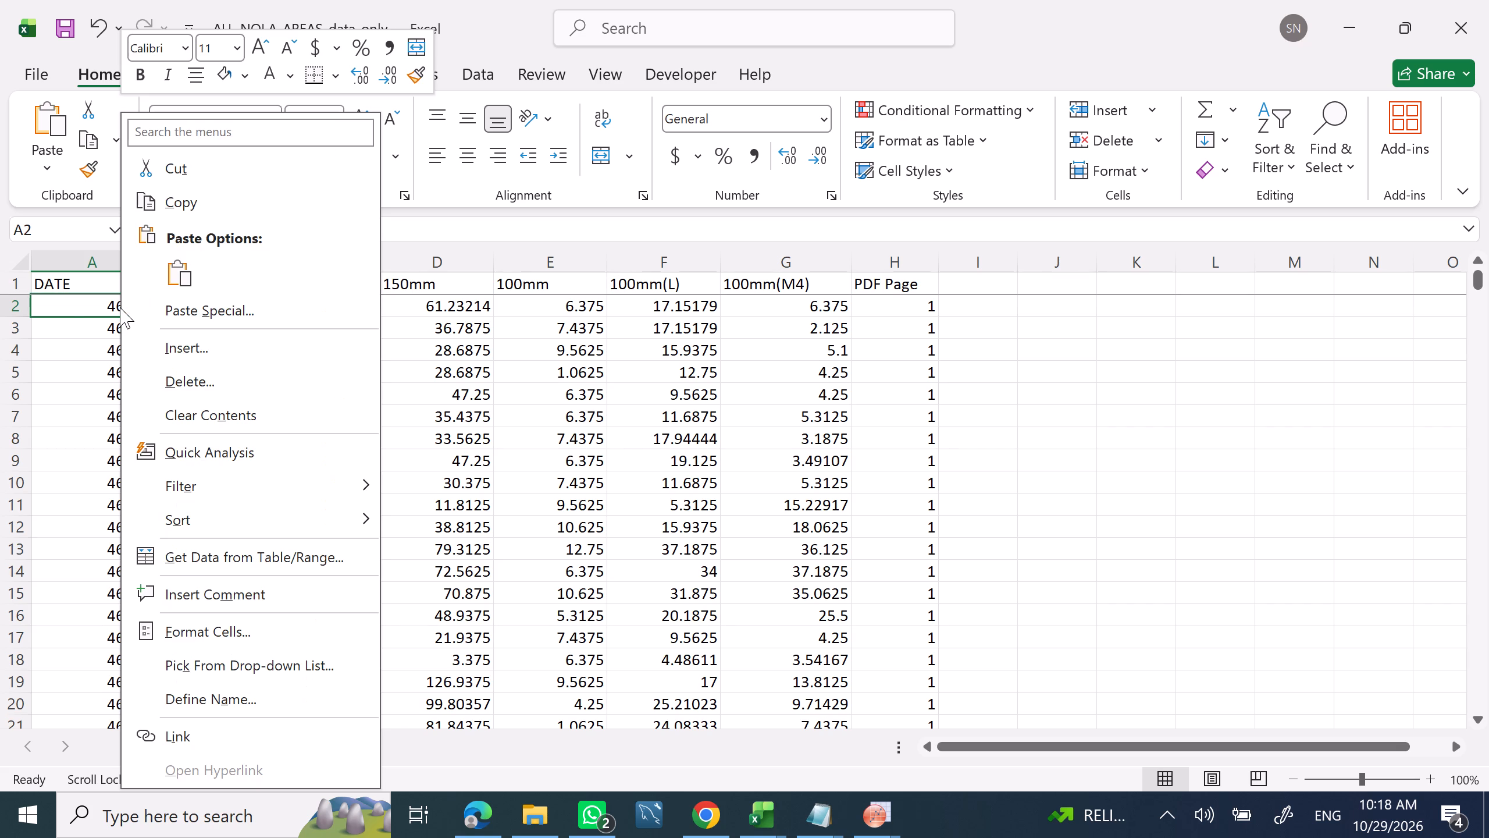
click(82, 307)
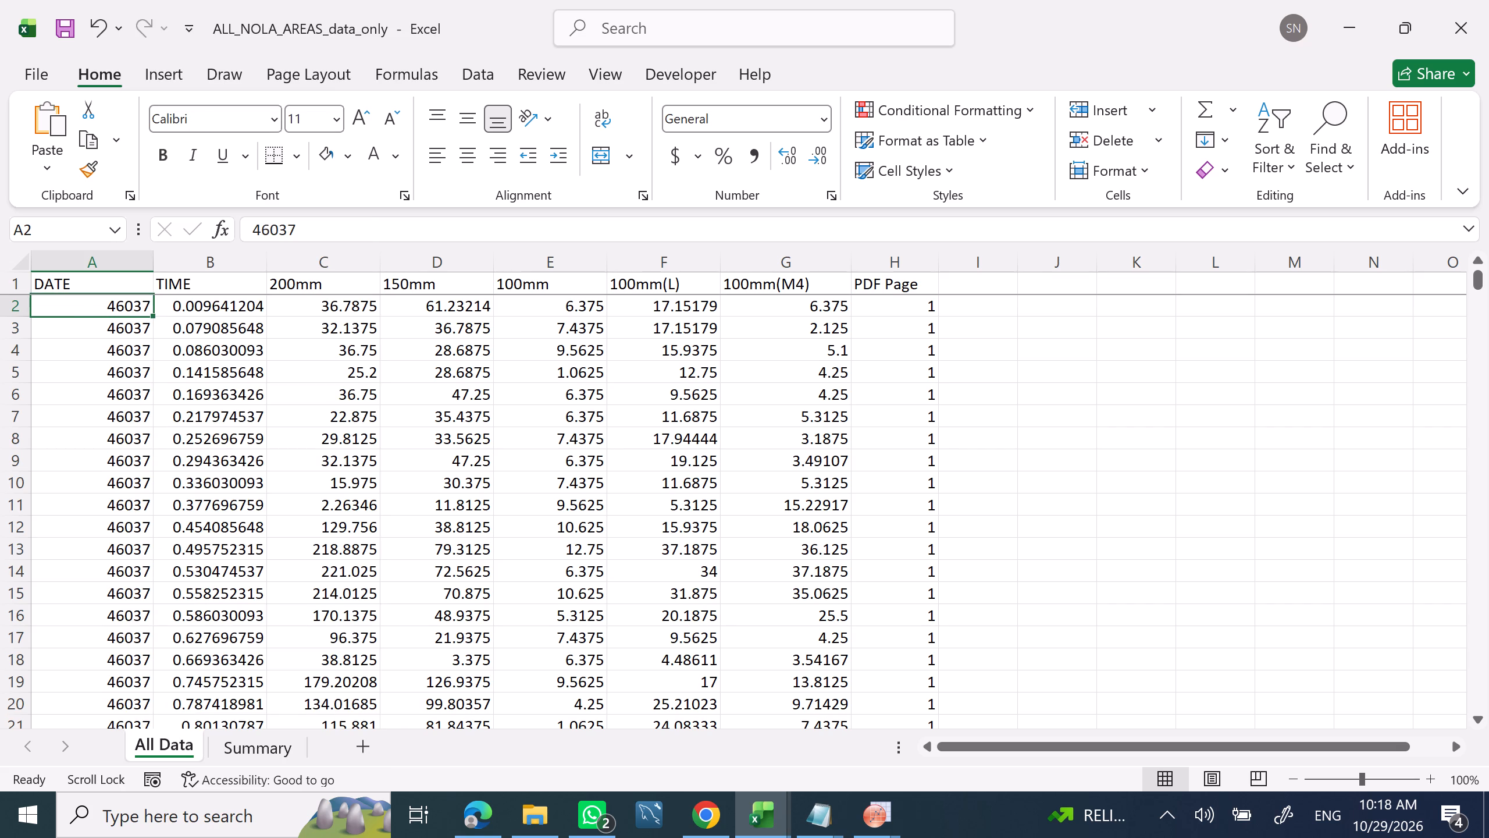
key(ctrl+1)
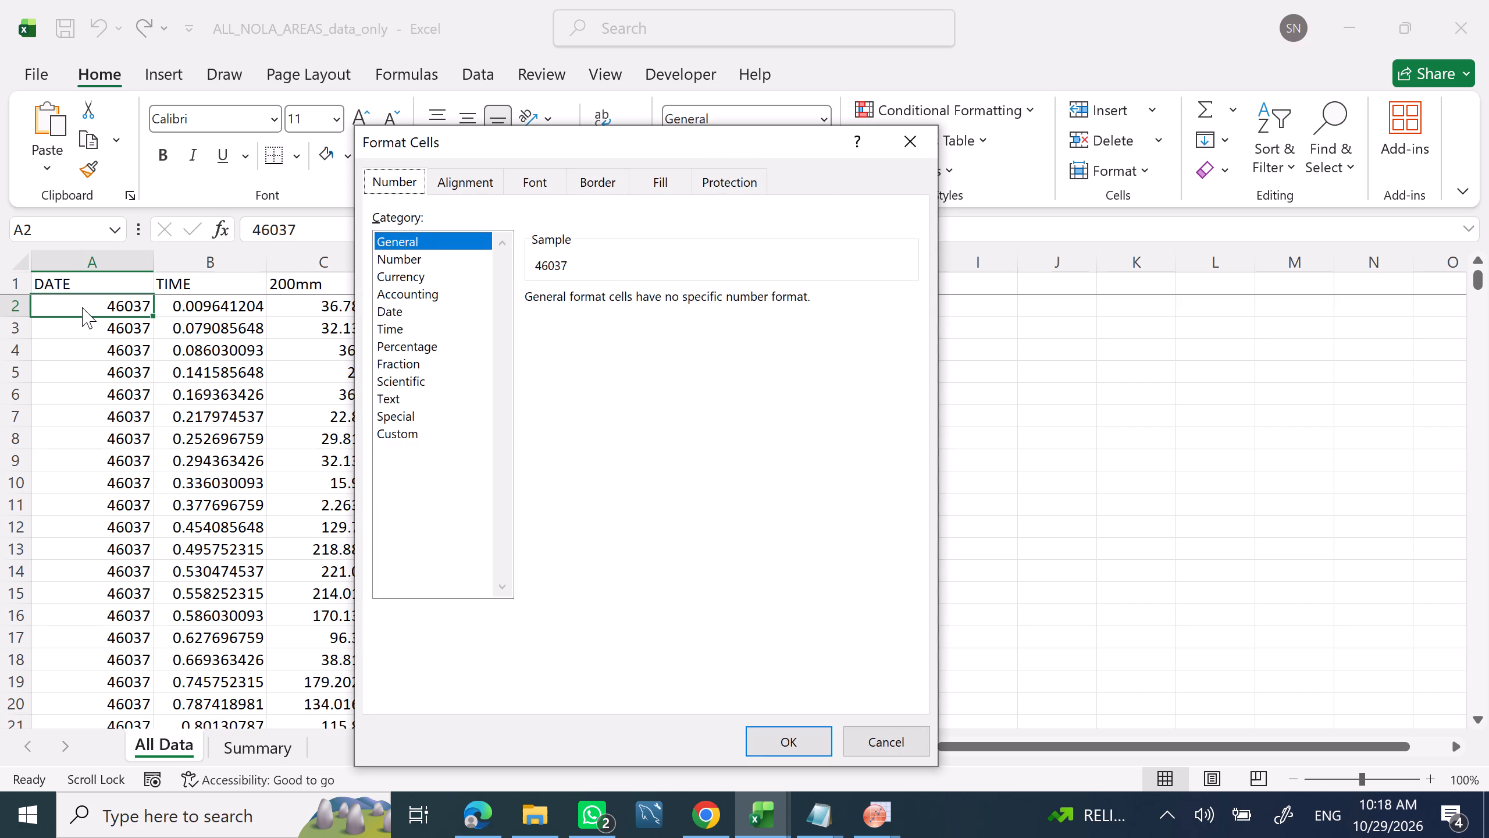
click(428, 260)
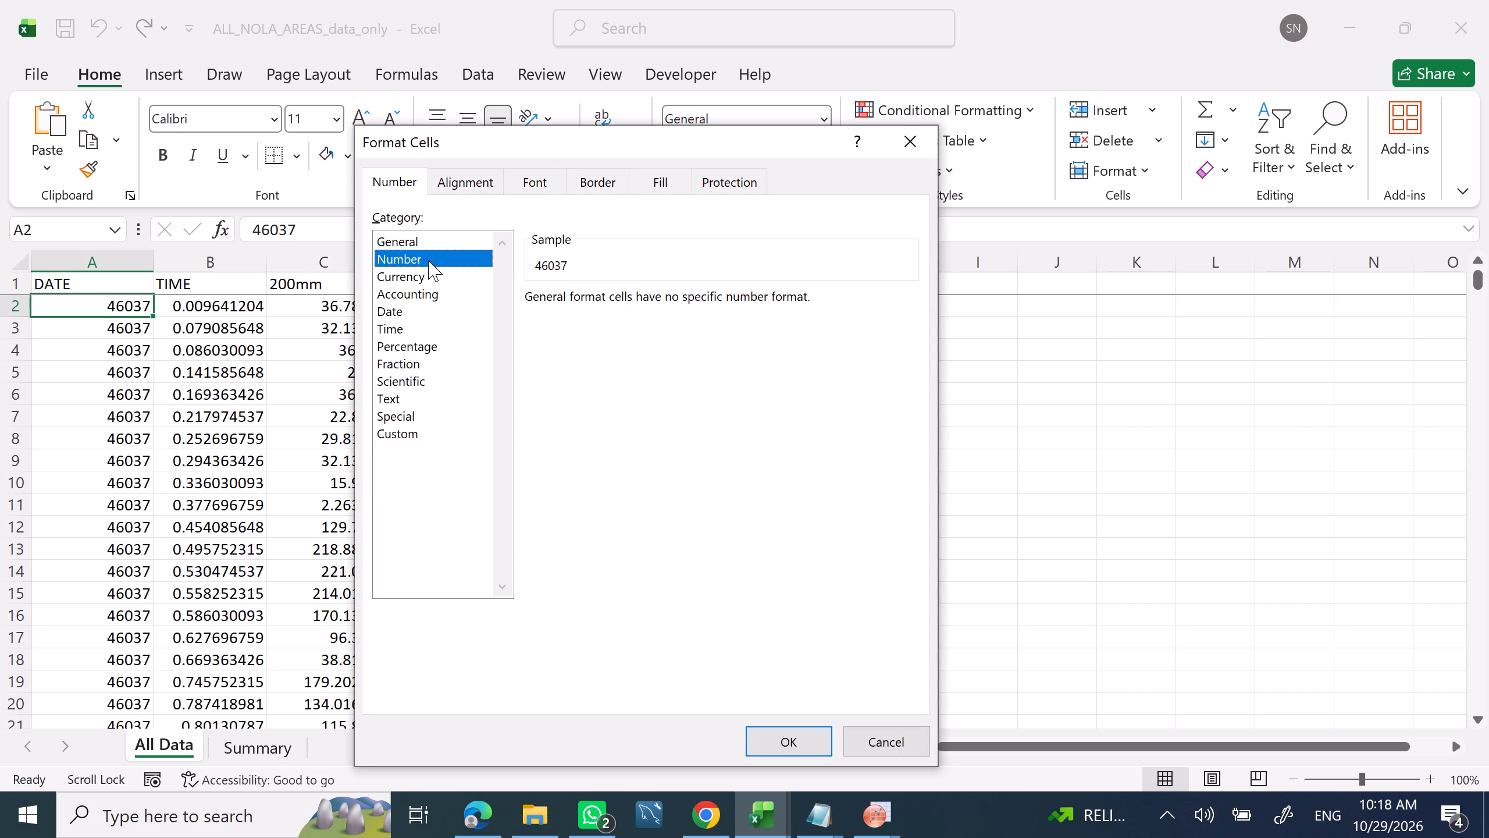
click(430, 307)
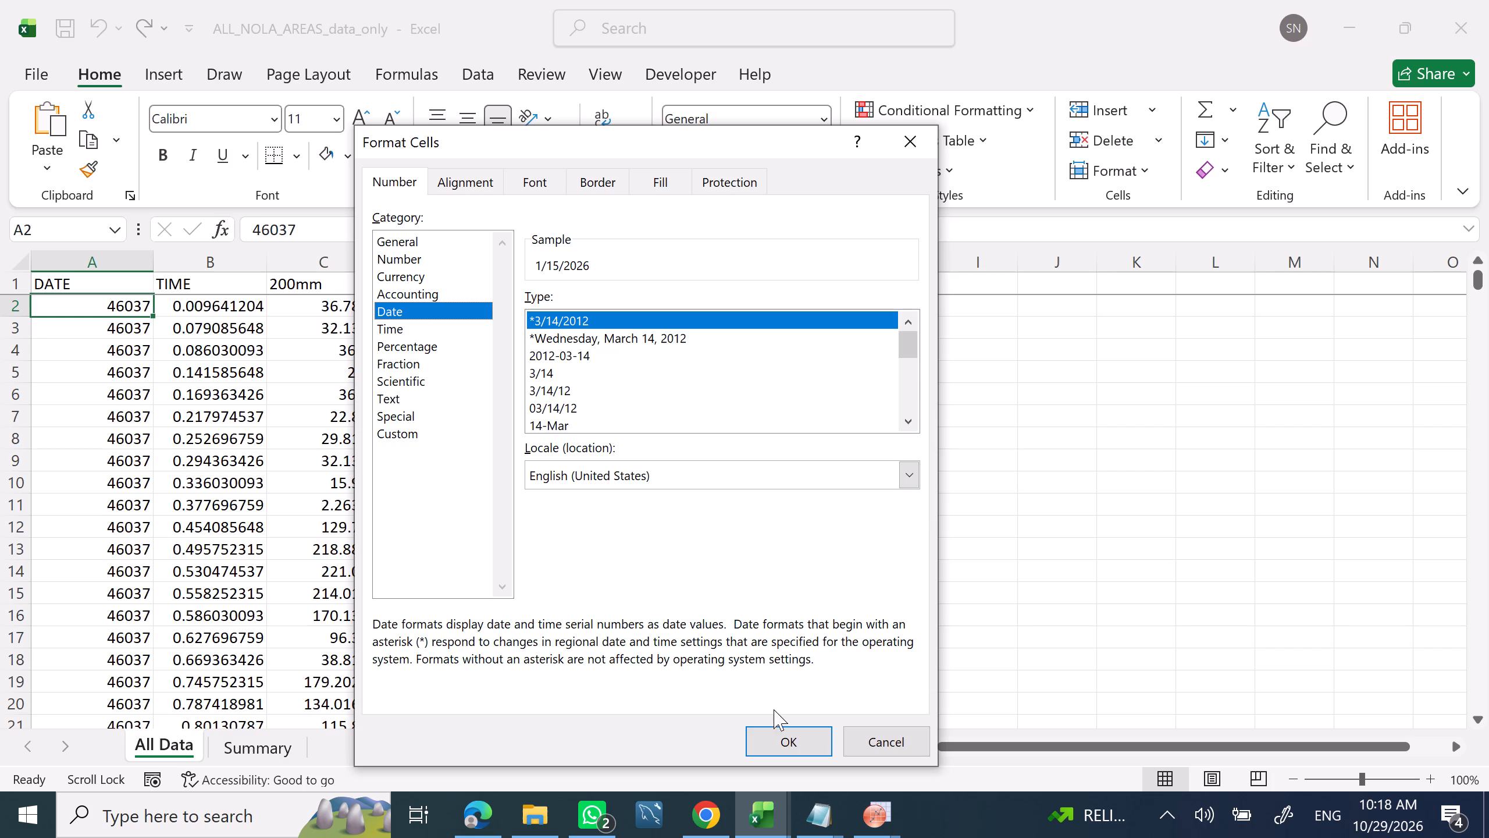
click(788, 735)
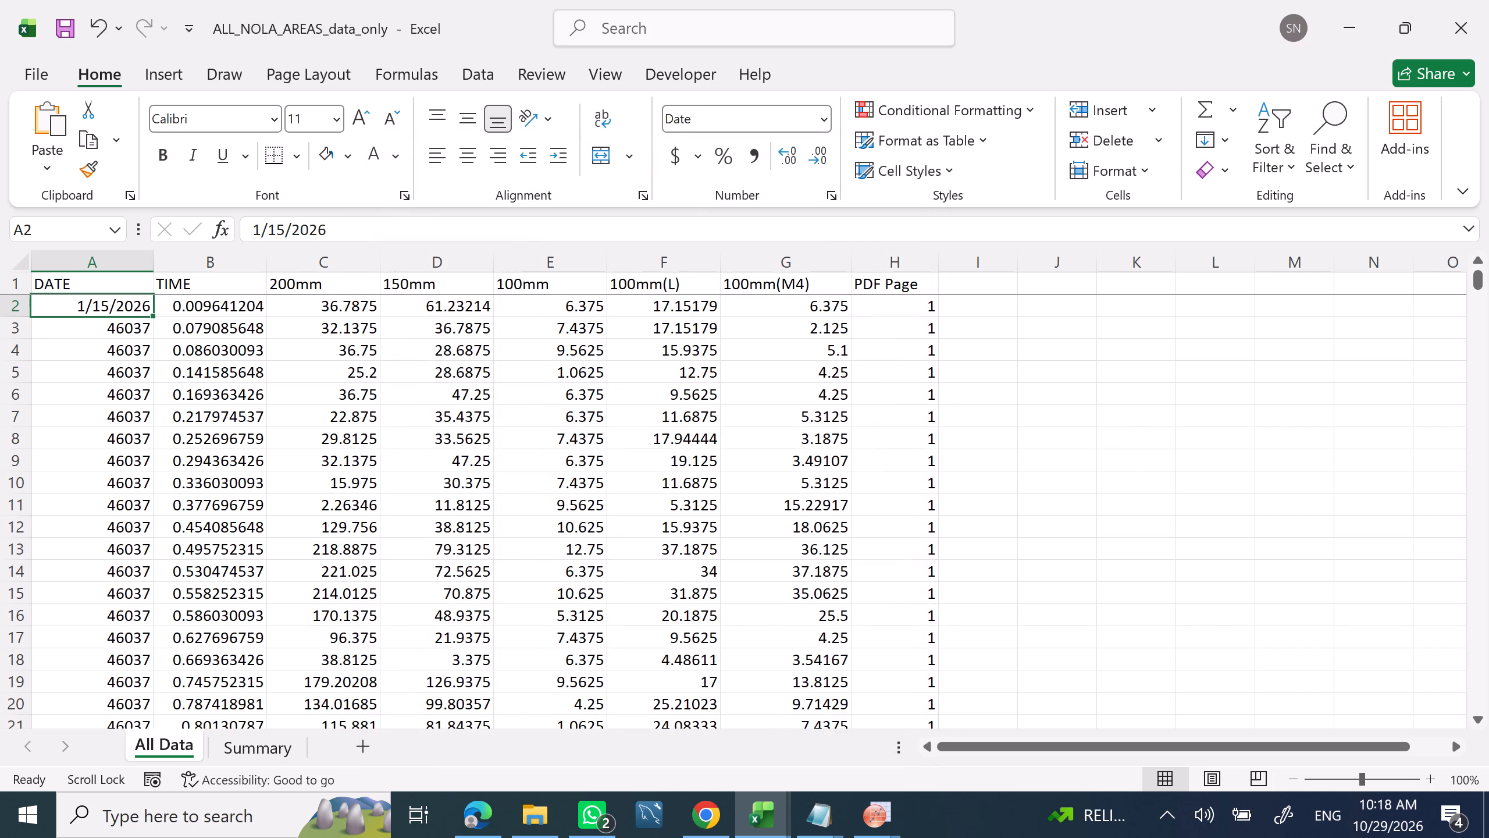
Format the whole DATE column on the All Data sheet as Date with type *3/14/2012.
click(111, 267)
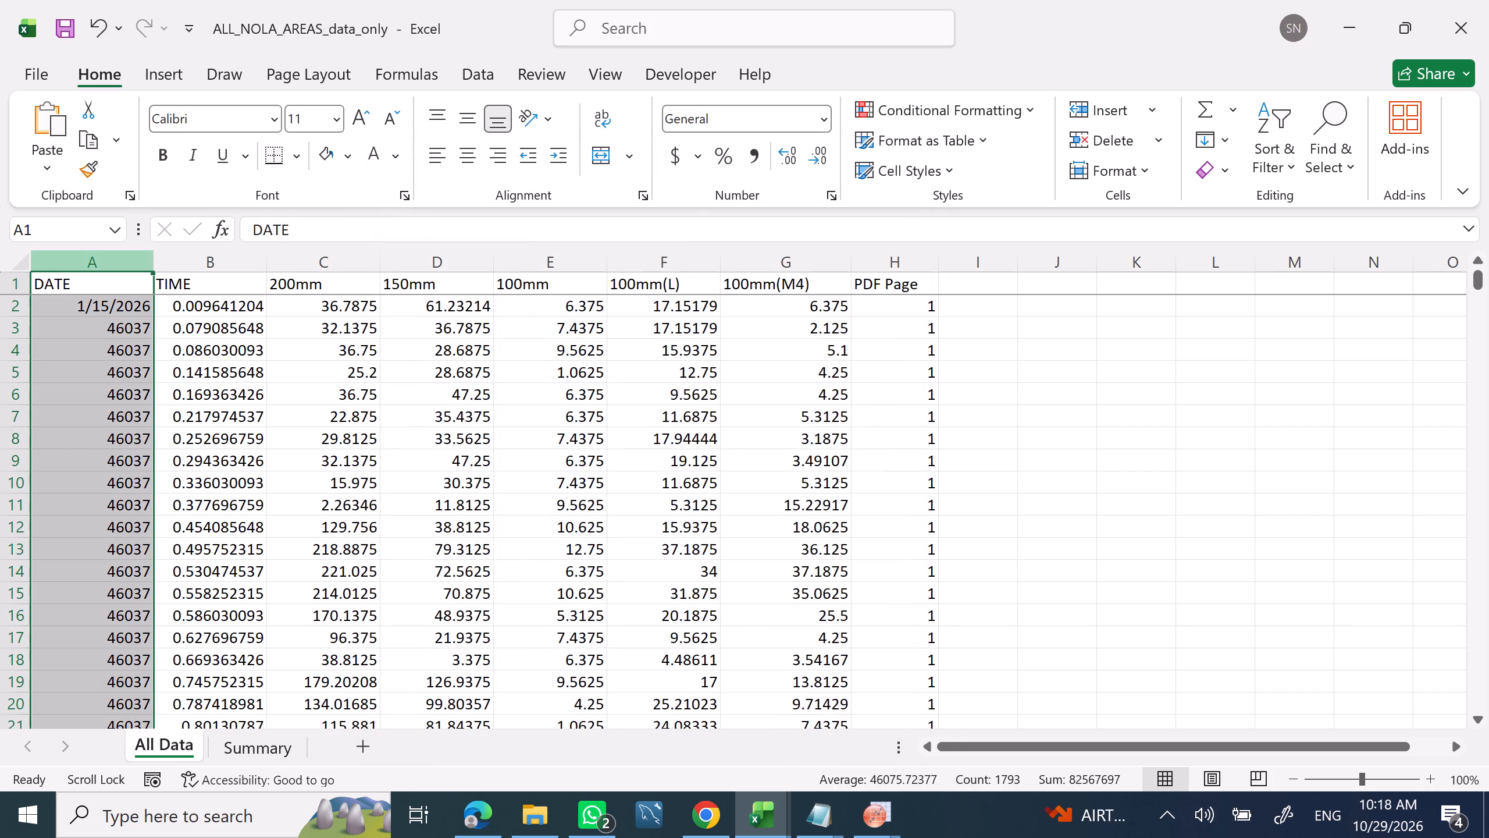
right_click(111, 267)
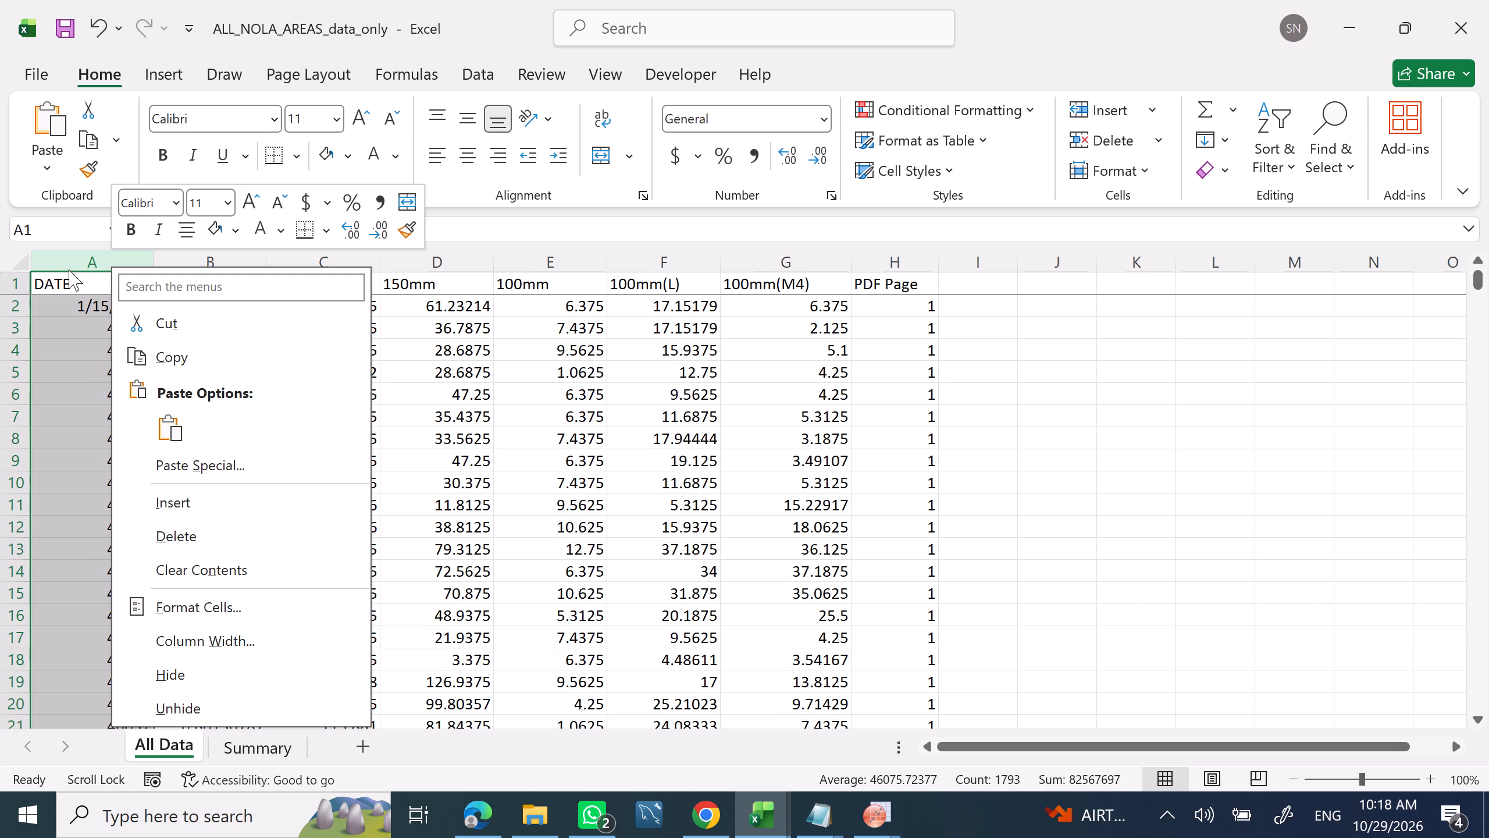
click(68, 262)
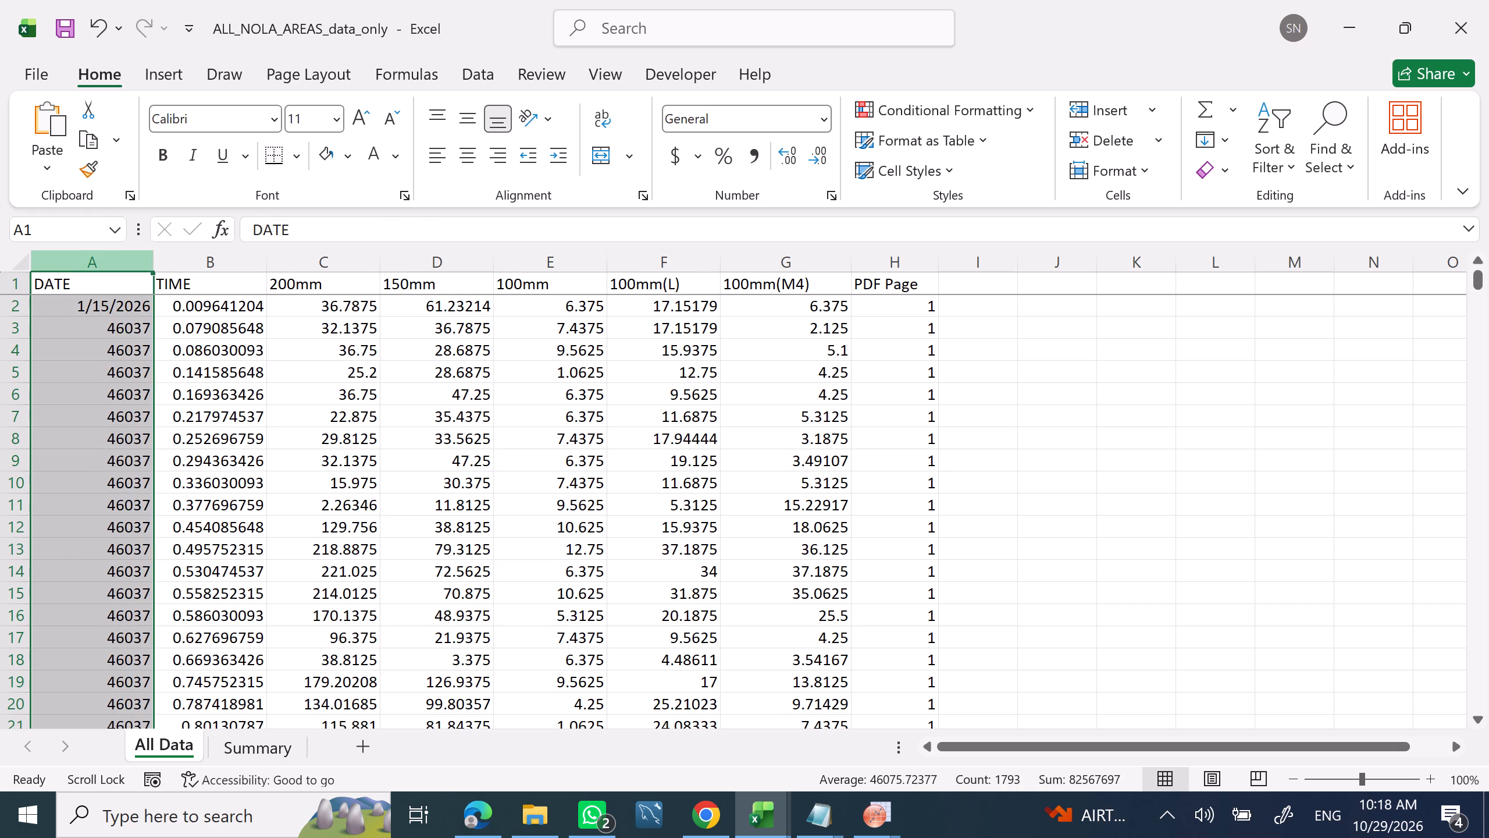
key(ctrl+1)
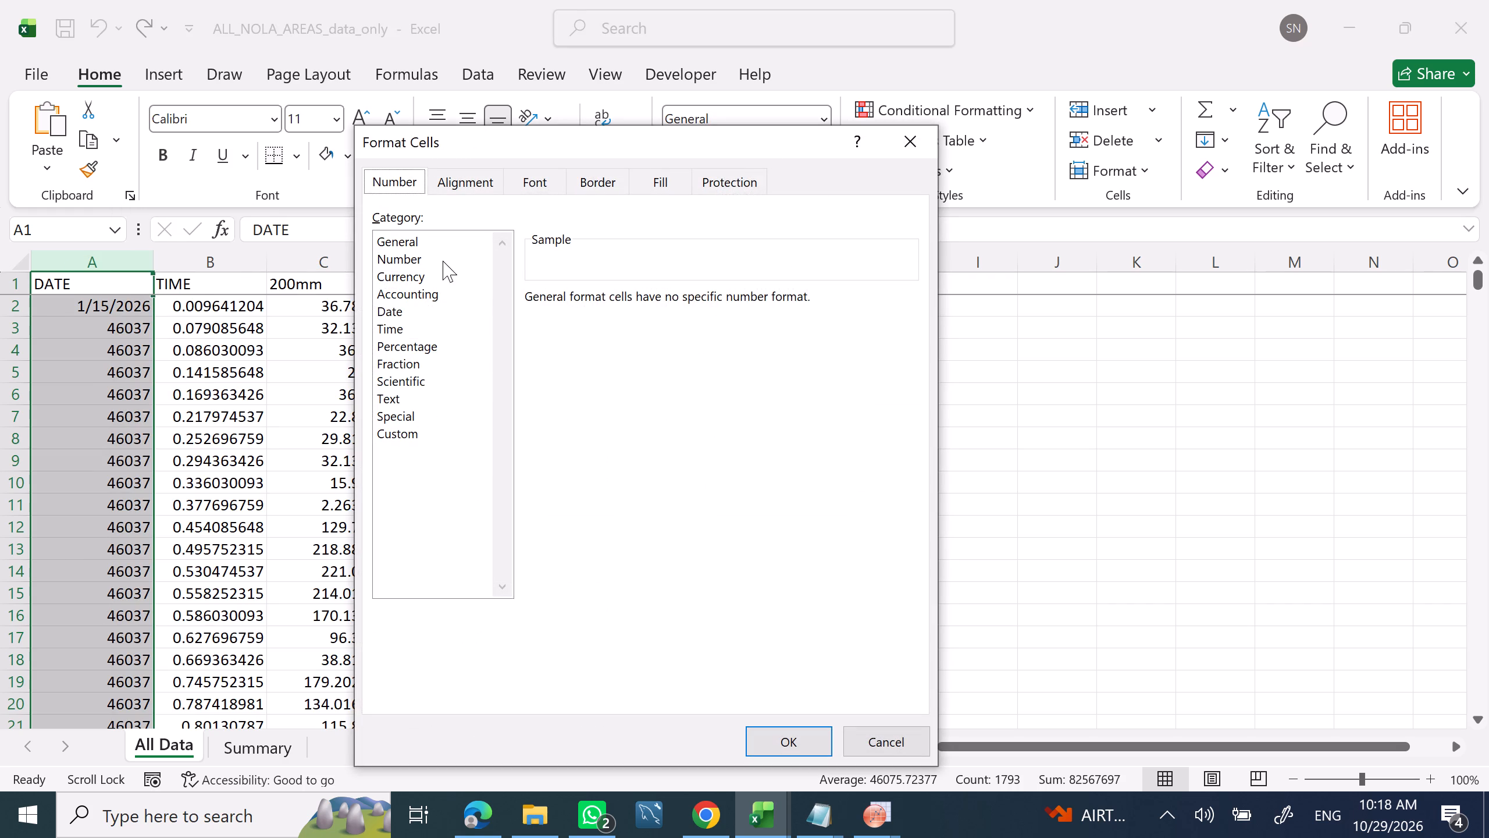
click(435, 255)
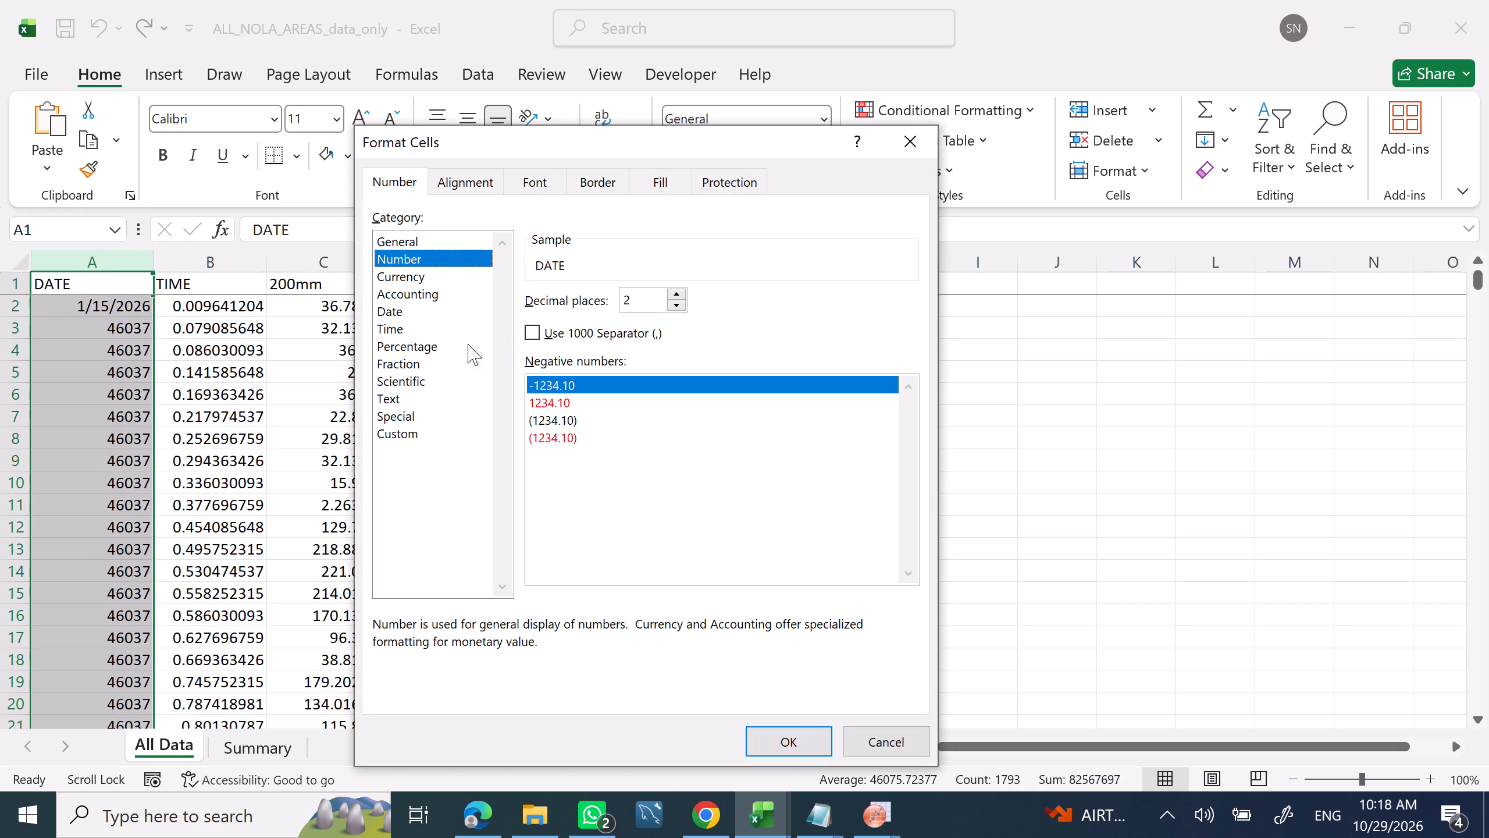
click(429, 318)
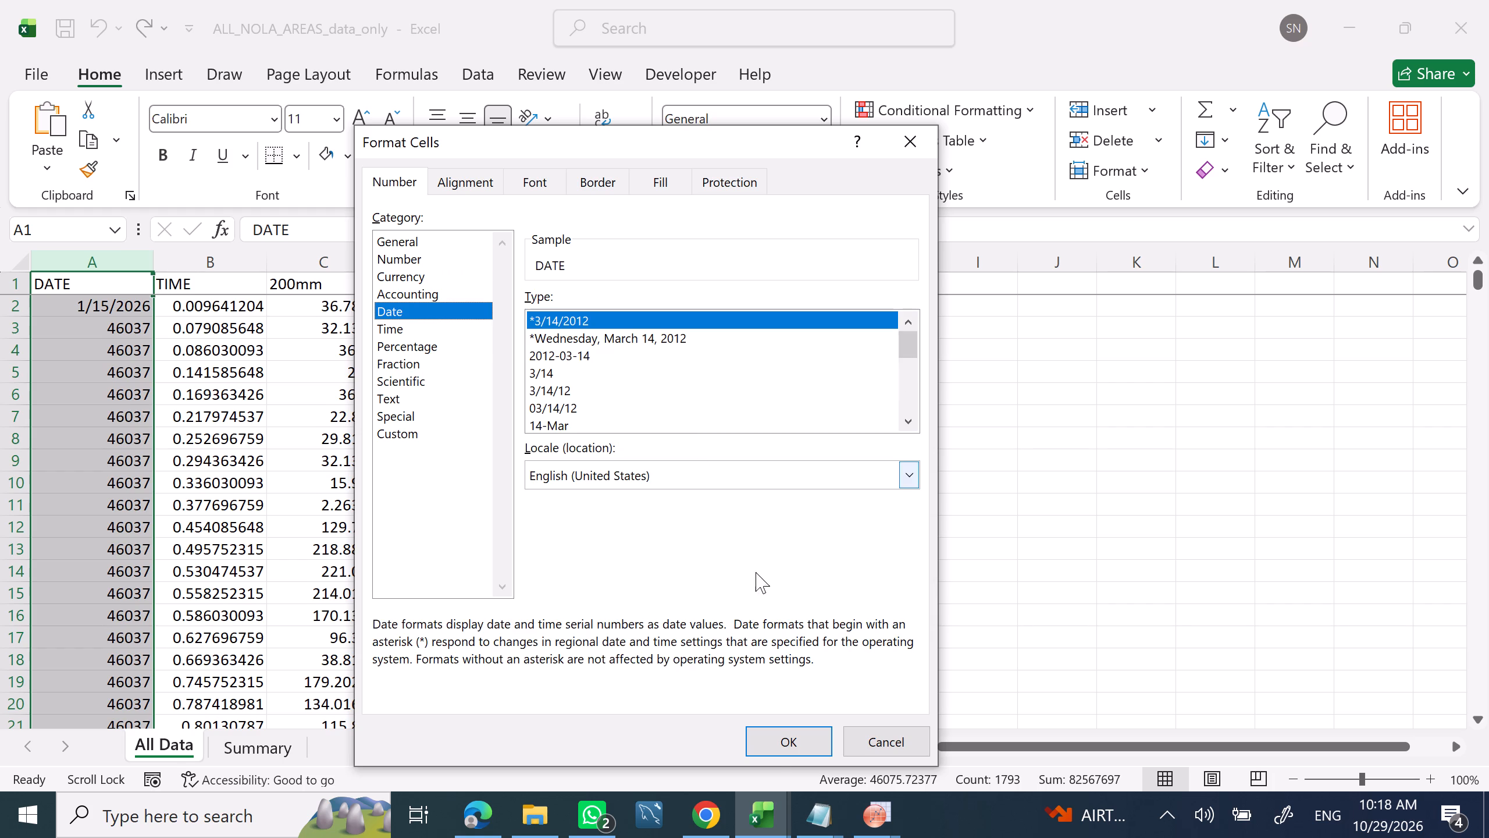
click(789, 738)
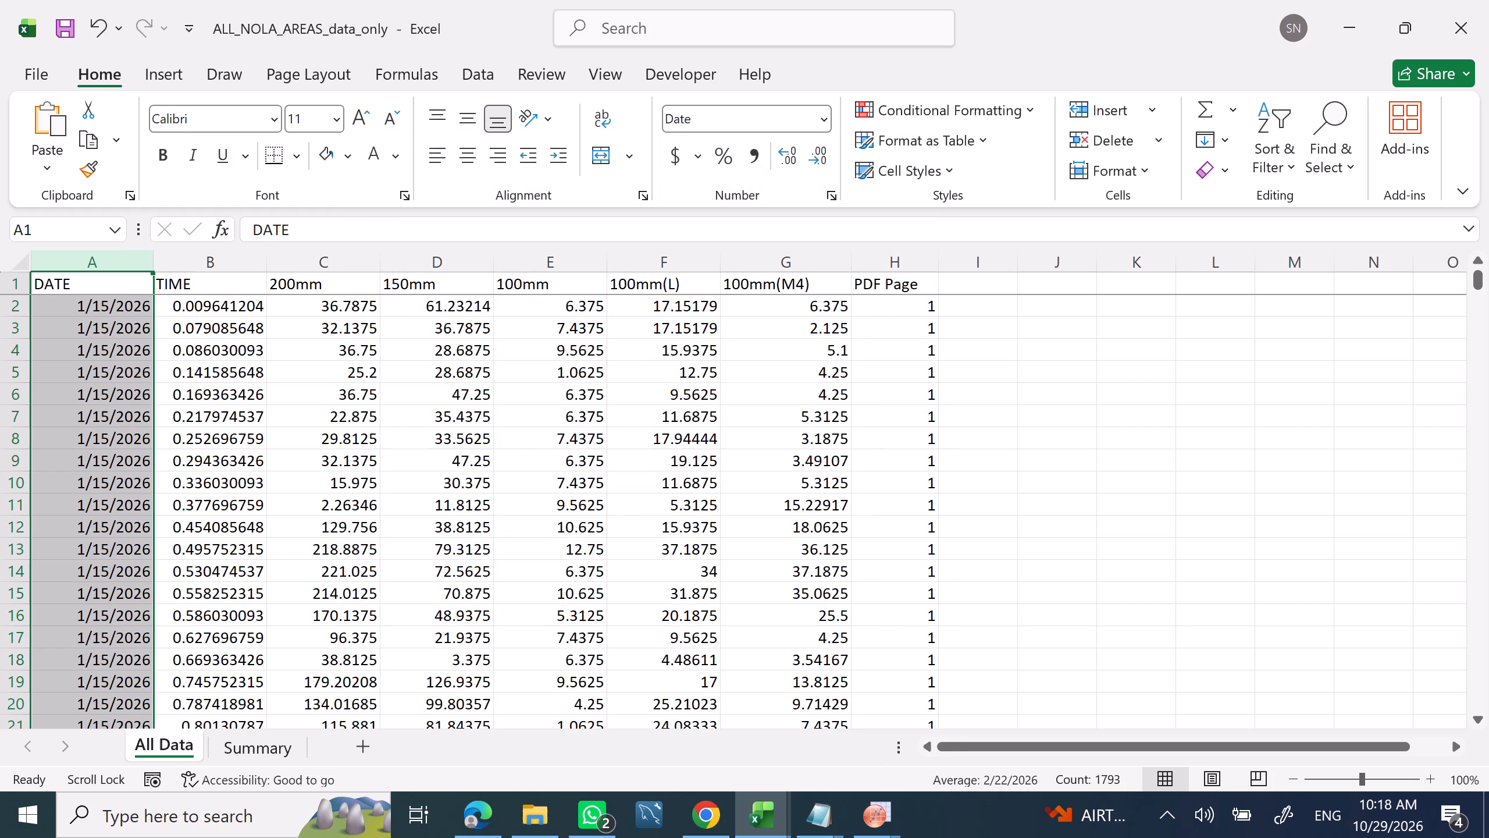
Look through the All Data rows to check the dates and the TIME values, and return to the first rows.
click(234, 294)
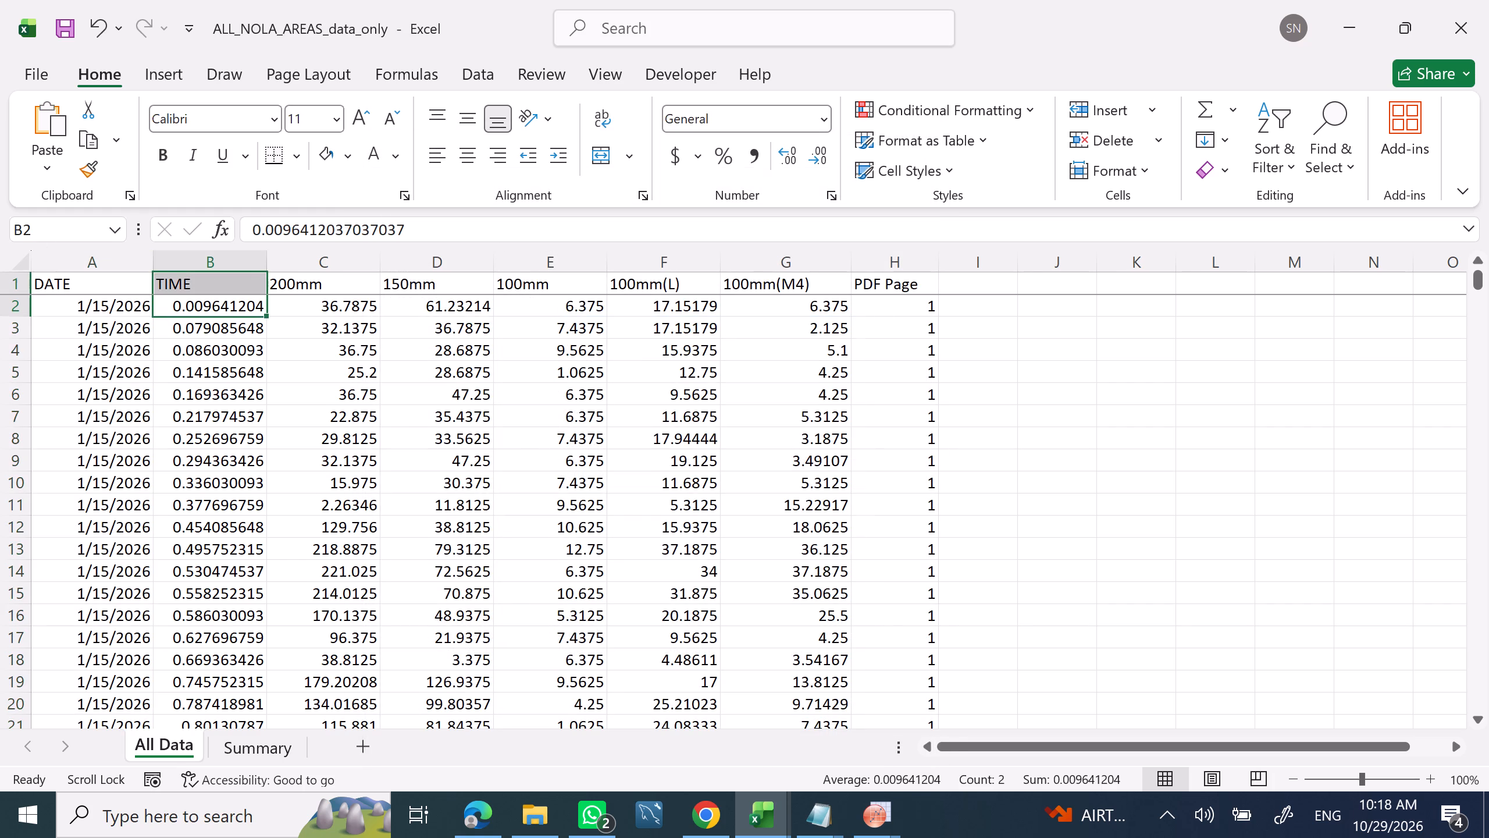
scroll(119, 481, down, 14)
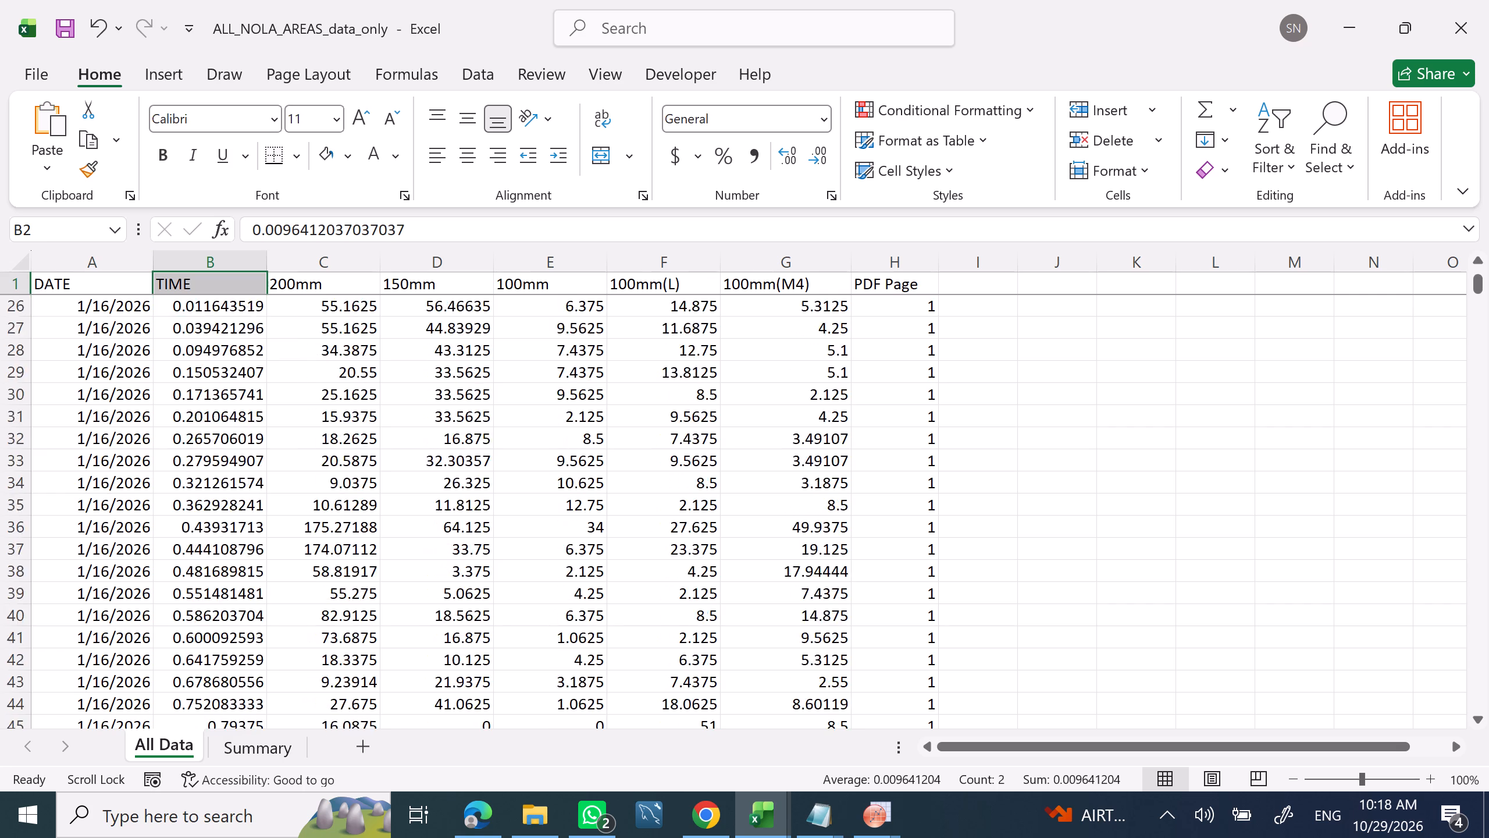
scroll(119, 481, down, 5)
scroll(117, 481, up, 1)
scroll(117, 481, down, 20)
scroll(117, 481, down, 20)
scroll(117, 481, down, 4)
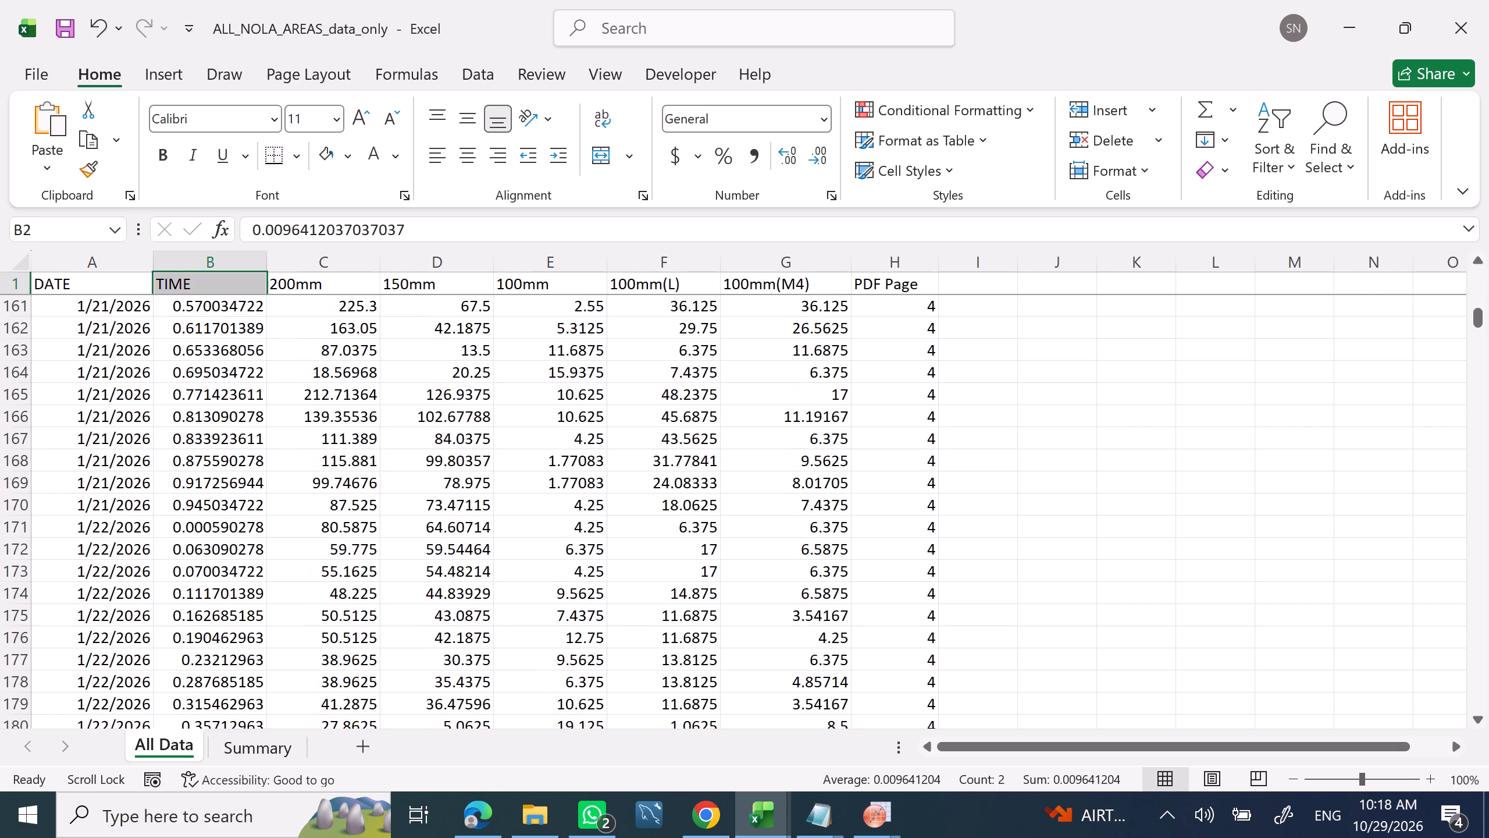
scroll(115, 482, down, 20)
scroll(115, 482, down, 10)
scroll(115, 482, up, 1)
scroll(115, 482, down, 6)
scroll(115, 482, up, 2)
scroll(115, 482, down, 14)
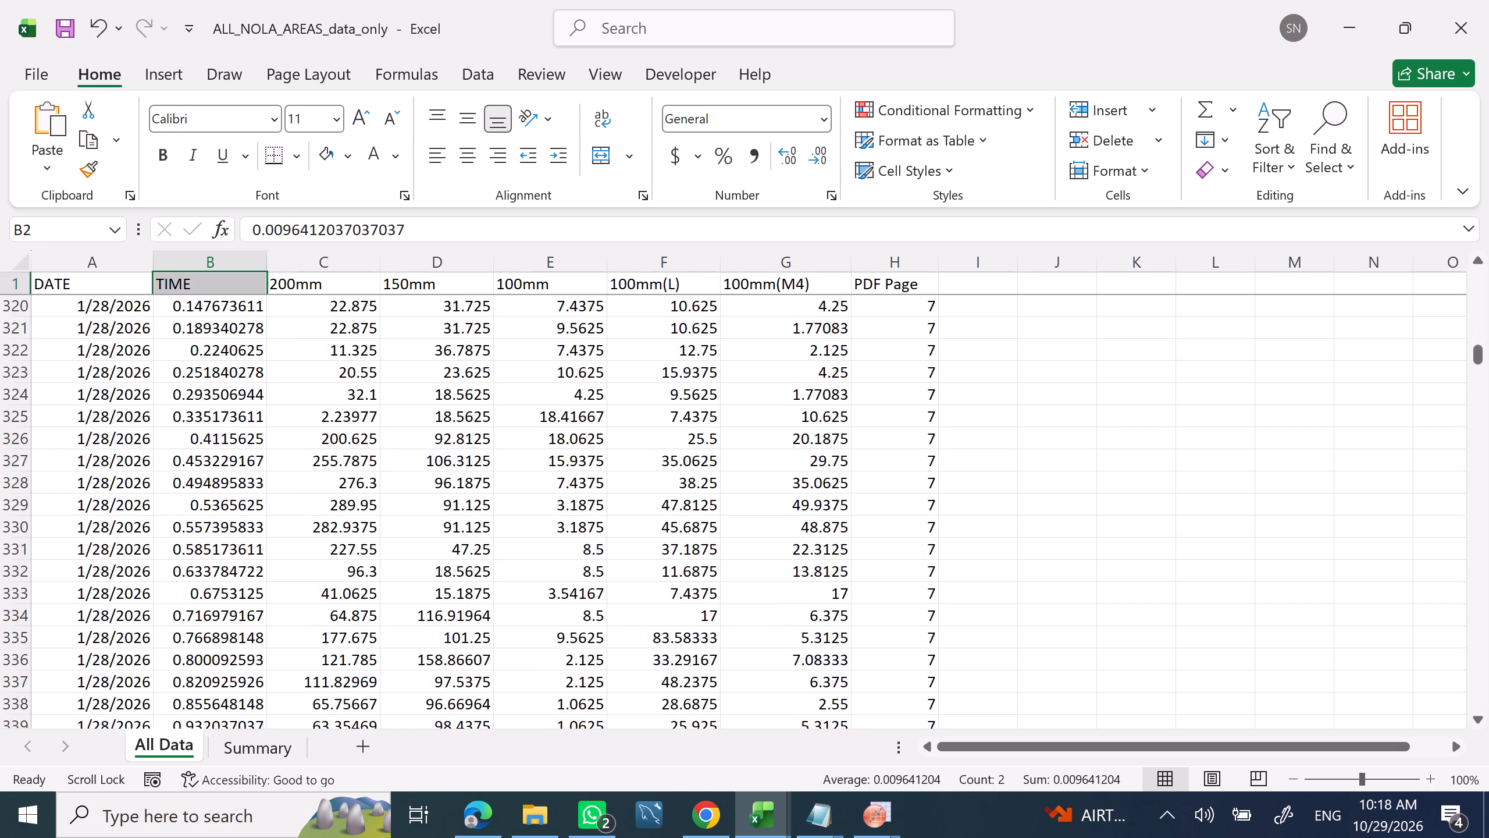
scroll(115, 482, down, 5)
scroll(115, 482, up, 19)
scroll(115, 482, down, 2)
scroll(115, 482, up, 3)
scroll(115, 482, down, 1)
scroll(115, 482, up, 20)
scroll(115, 482, up, 12)
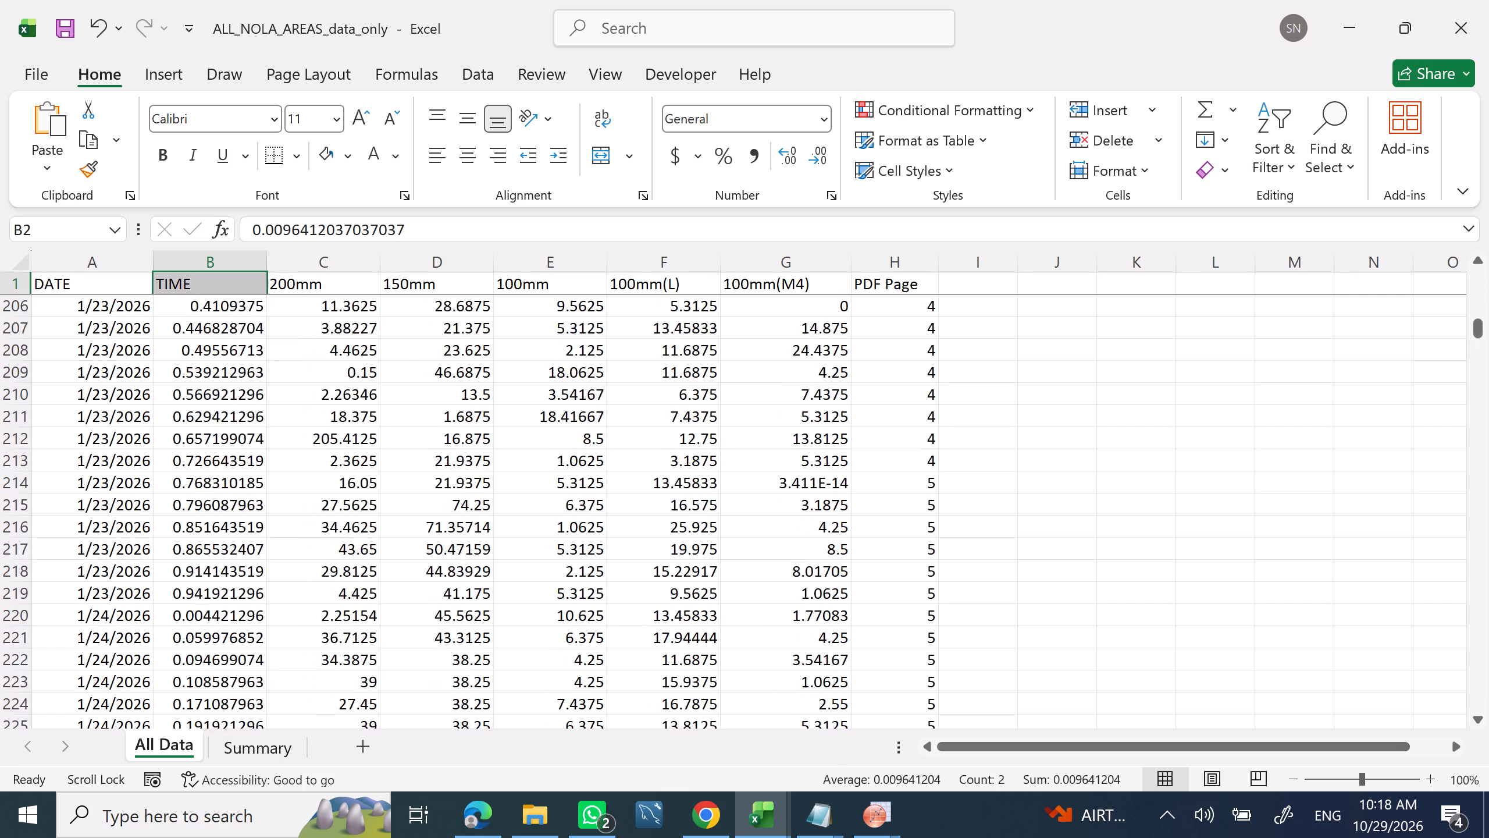
scroll(115, 482, up, 20)
scroll(115, 482, up, 20)
scroll(115, 482, up, 20)
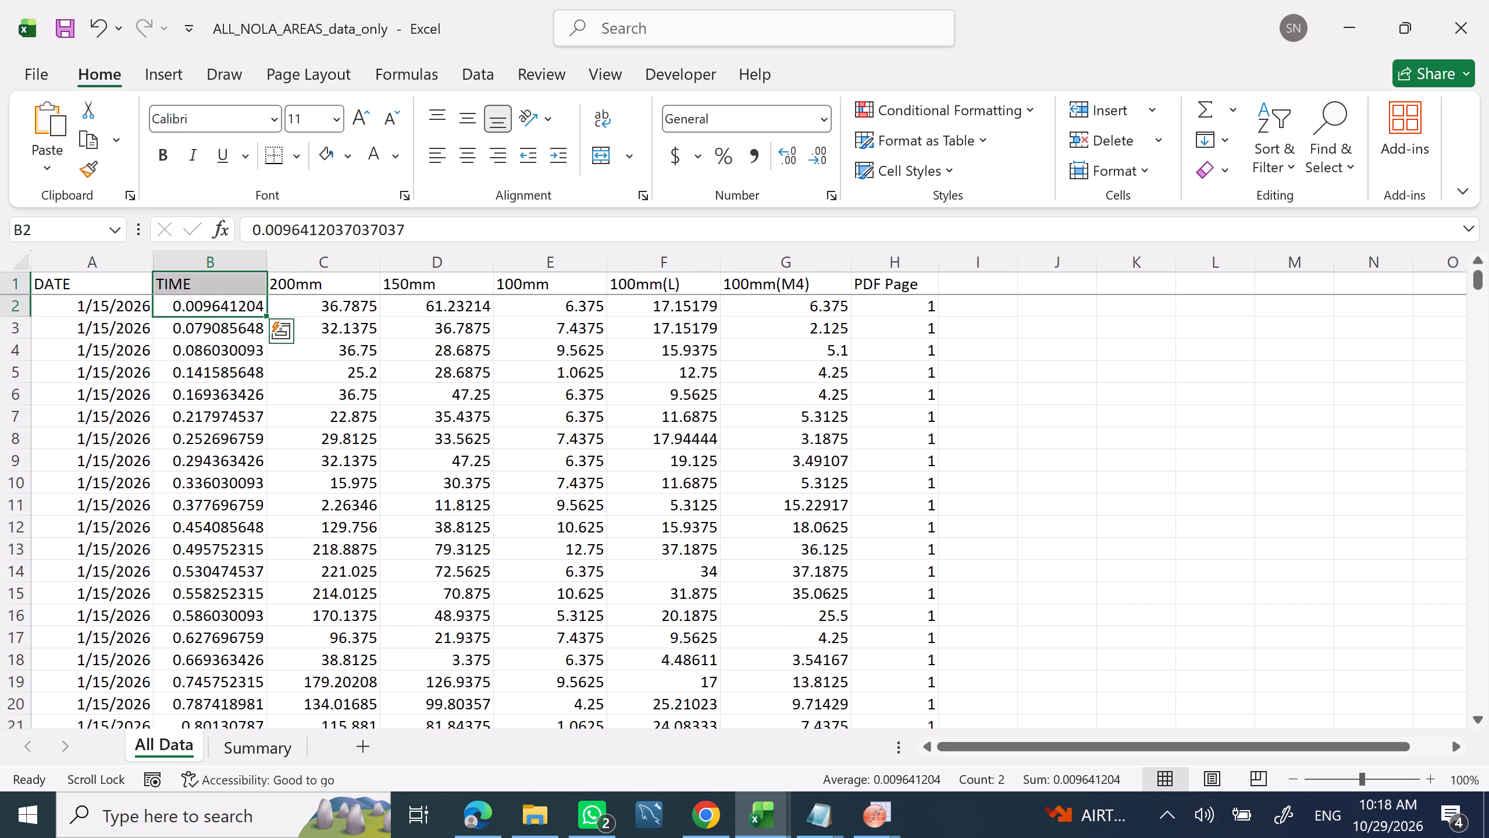
Format the whole TIME column on the All Data sheet as Time with type *1:30:55 PM.
click(211, 264)
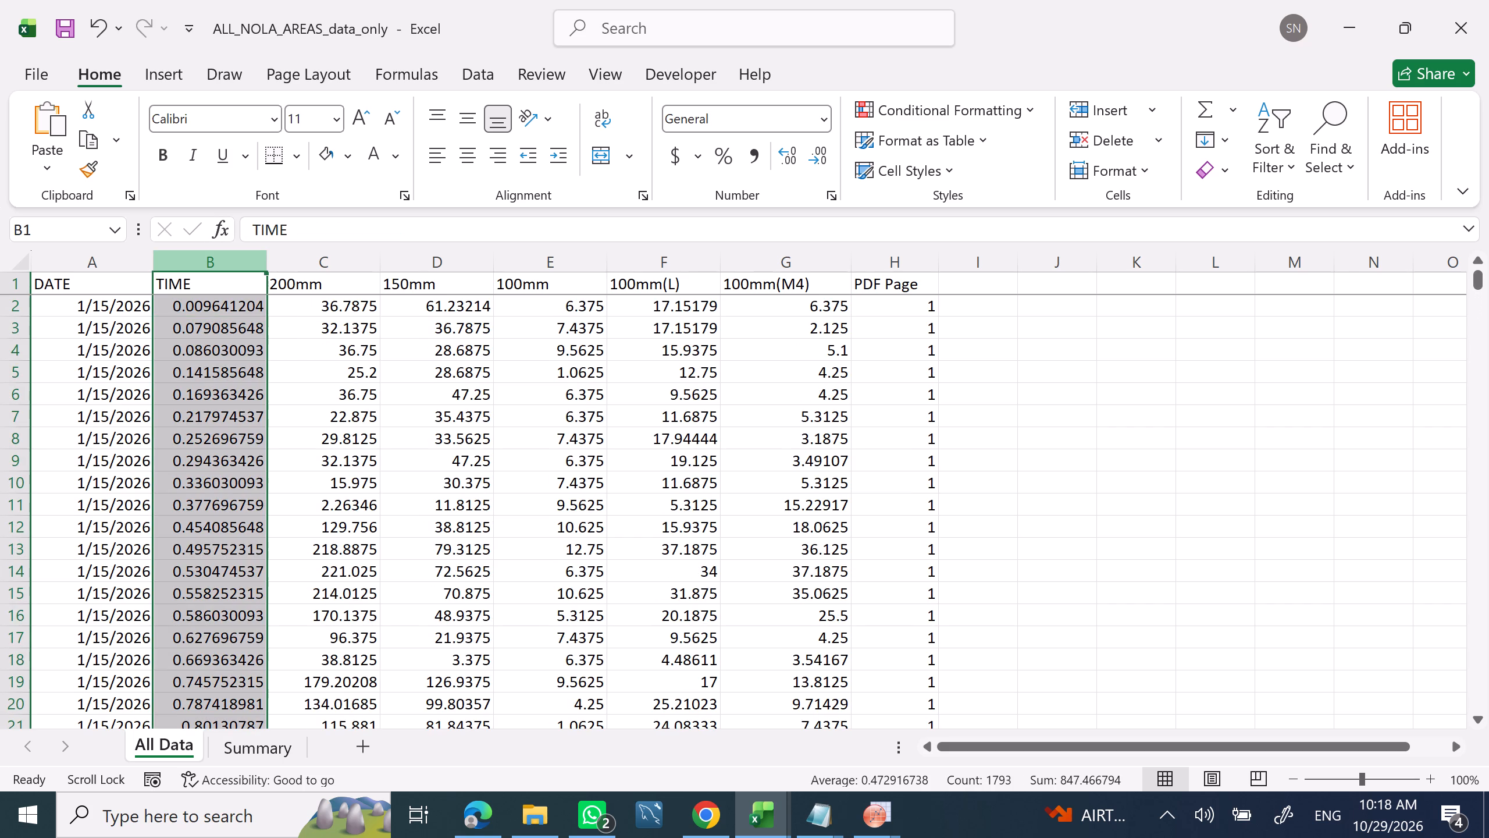
right_click(211, 264)
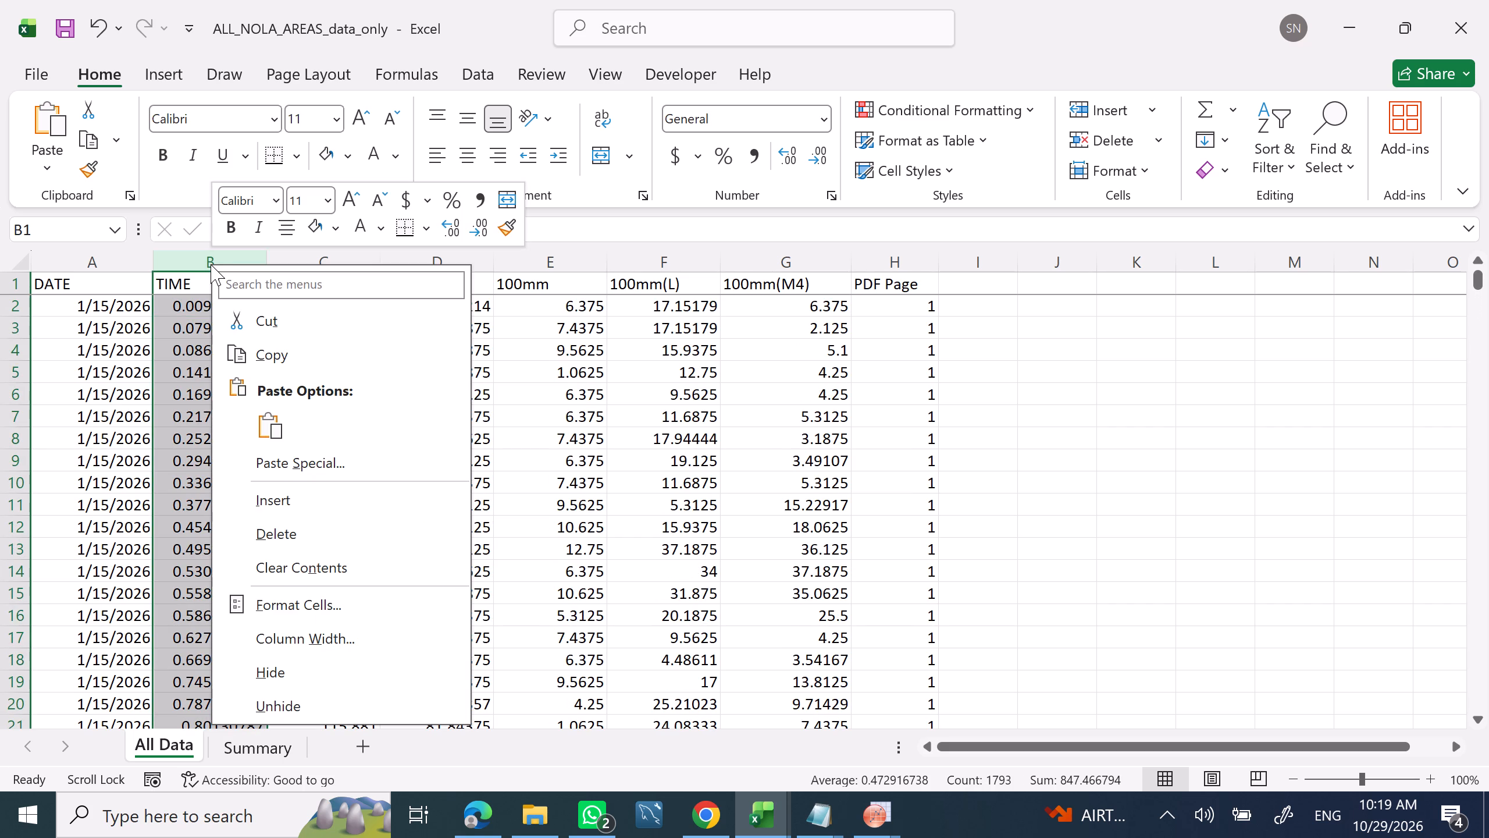
click(193, 262)
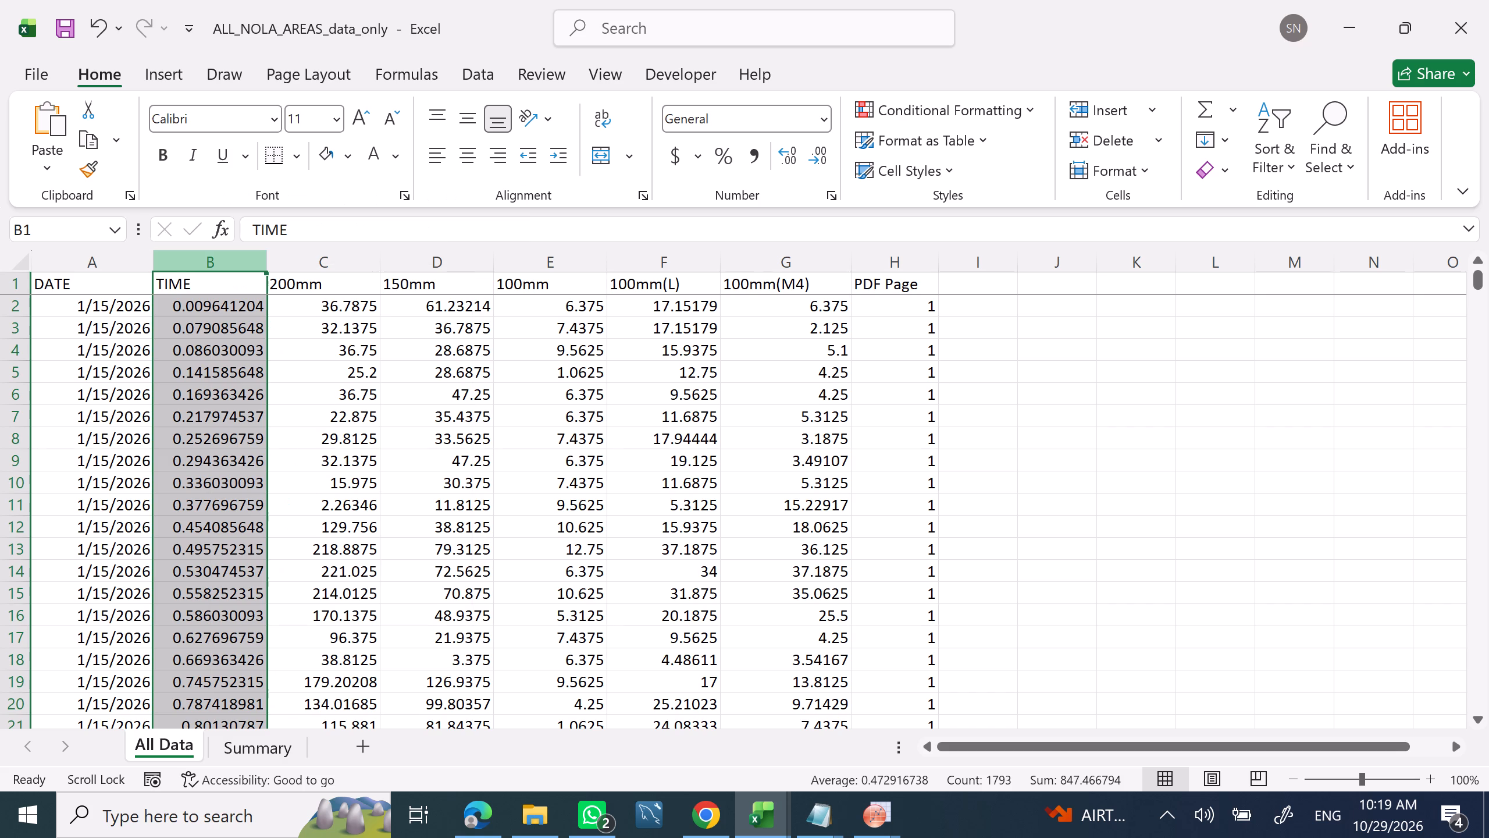
key(ctrl+1)
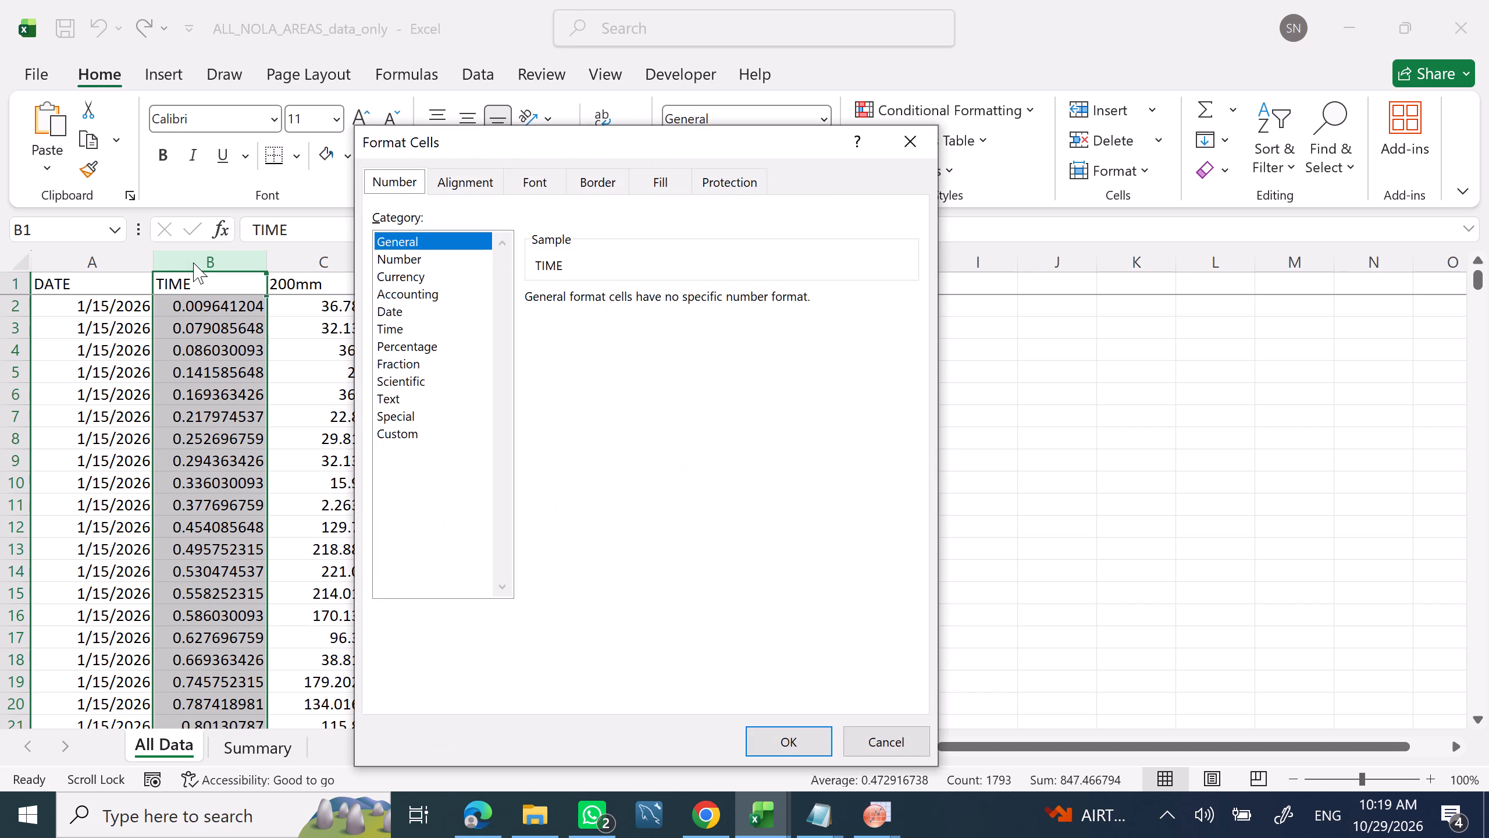
click(402, 322)
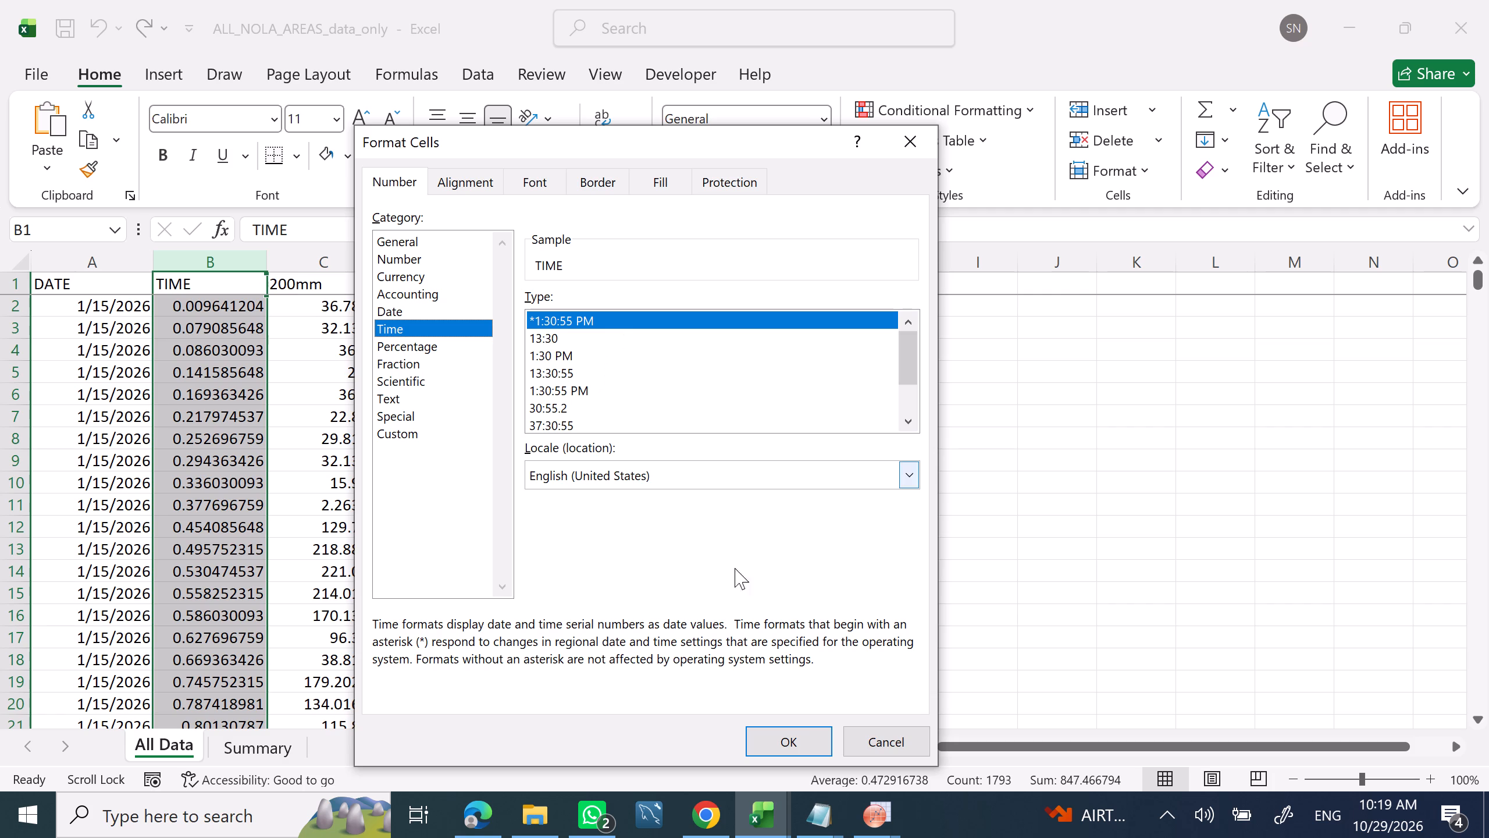
click(795, 752)
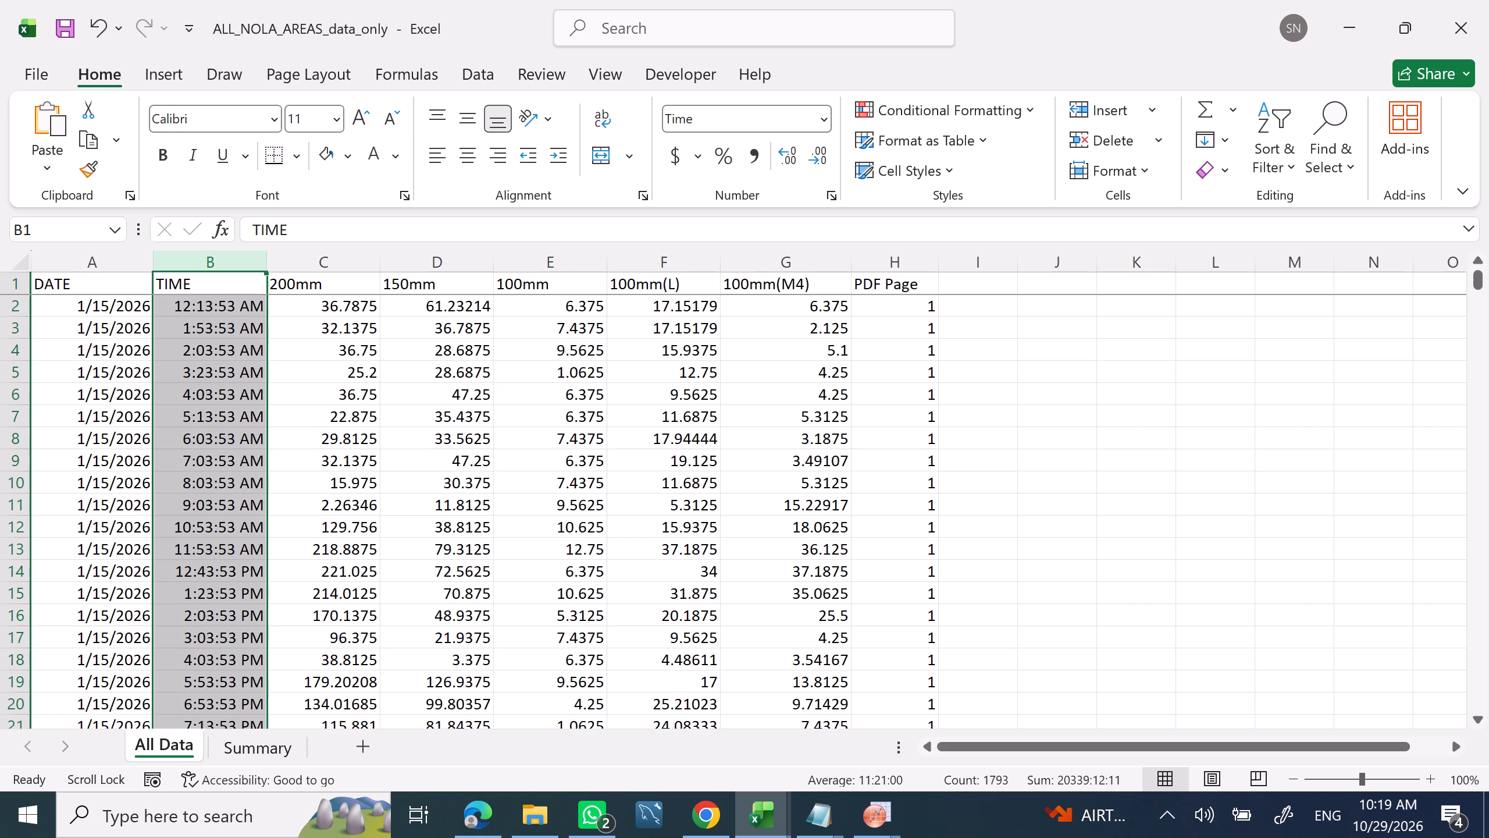
Look through the All Data rows to check the formatted DATE and TIME values, and return to the first rows.
click(1145, 476)
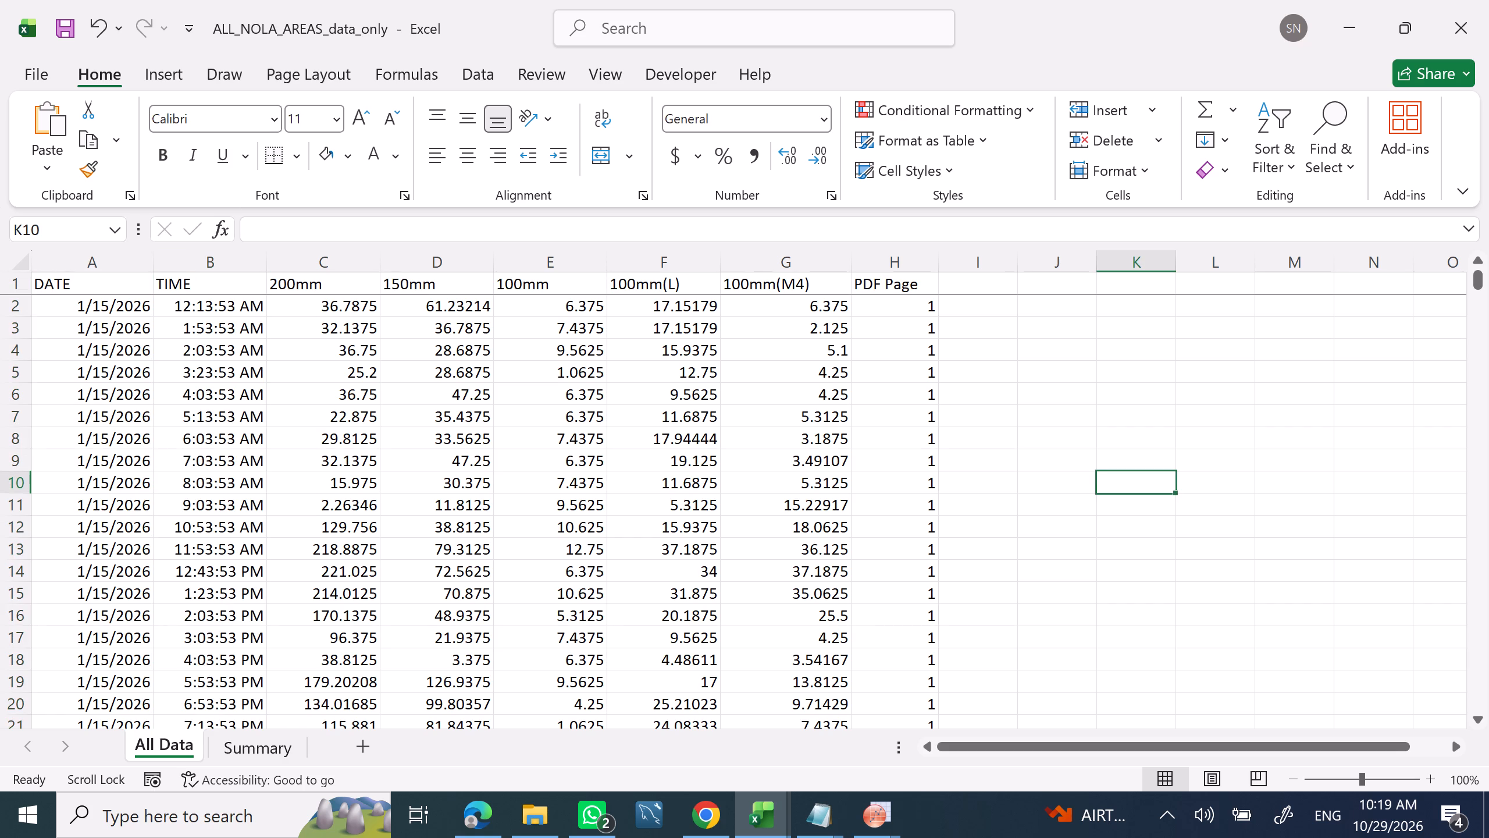
scroll(490, 545, down, 13)
scroll(490, 545, down, 9)
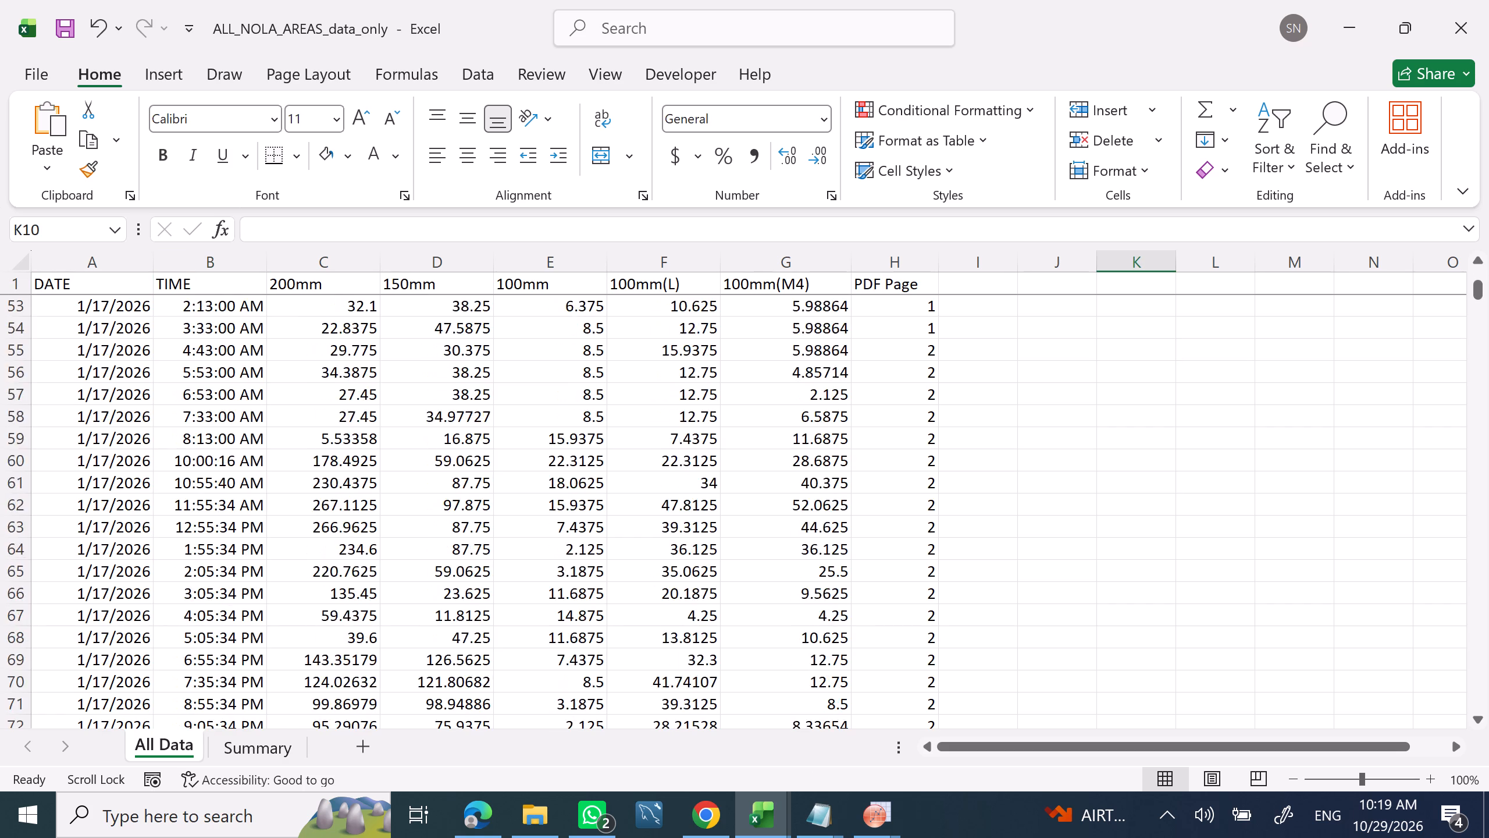
scroll(490, 545, down, 15)
scroll(491, 553, down, 9)
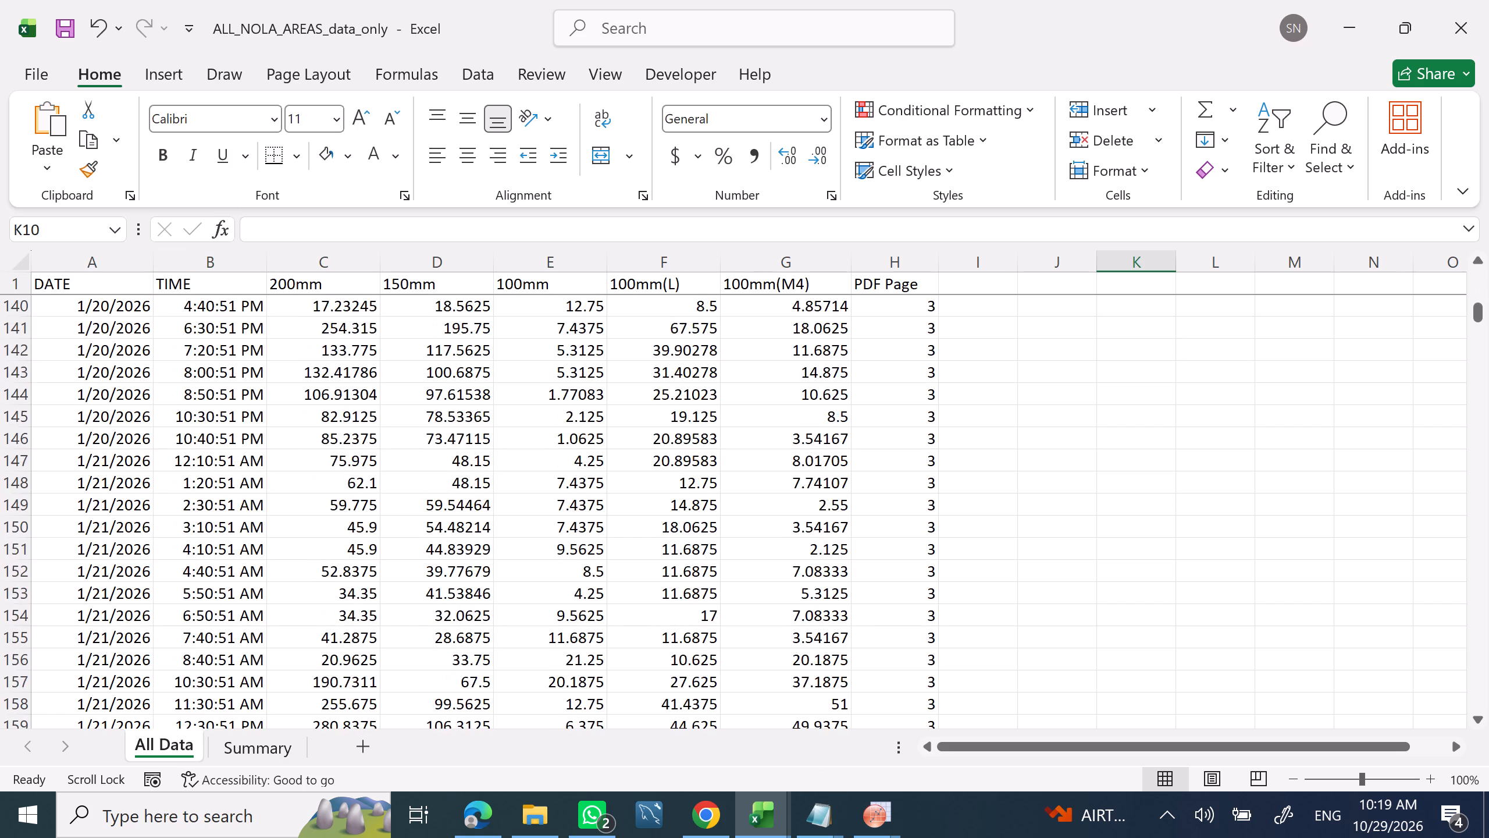
scroll(491, 553, down, 16)
scroll(491, 553, down, 6)
scroll(491, 553, down, 16)
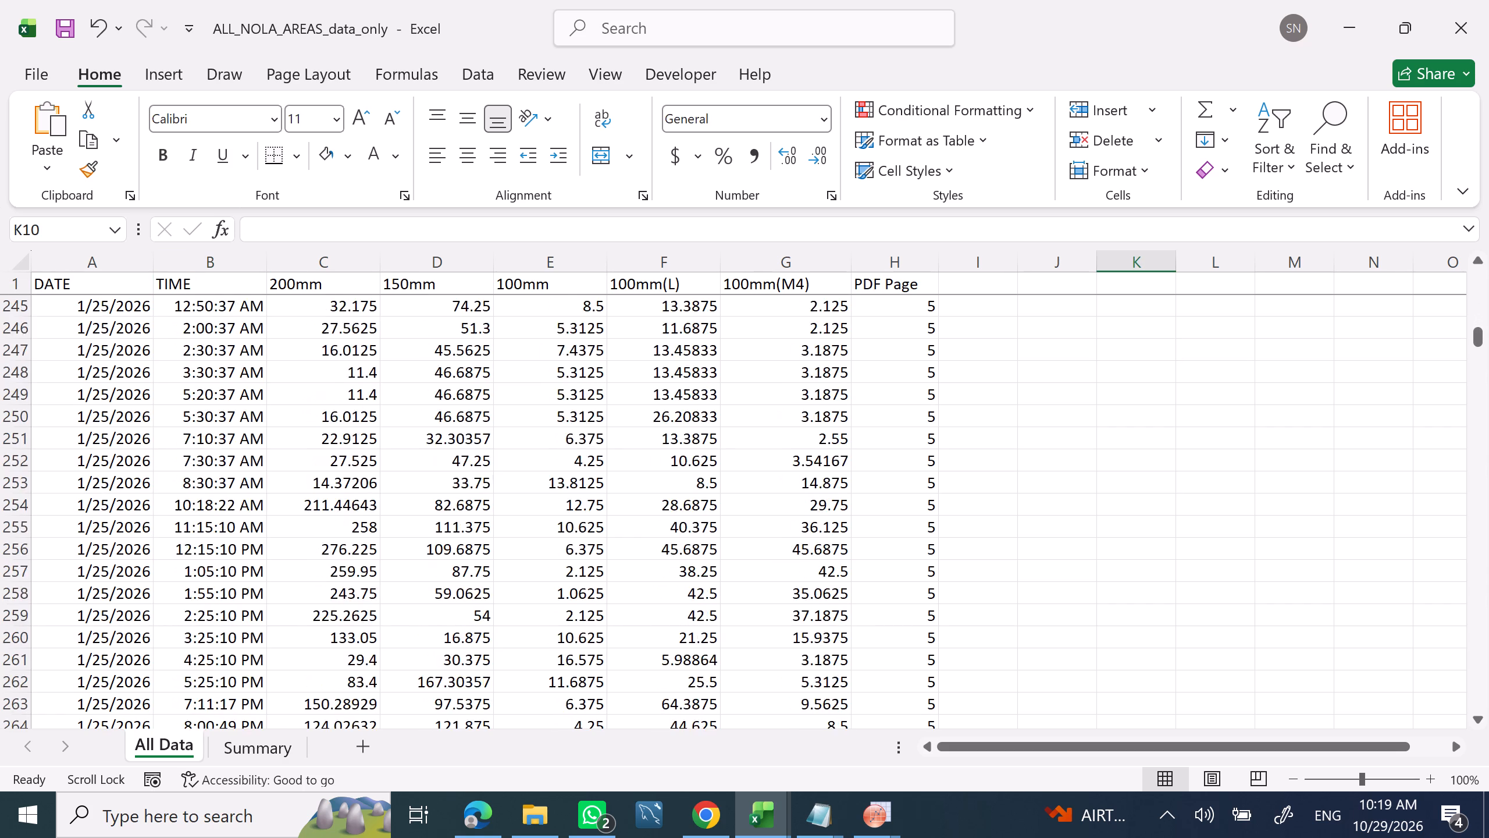
scroll(491, 553, down, 6)
scroll(651, 583, down, 13)
scroll(604, 586, up, 12)
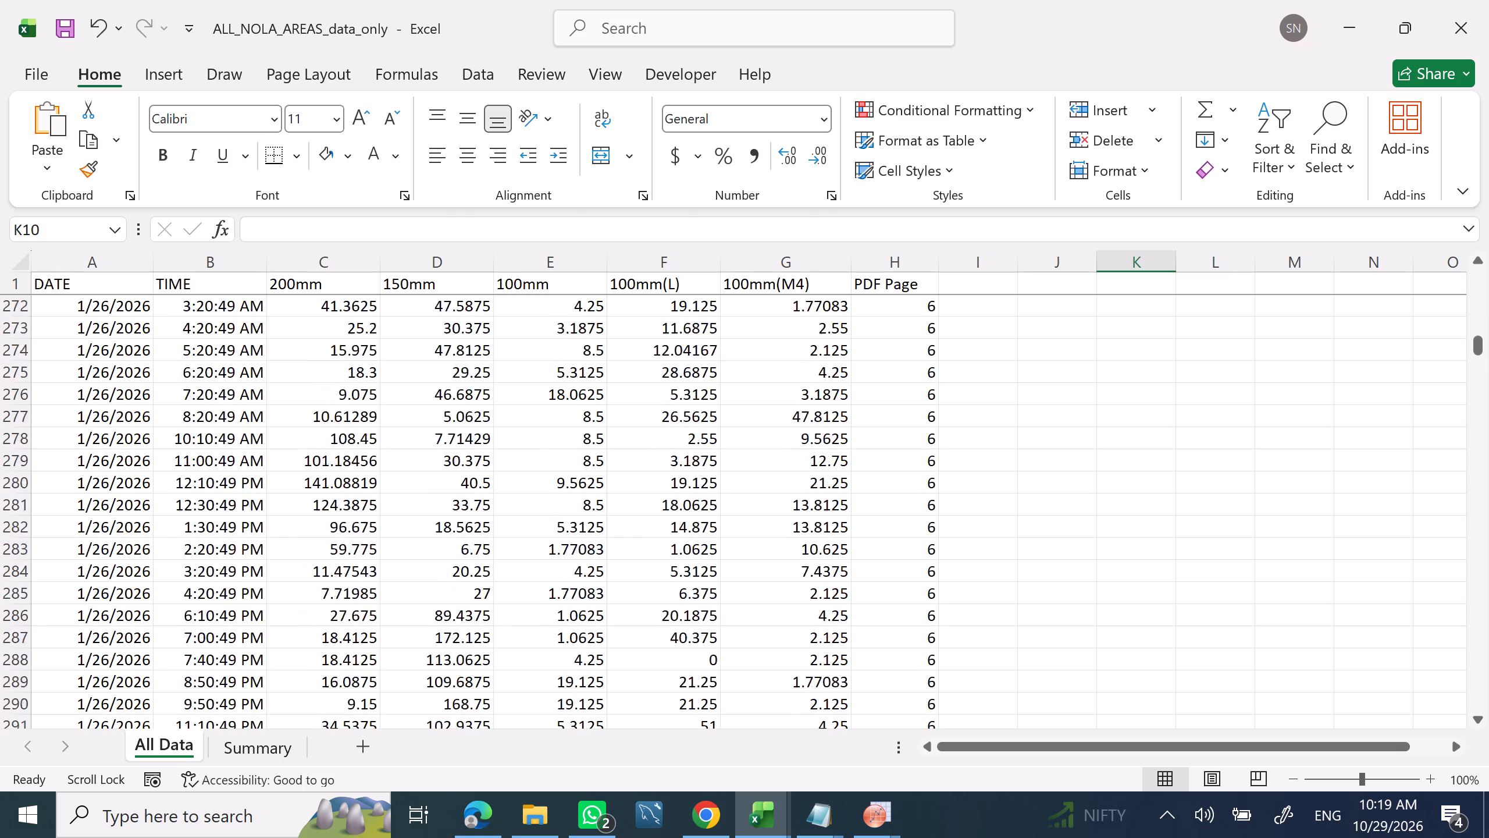
scroll(604, 586, up, 20)
scroll(604, 586, up, 20)
scroll(604, 586, up, 14)
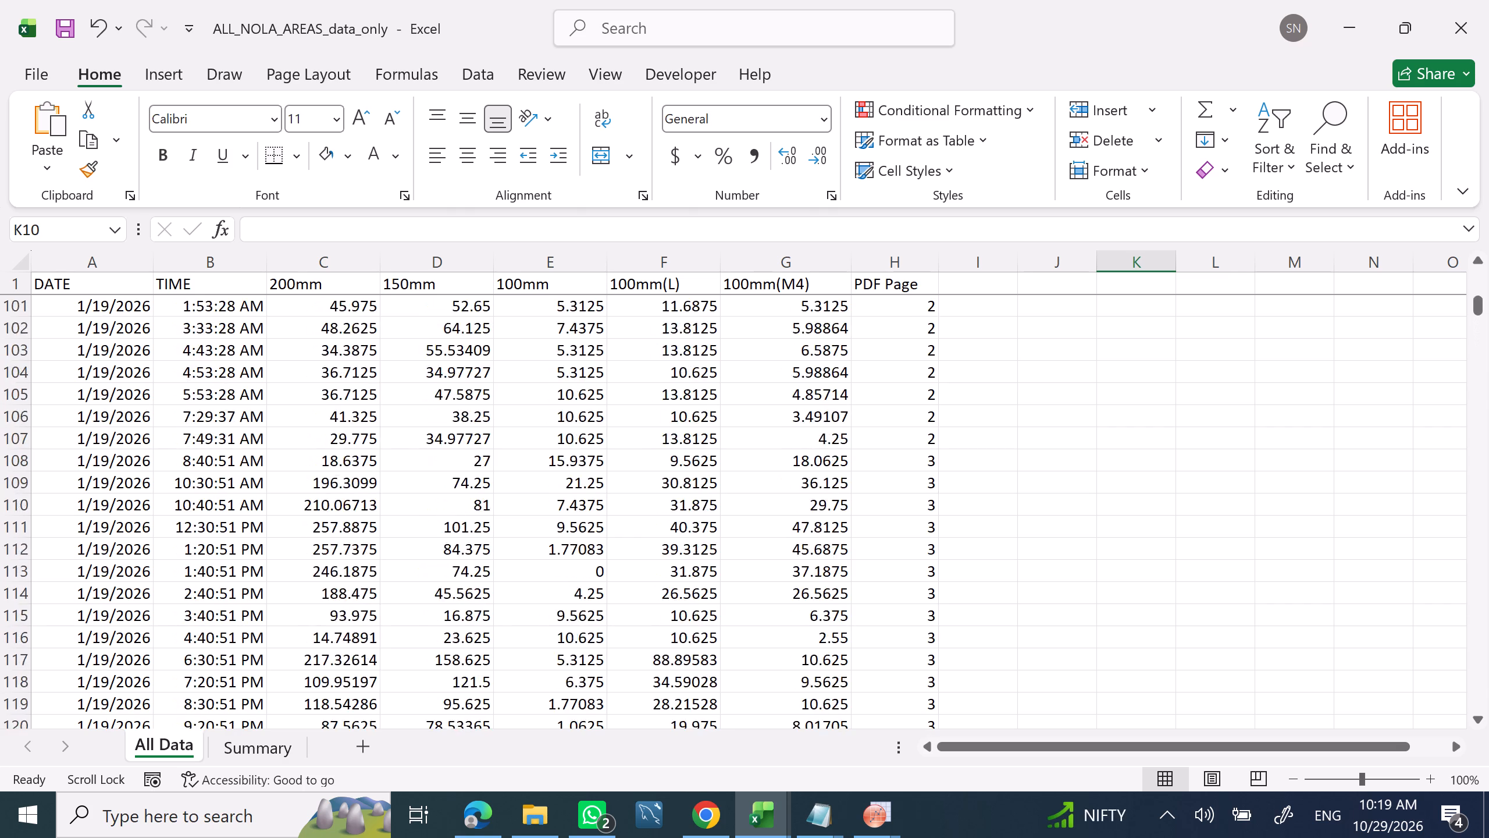
scroll(604, 586, up, 20)
scroll(604, 586, up, 20)
scroll(604, 586, up, 14)
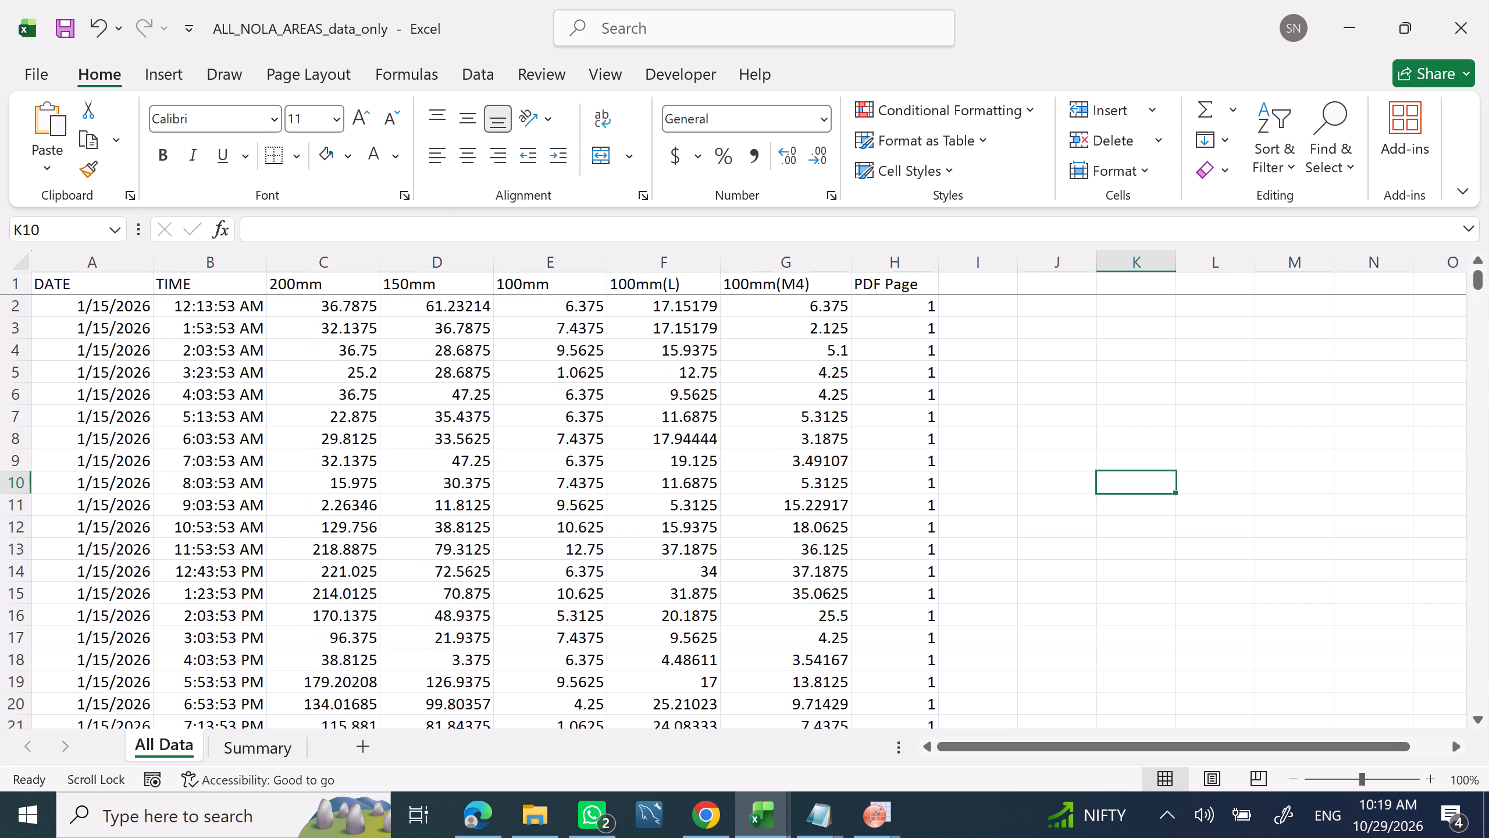
scroll(604, 586, up, 2)
click(1067, 434)
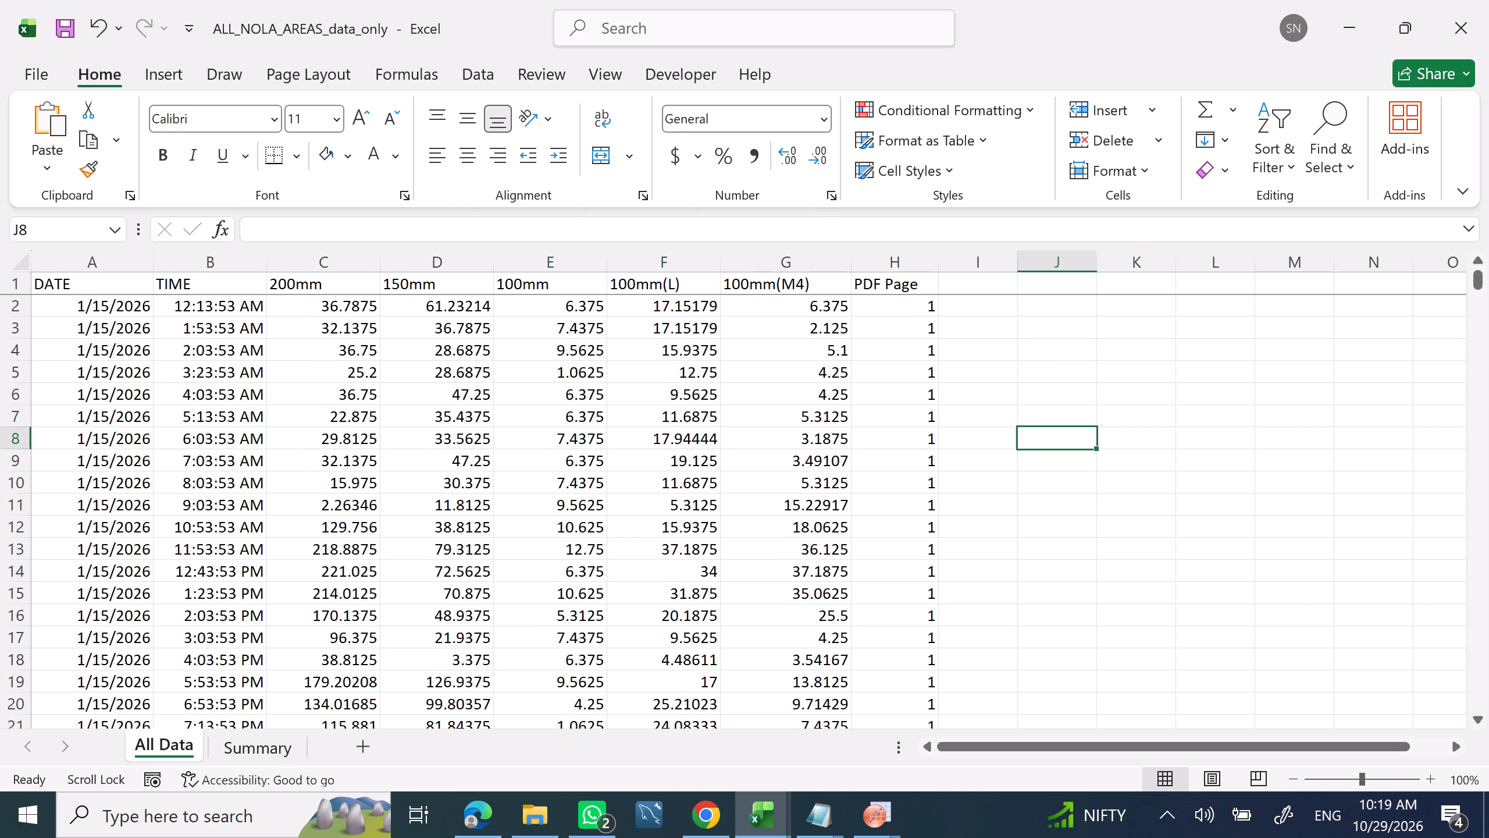
Delete the PDF Page column from the All Data sheet.
click(875, 266)
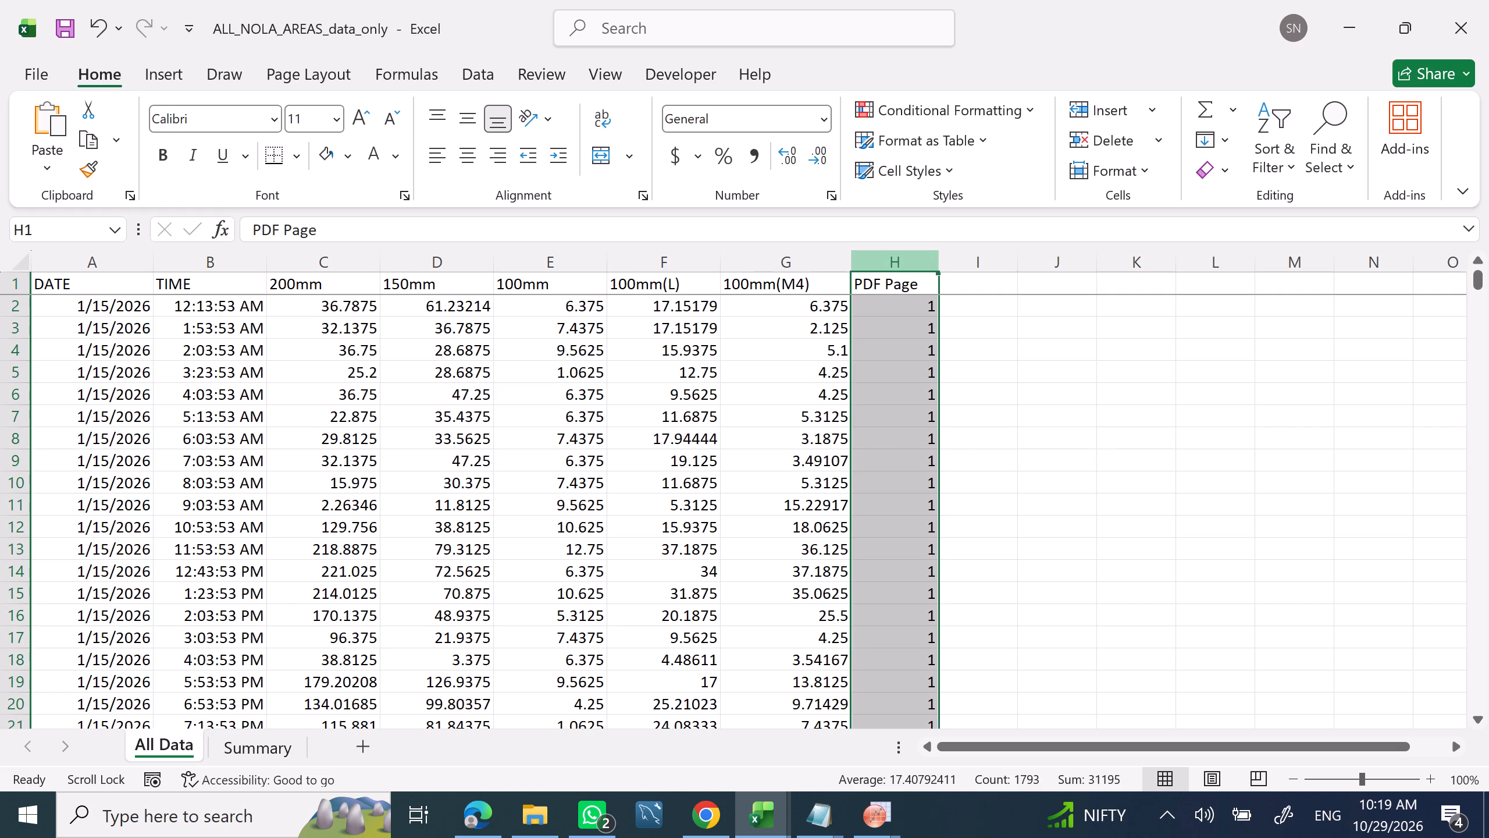
right_click(875, 266)
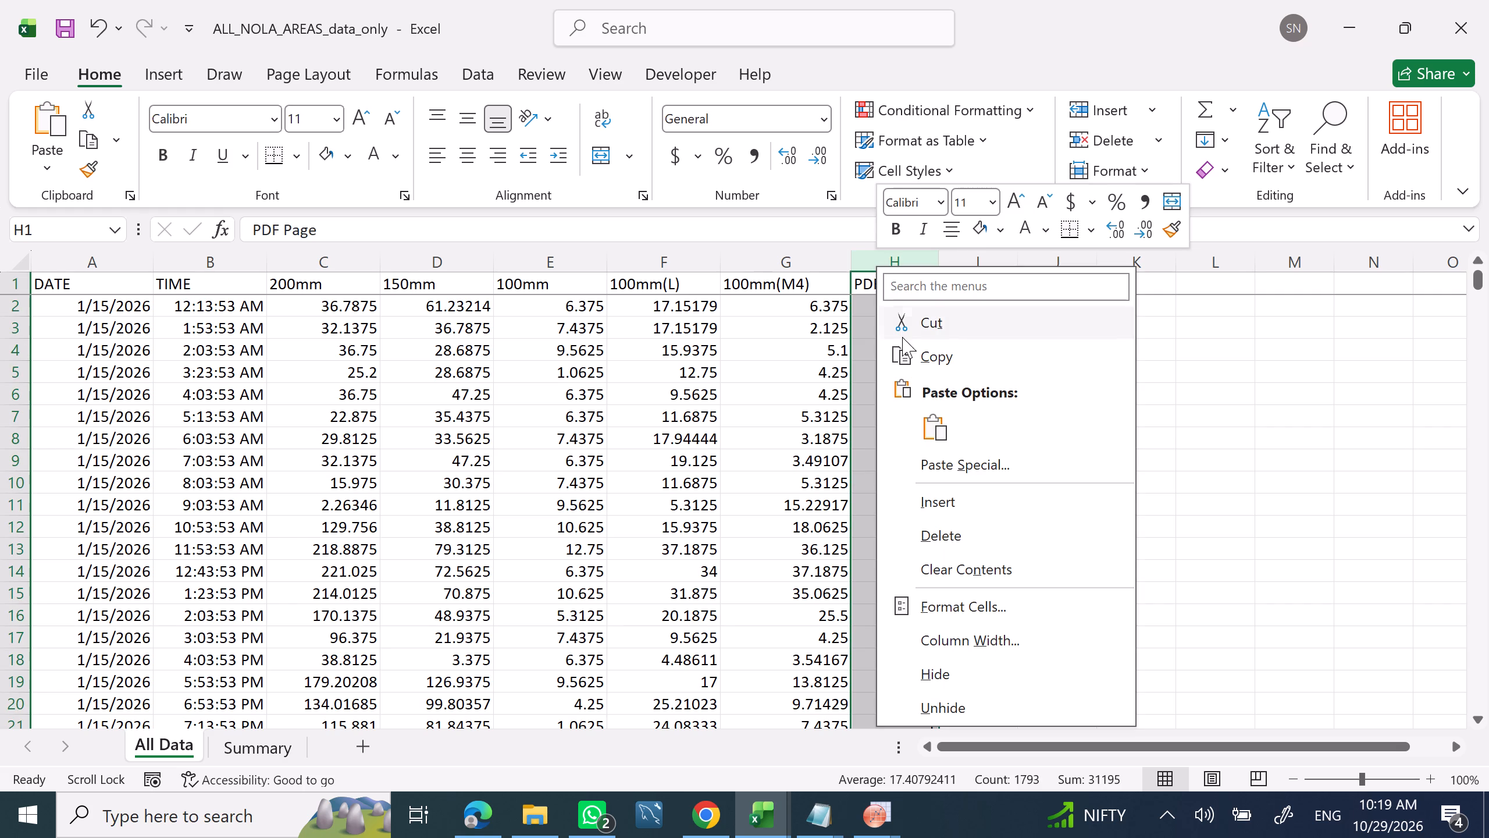
click(917, 526)
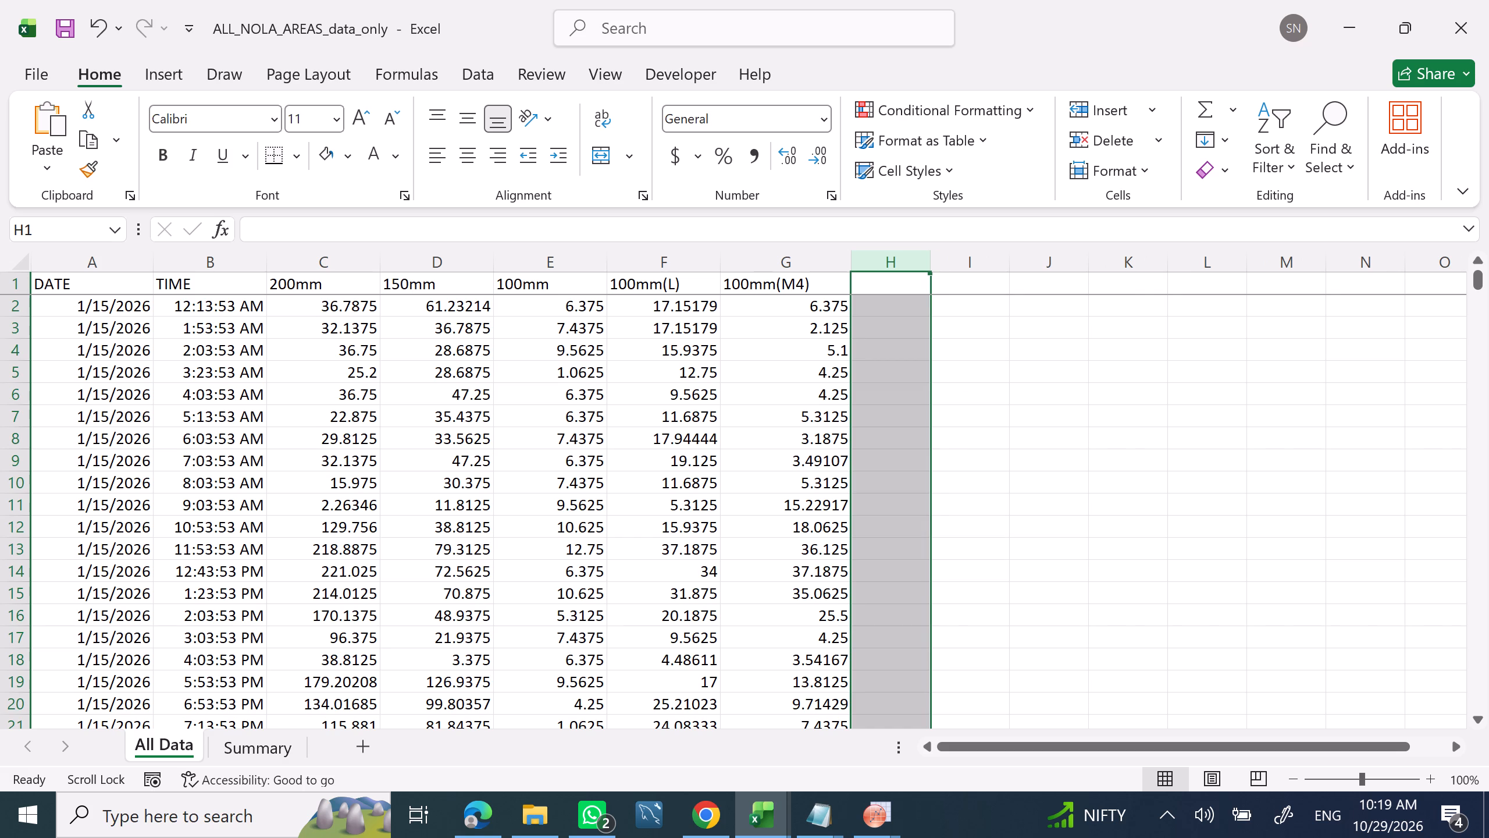
click(993, 361)
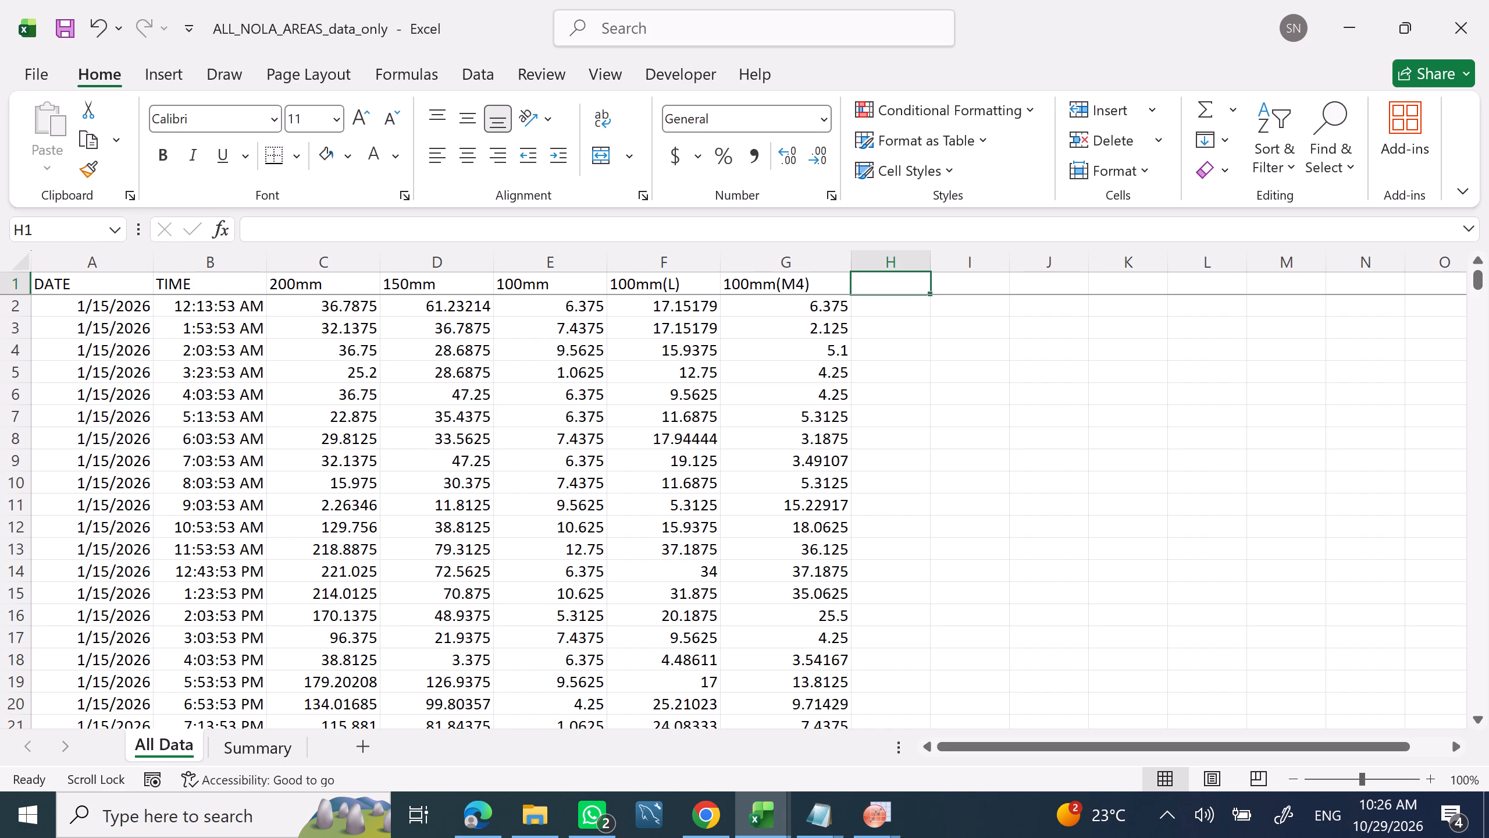
text(200)
text(MM)
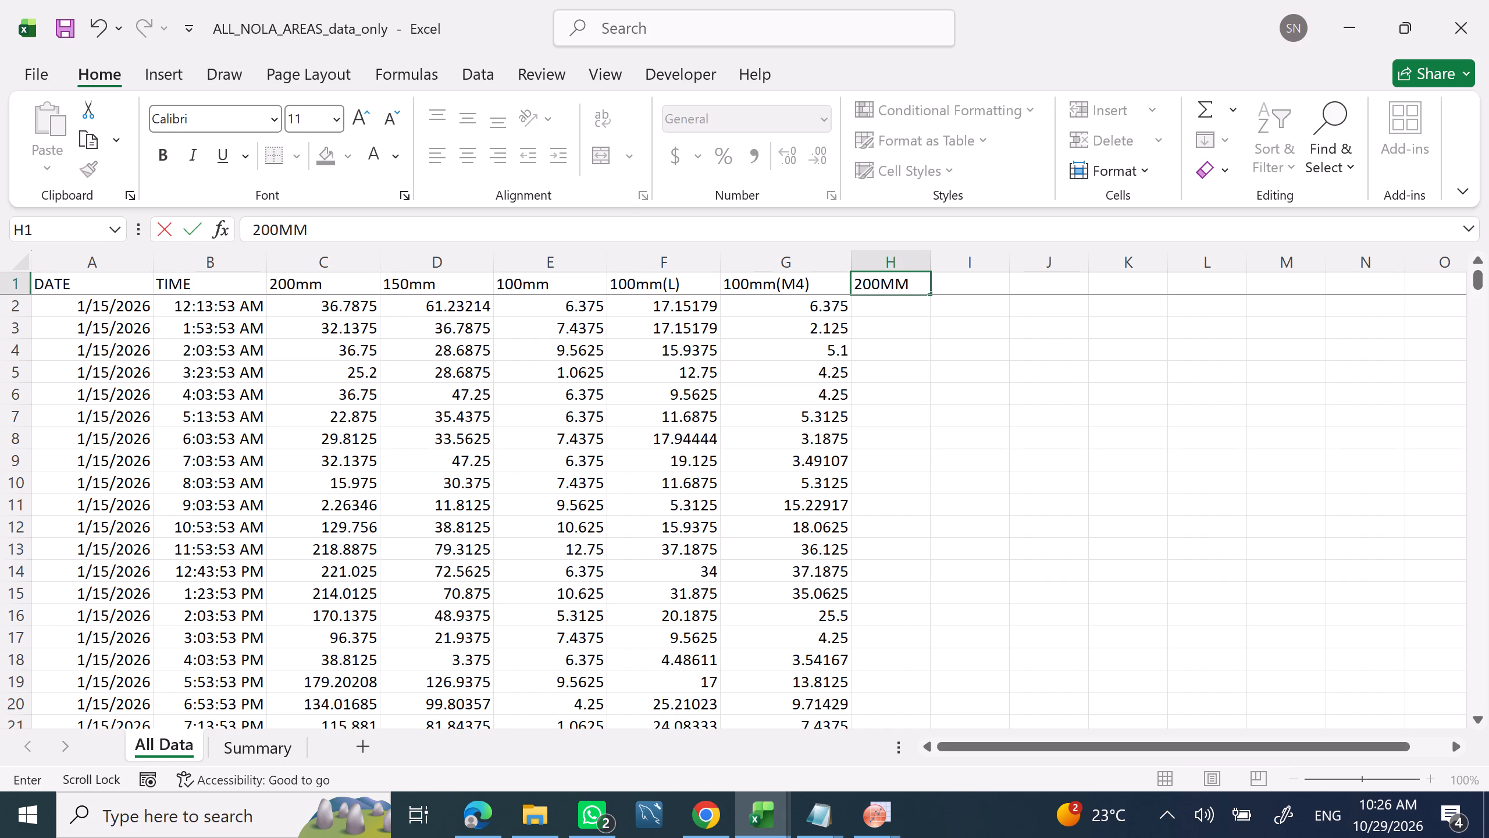
click(962, 289)
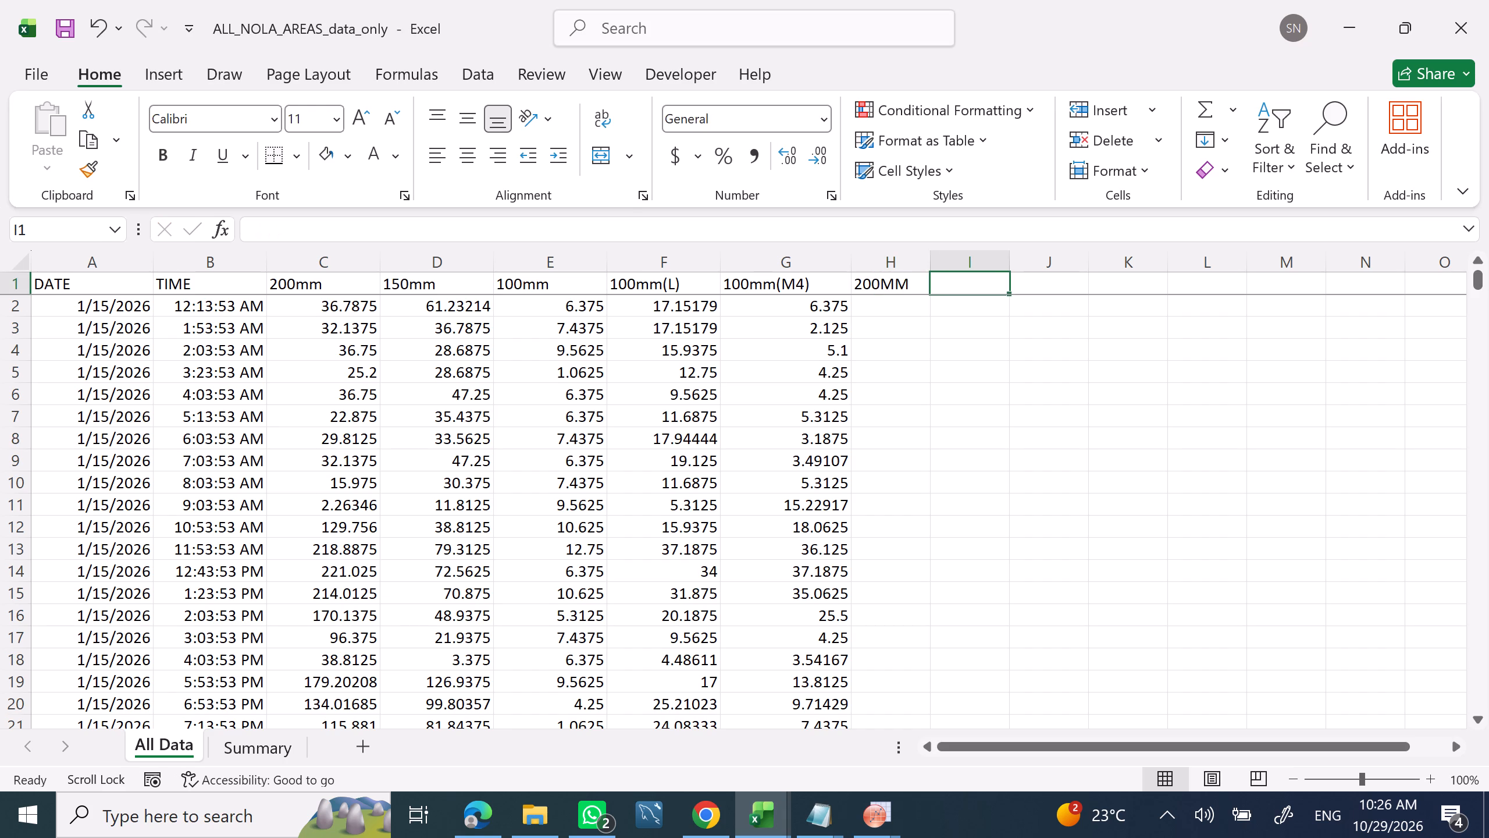
click(879, 281)
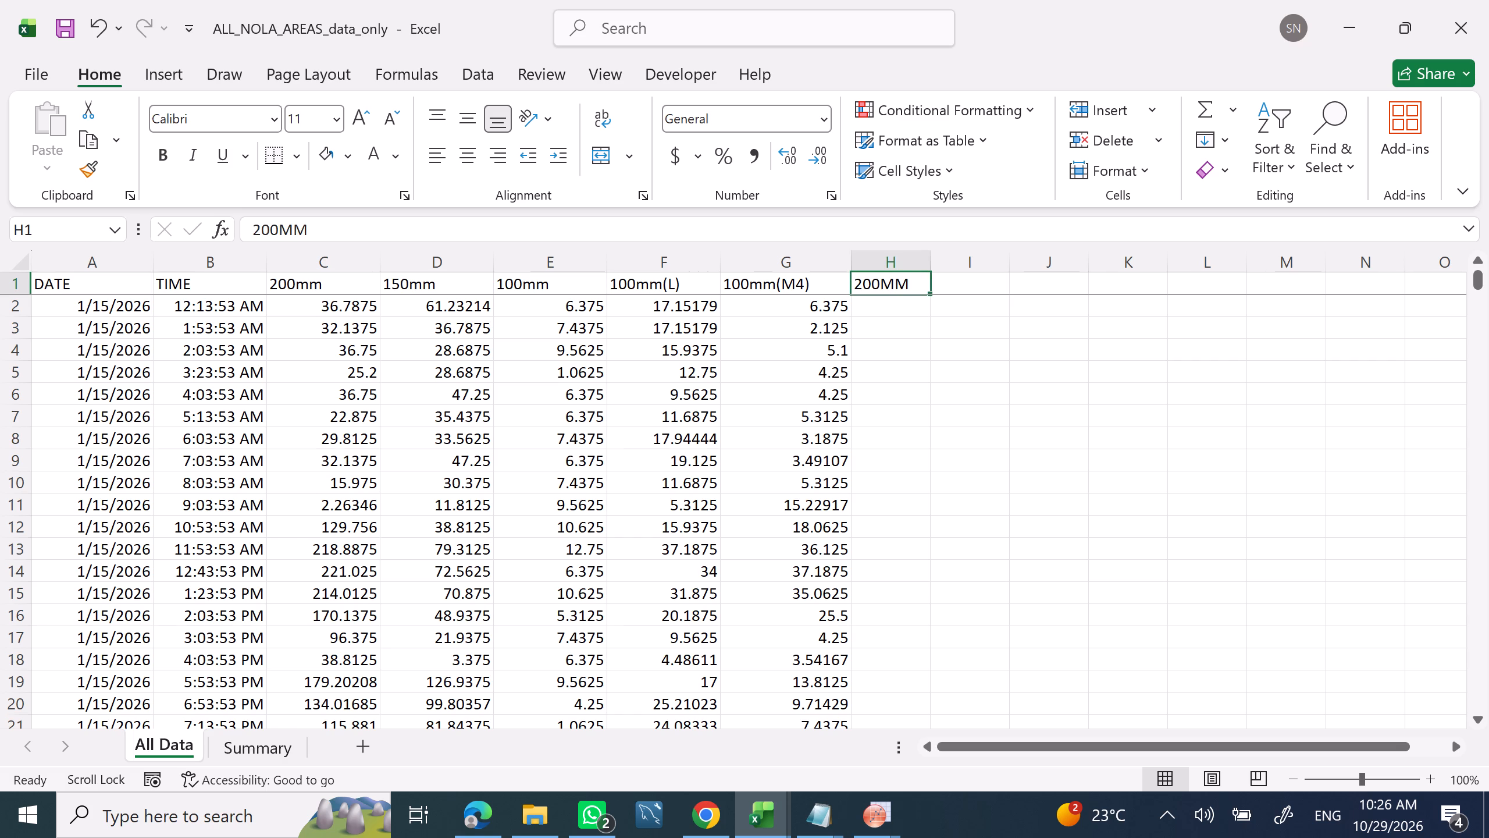
click(497, 233)
key(BackSpace)
key(BackSpace)
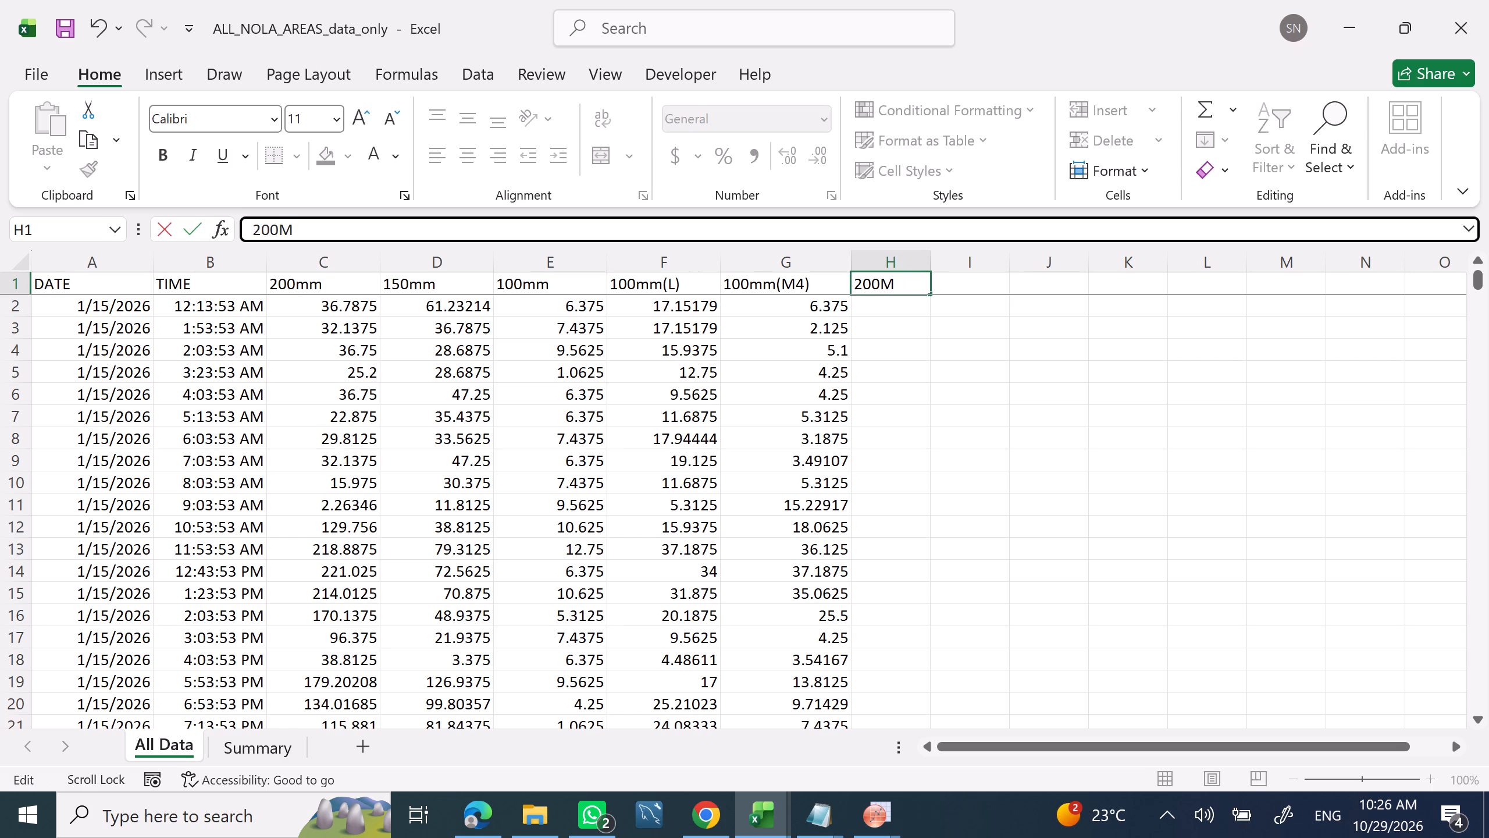
text(MM)
key(BackSpace)
key(BackSpace)
key(BackSpace)
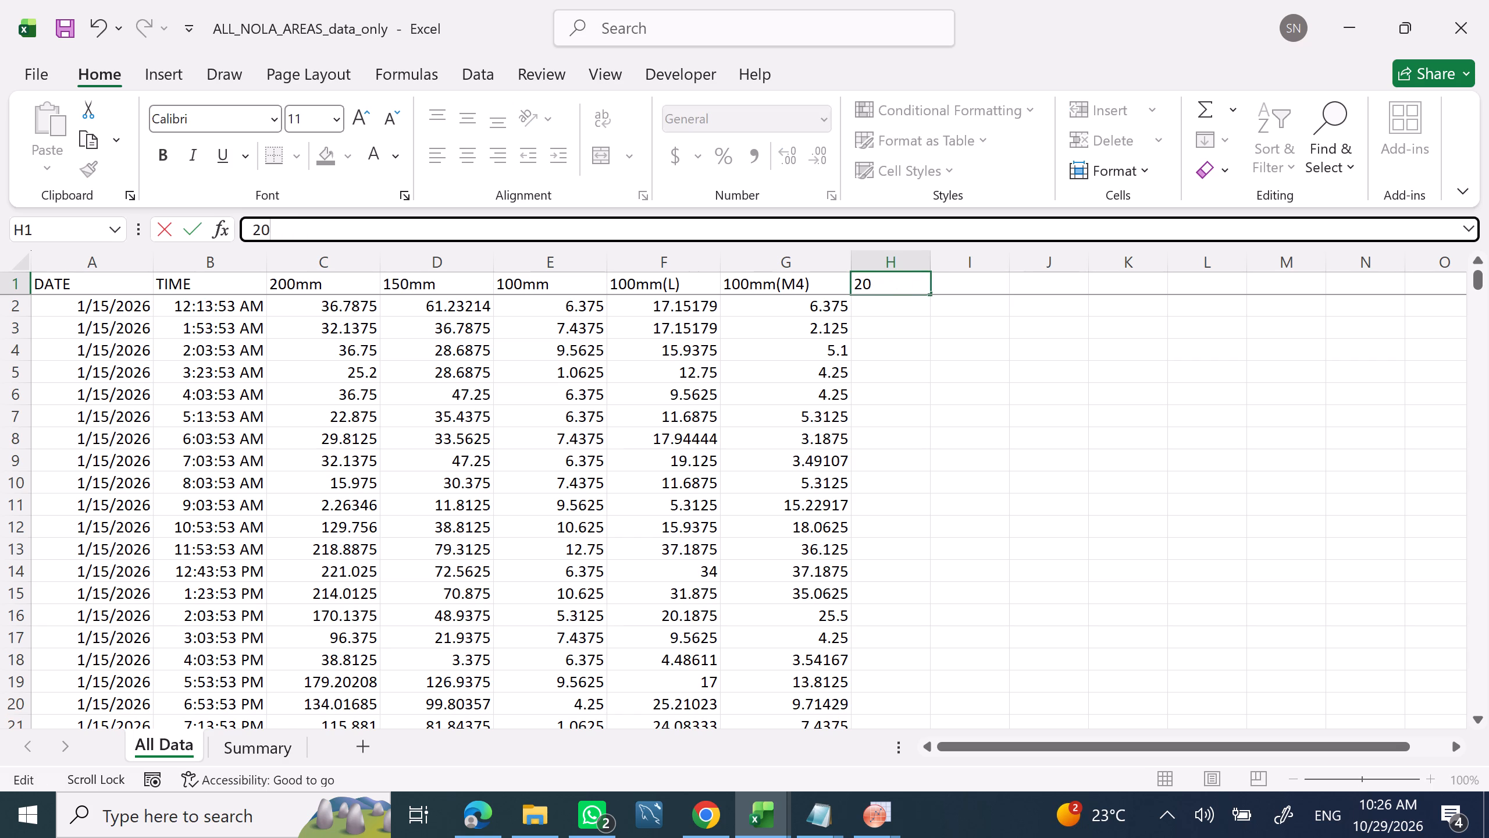
text(mm)
click(270, 222)
key(0)
Add the header 150mm in cell I1 and the header 100mm in cell J1.
click(966, 278)
text(15)
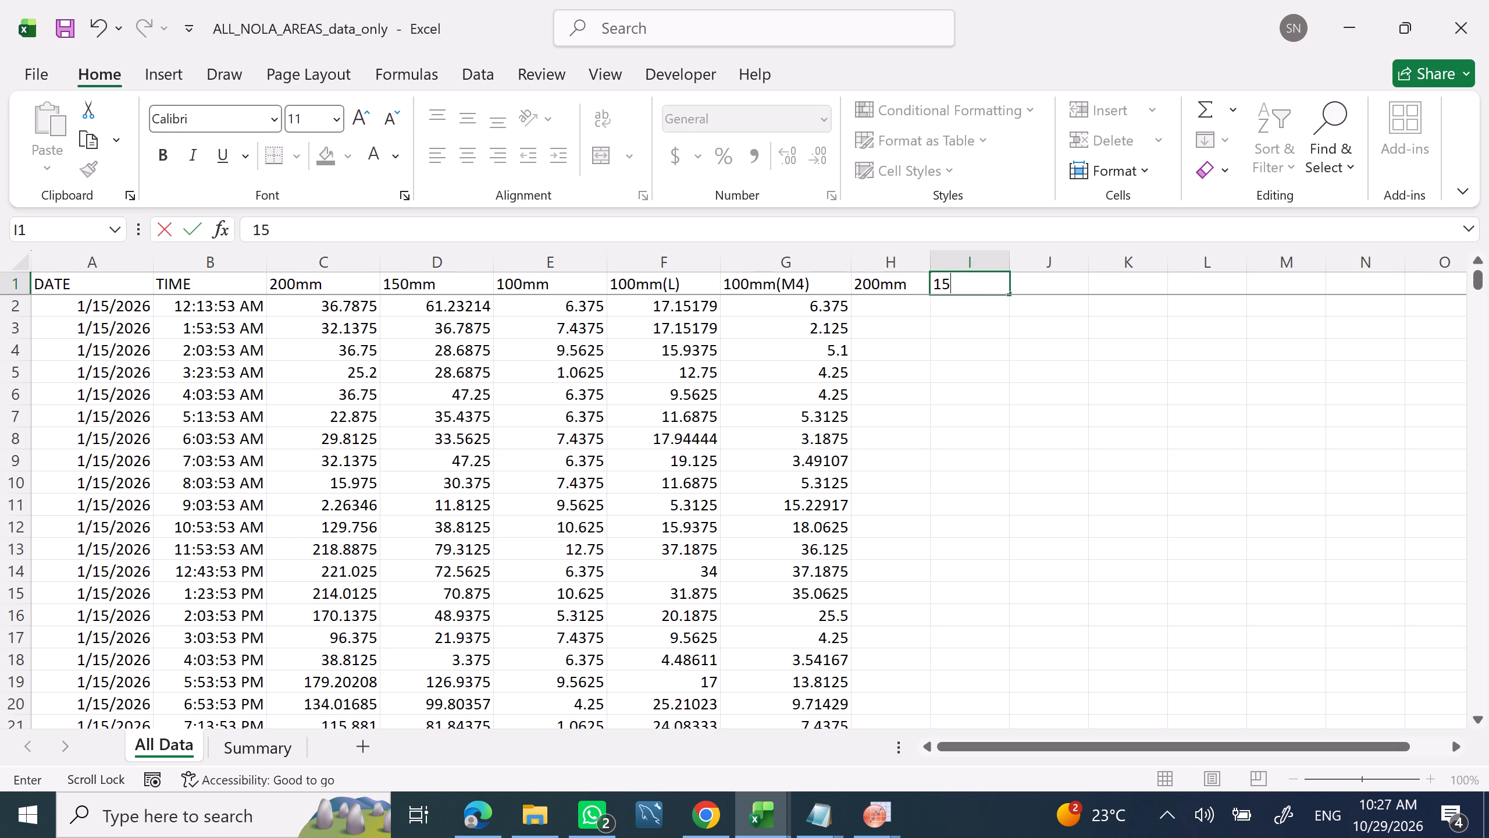
key(0)
text(mm)
click(1053, 284)
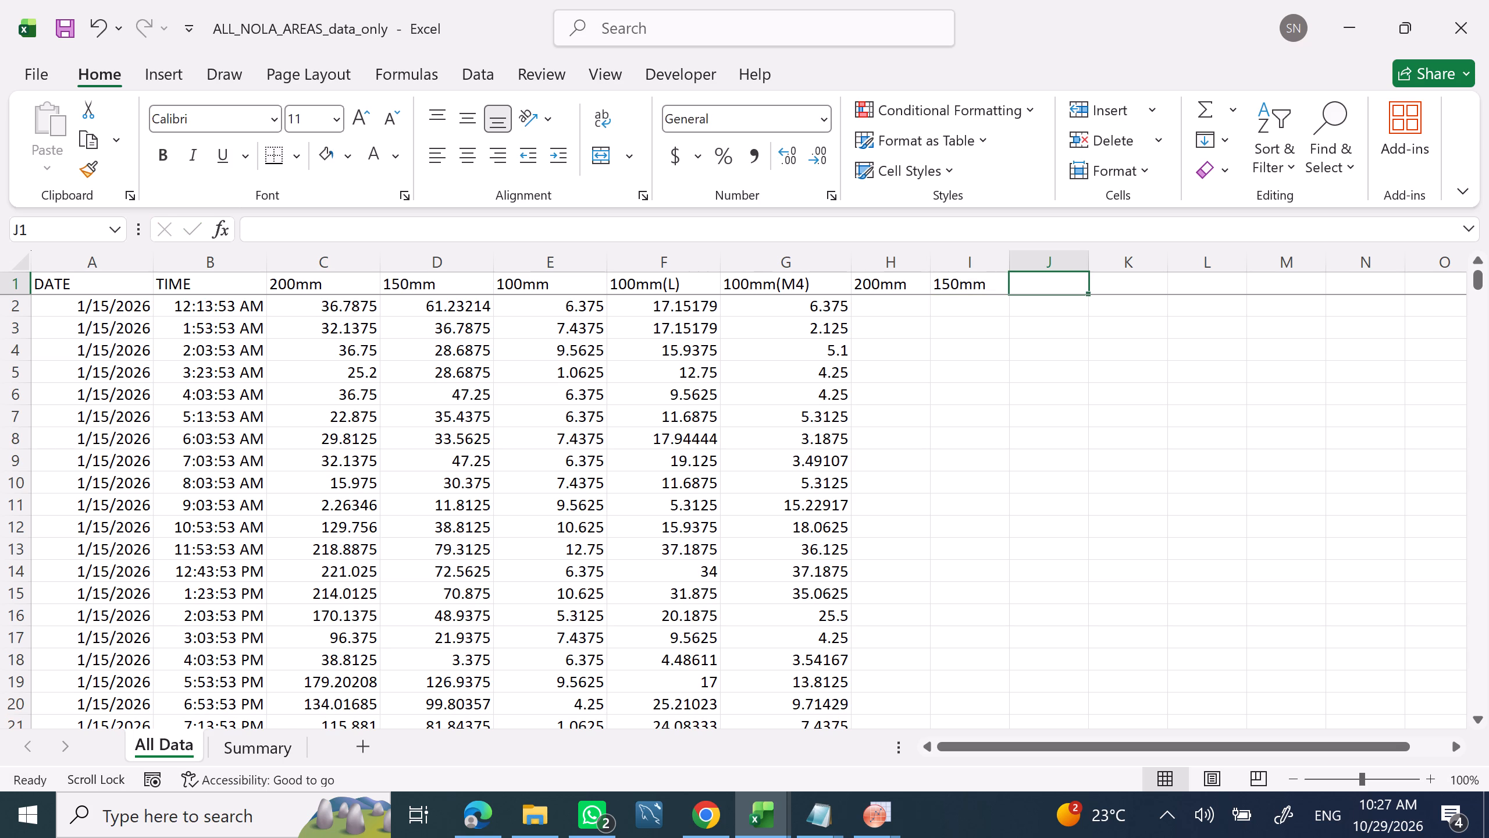
text(100)
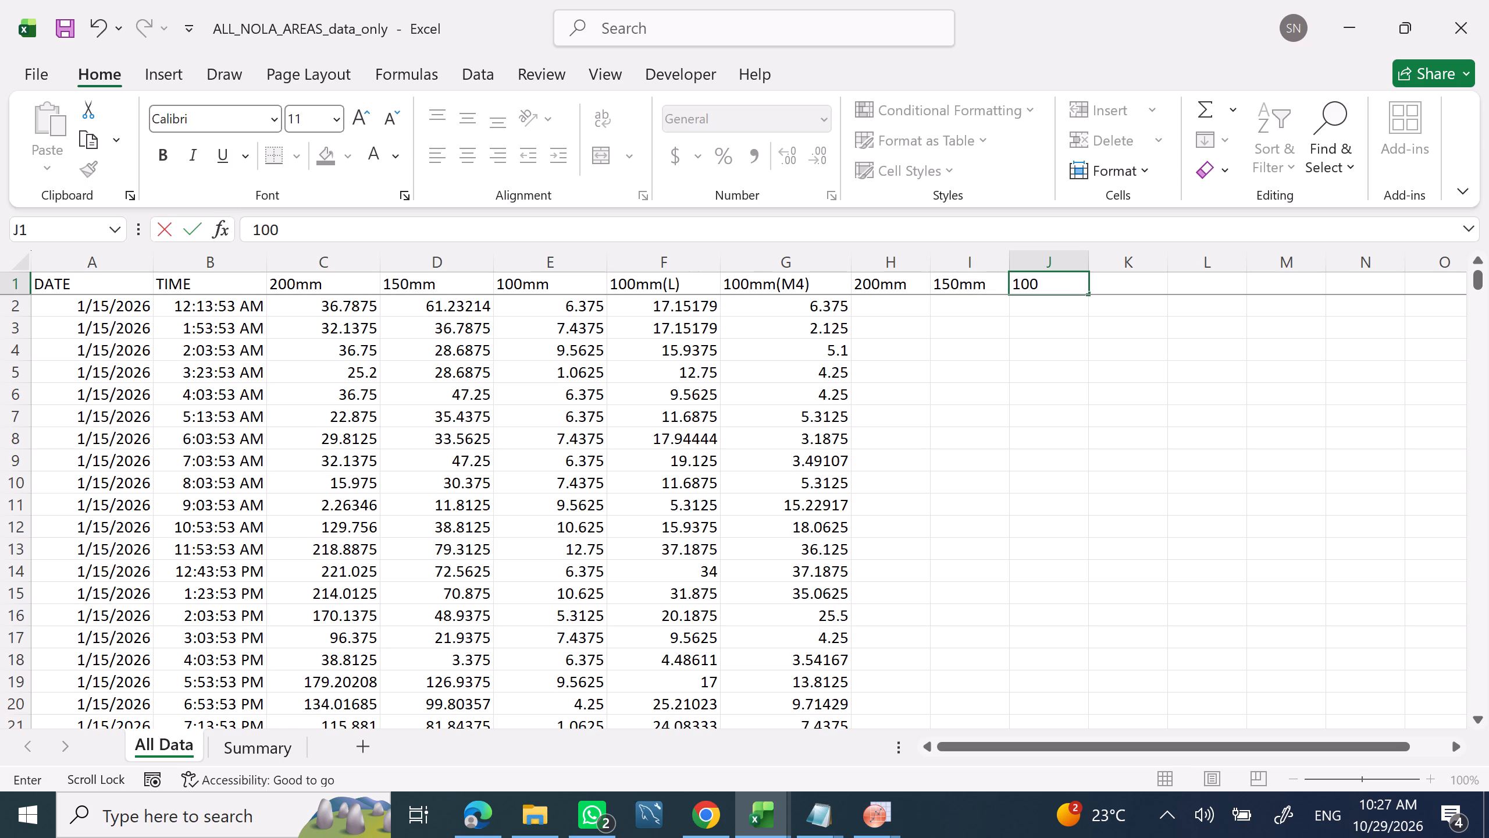
text(mm)
Add the header 100mm(L) in cell K1 and the header 100mm(M40) in cell L1.
click(1098, 279)
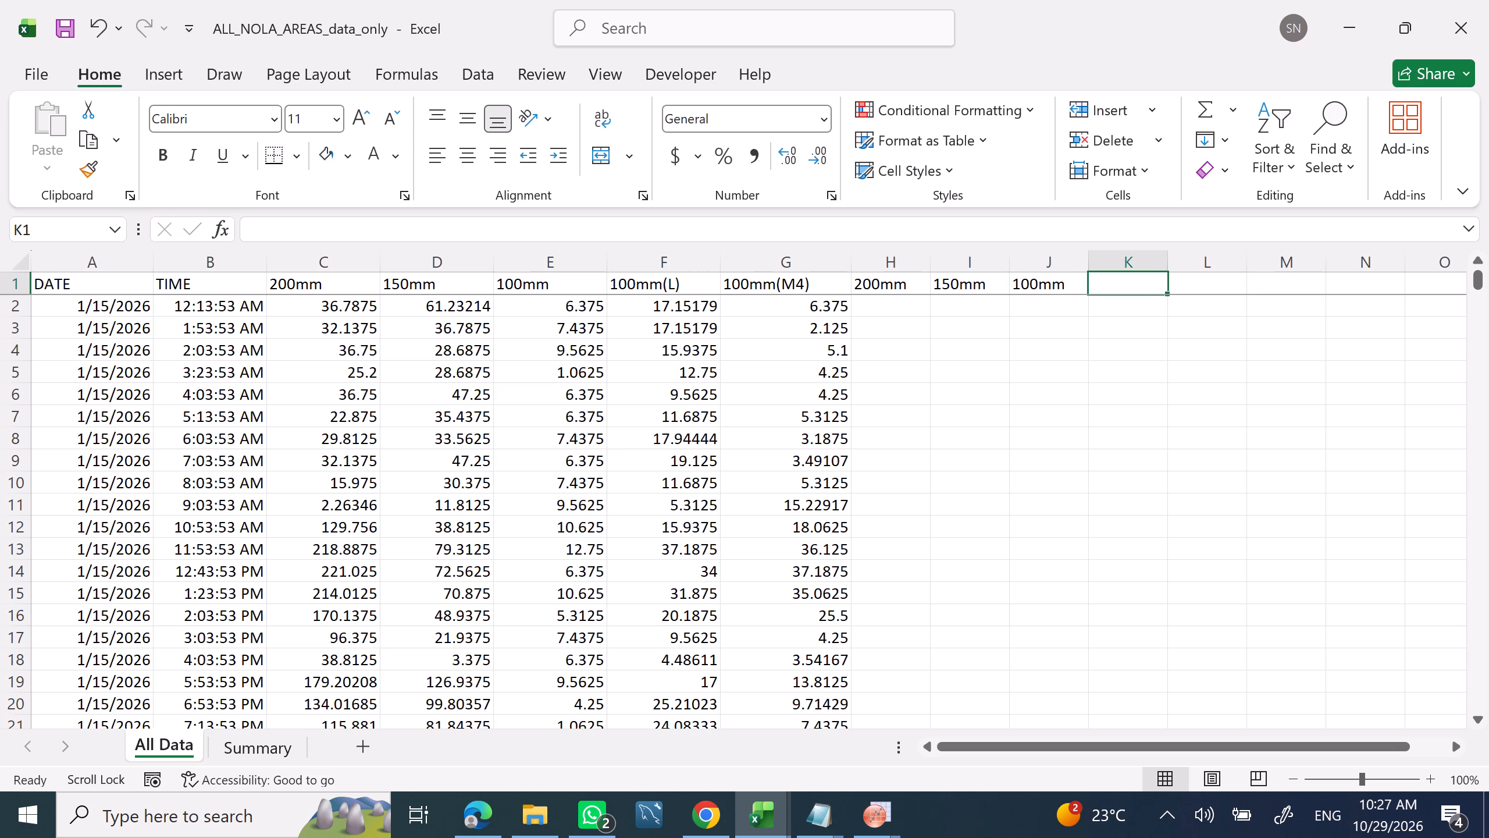
text(100)
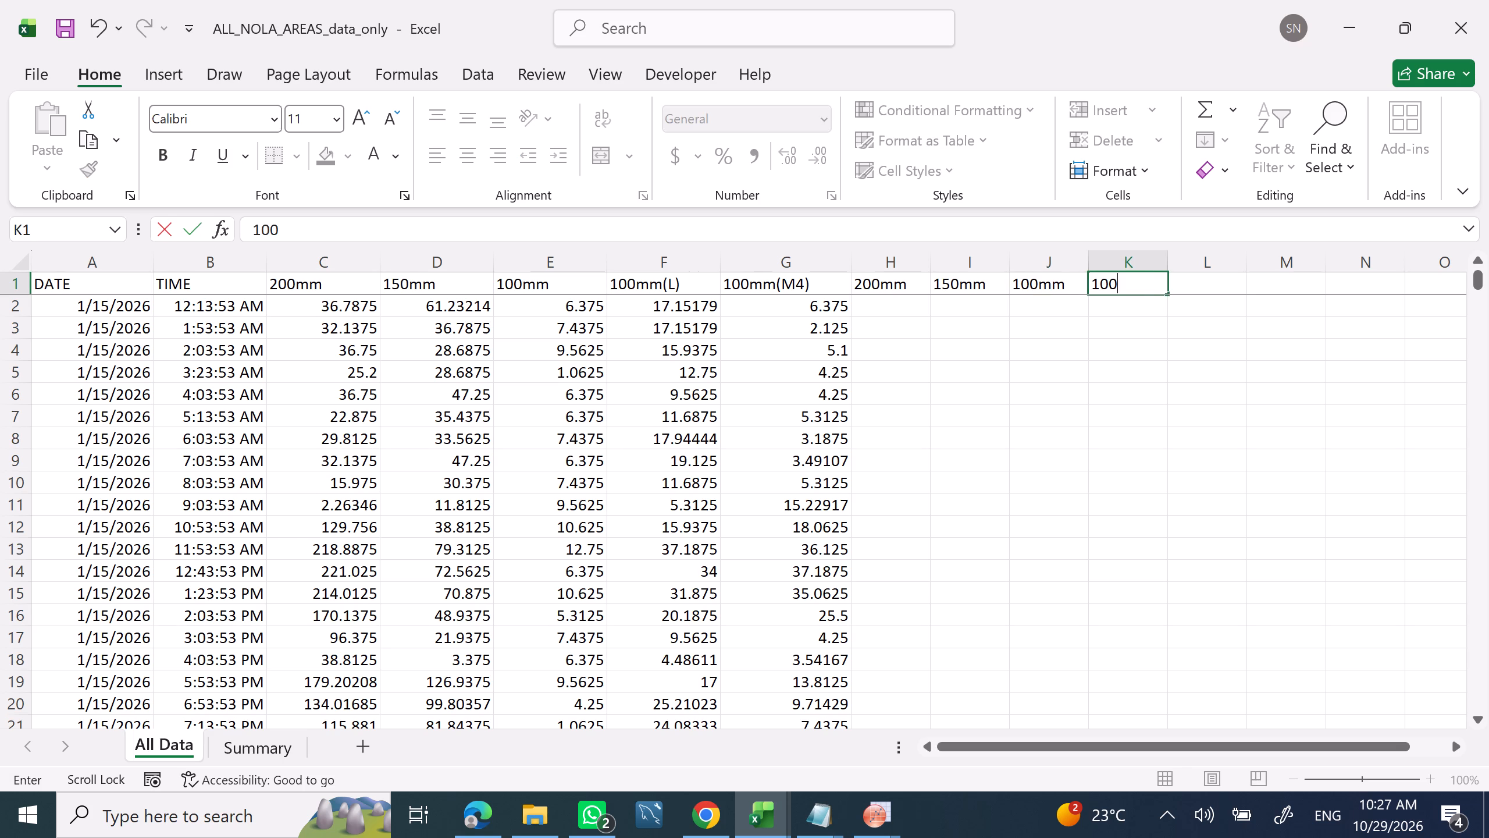
text(mm)
text((L))
click(1212, 285)
text(100)
text(mm()
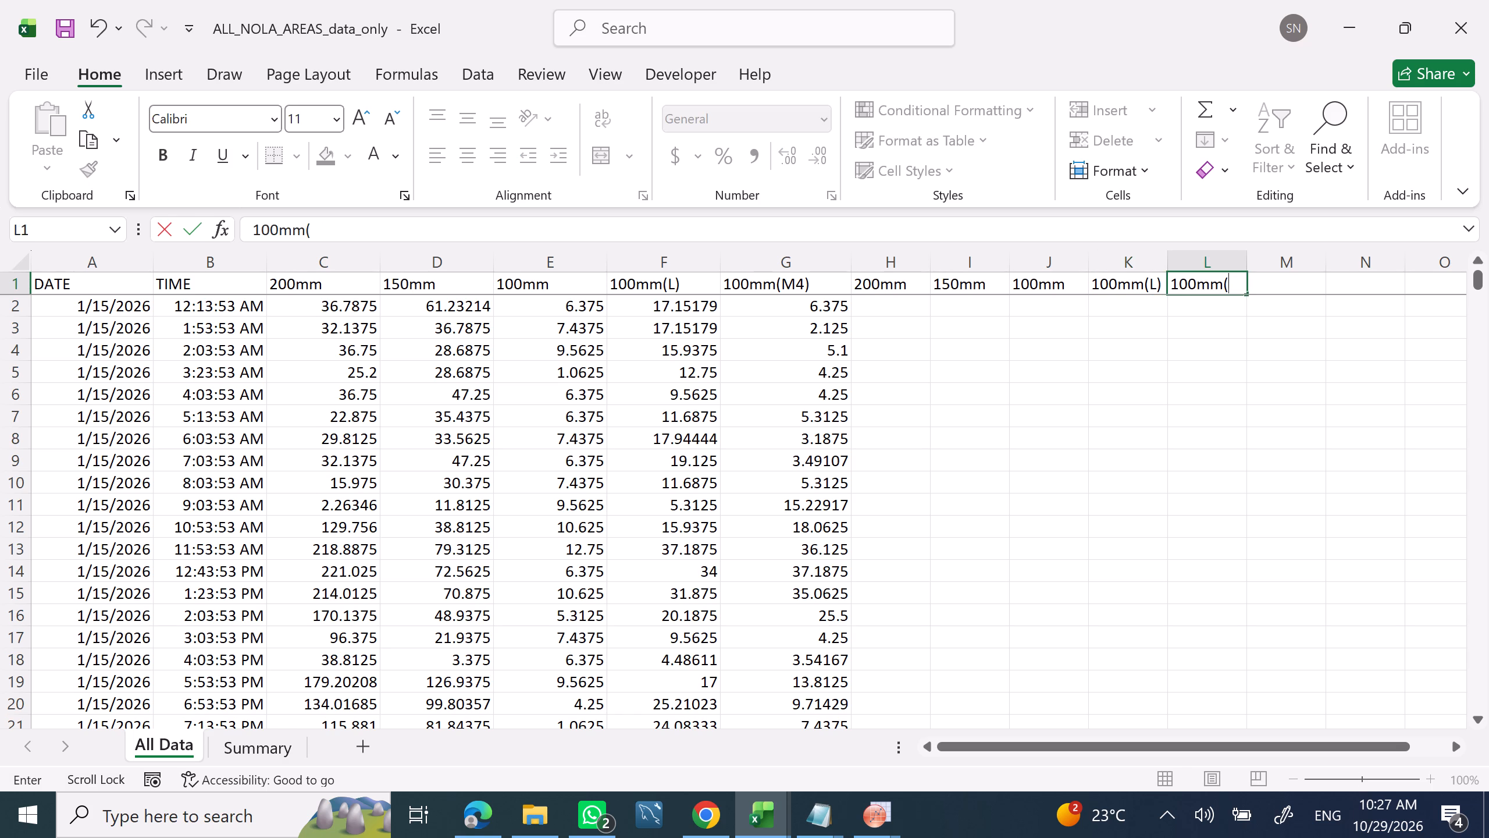
text(M4)
key(0)
key(shift+parenright)
Widen column L to fit its 100mm(M40) header.
drag(1249, 246, 1269, 246)
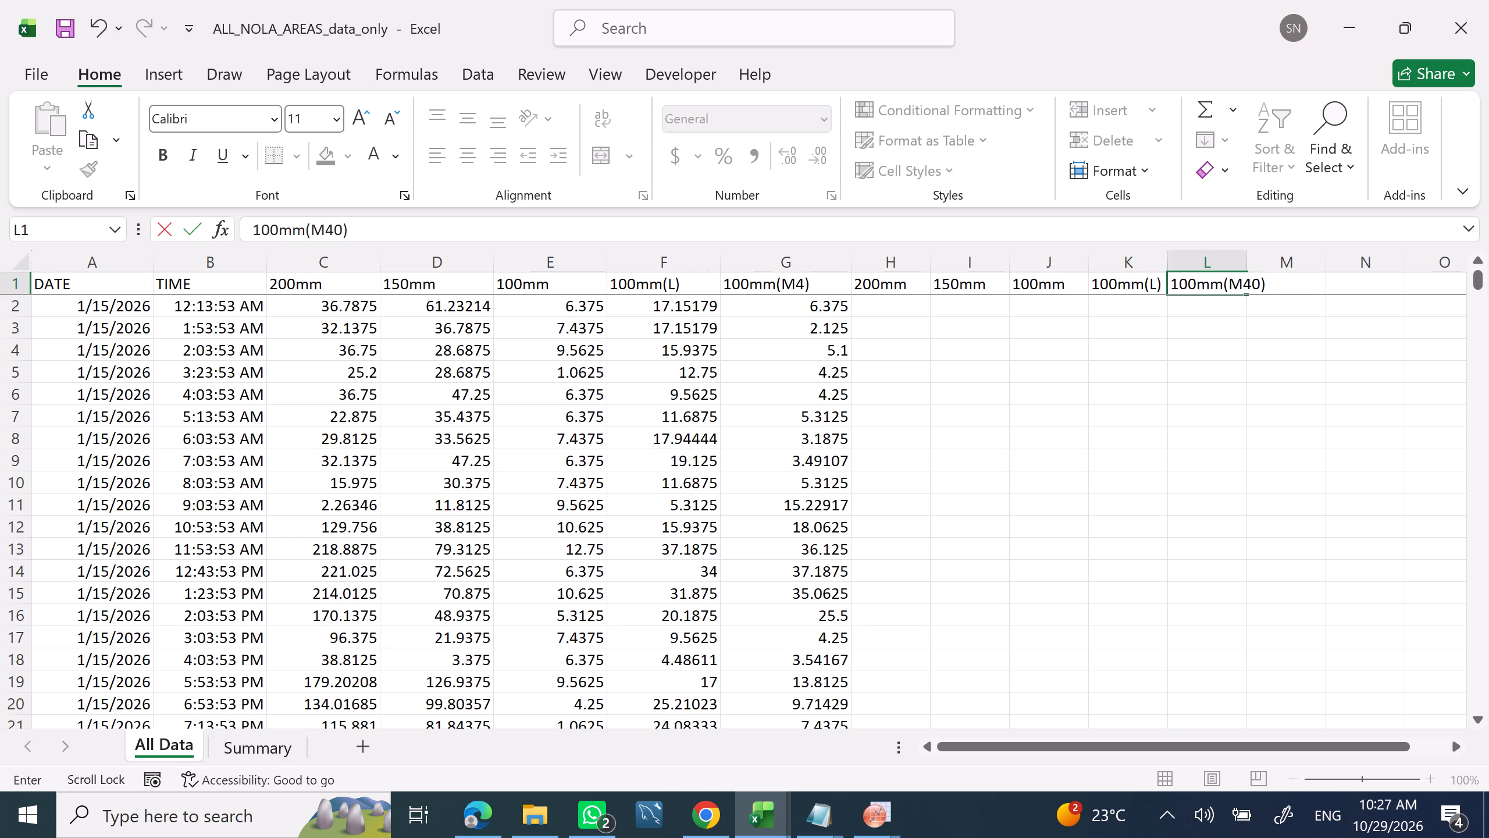
click(1246, 248)
click(1233, 254)
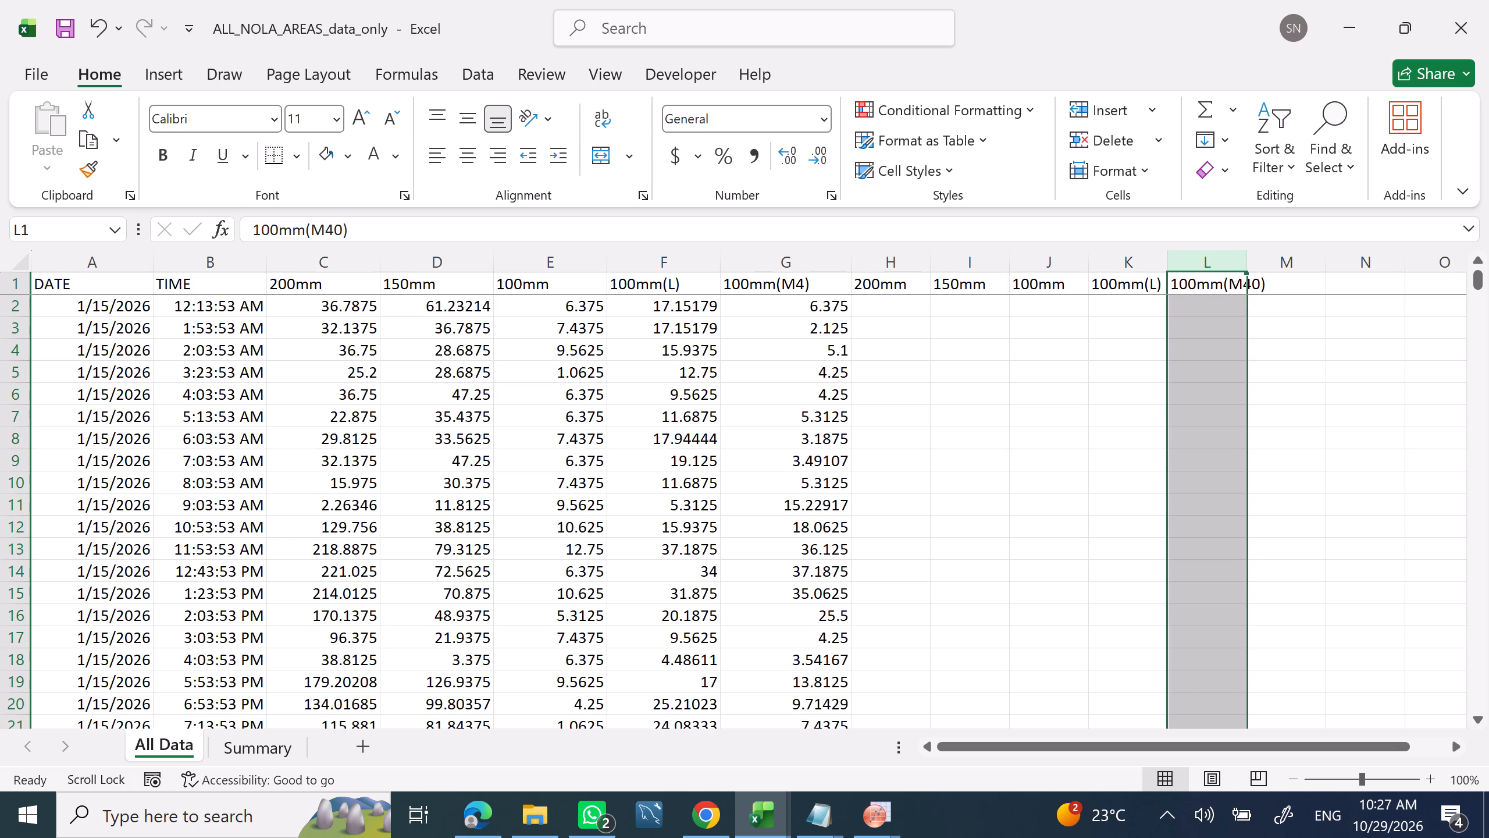
drag(1247, 271, 1271, 275)
click(1280, 374)
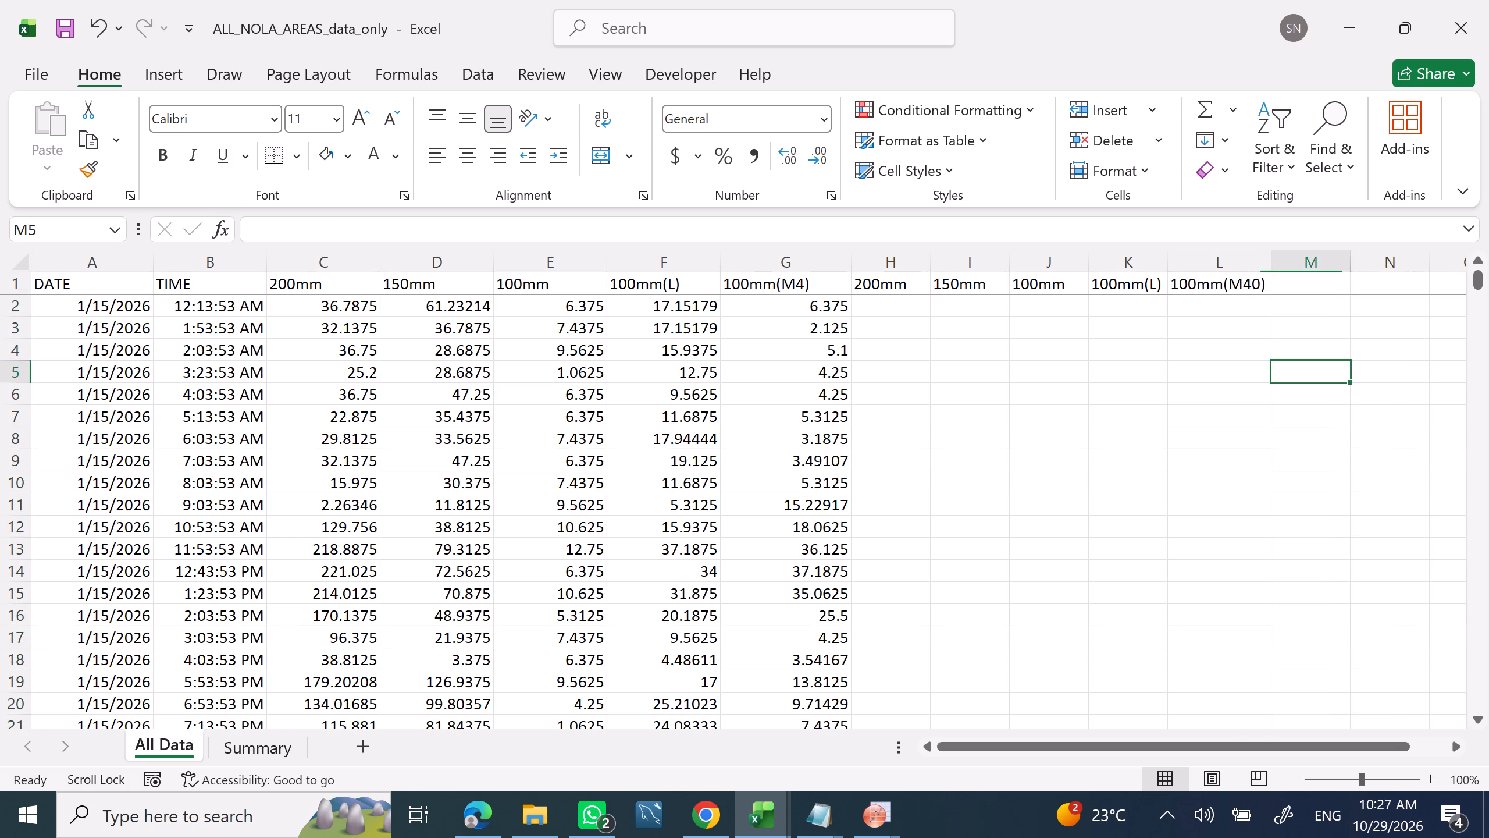
Select cell H2 under the new 200mm header and capture a screen snip of the whole Excel window.
click(893, 303)
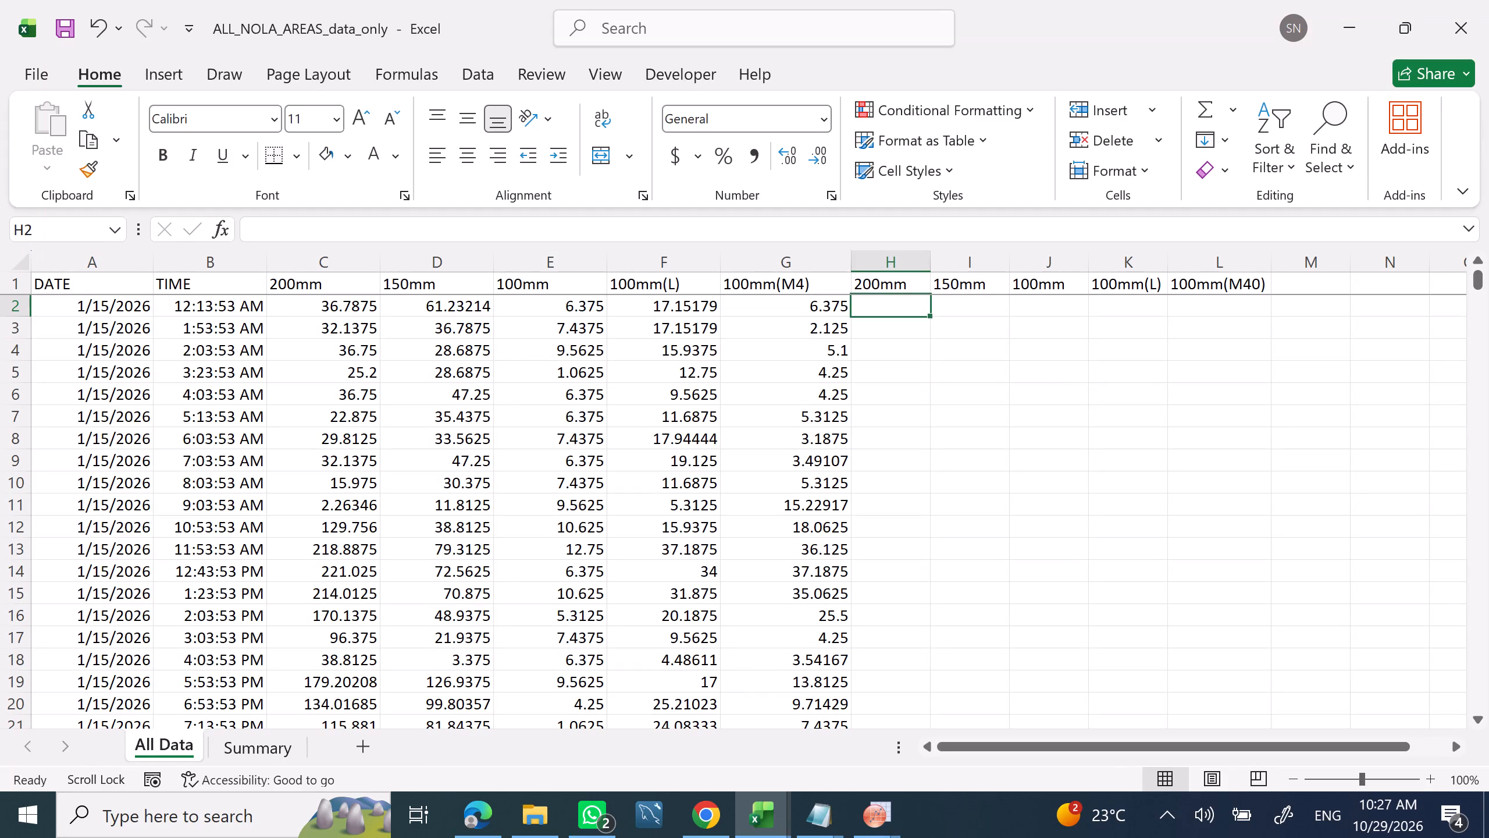
key(shift+super+s)
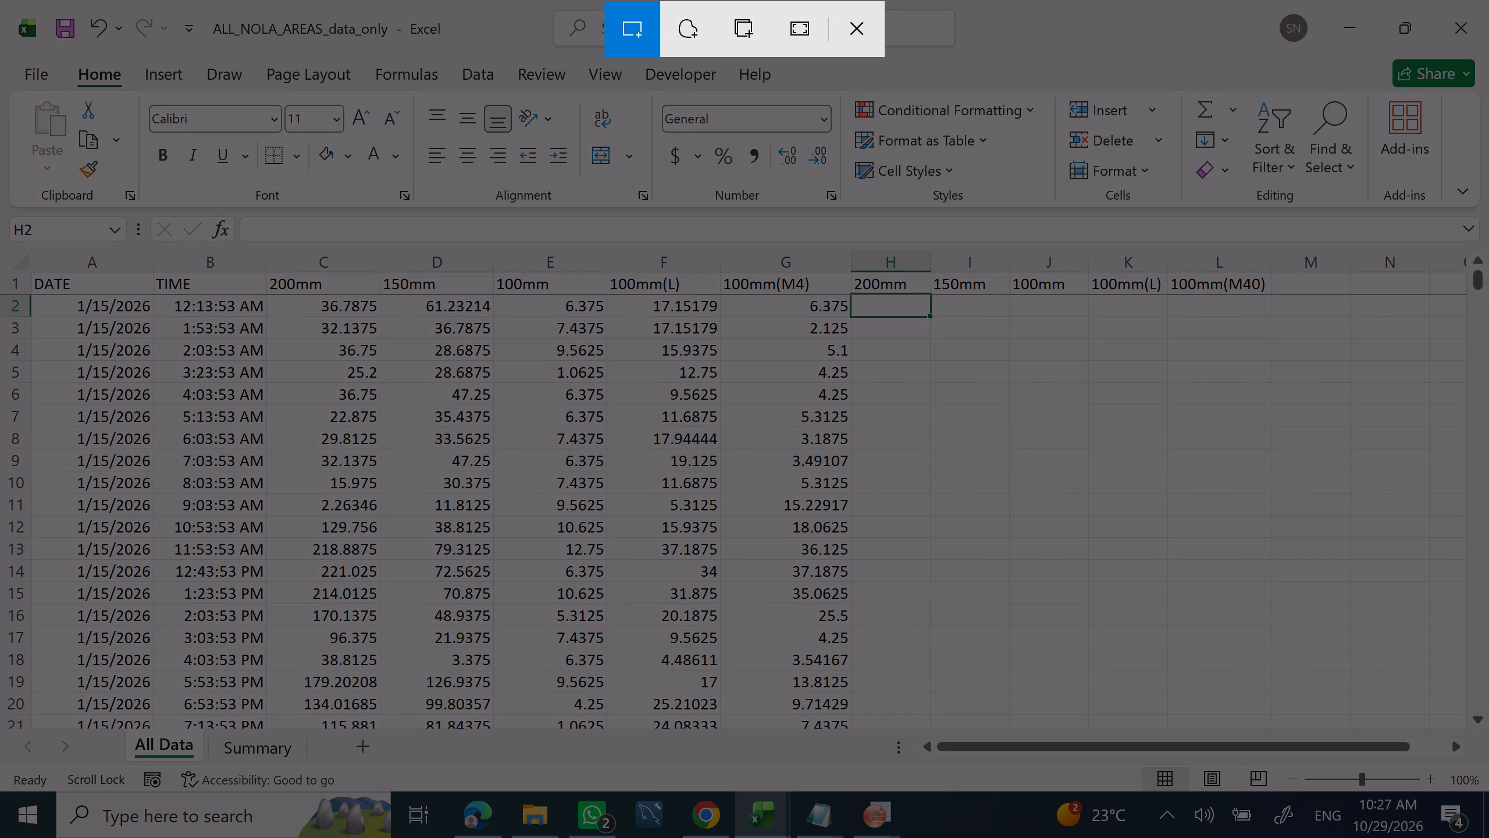
drag(0, 0, 1488, 823)
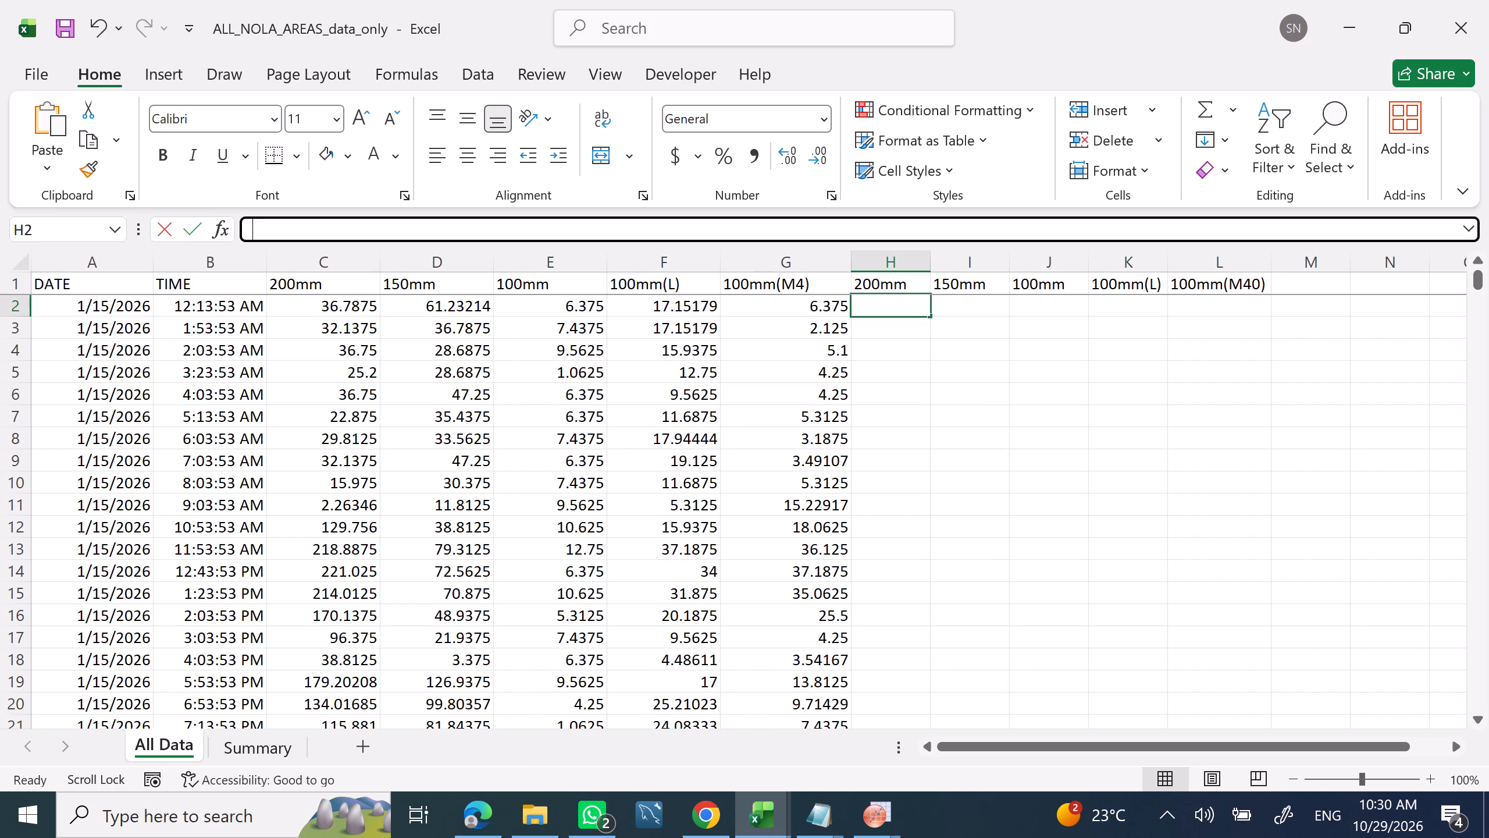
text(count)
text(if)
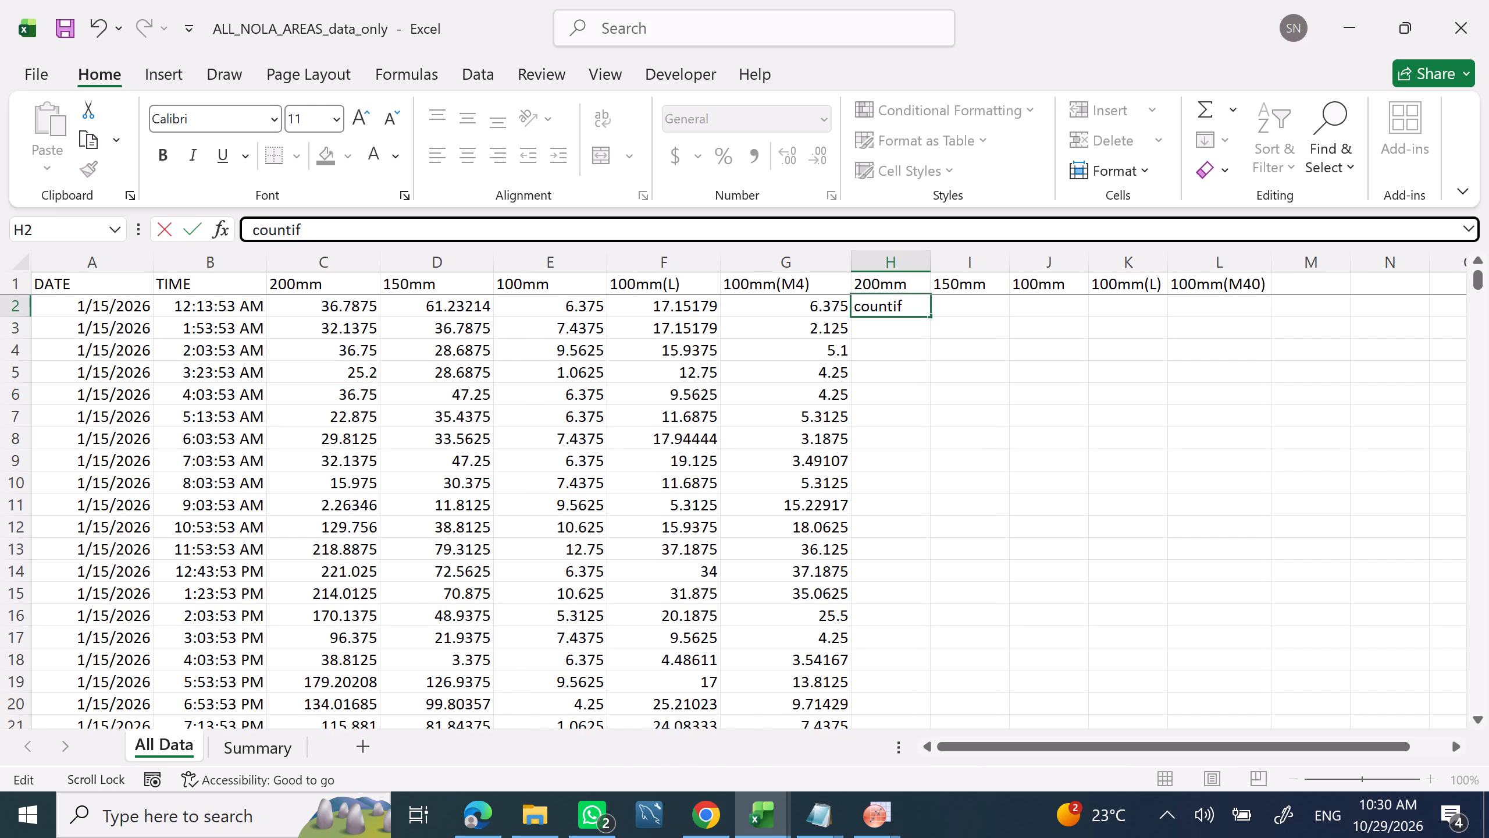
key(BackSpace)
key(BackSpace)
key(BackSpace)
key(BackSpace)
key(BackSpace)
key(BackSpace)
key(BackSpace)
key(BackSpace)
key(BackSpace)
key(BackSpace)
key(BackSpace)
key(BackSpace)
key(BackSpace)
Enter "COUNTIF(" in cell H2 under the new 200mm header.
text(COUNT)
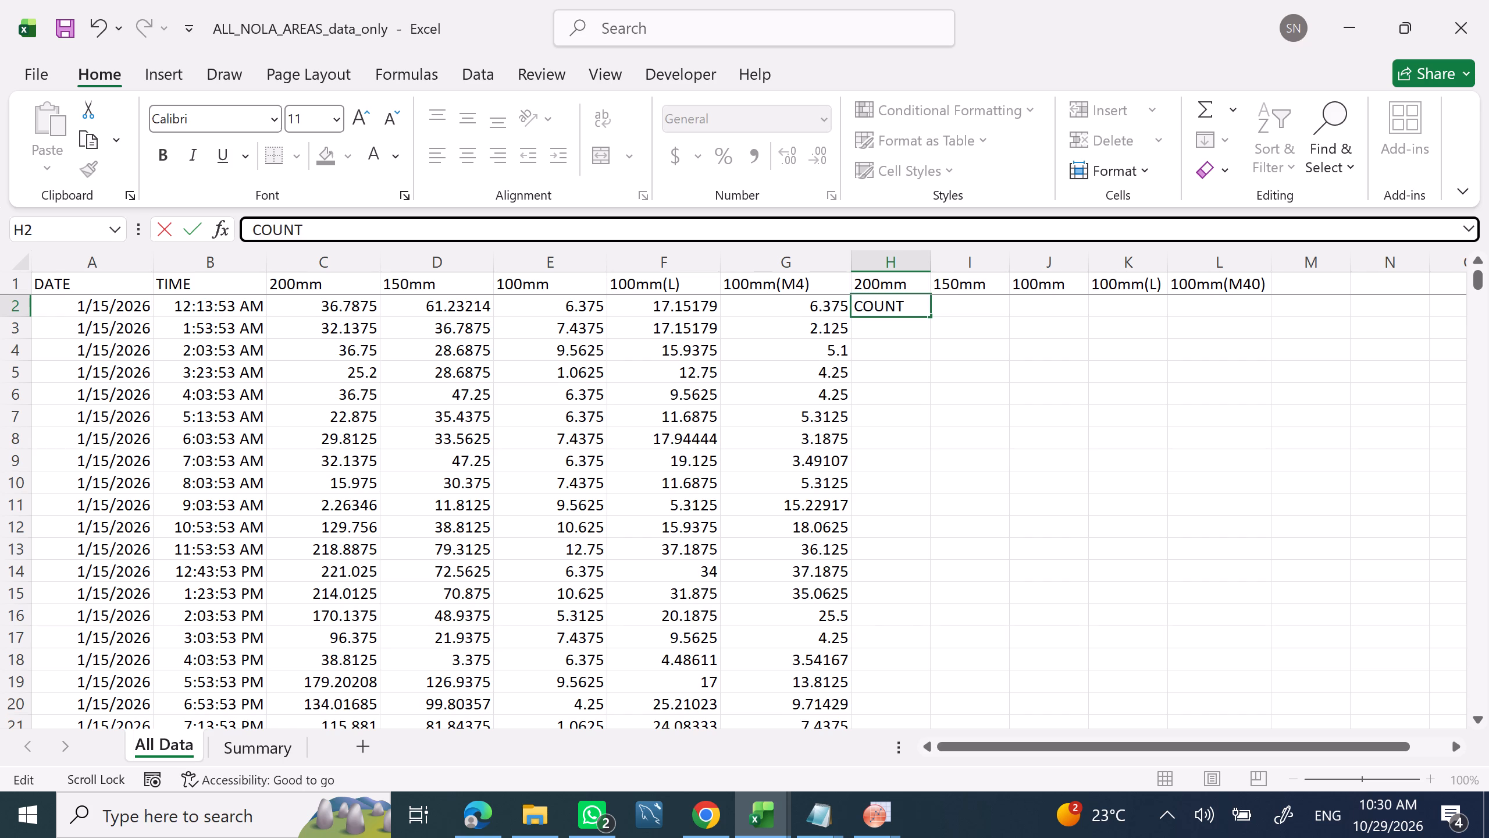
text(IF)
key(shift+parenleft)
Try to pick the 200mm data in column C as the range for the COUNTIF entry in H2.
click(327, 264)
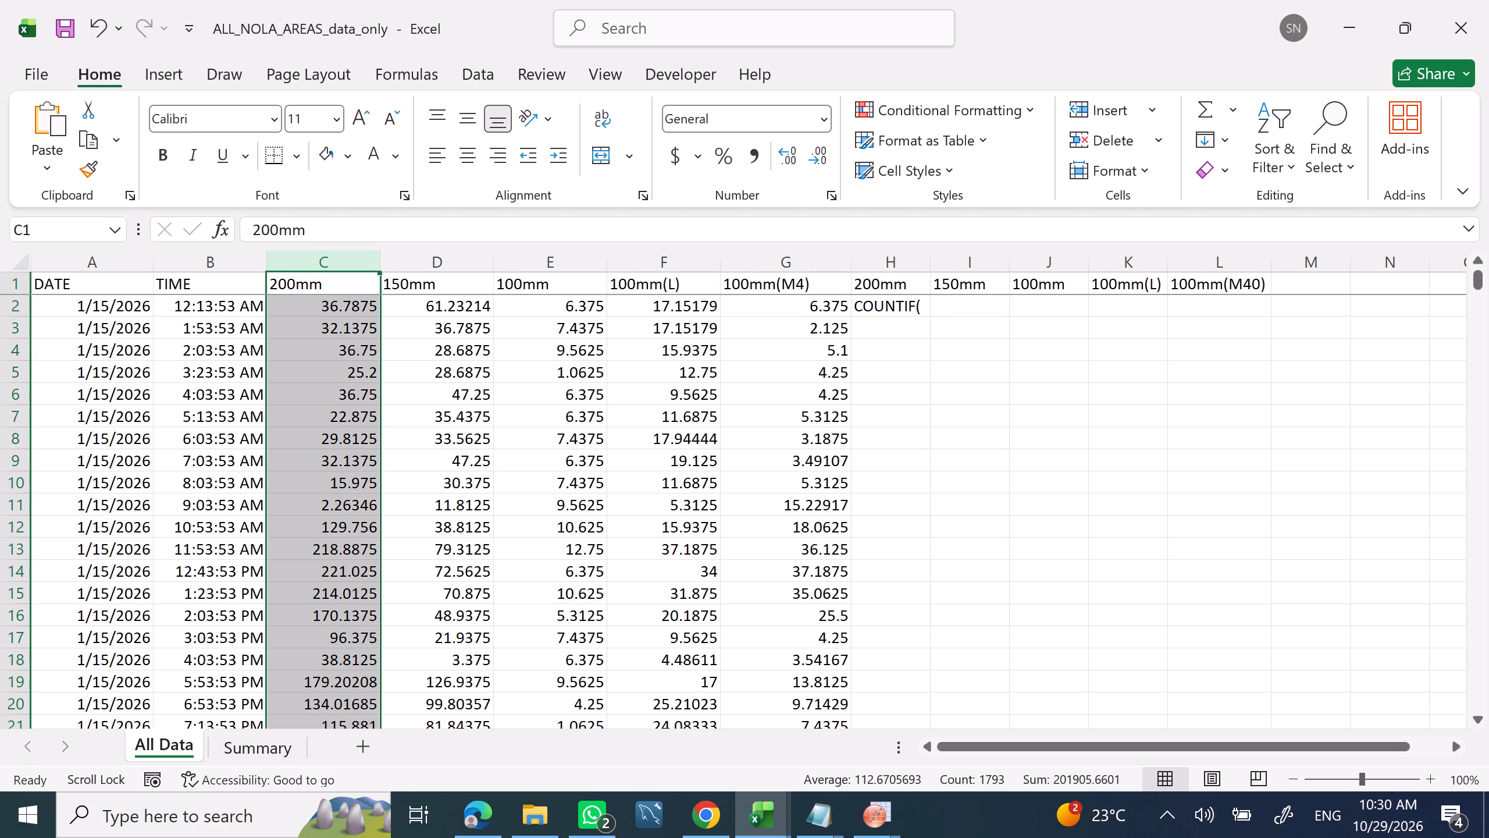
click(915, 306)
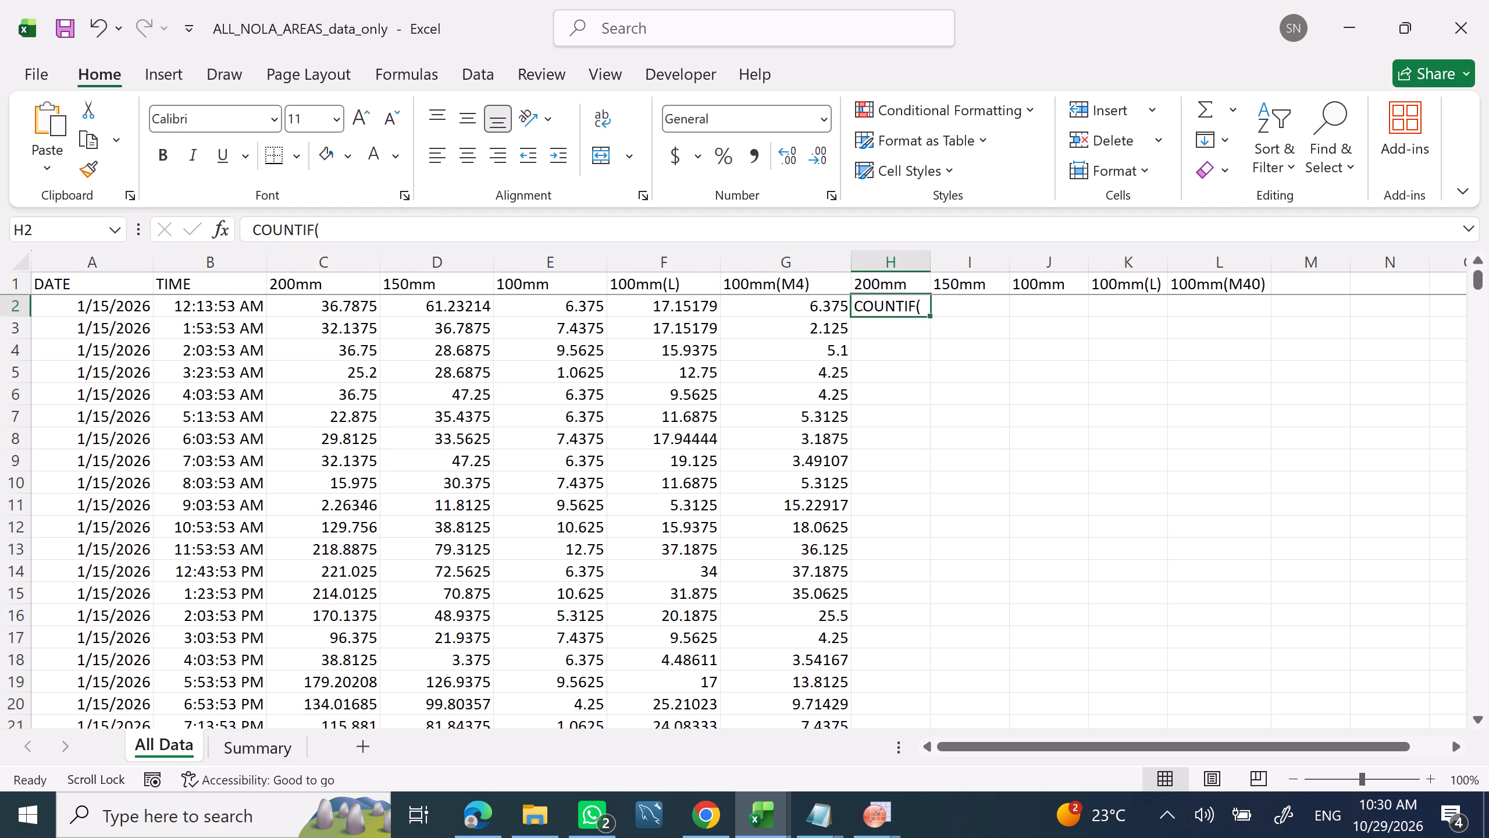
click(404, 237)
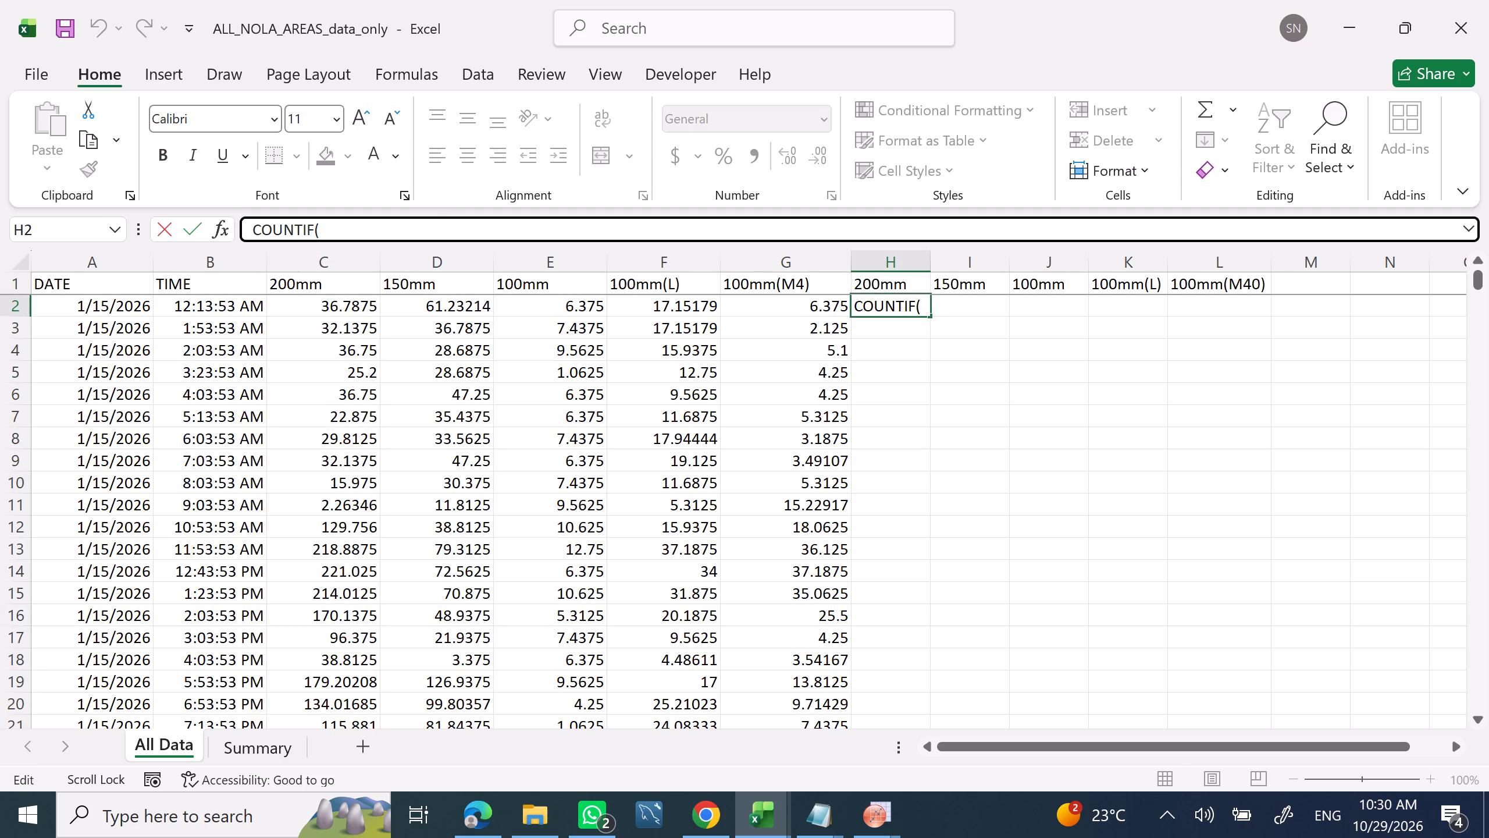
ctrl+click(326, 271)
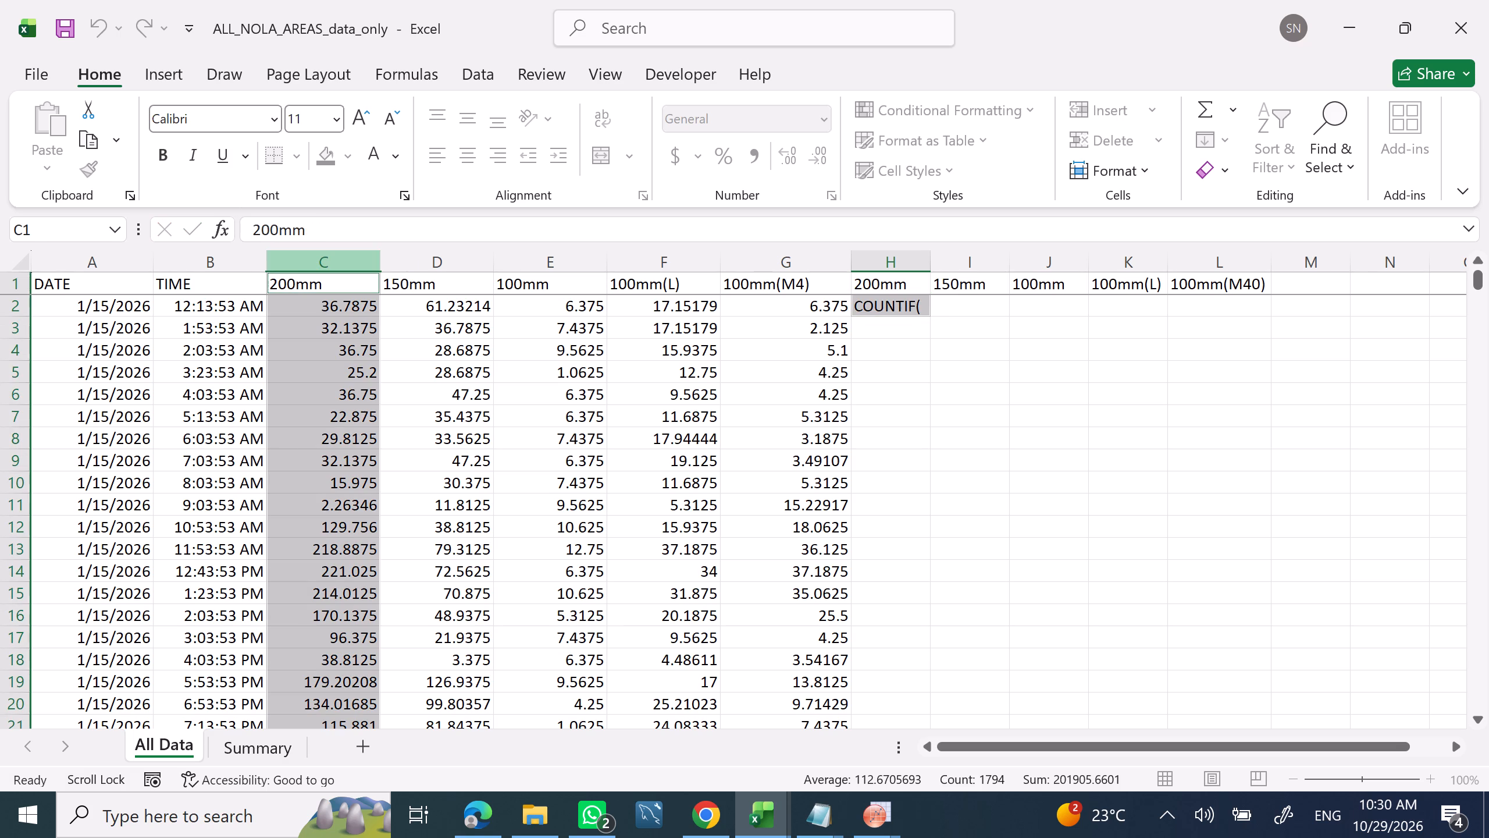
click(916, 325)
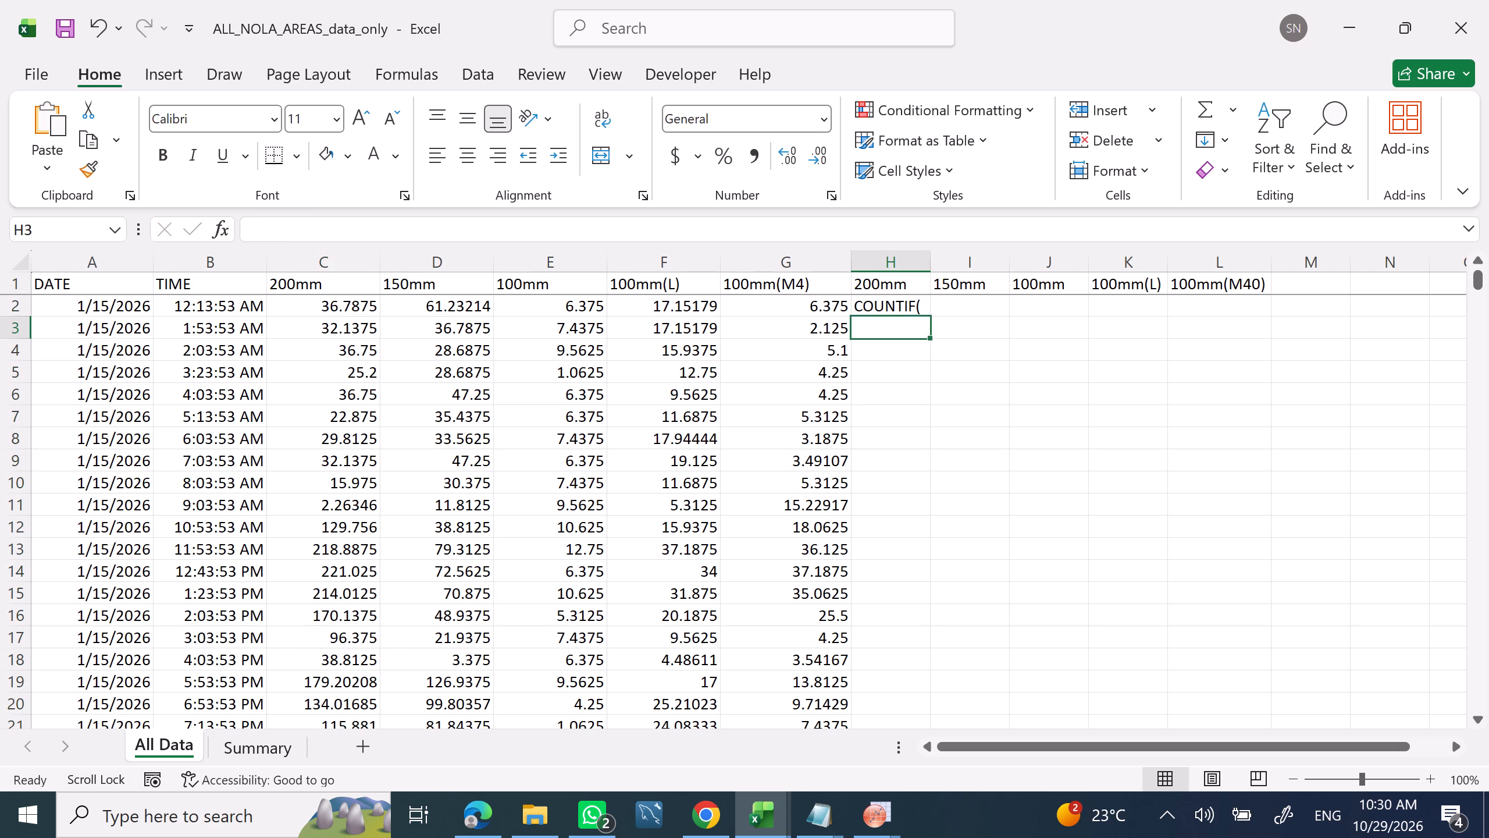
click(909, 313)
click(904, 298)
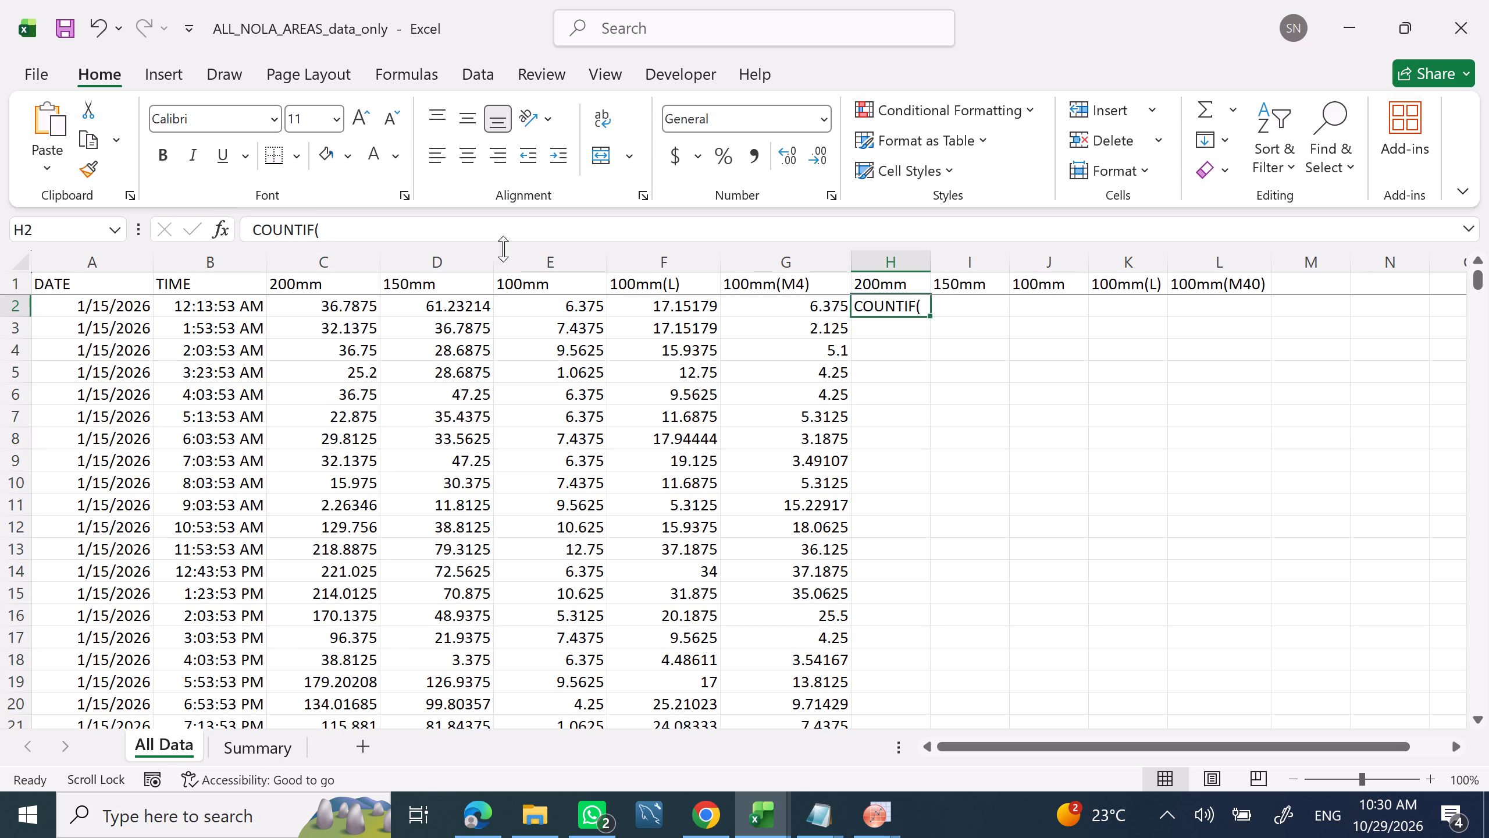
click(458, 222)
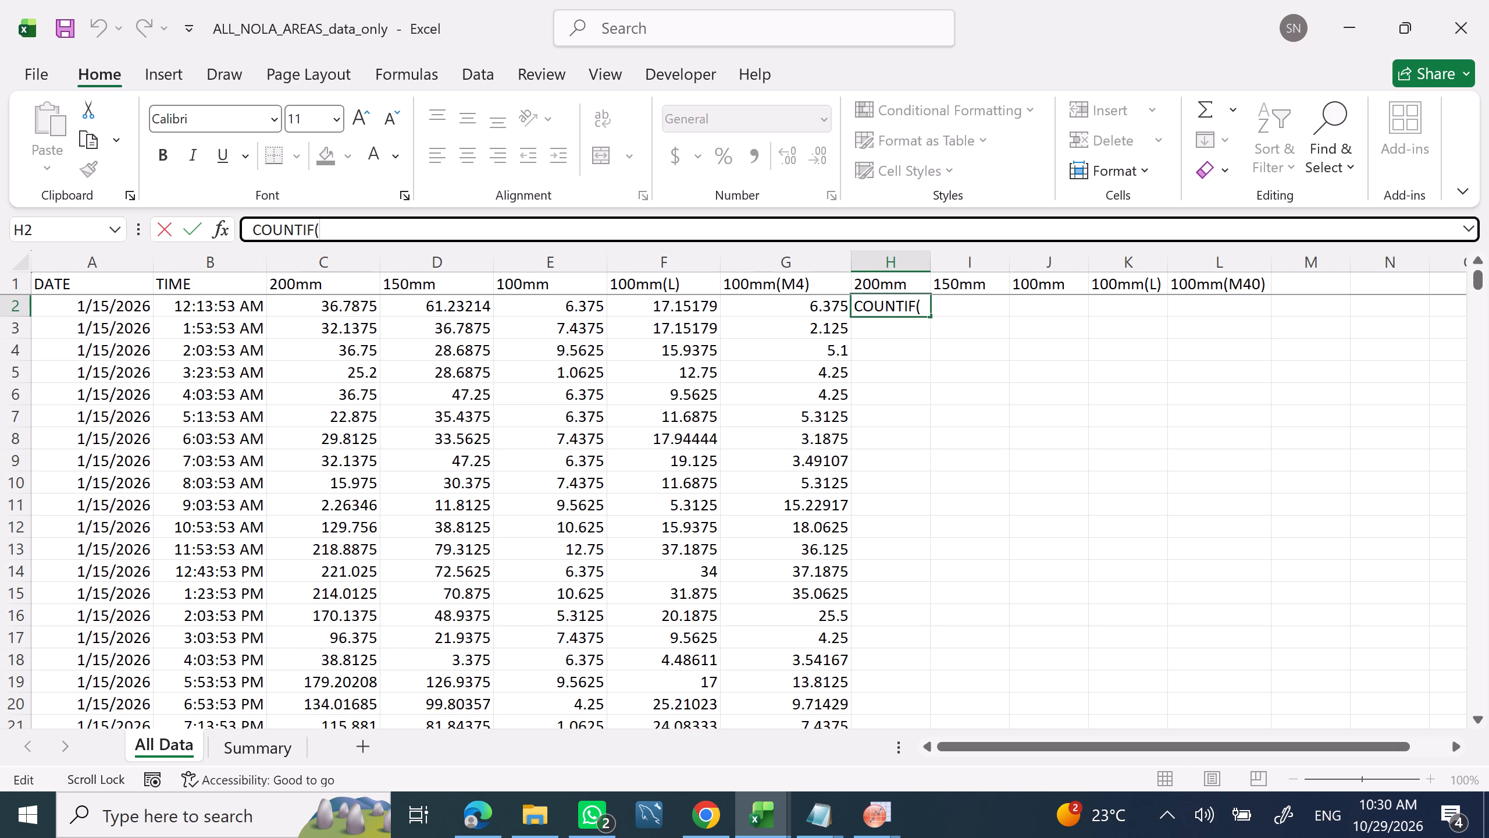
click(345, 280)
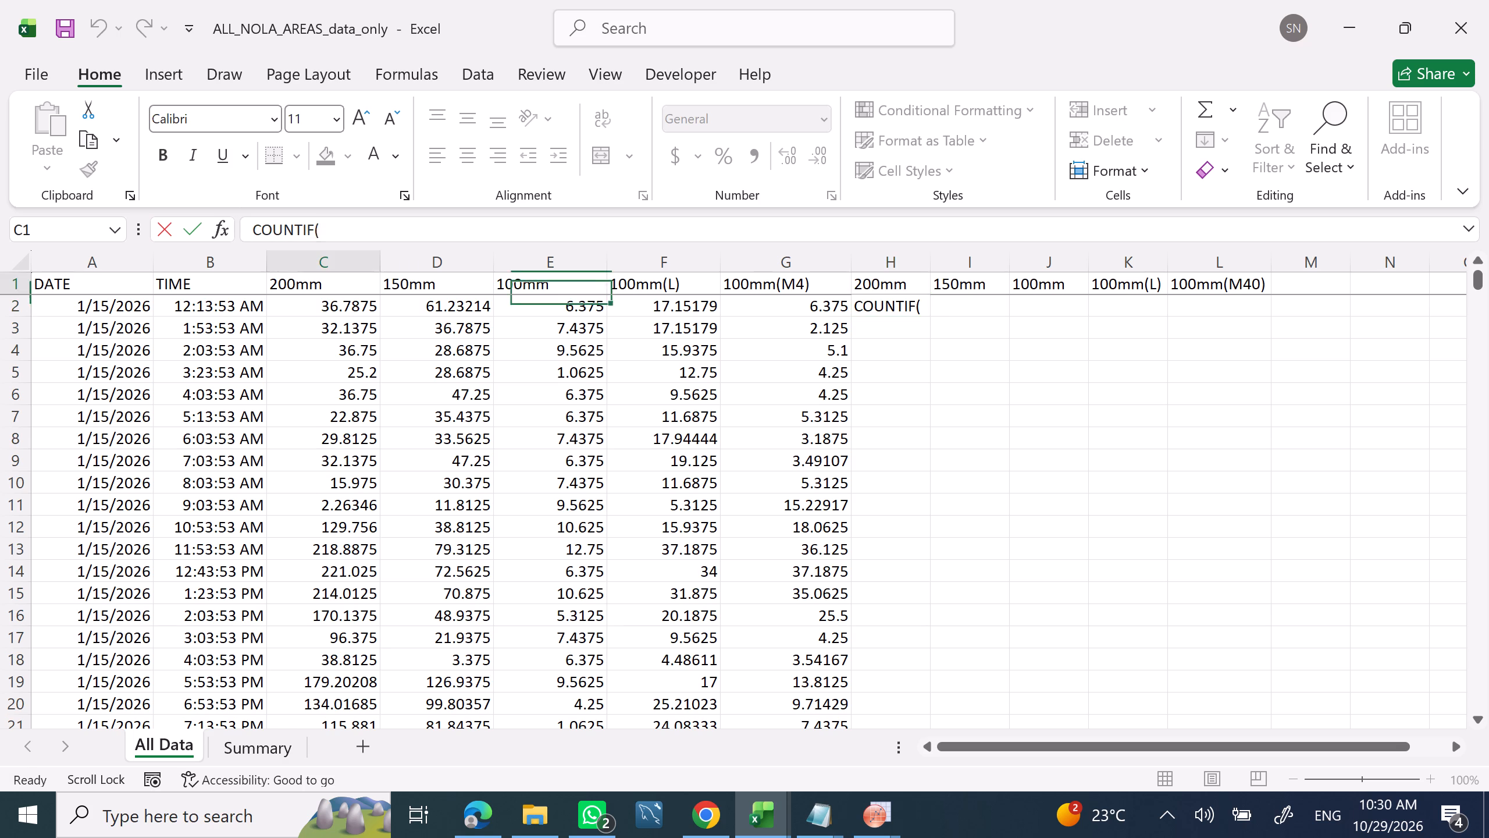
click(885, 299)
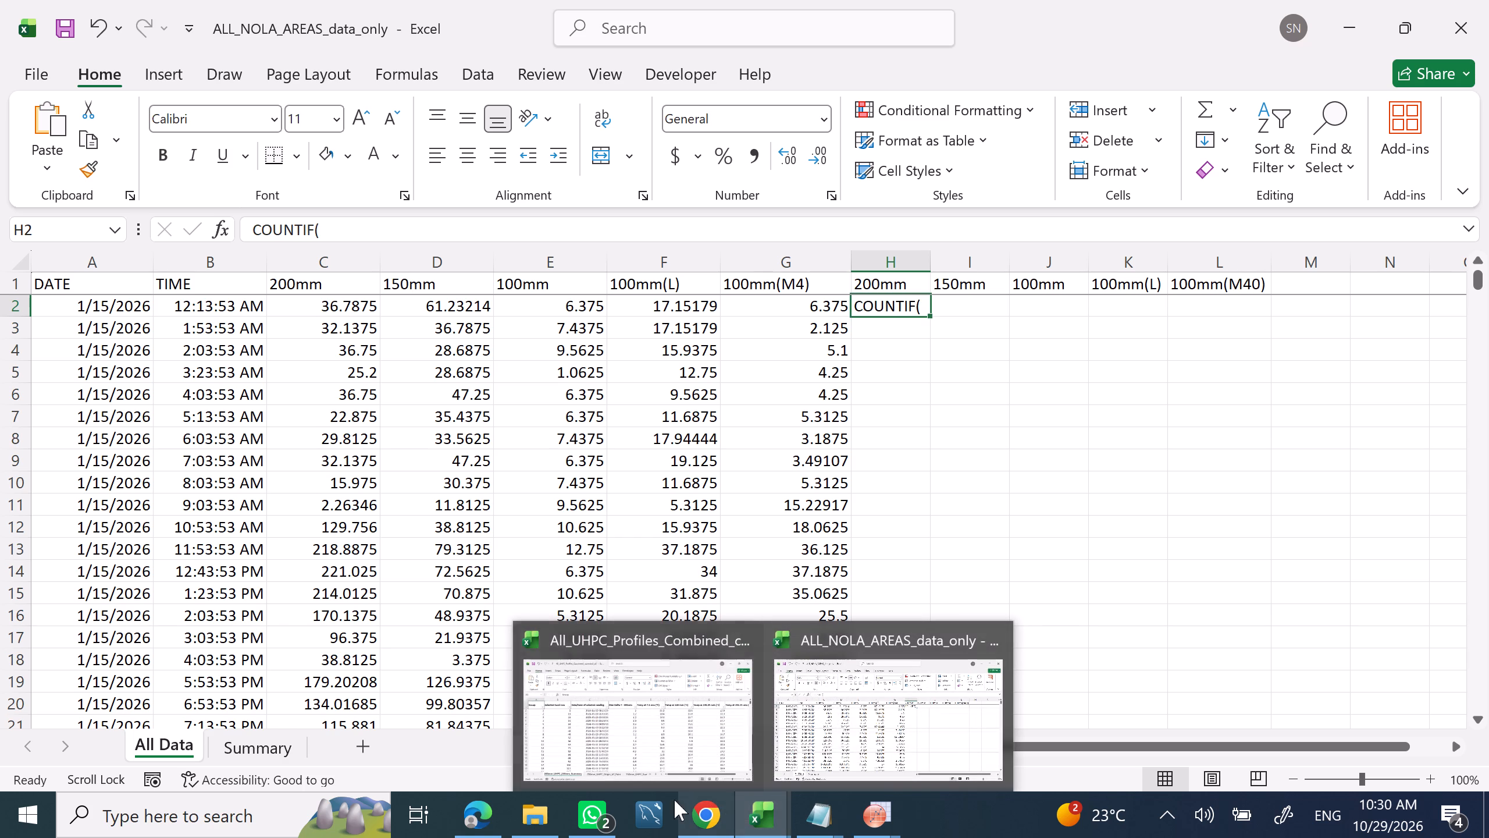
Change the header in H1 to "no of zeros in 200mm".
click(890, 286)
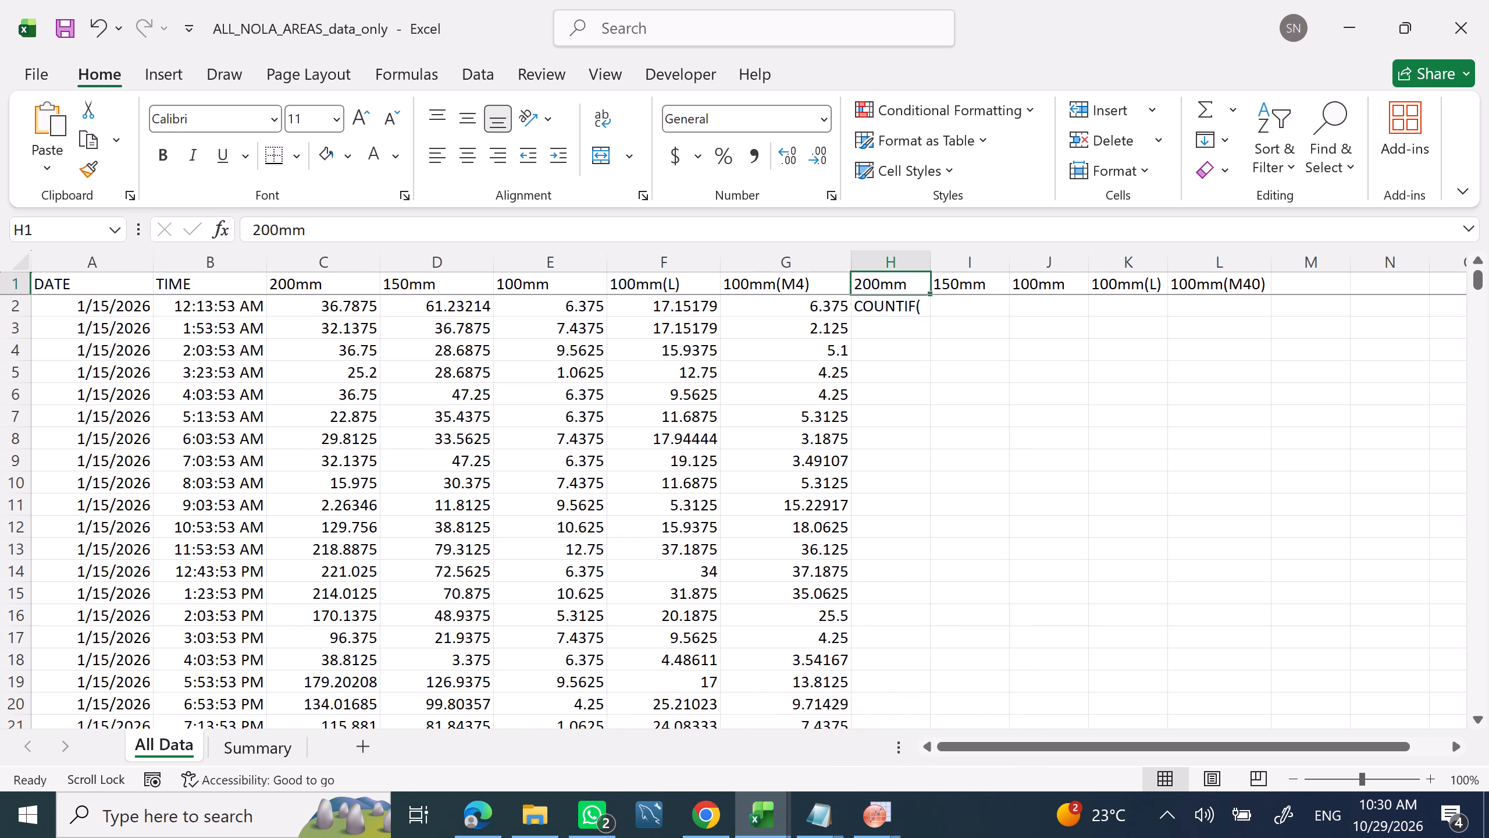
click(248, 227)
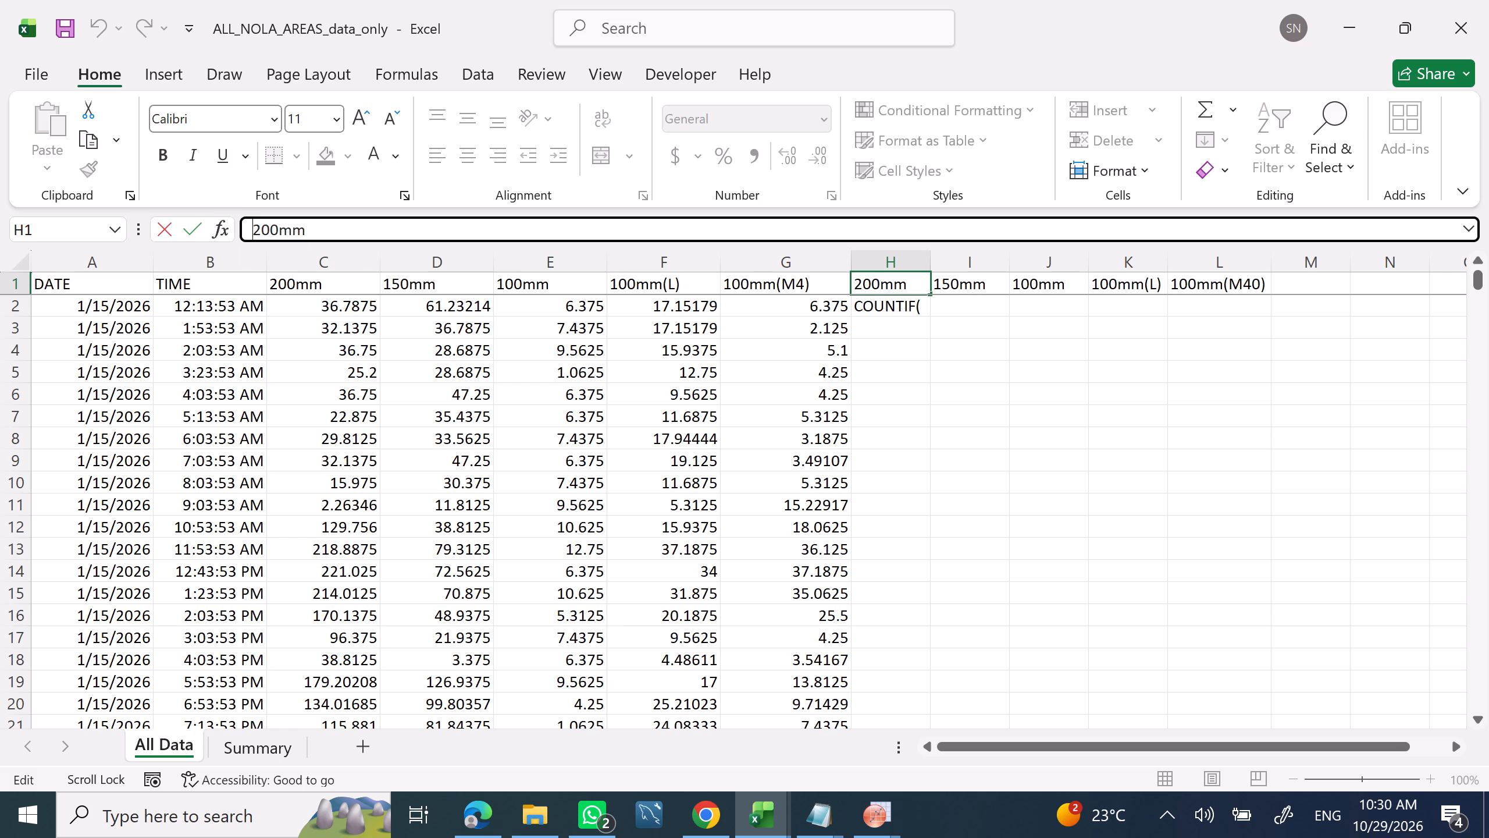
text(no of)
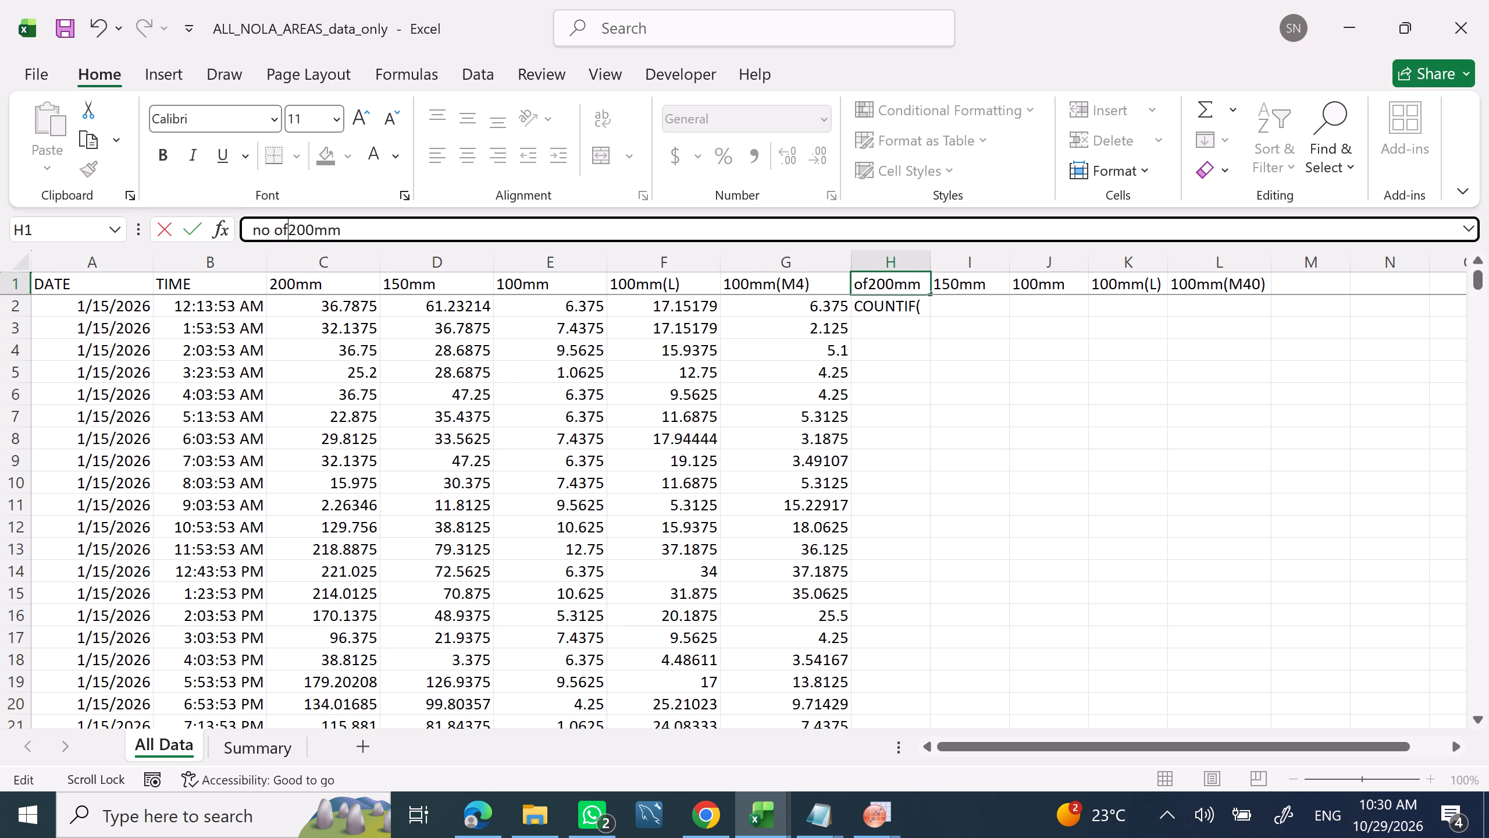
key(space)
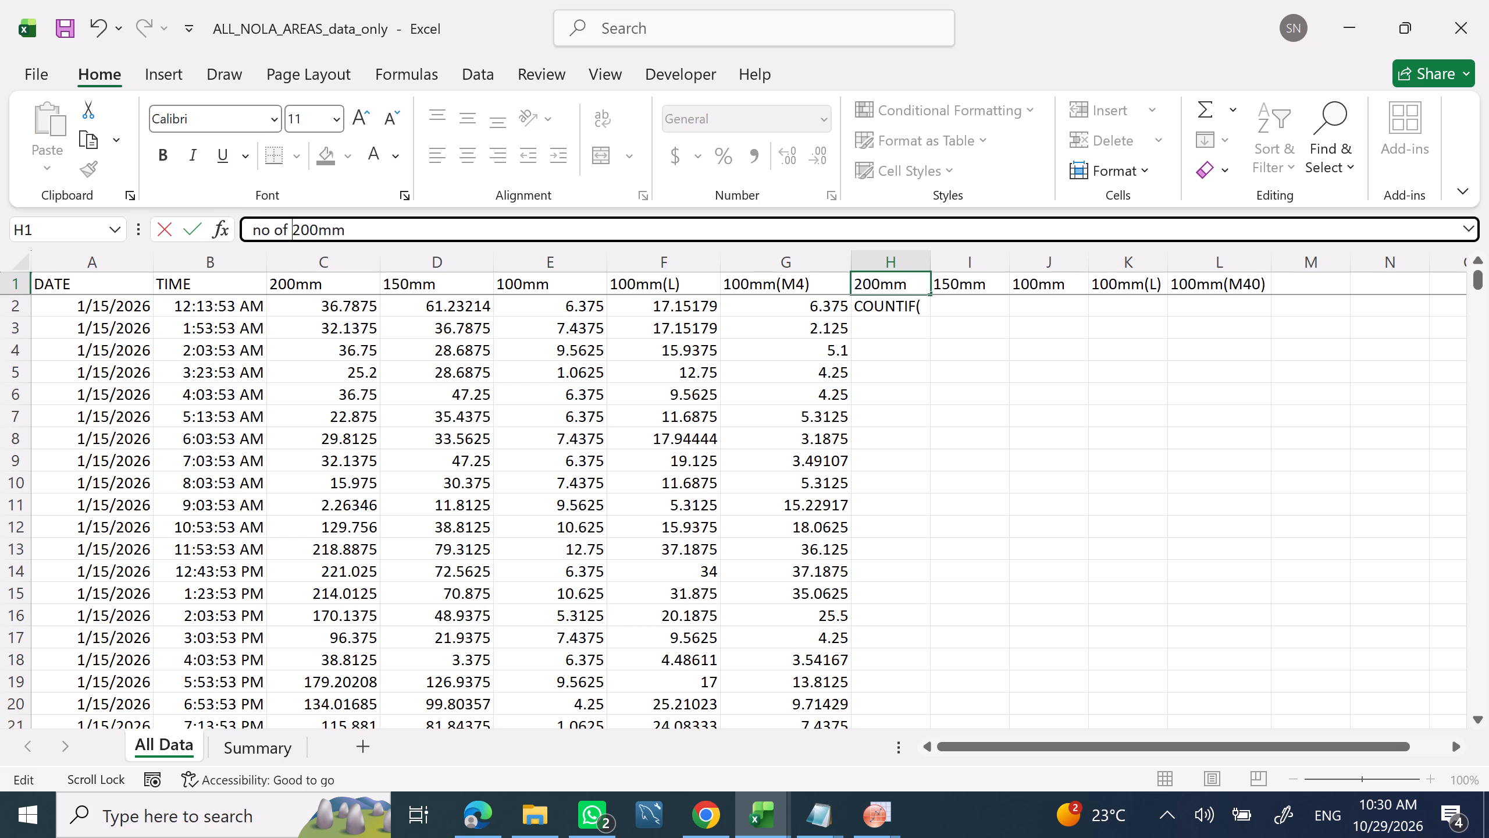
text(zeros)
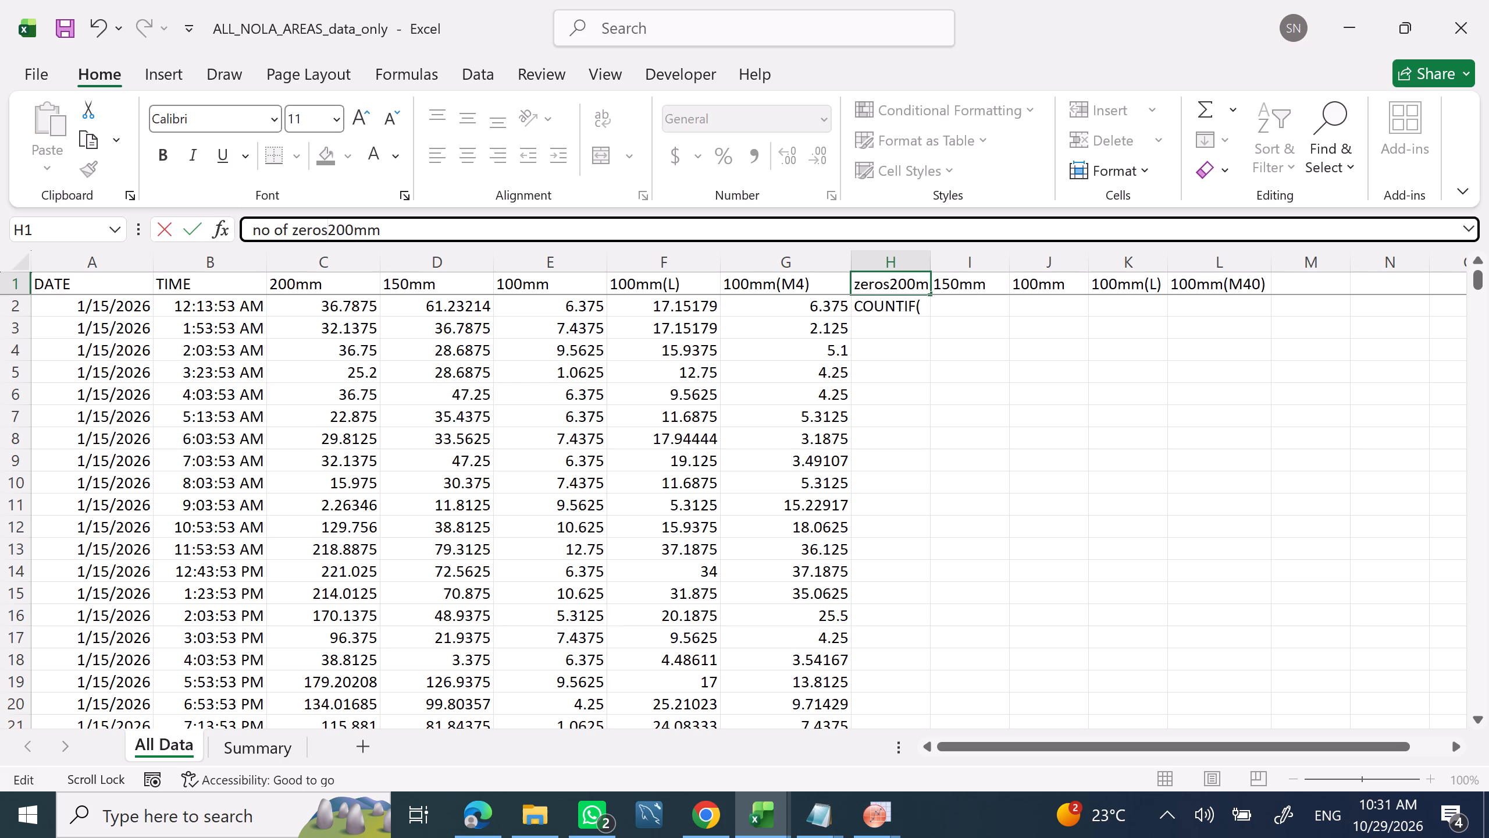
key(space)
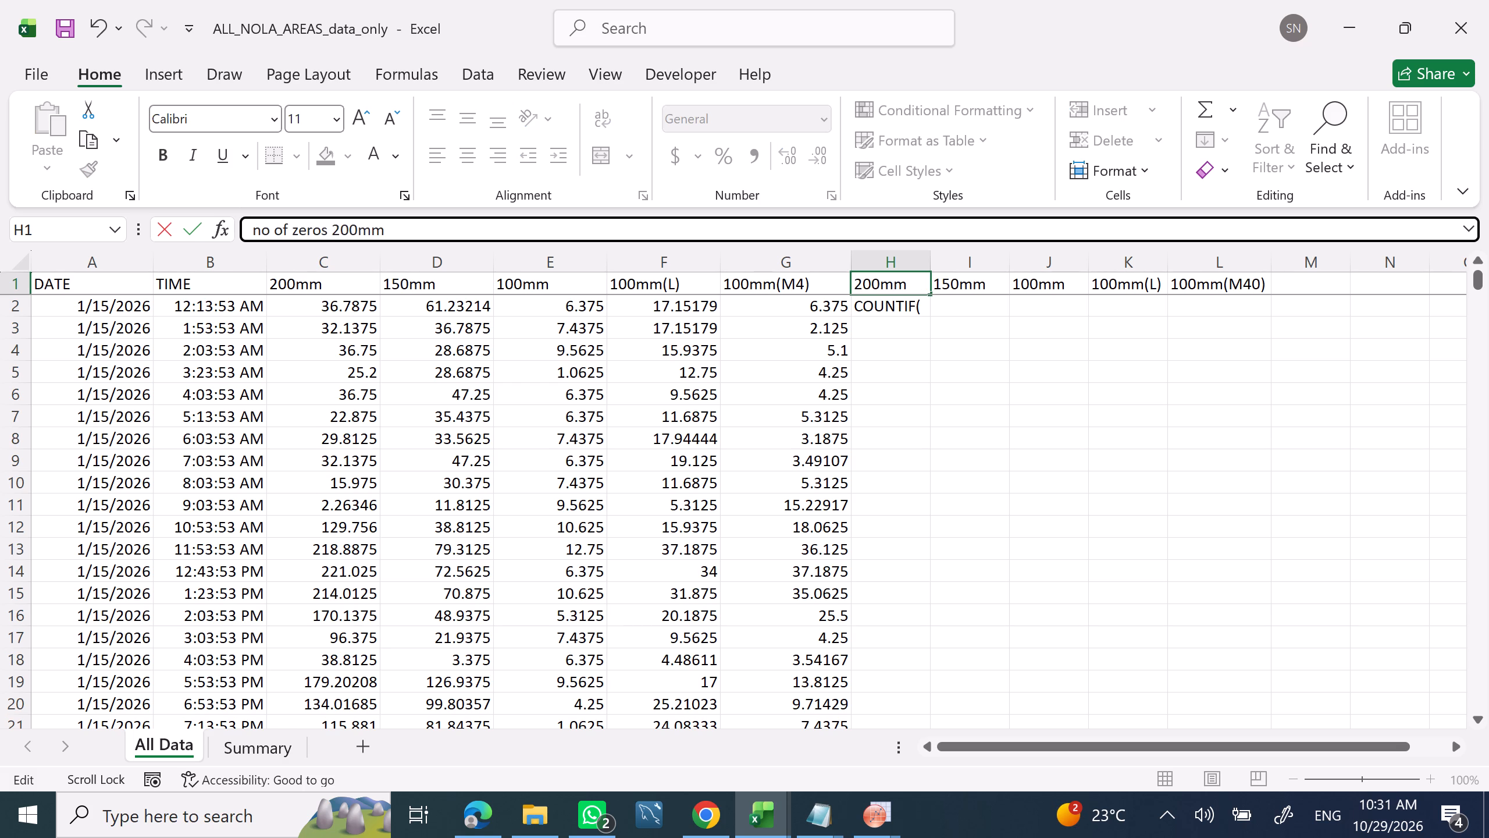
text(in)
key(space)
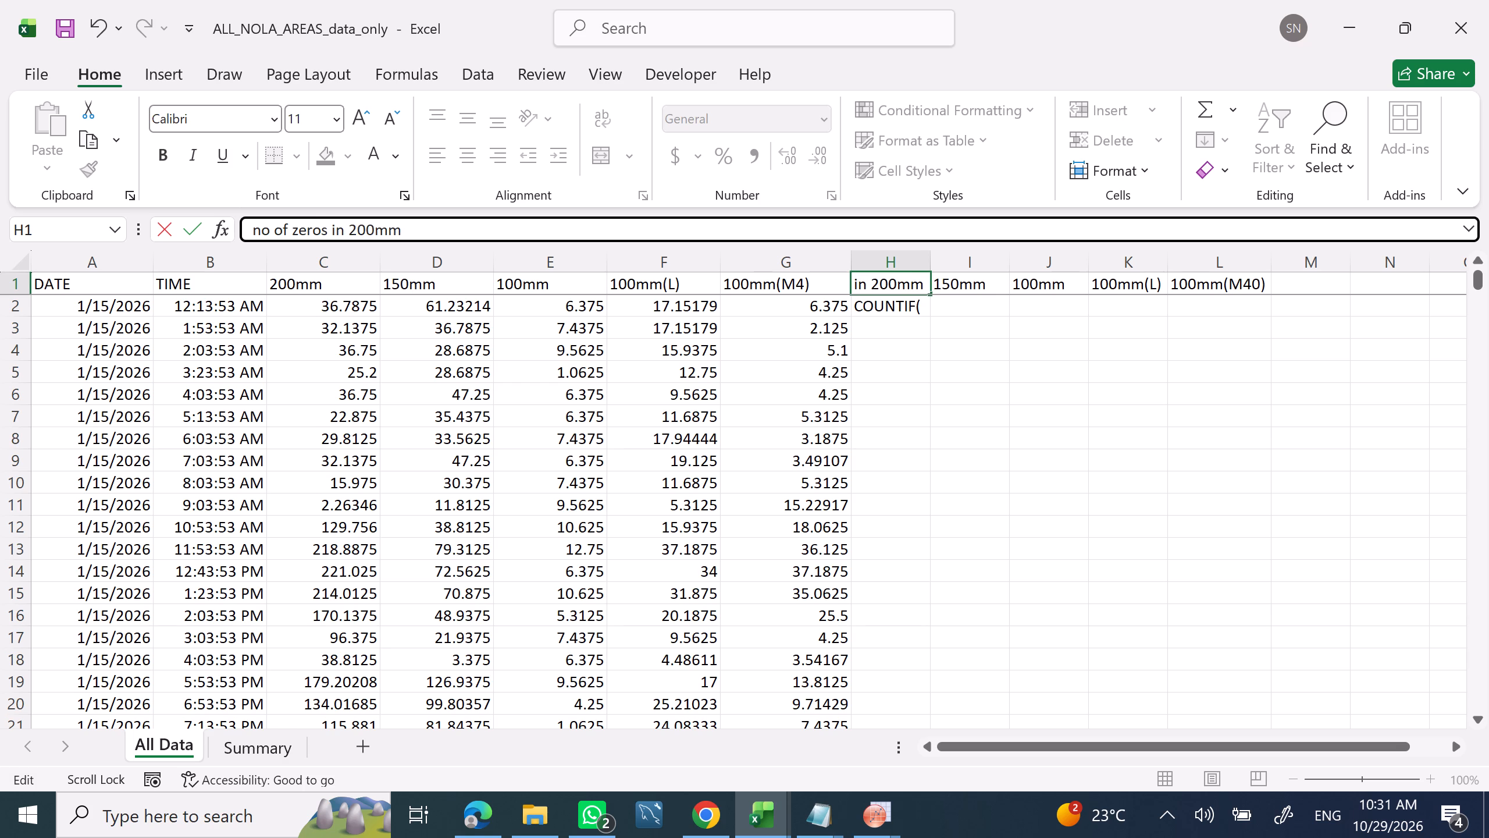
Widen column H so that its full header text fits, and reselect cell H2.
click(921, 261)
drag(929, 262, 987, 270)
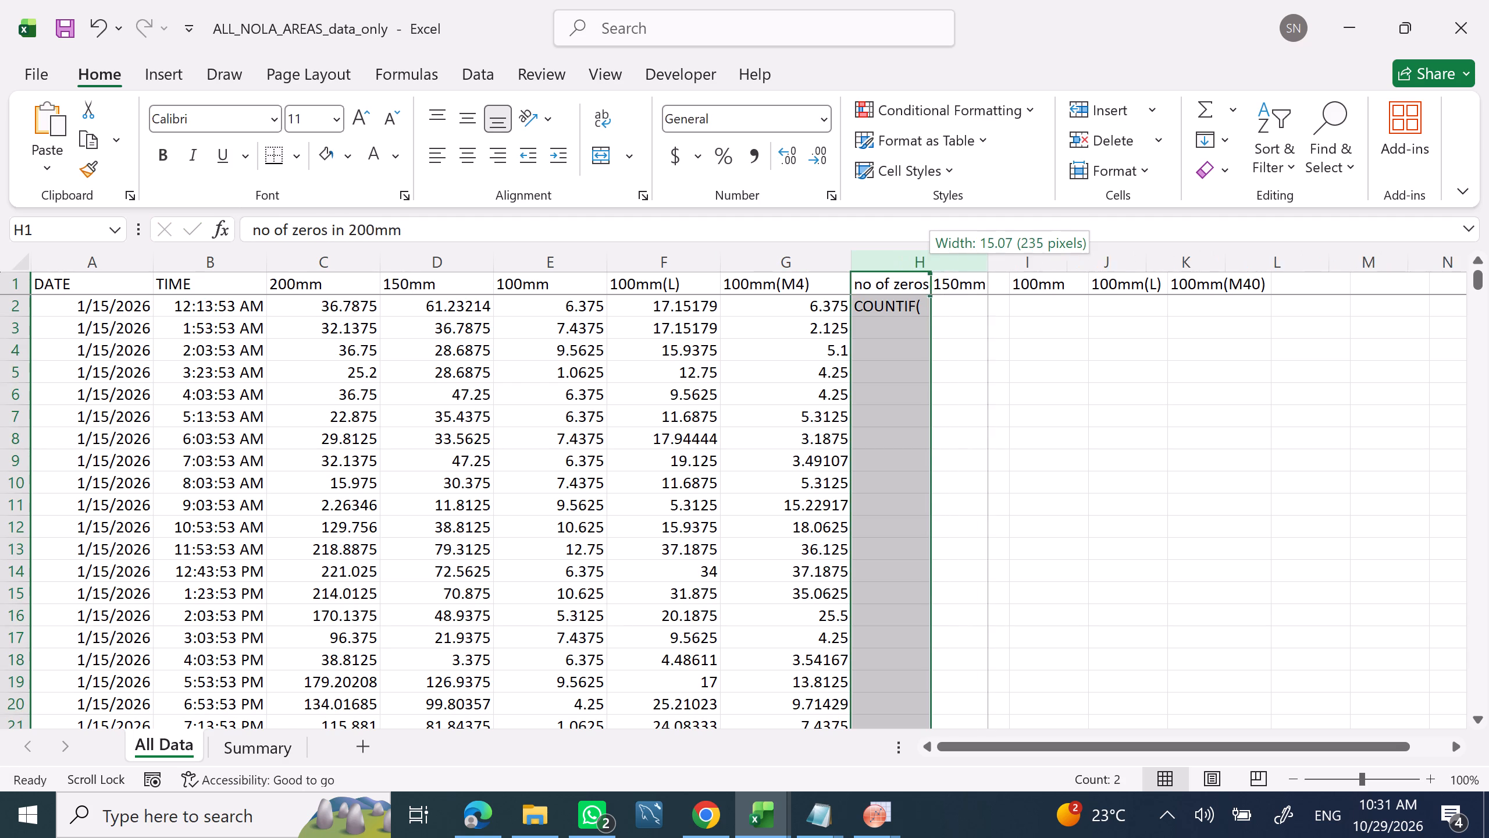
drag(987, 270, 1000, 273)
click(1075, 393)
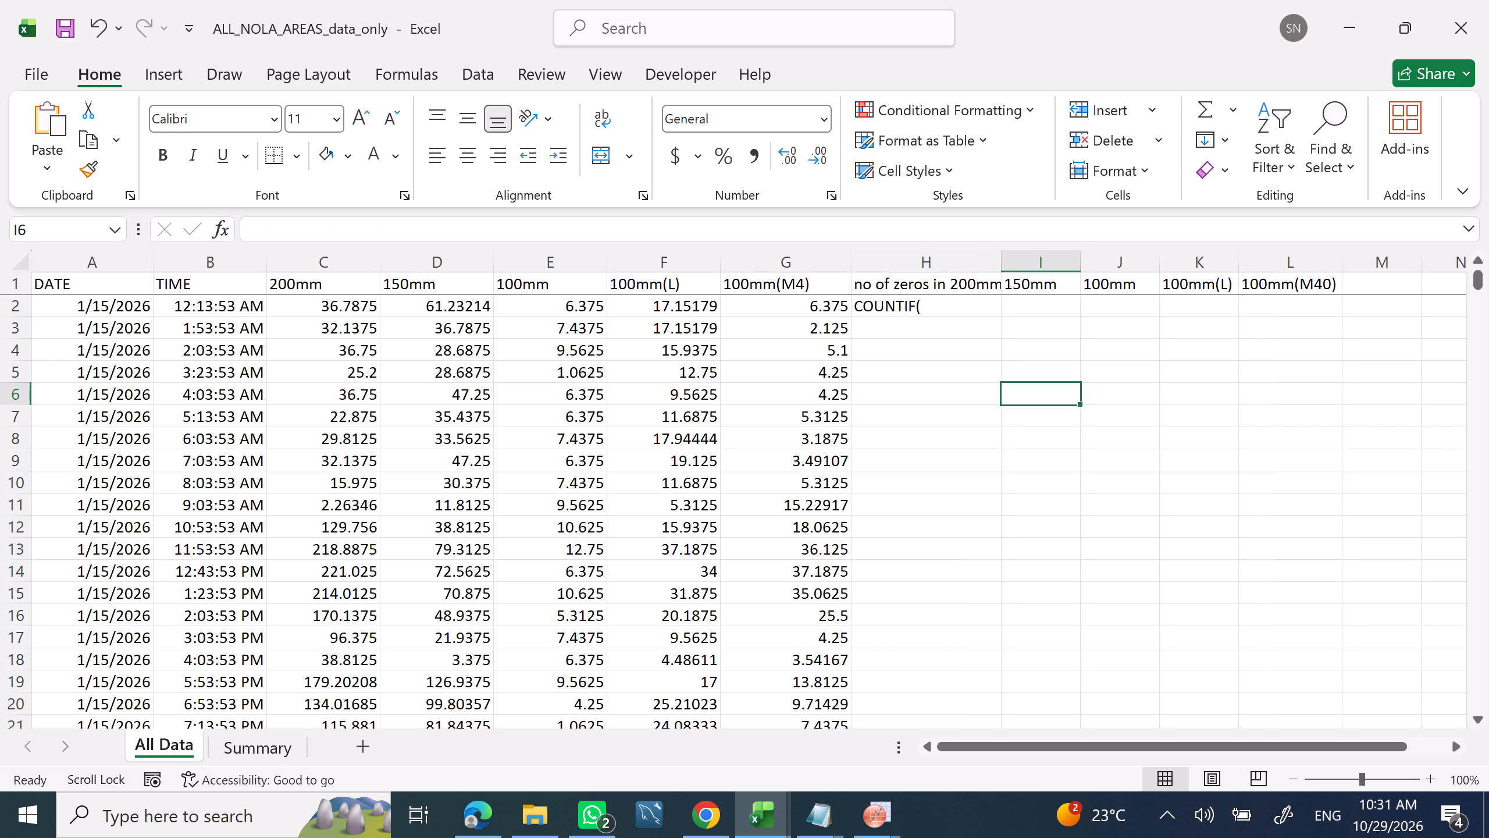
click(949, 311)
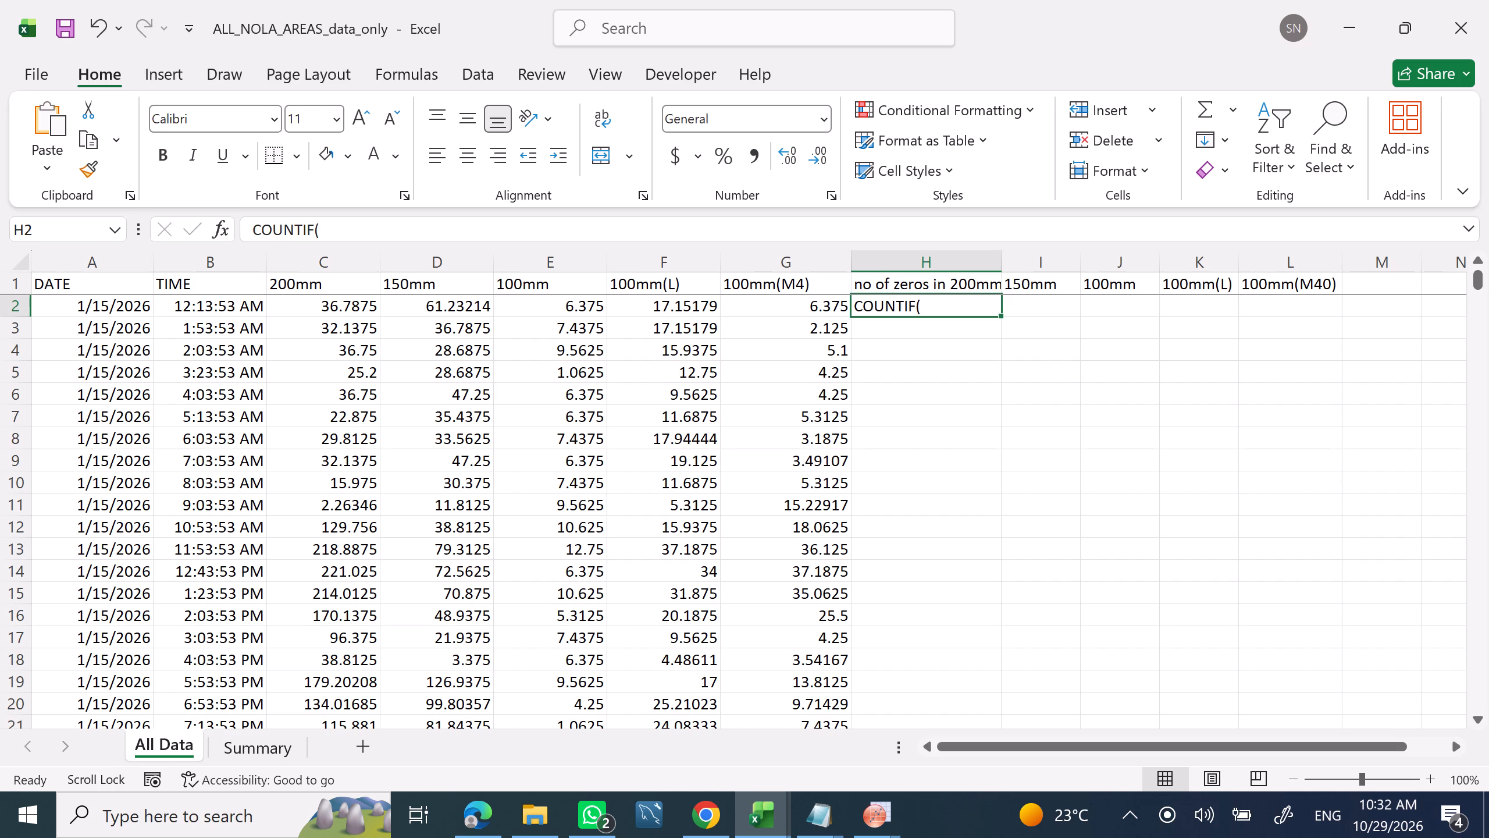
click(251, 227)
key(equal)
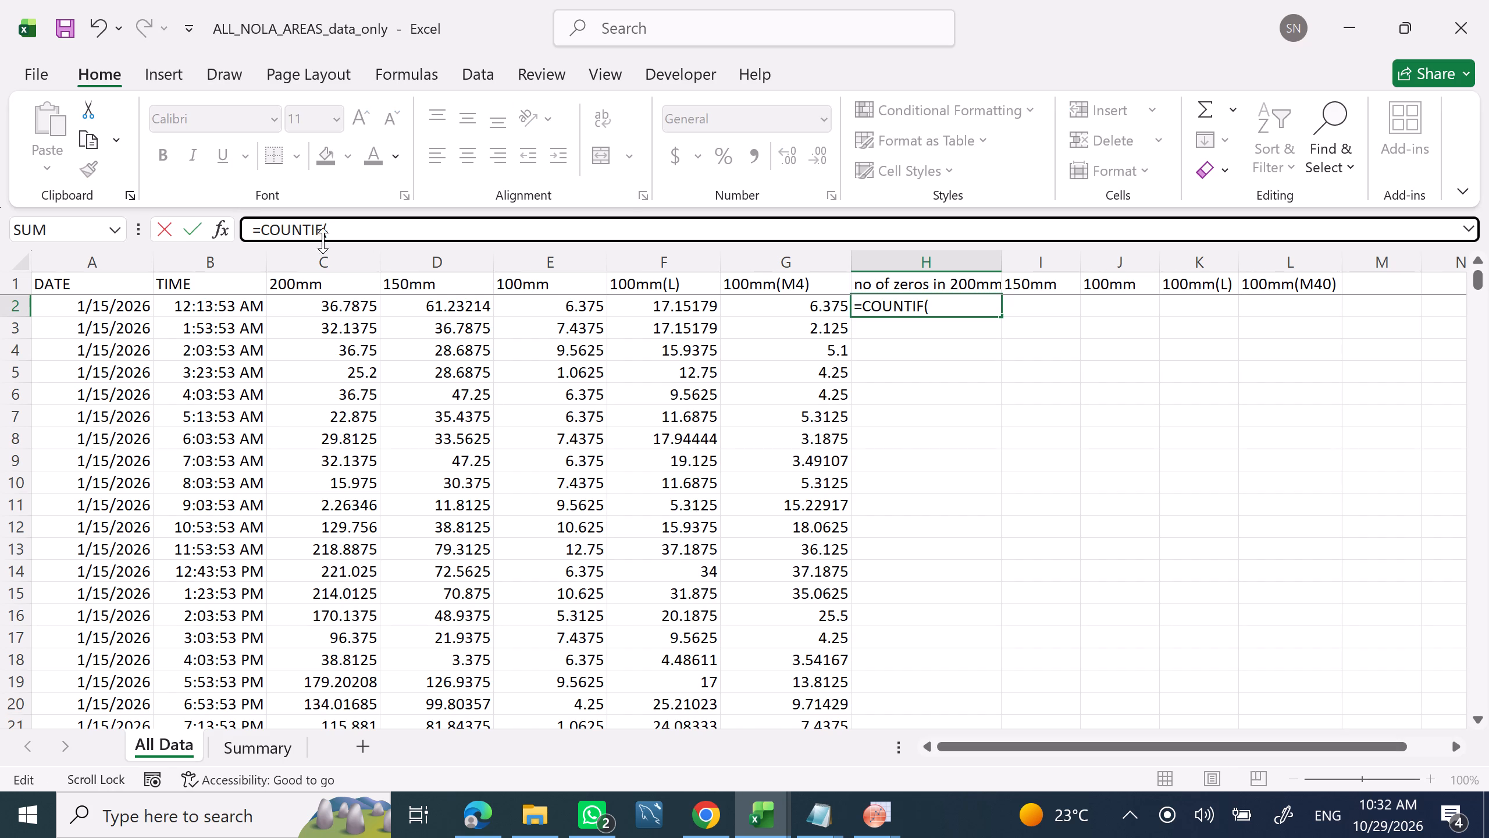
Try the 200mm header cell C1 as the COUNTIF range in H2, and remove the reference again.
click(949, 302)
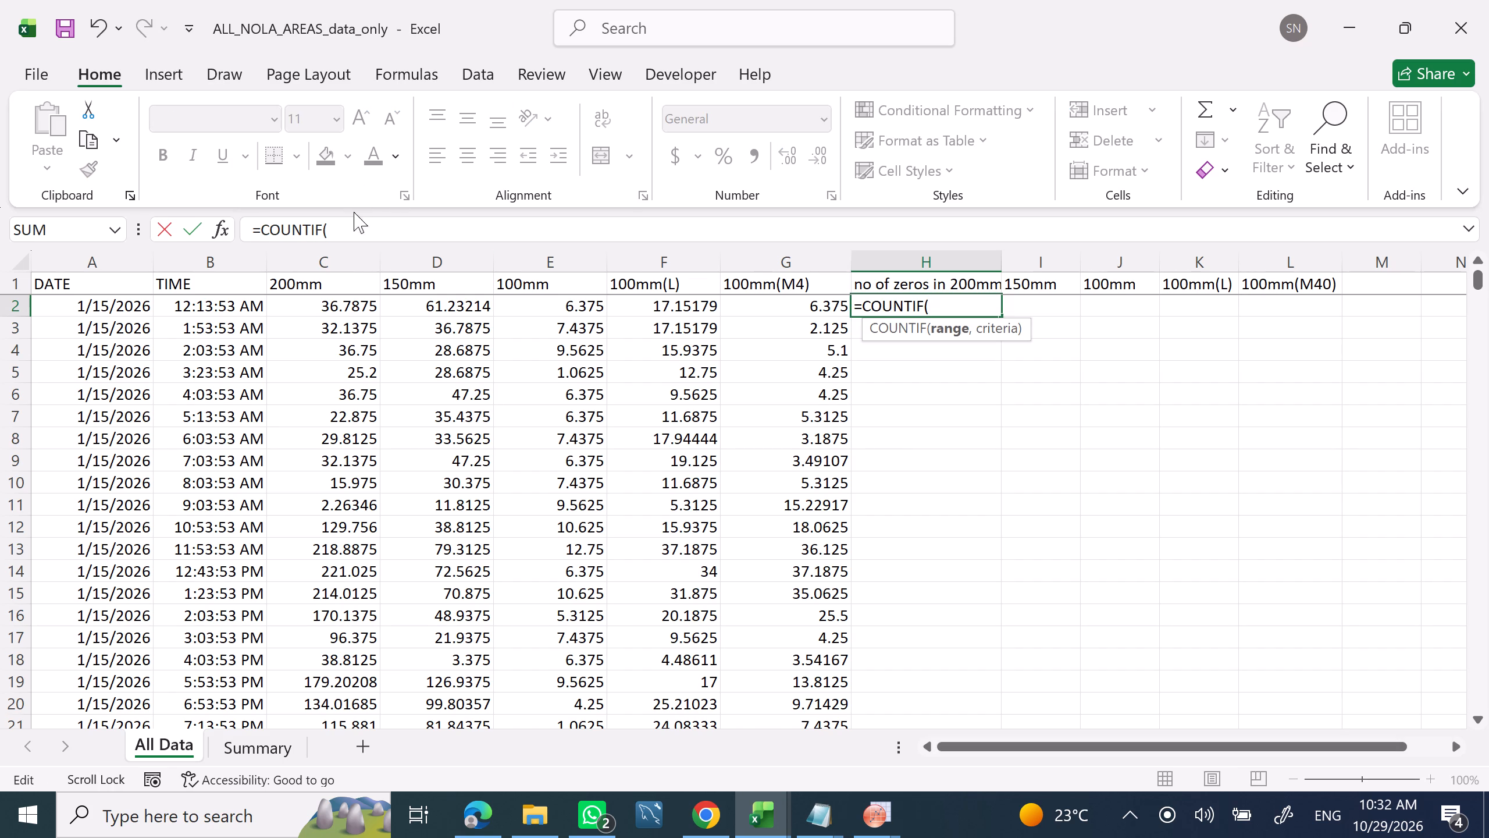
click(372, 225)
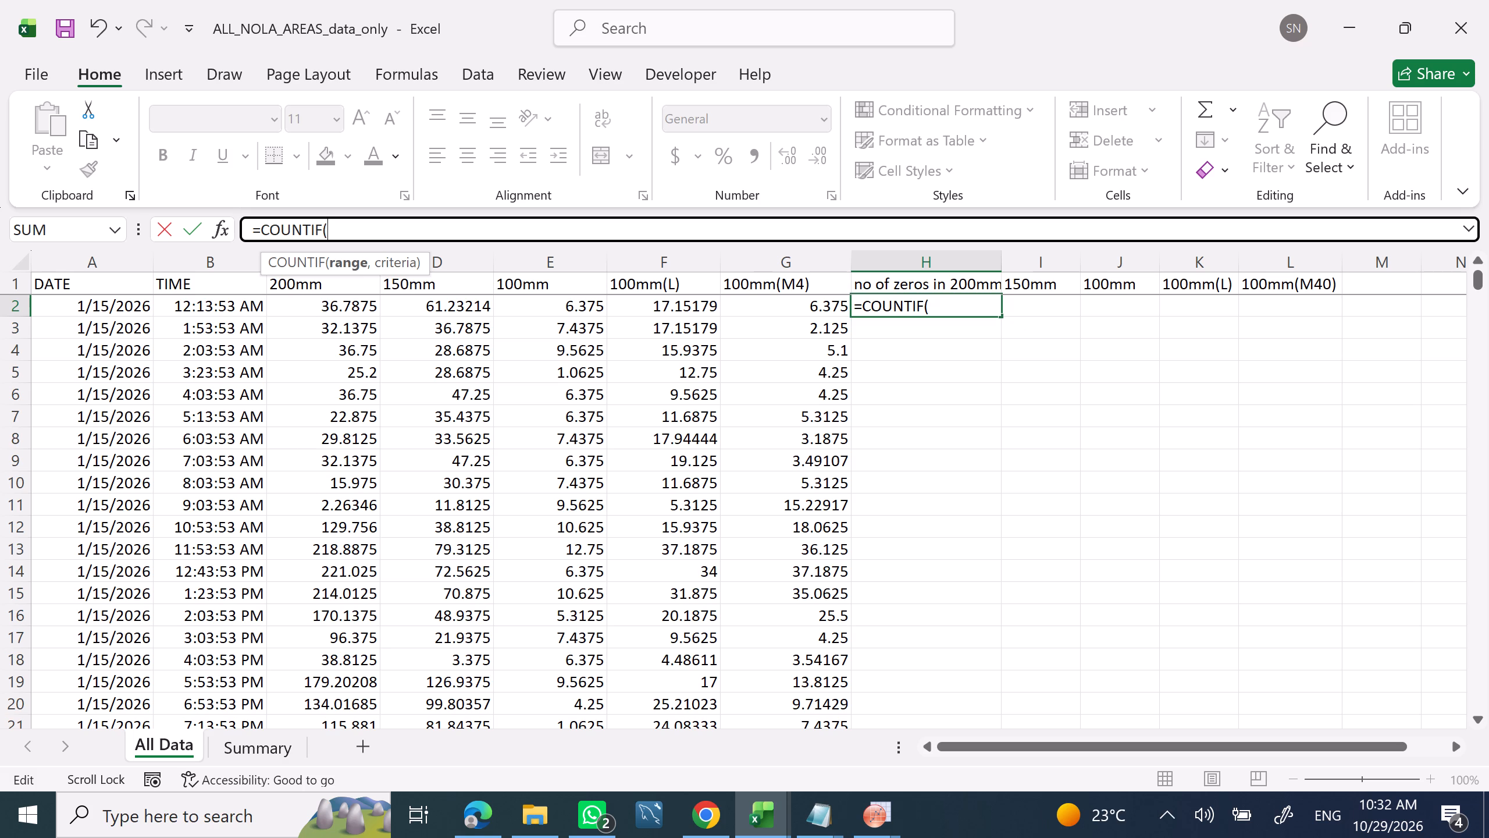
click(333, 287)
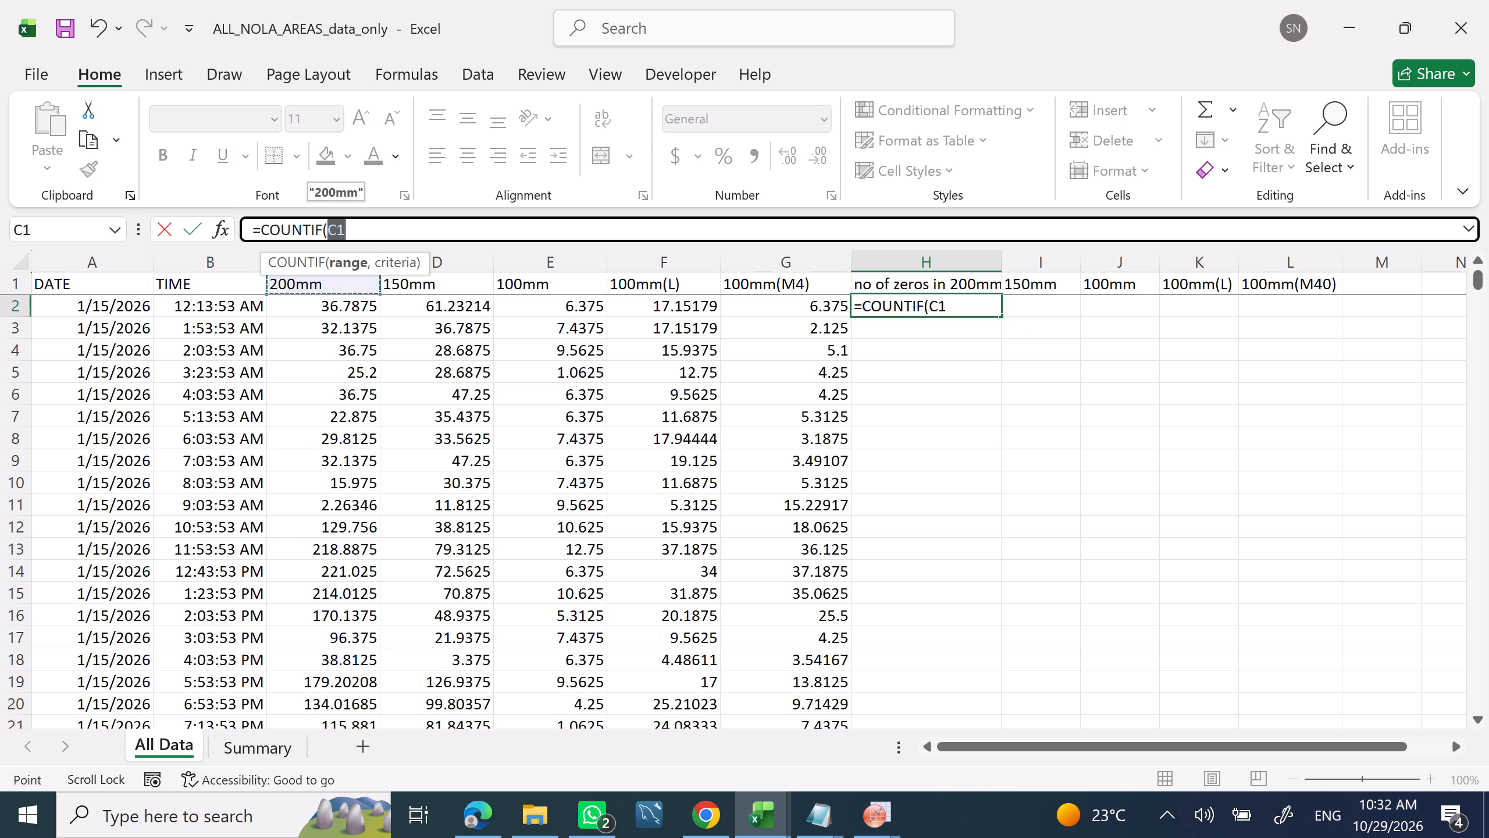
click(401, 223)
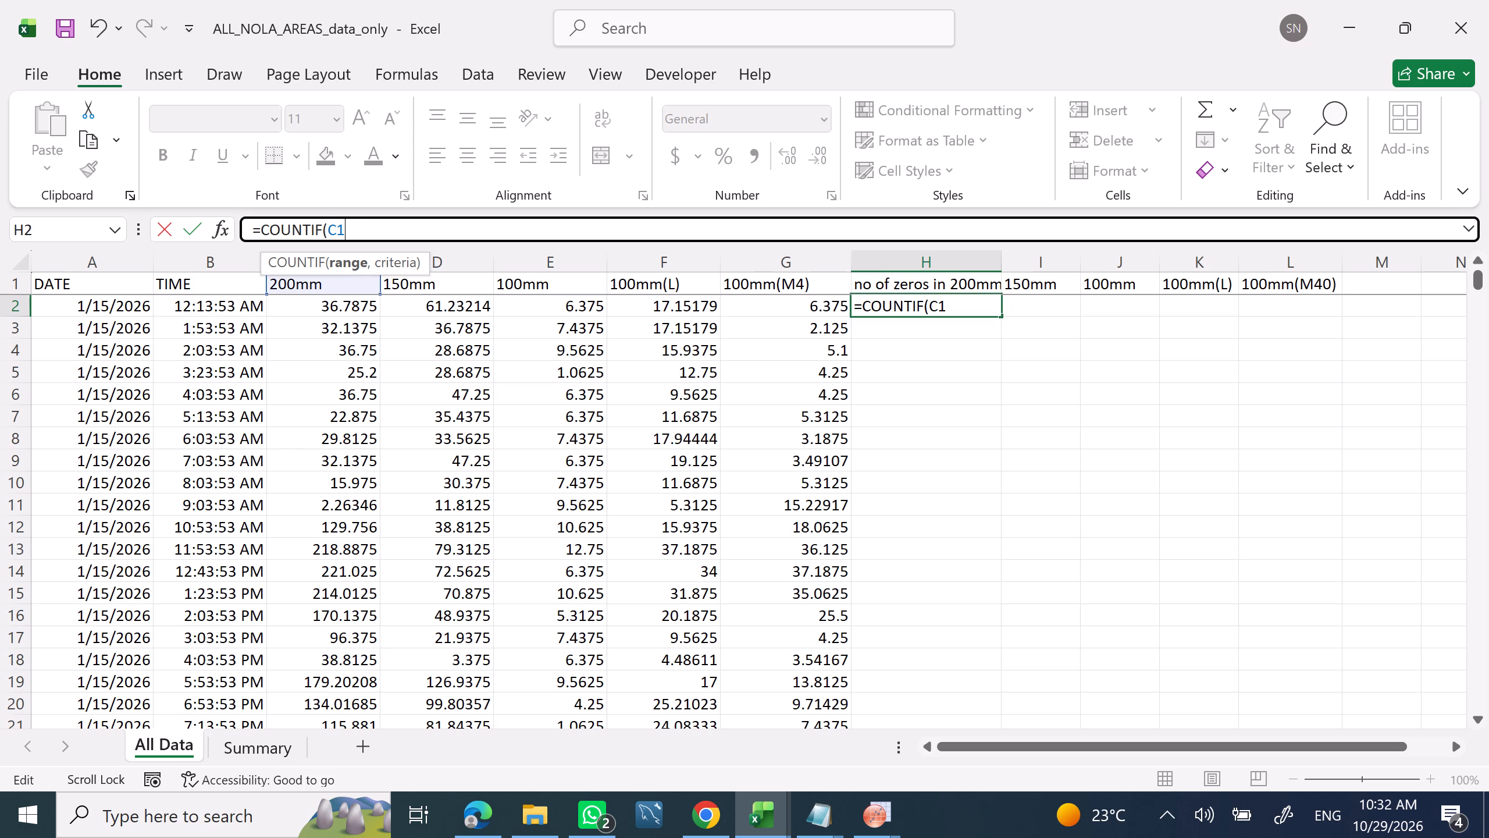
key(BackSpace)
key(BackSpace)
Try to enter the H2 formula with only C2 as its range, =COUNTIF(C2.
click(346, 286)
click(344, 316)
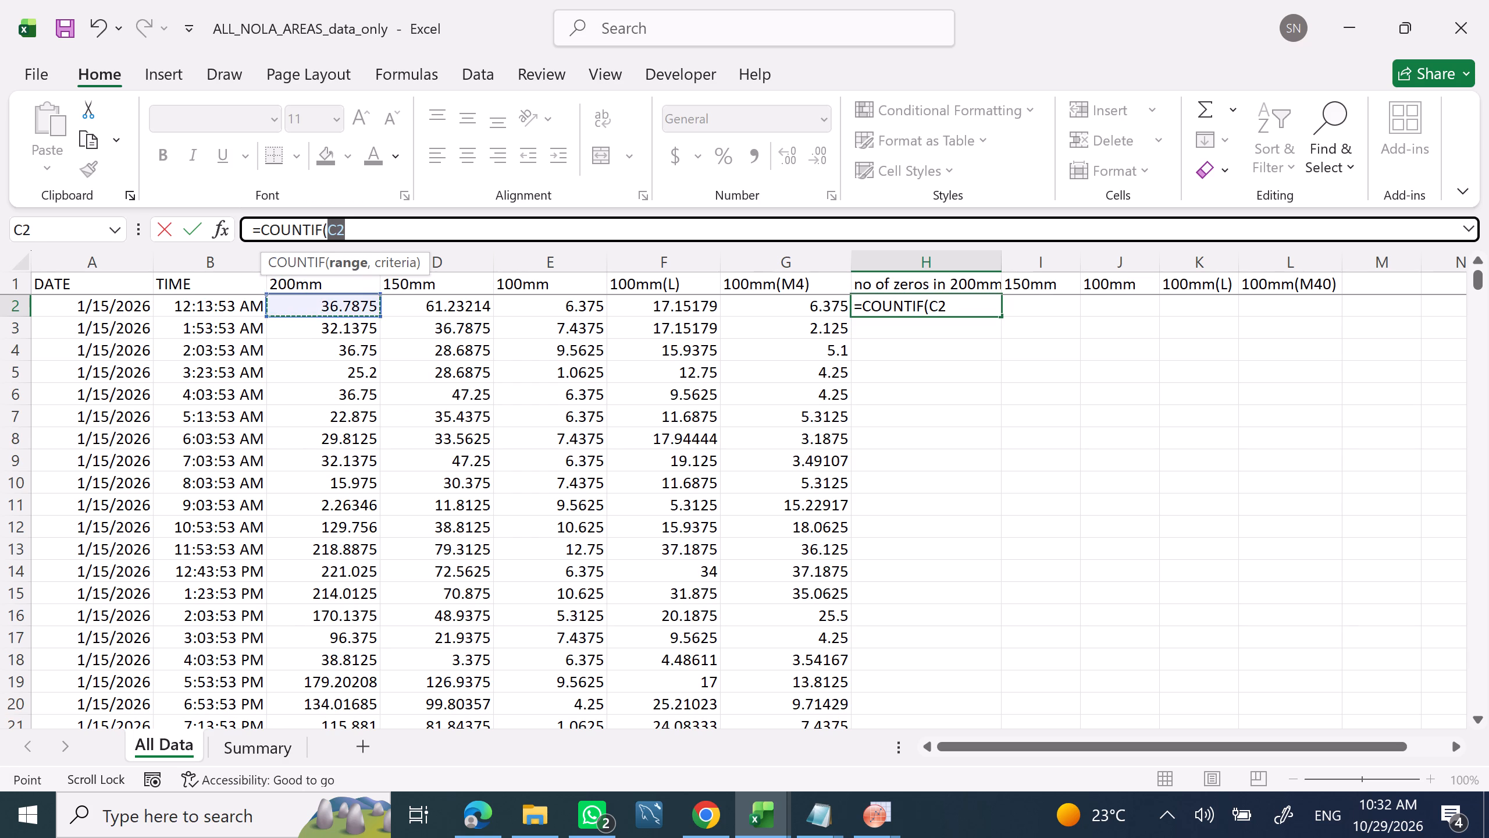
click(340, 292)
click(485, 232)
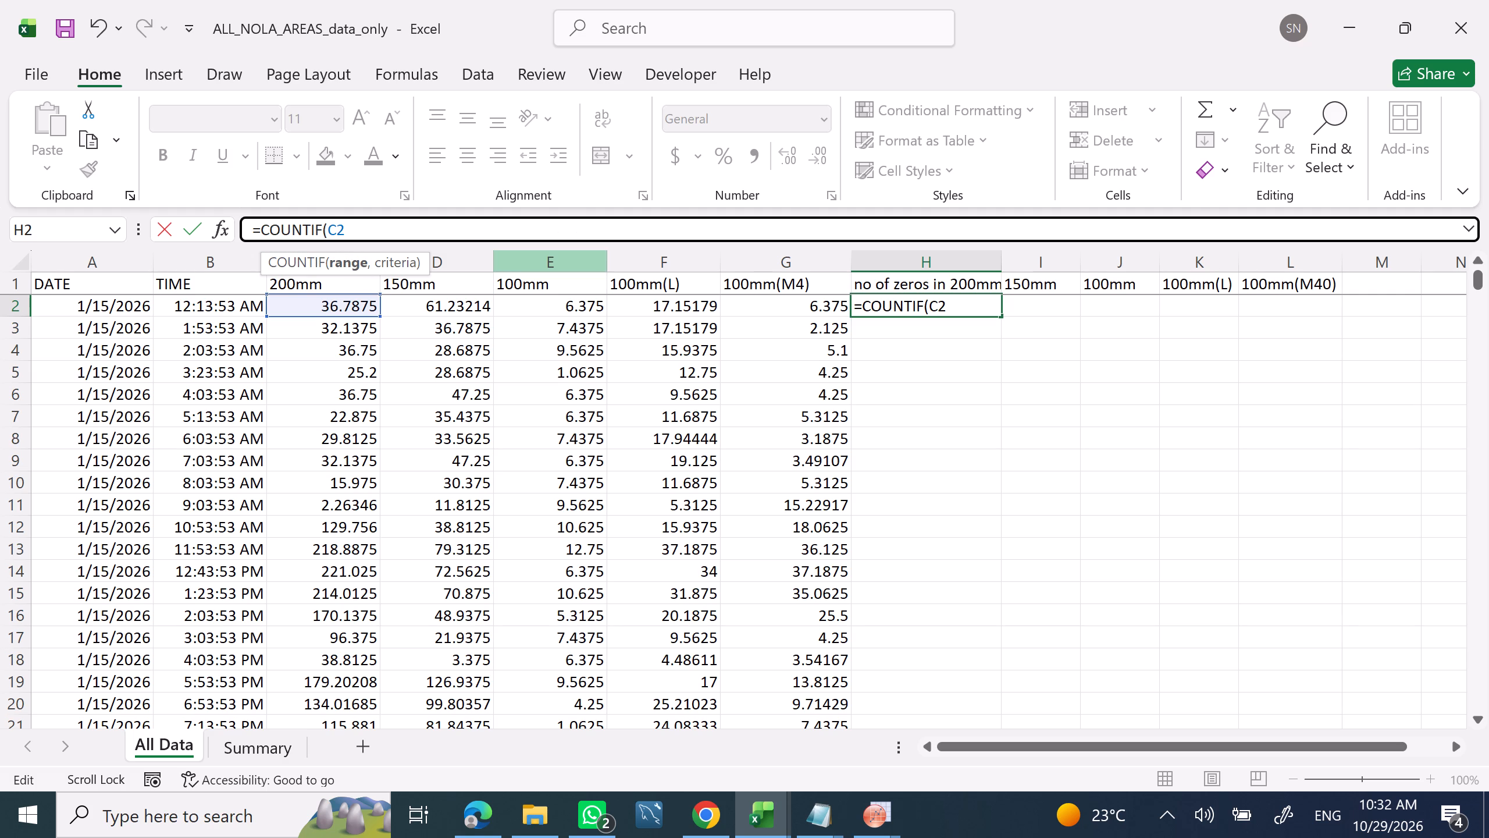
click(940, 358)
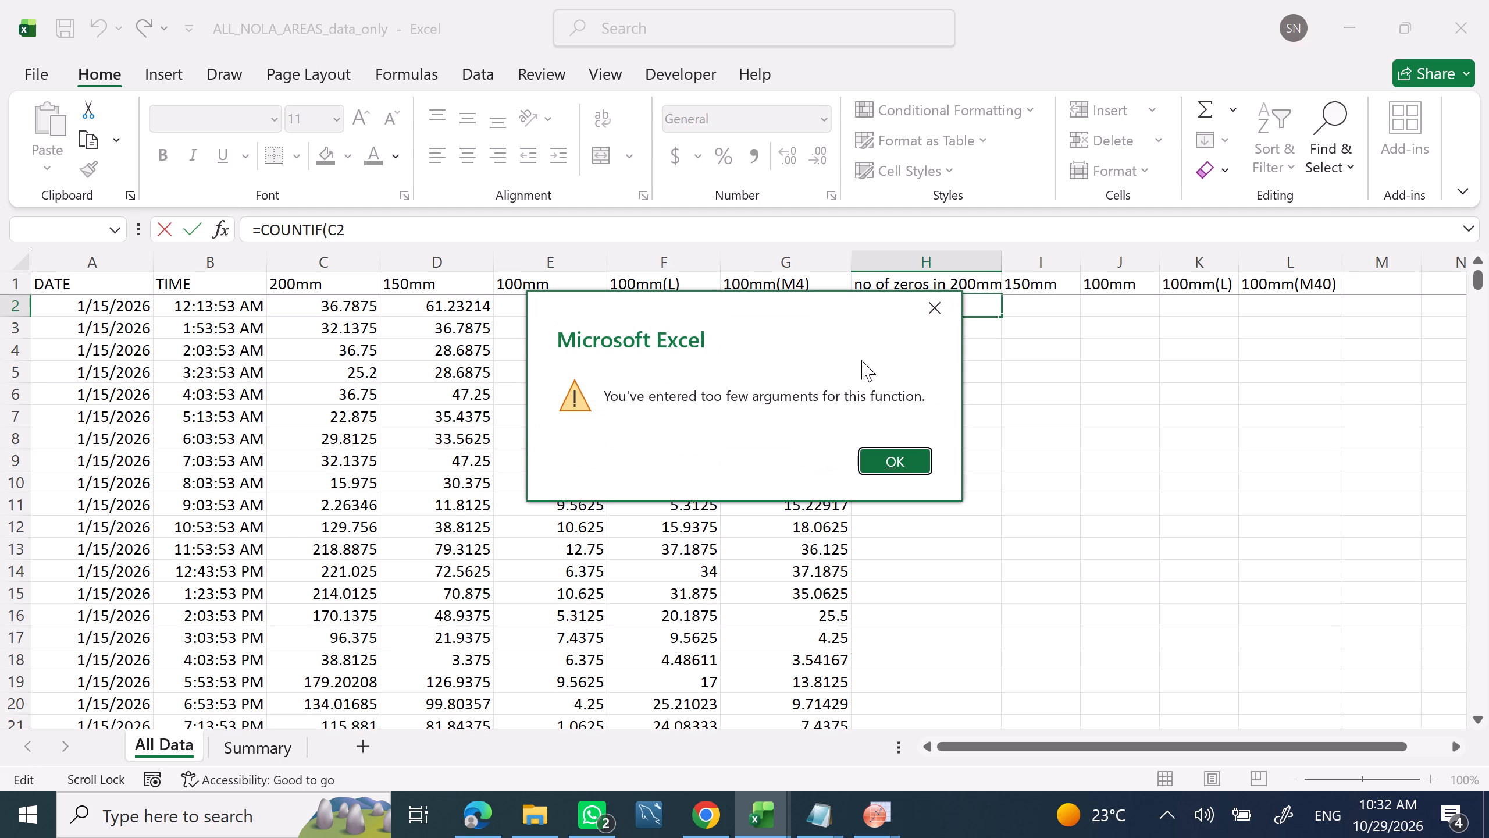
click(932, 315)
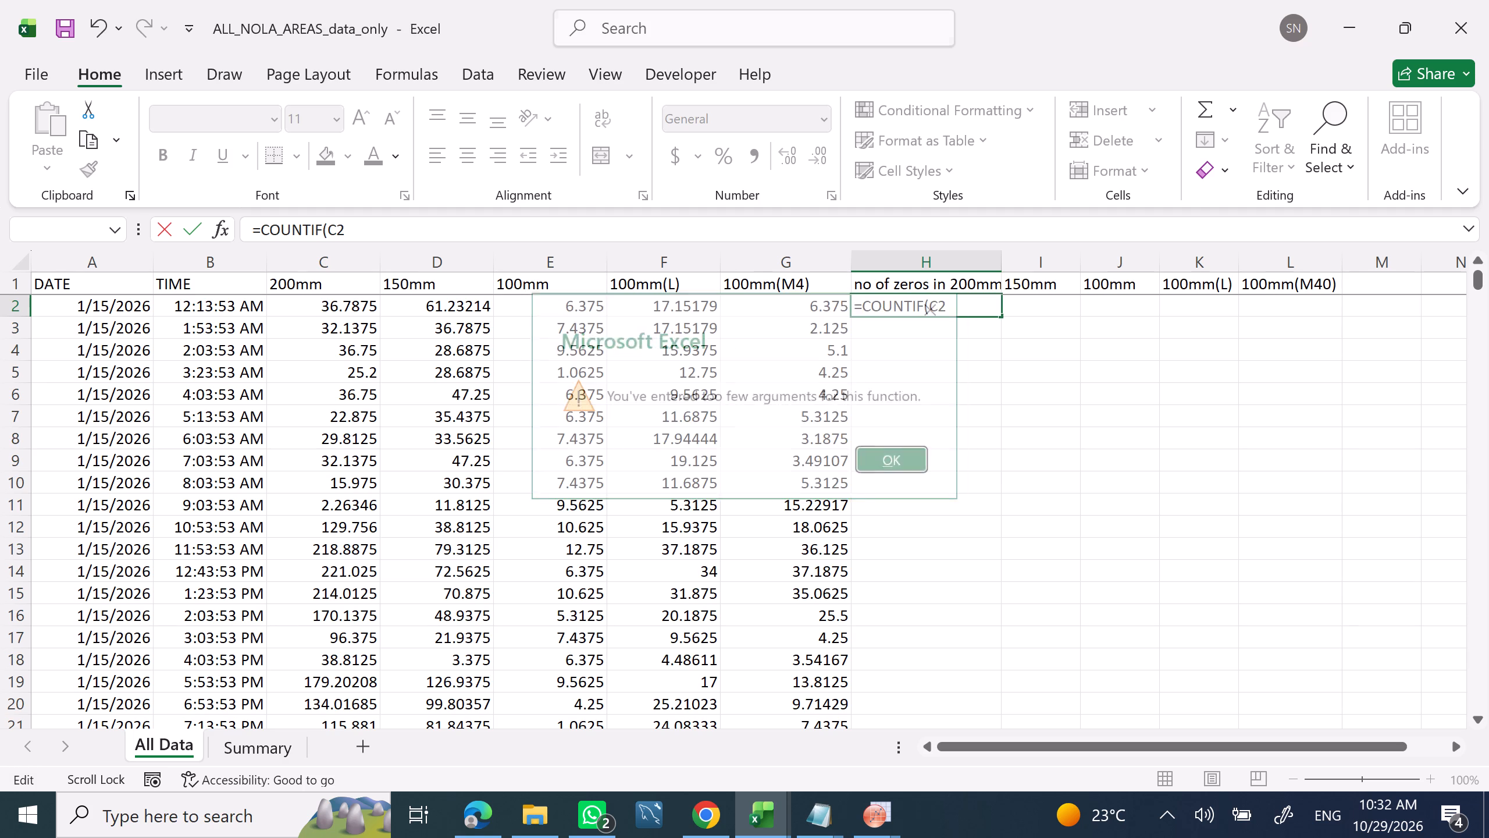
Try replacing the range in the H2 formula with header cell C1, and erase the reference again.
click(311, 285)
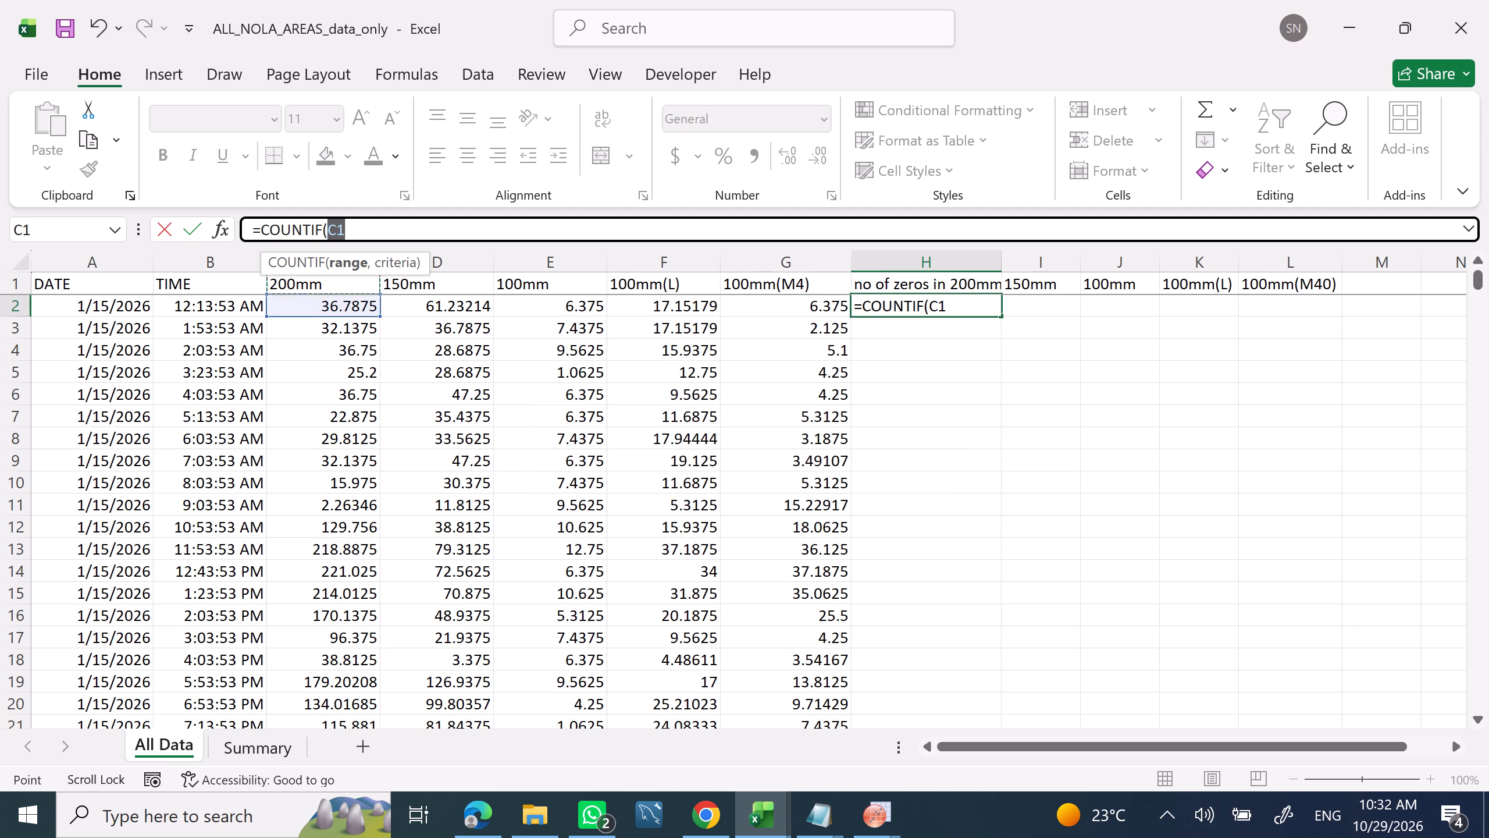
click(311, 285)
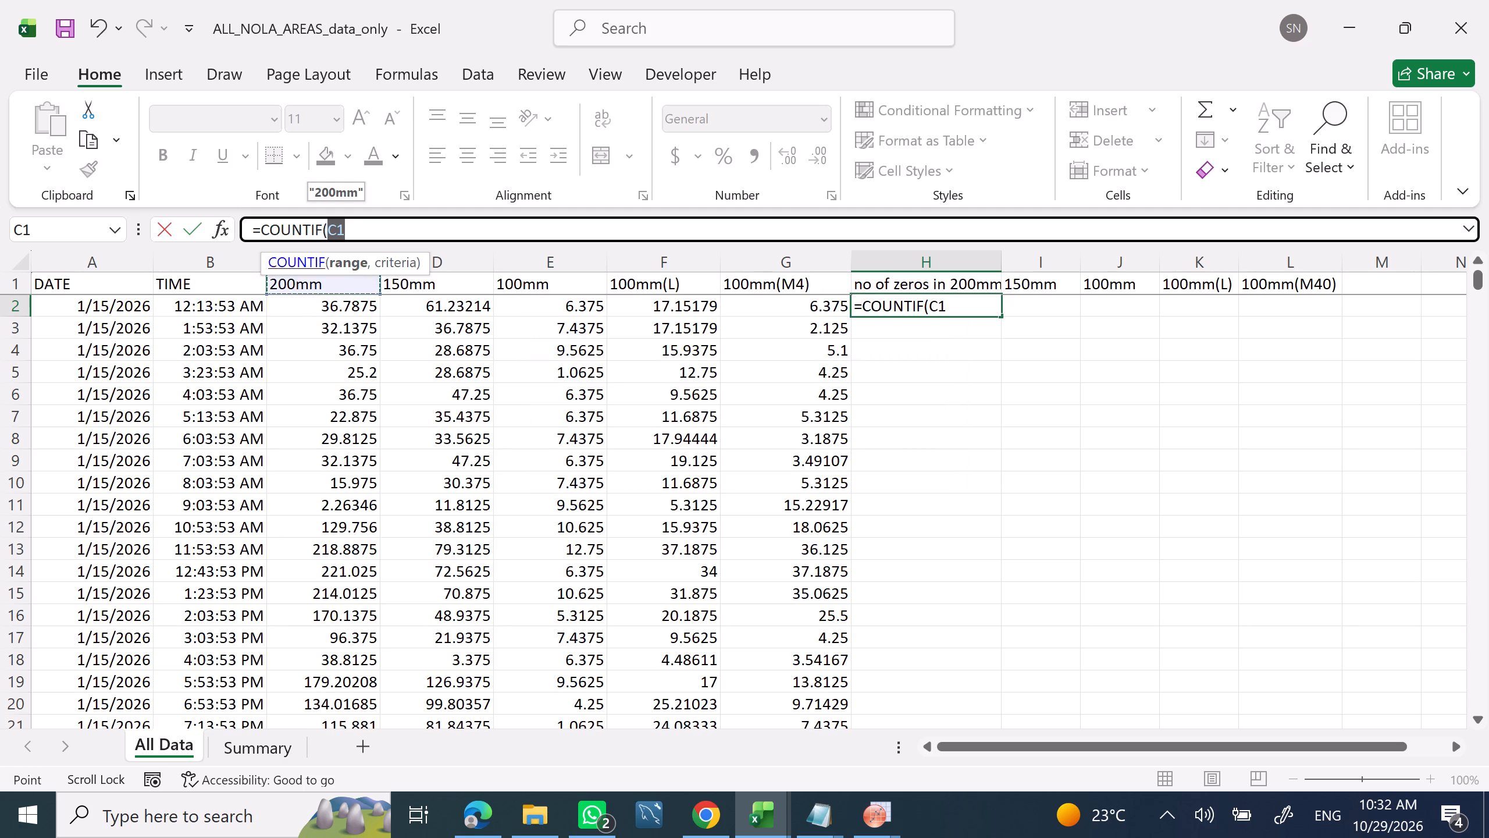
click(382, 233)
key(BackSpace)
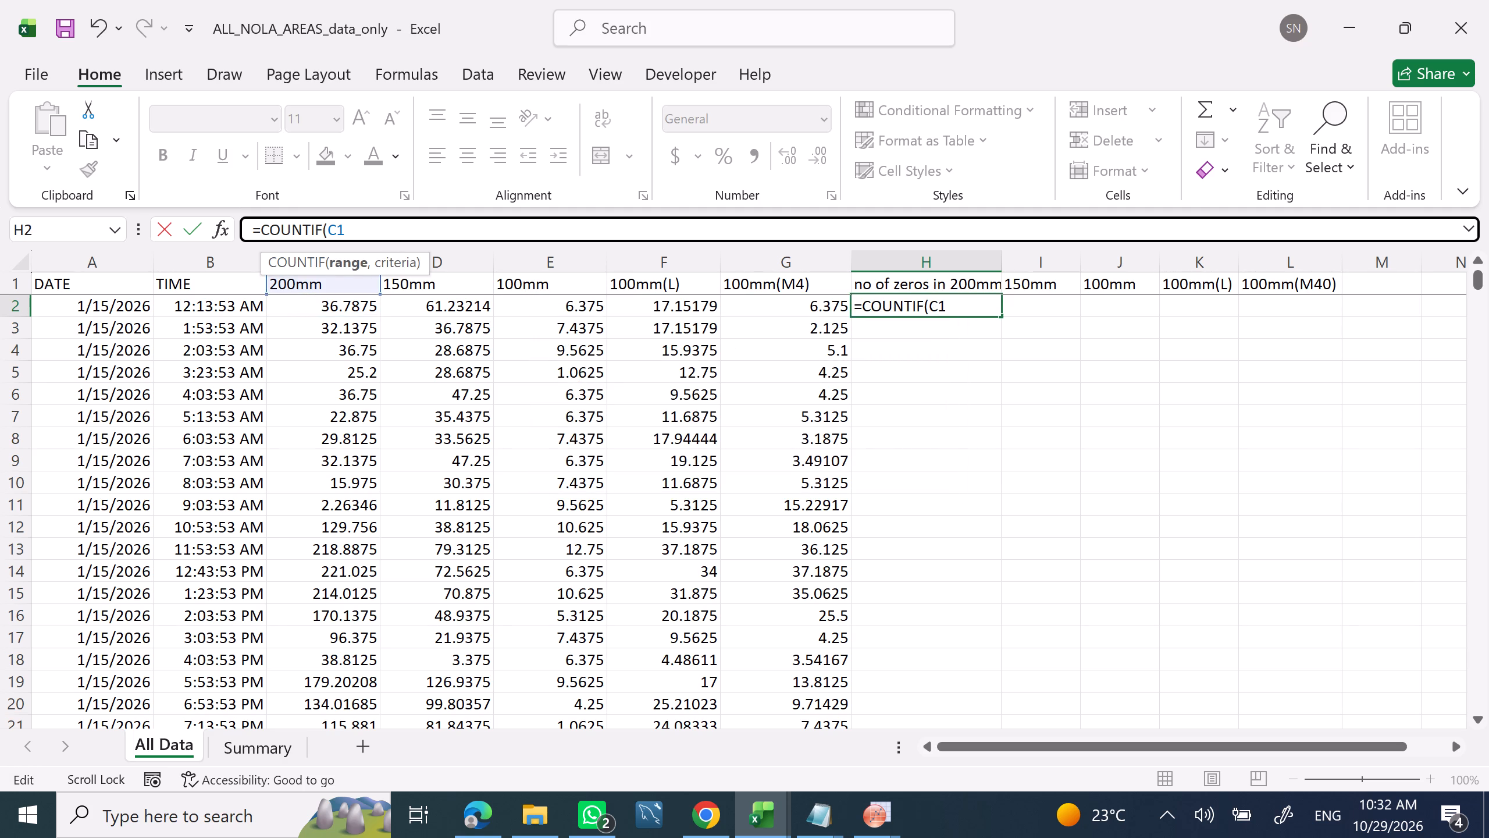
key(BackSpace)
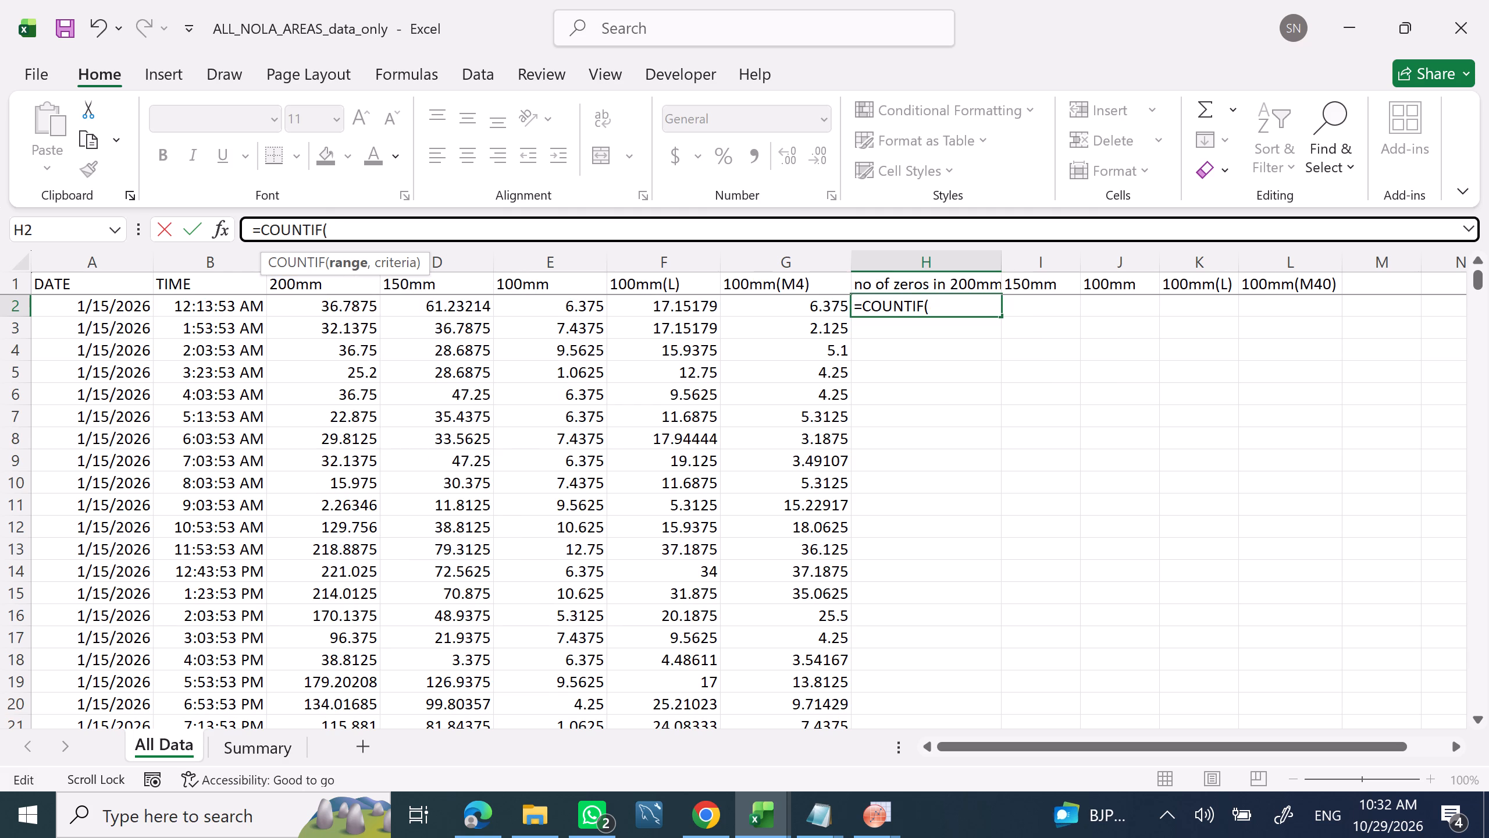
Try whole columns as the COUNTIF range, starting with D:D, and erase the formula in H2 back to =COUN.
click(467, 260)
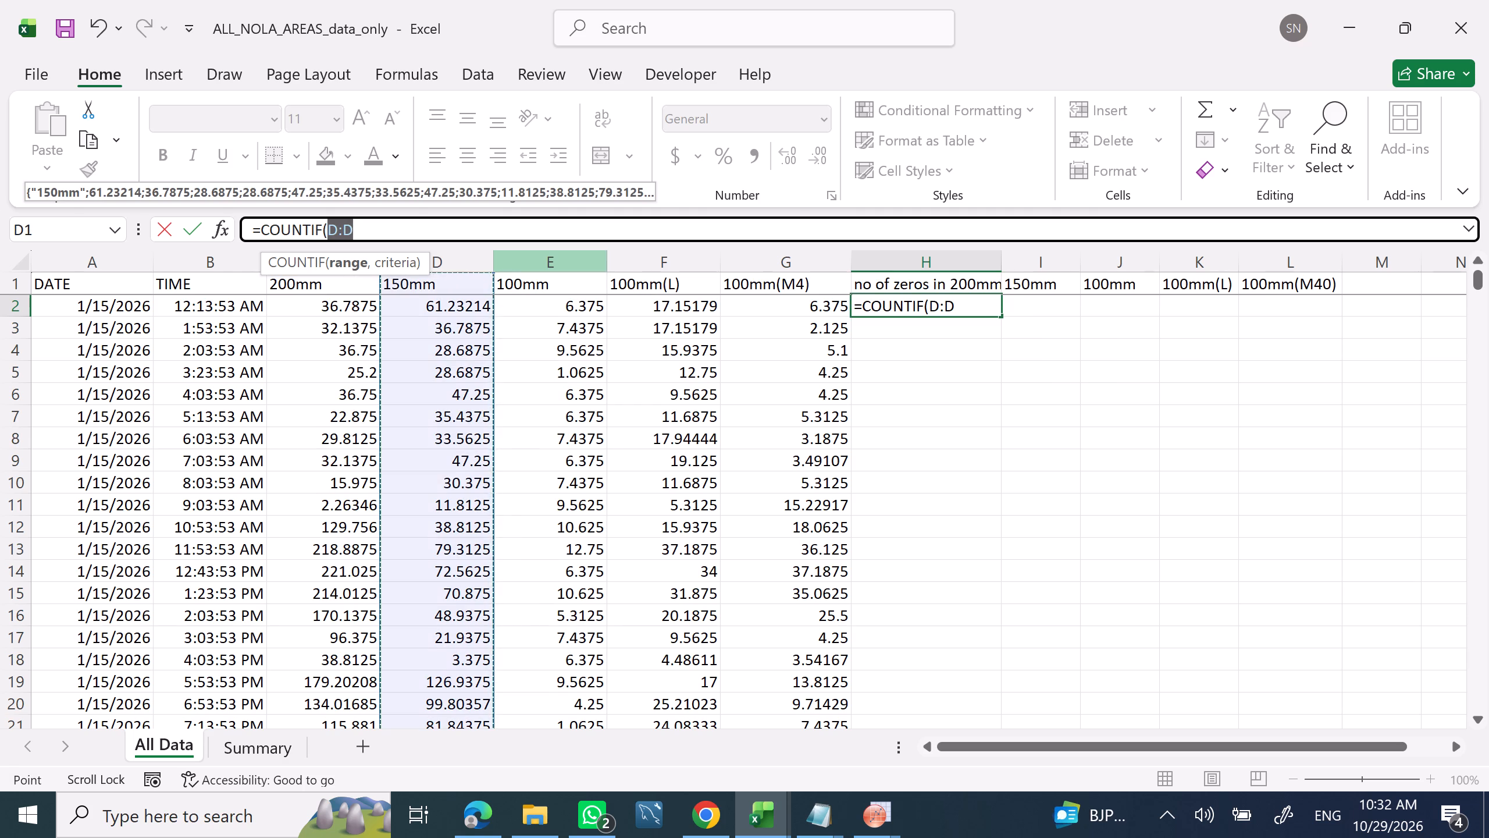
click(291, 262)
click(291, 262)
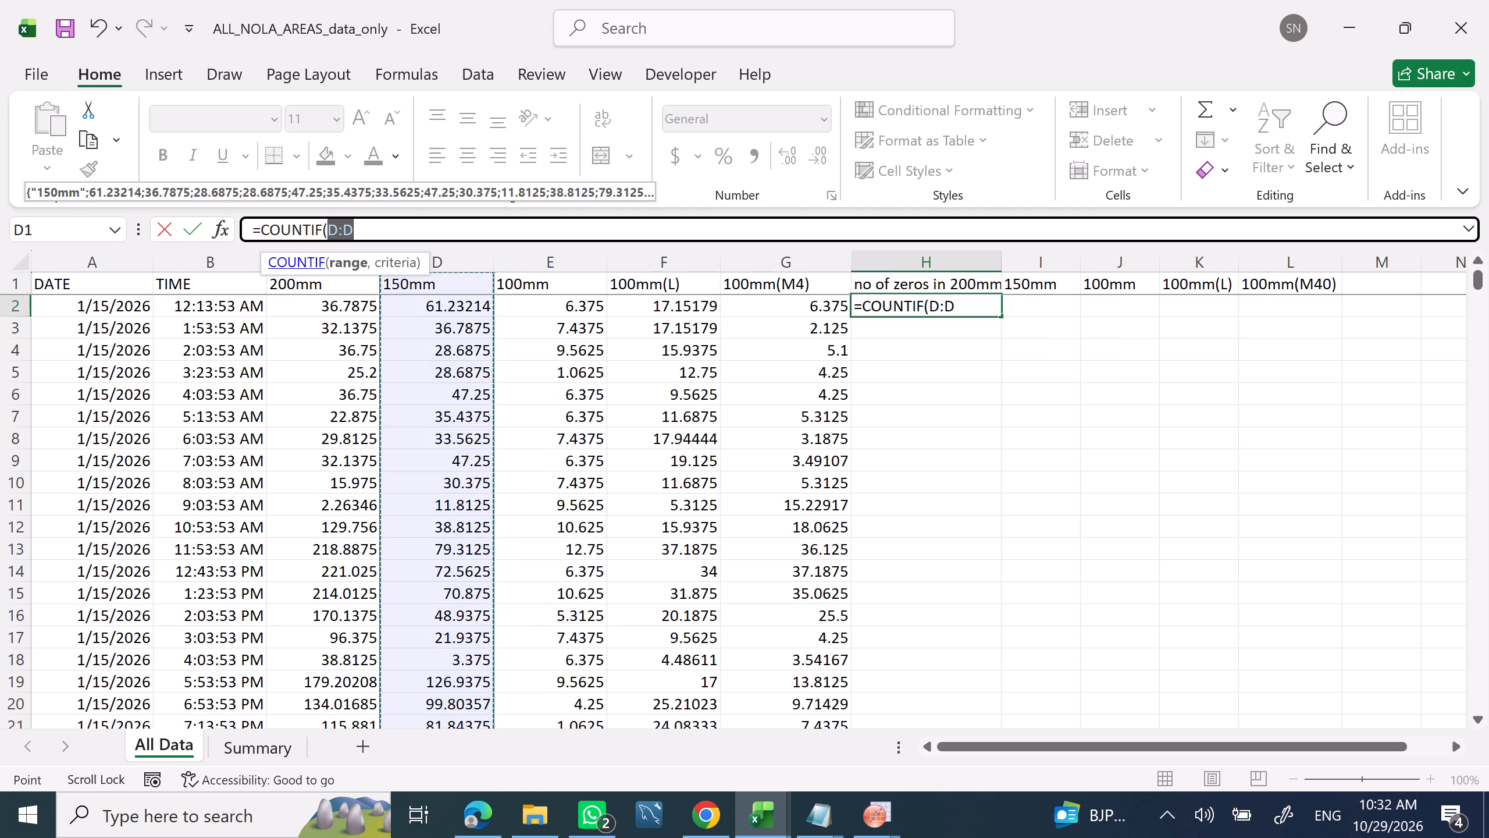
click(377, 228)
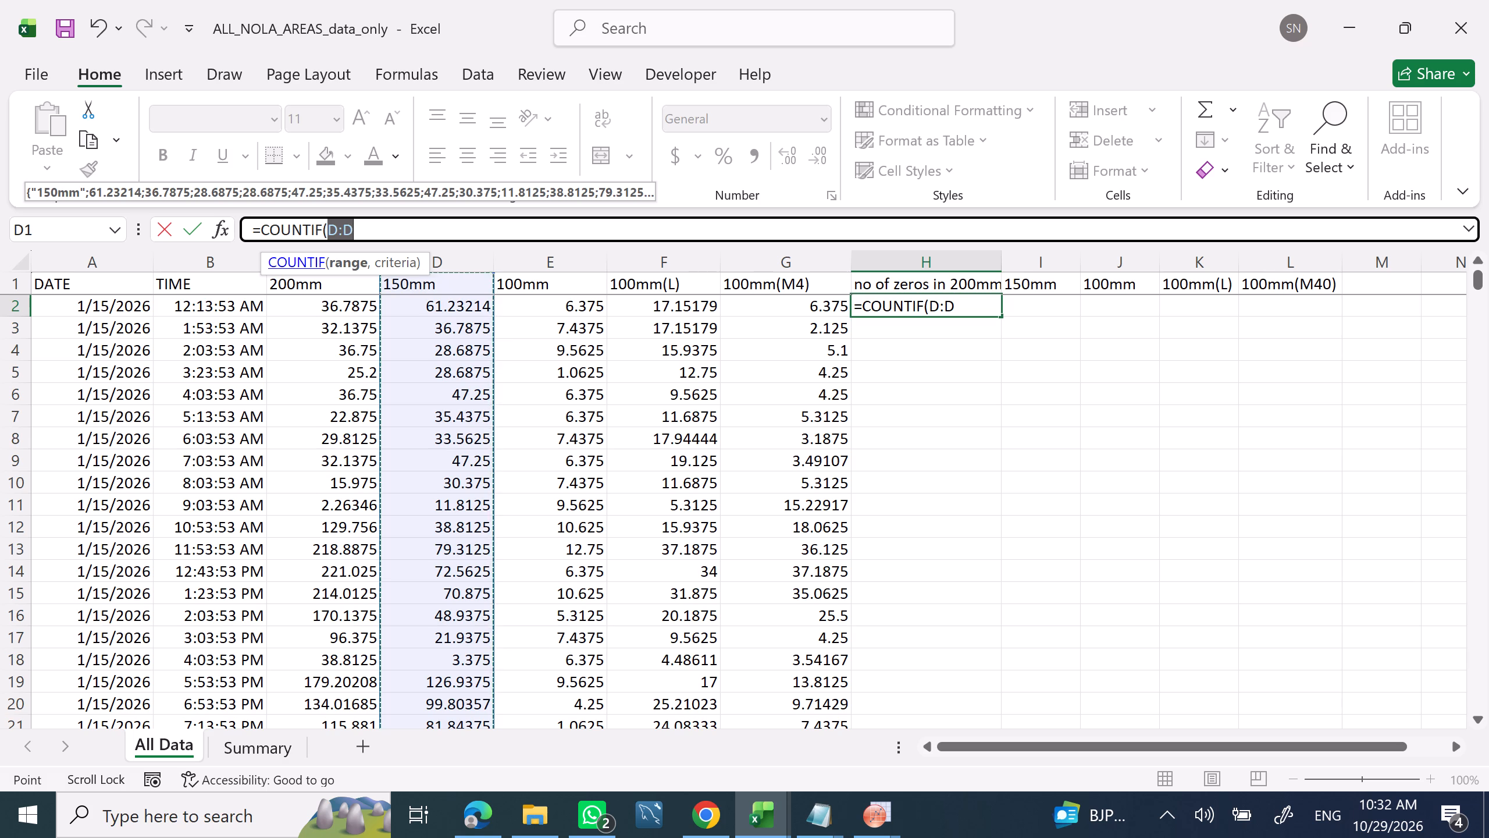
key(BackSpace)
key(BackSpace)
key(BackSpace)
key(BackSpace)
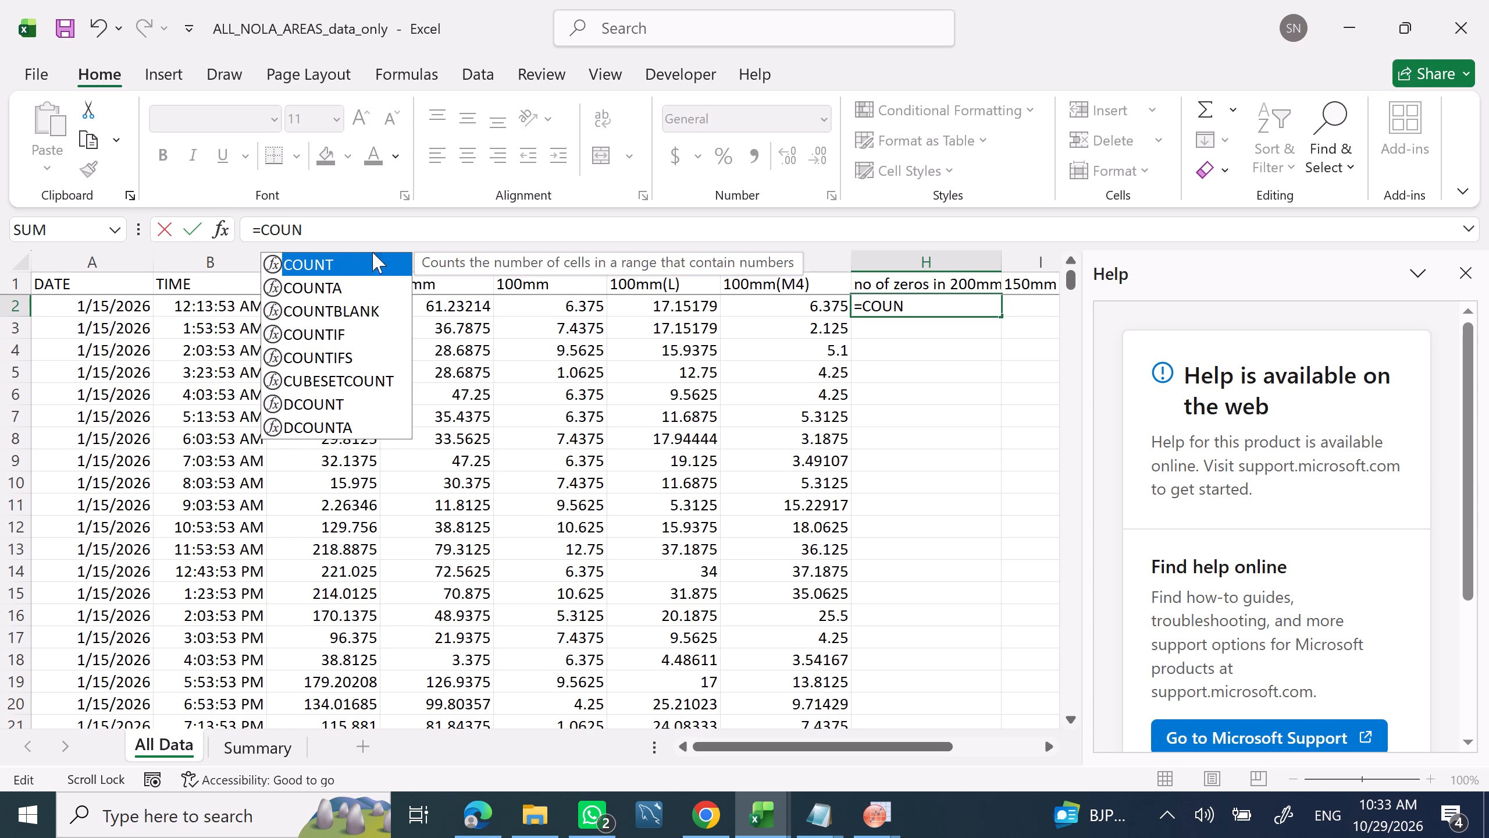
Complete the function in H2 as =COUNTIF( and pick the whole 200mm column, C:C, as its range.
click(415, 234)
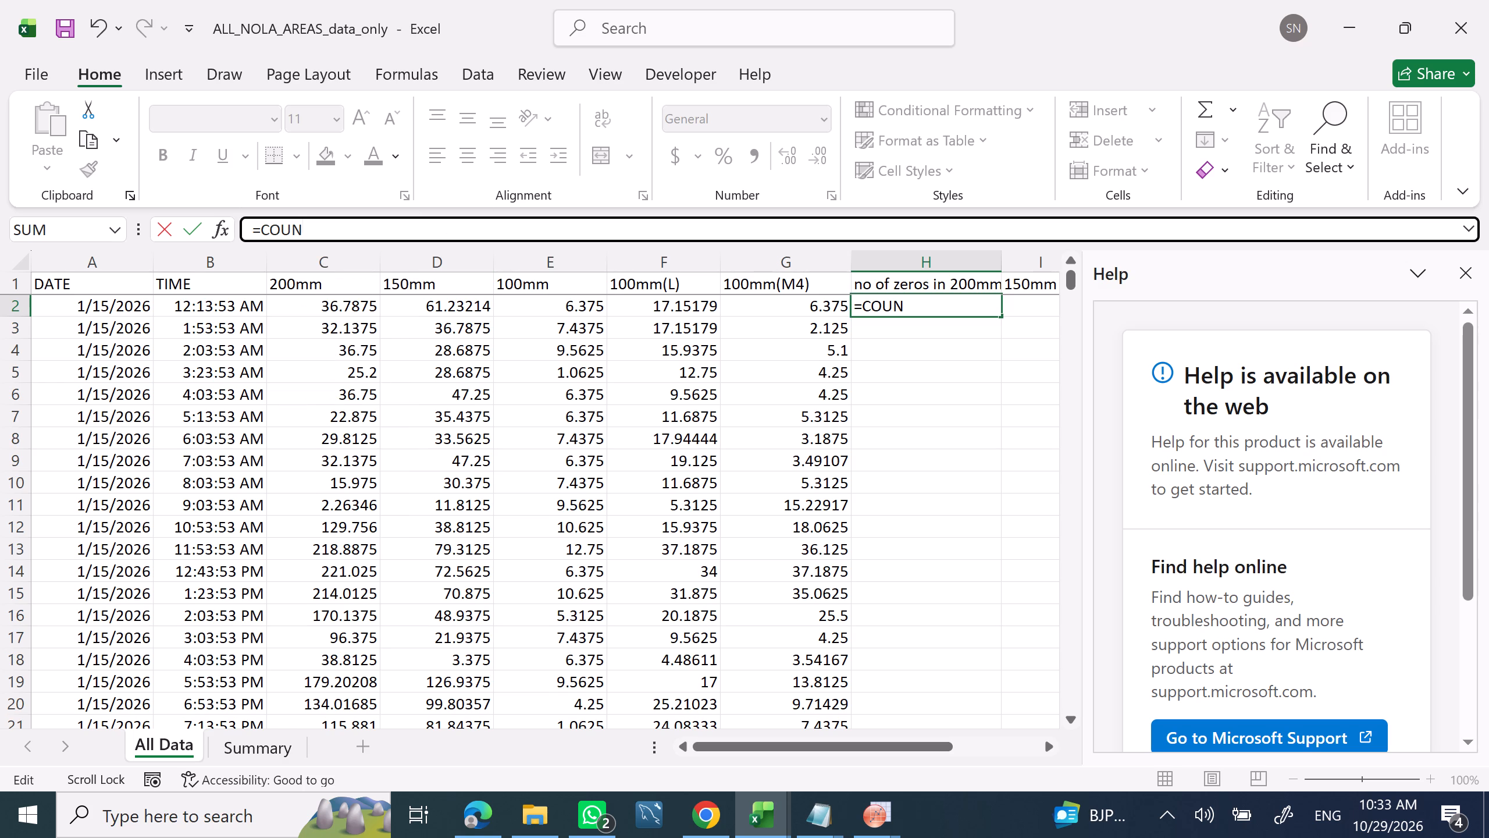
key(shift+t)
key(shift+i)
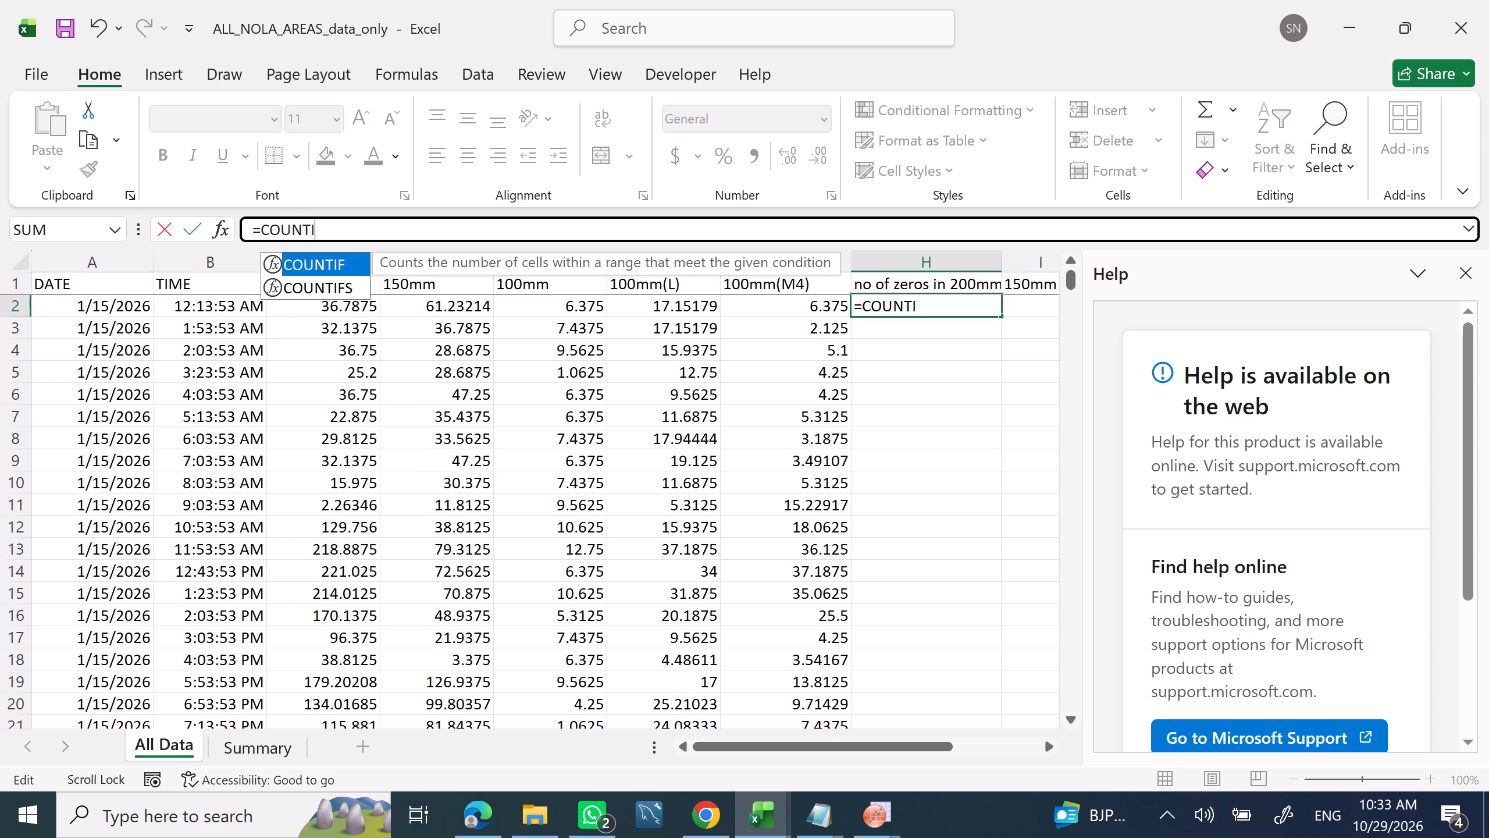
key(shift+f)
key(shift+parenleft)
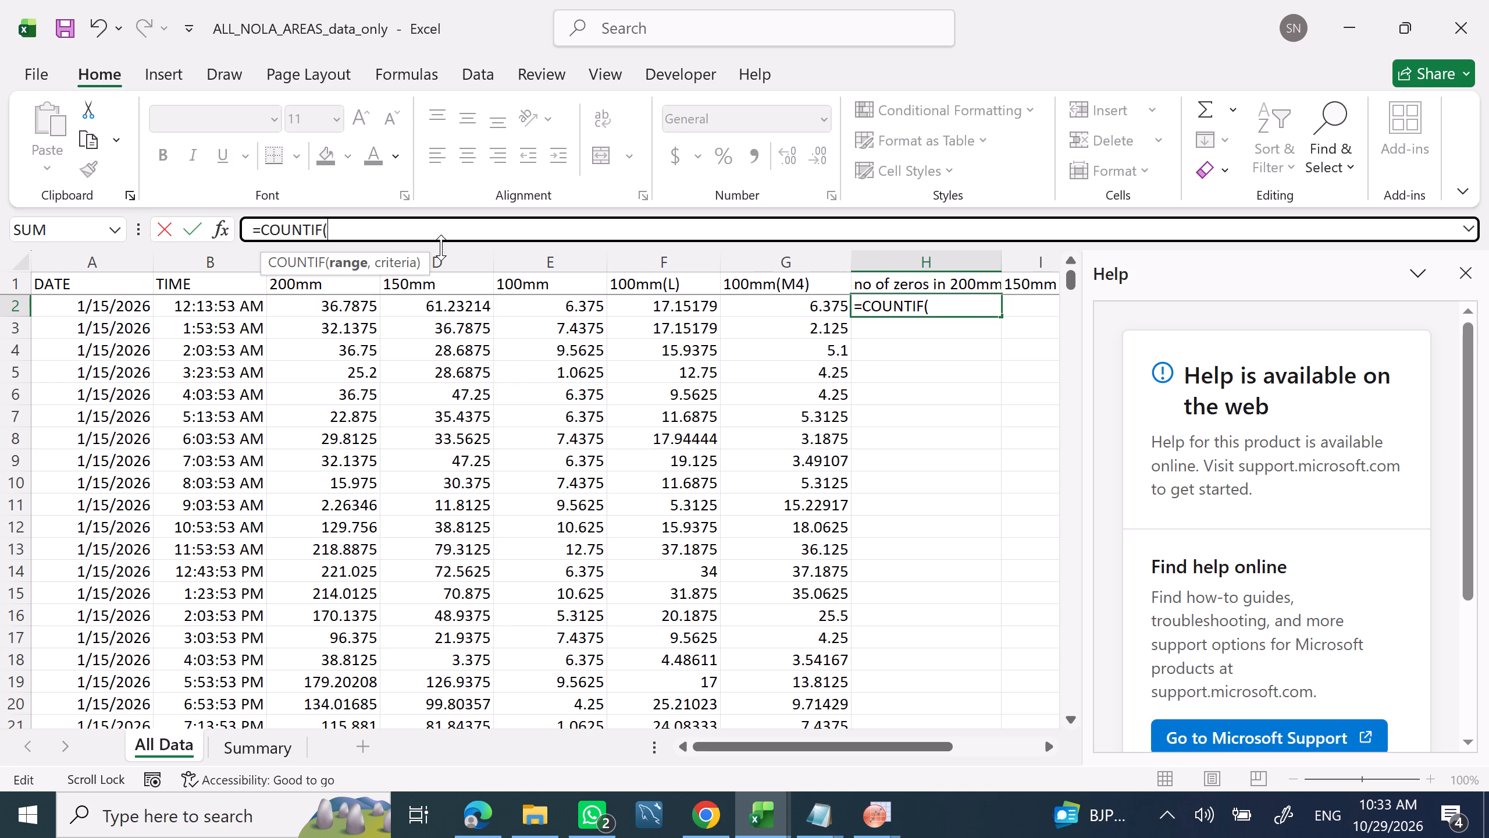
click(307, 263)
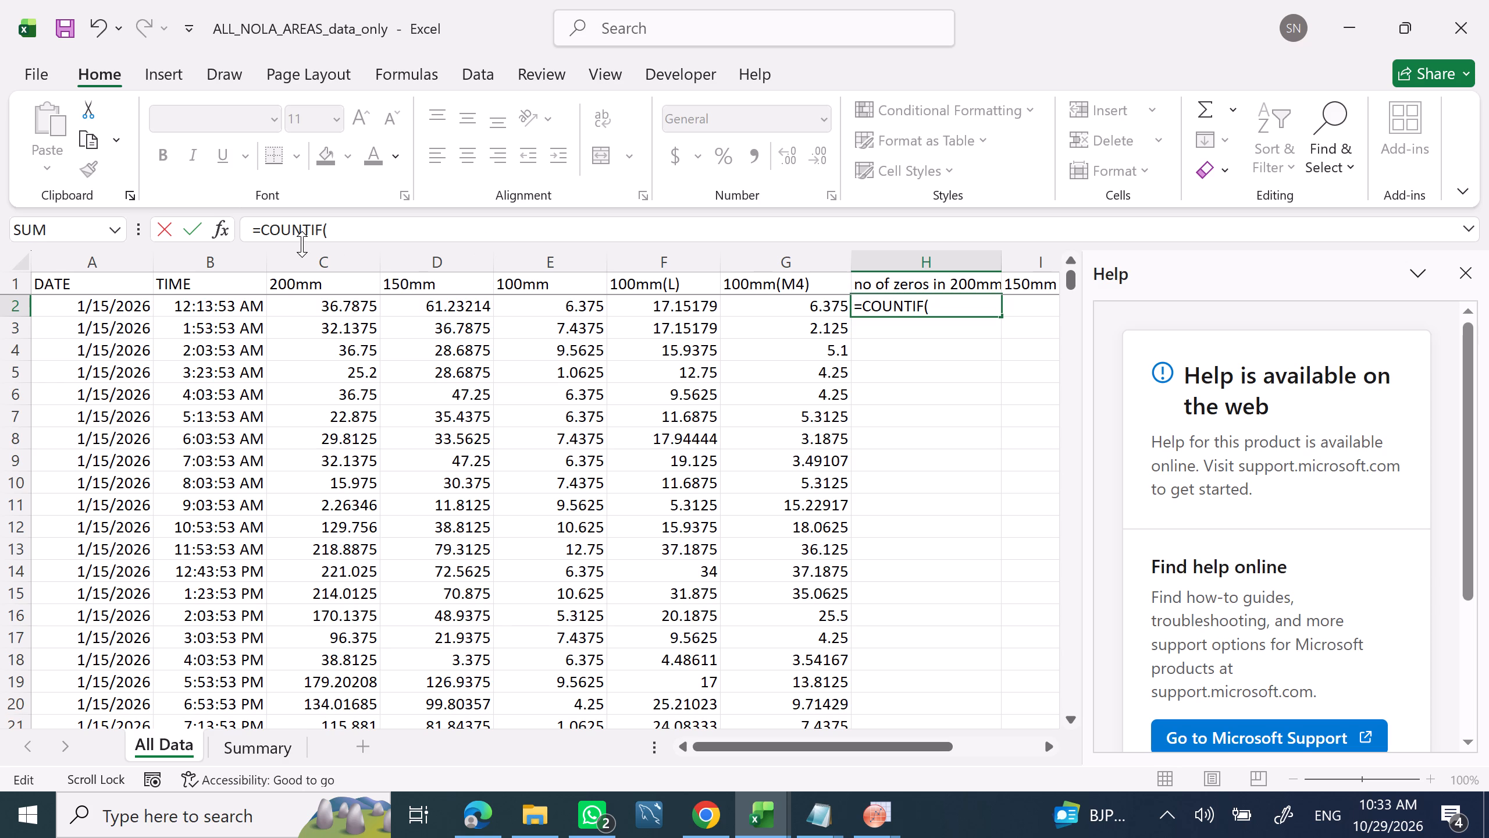
click(331, 268)
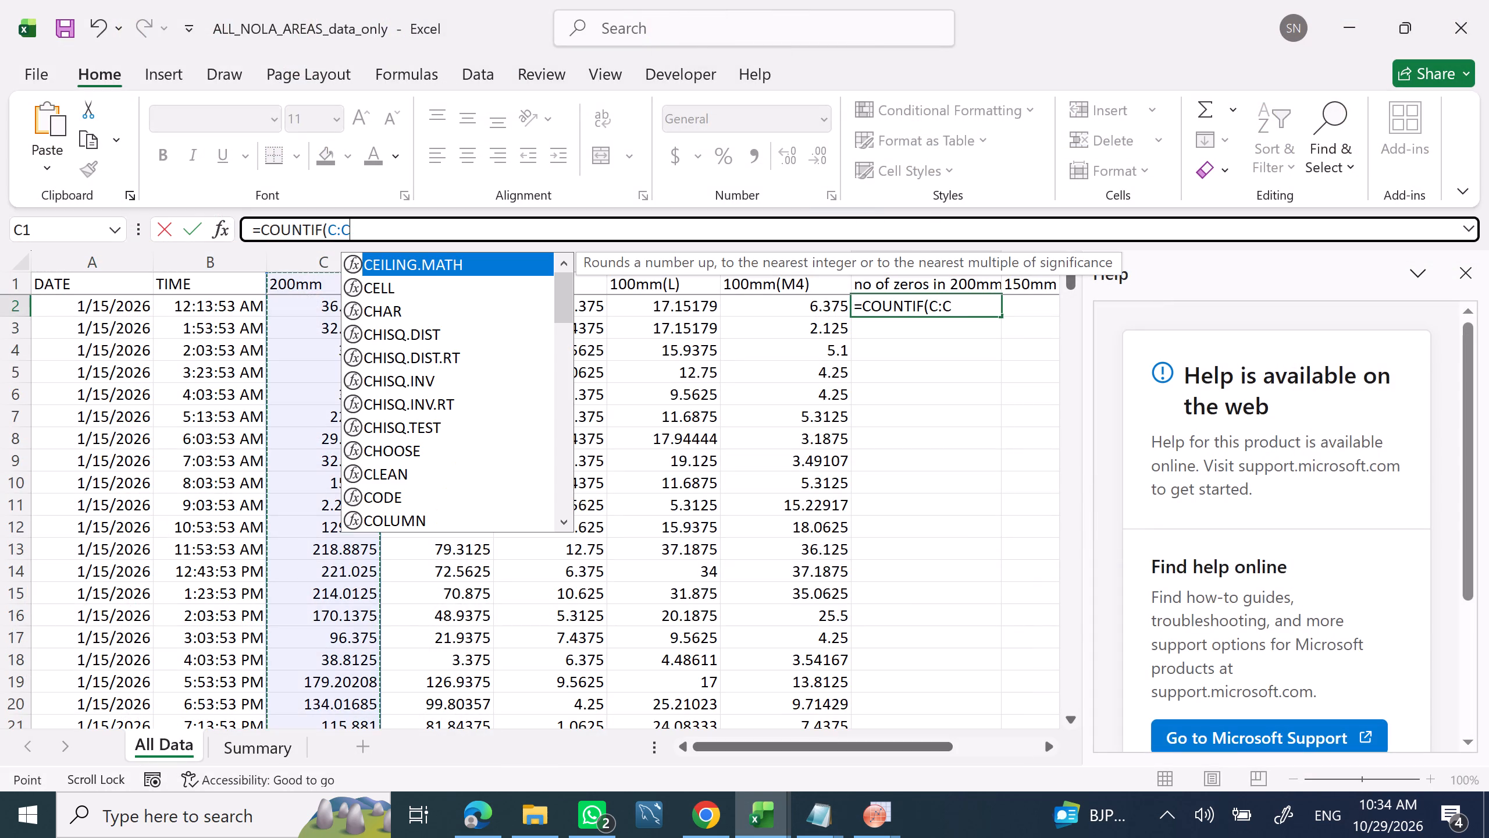
drag(387, 223, 147, 223)
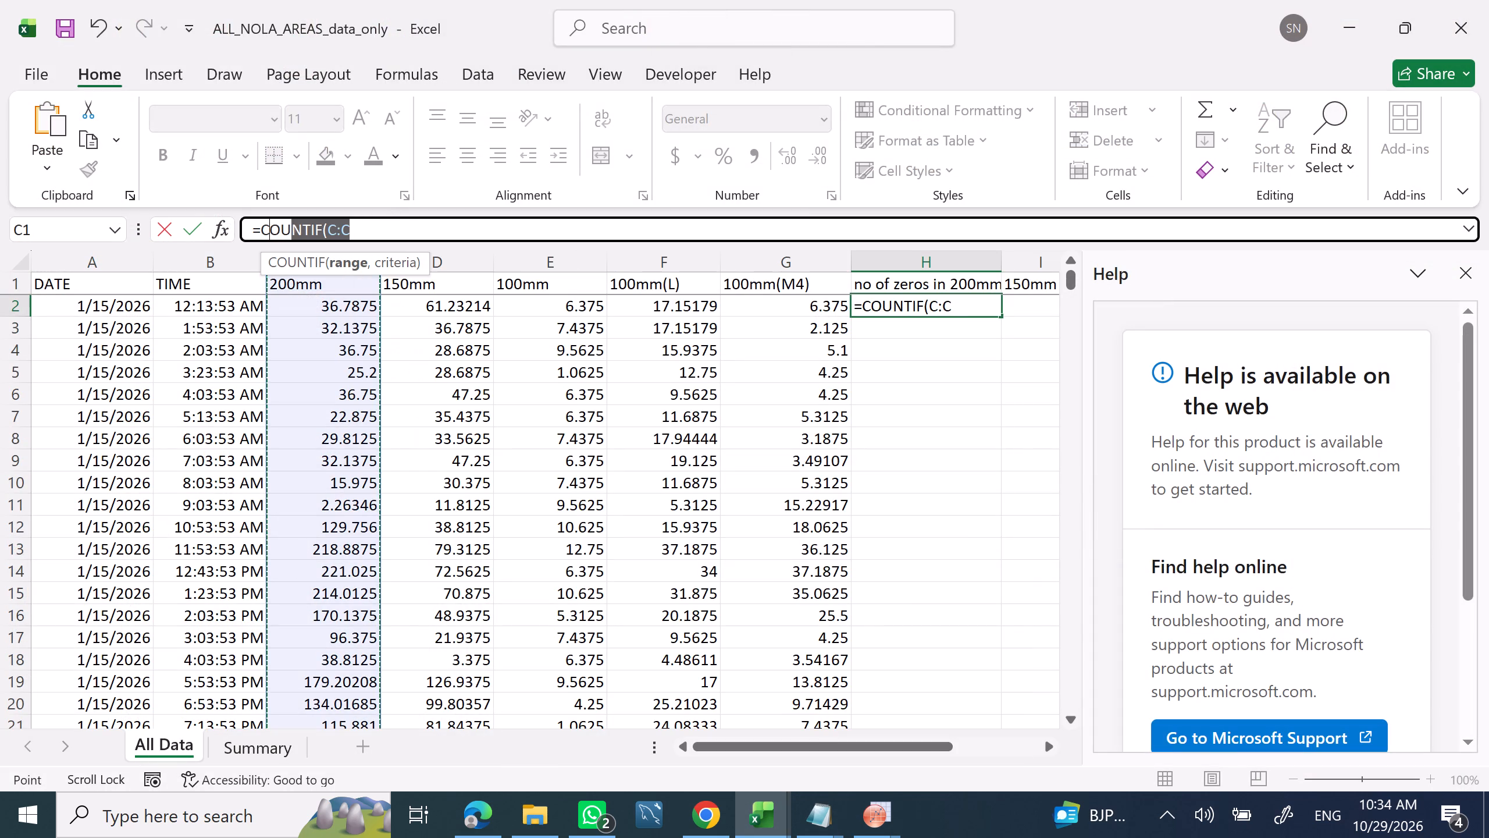
drag(147, 223, 144, 223)
key(BackSpace)
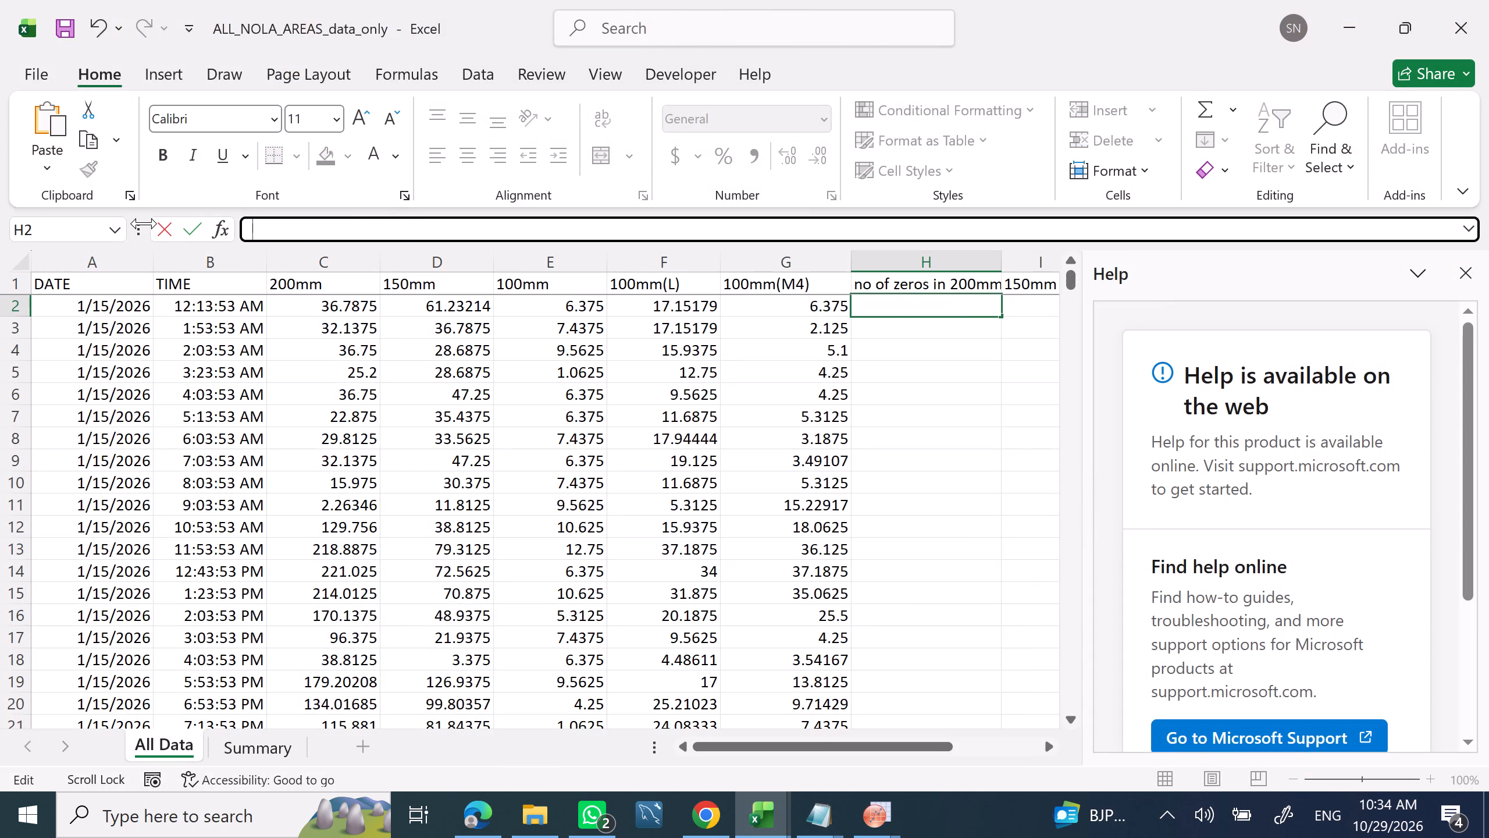
right_click(294, 240)
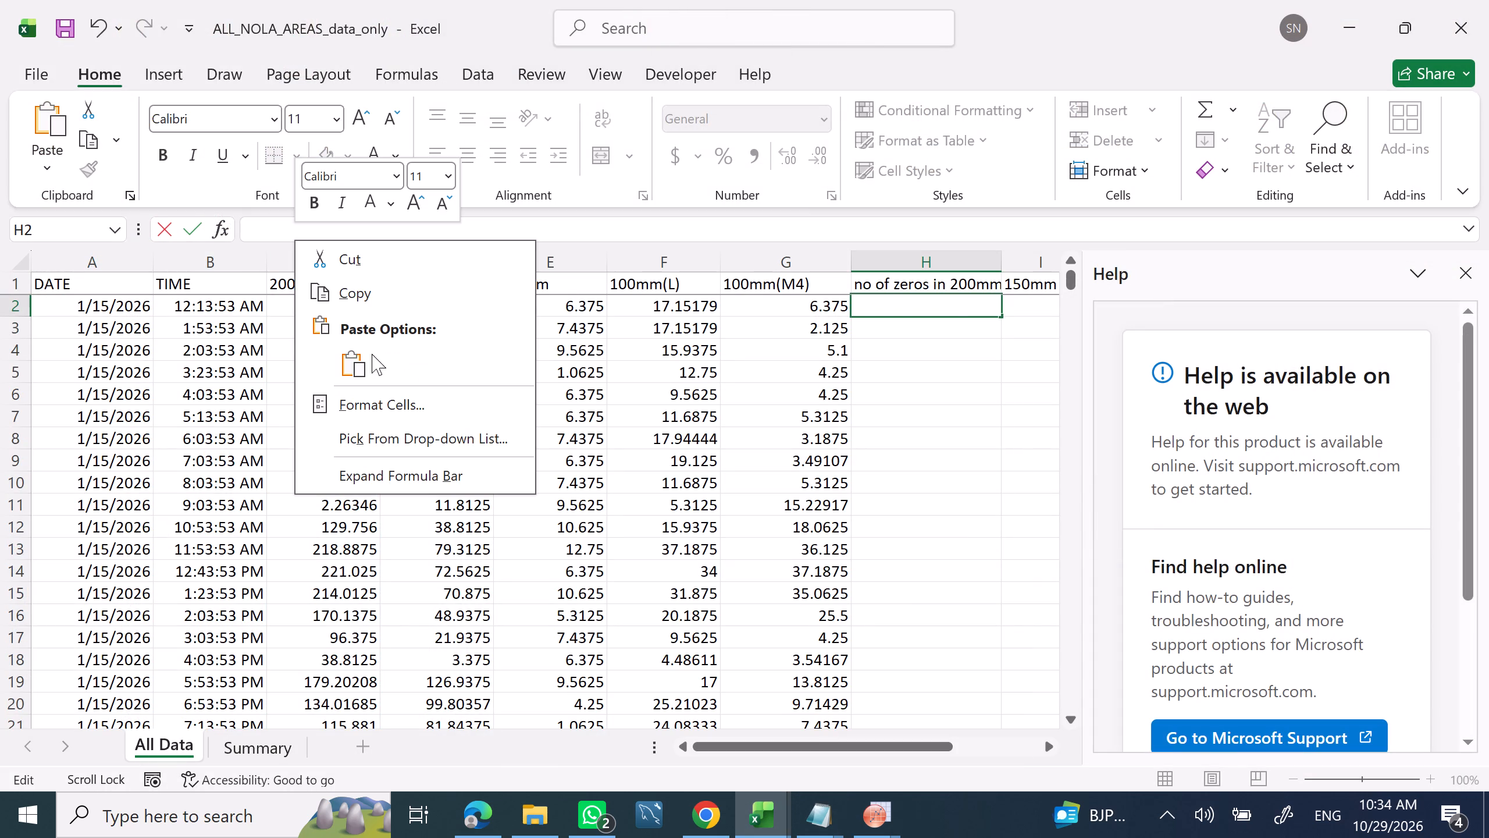
click(351, 360)
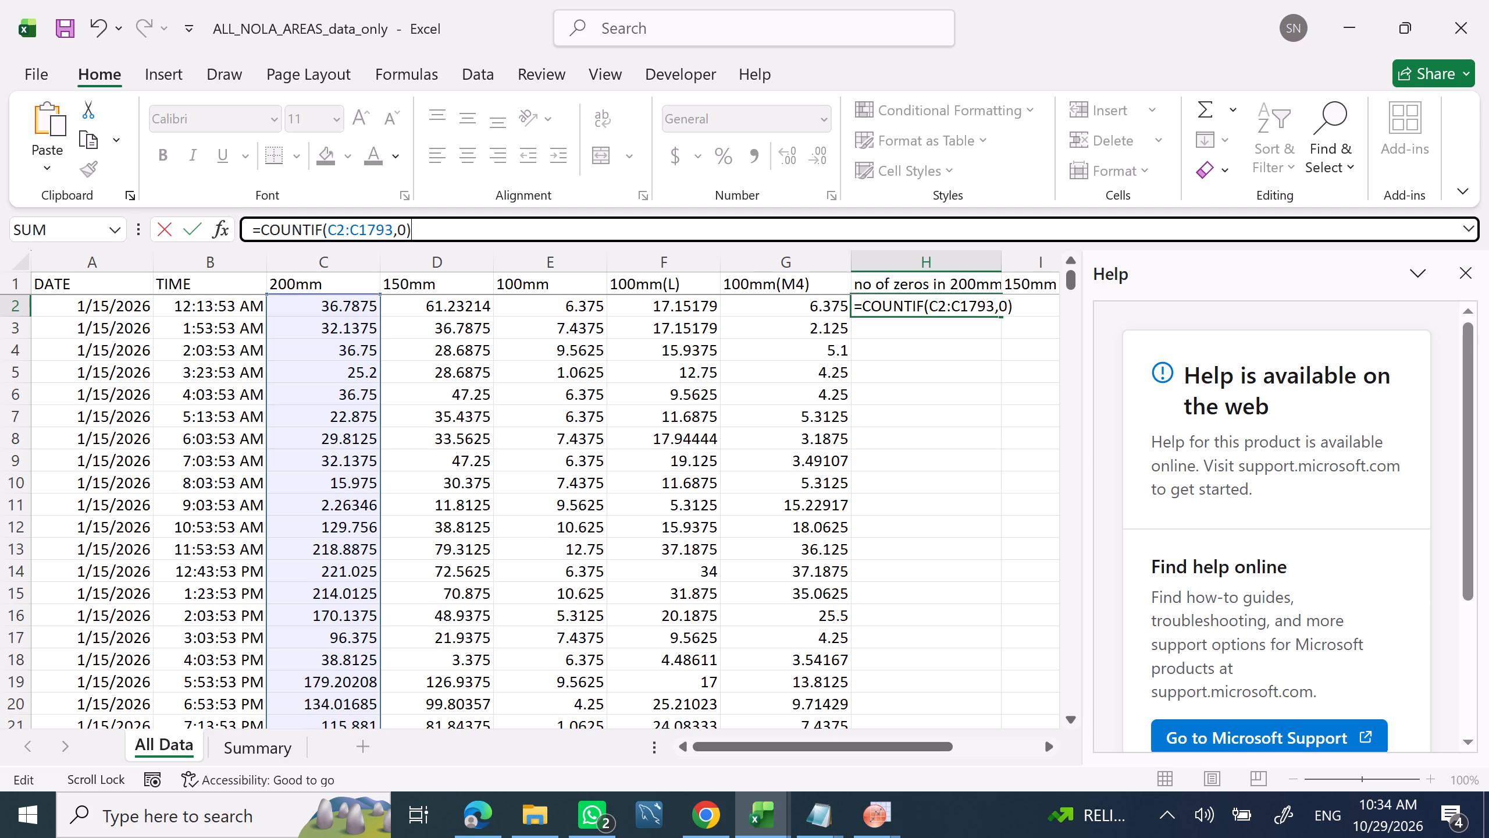
click(1452, 276)
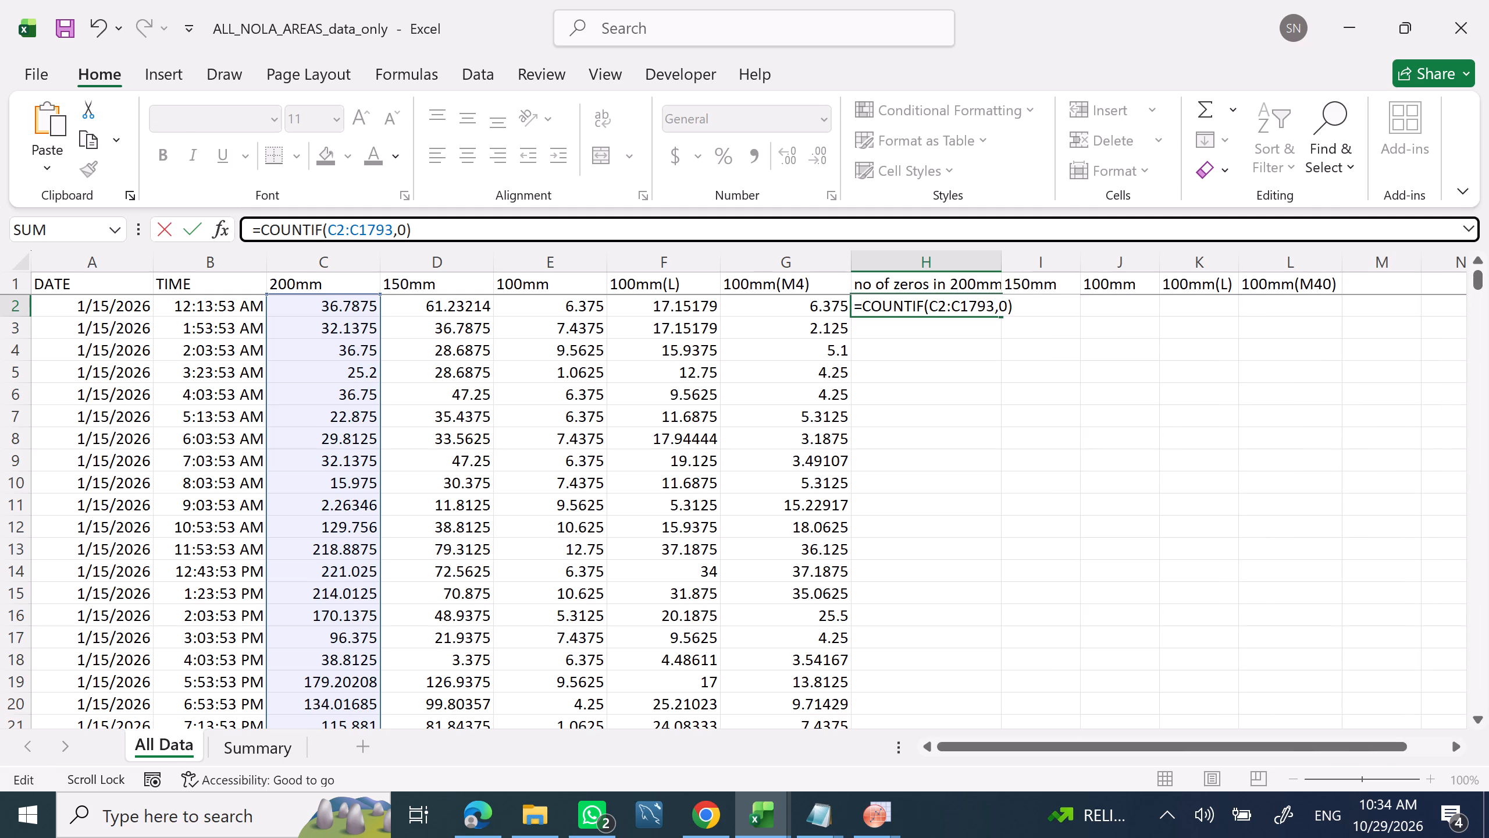
key(Return)
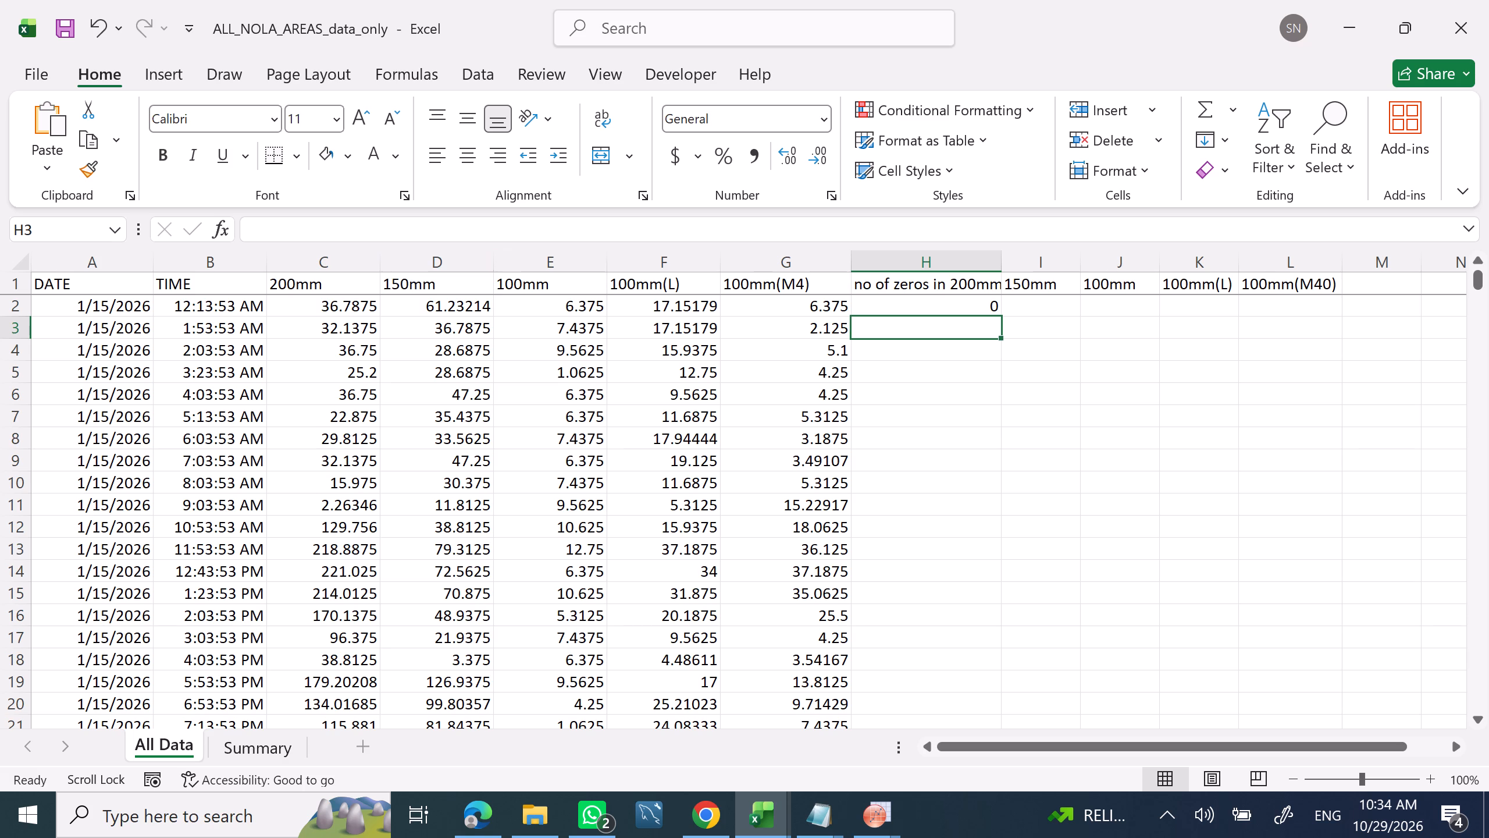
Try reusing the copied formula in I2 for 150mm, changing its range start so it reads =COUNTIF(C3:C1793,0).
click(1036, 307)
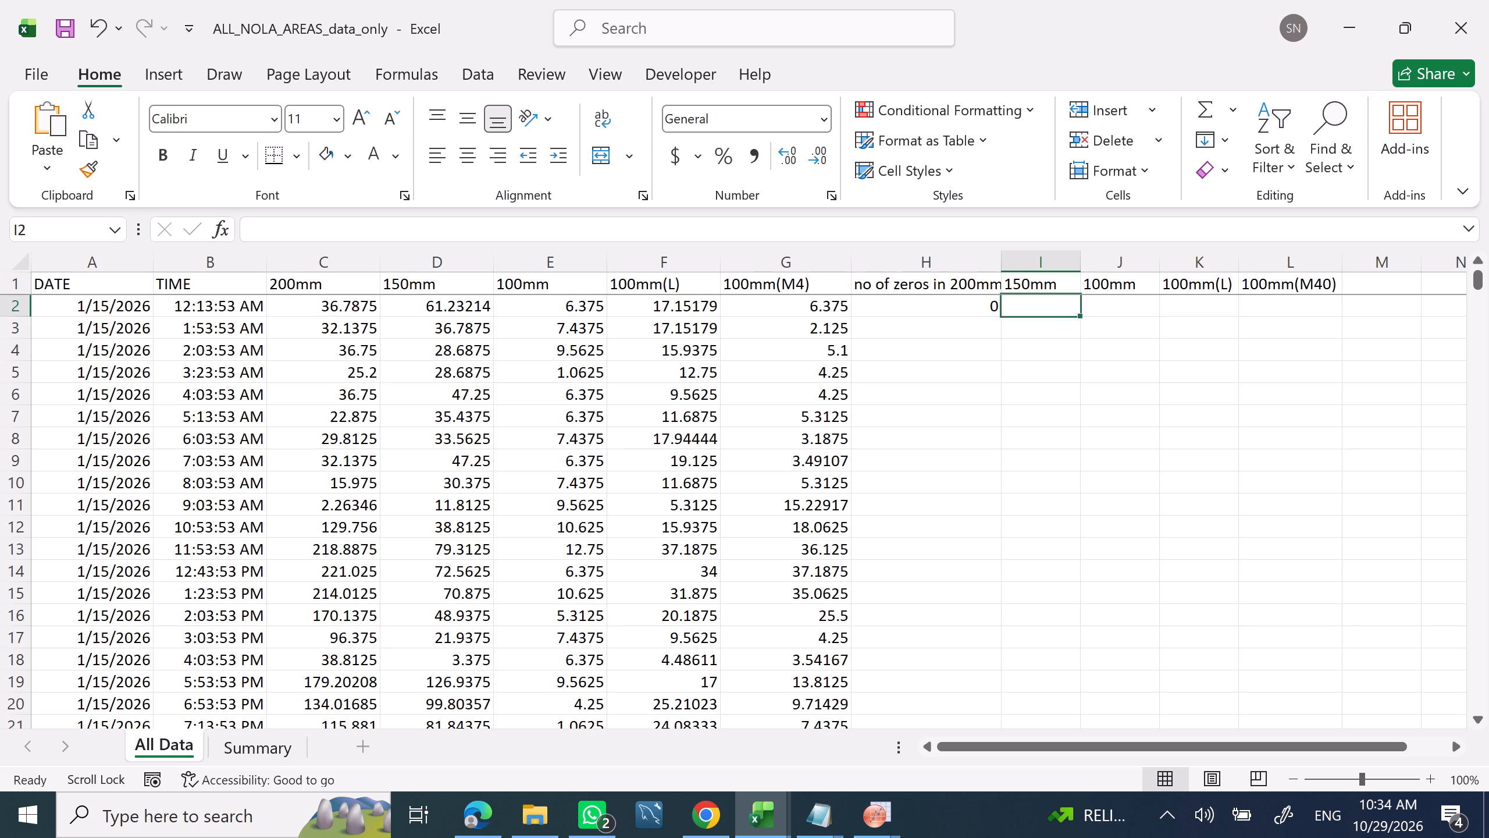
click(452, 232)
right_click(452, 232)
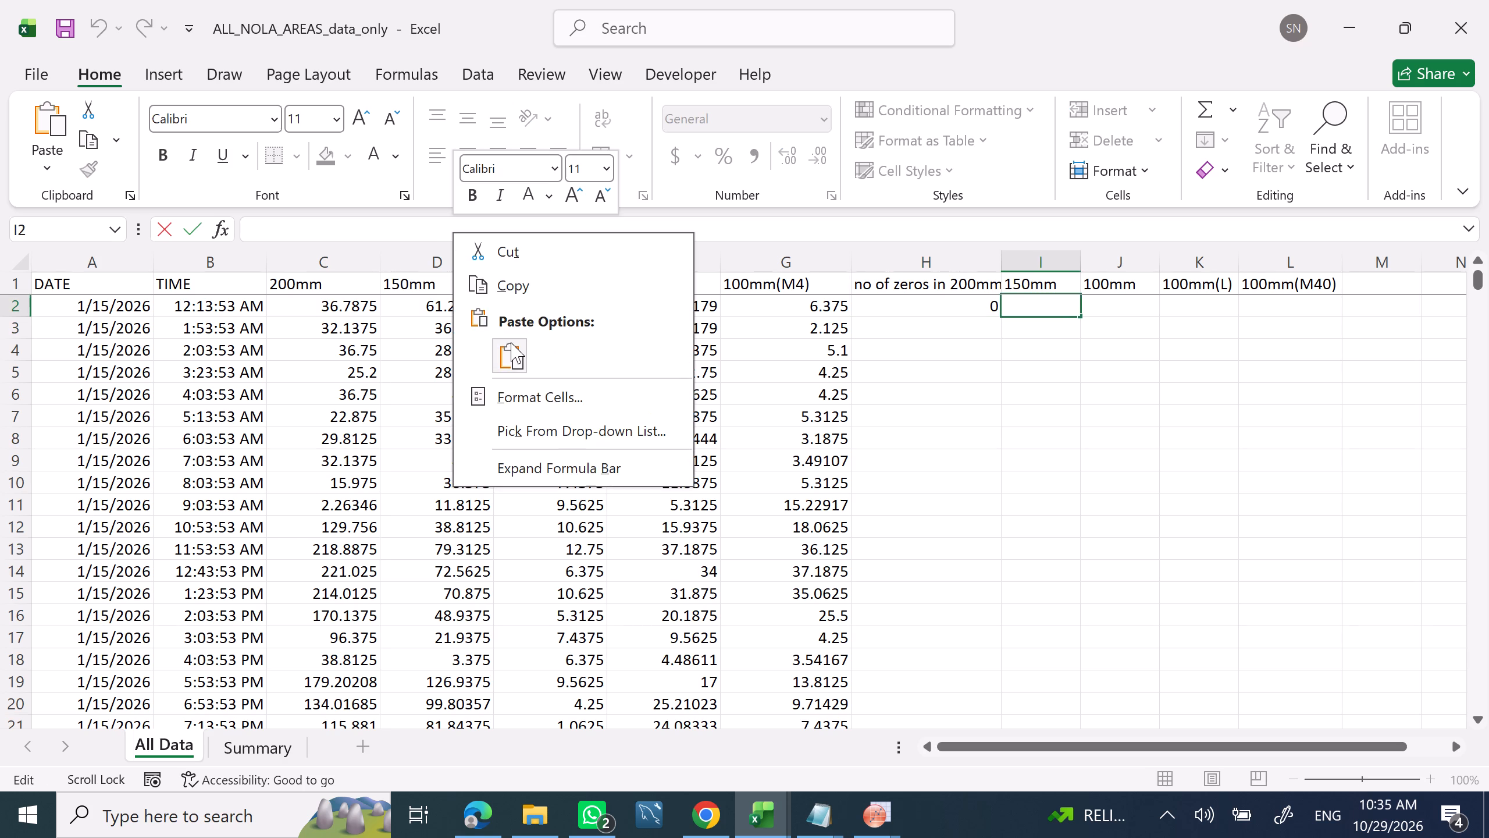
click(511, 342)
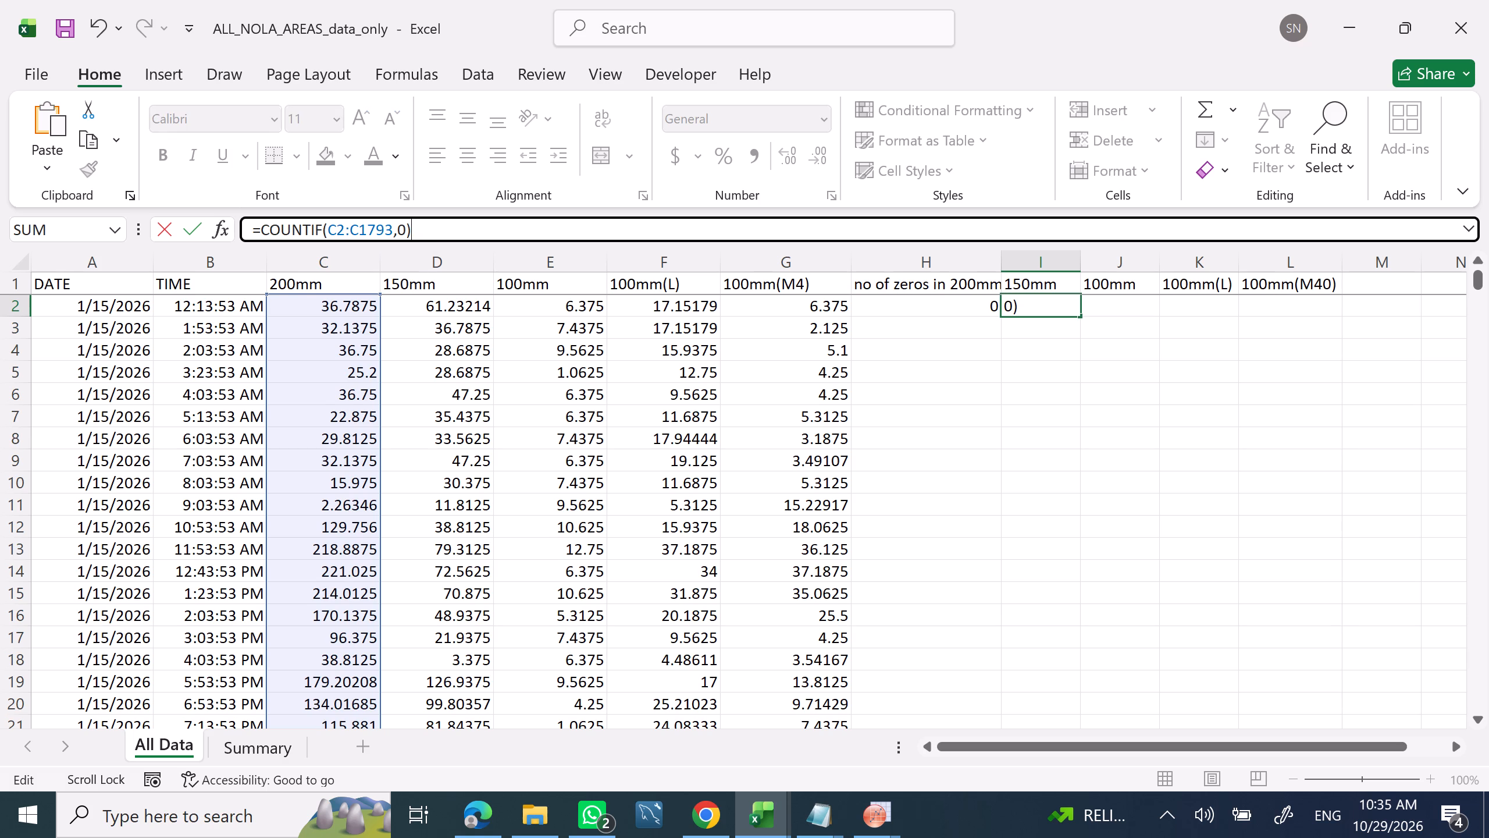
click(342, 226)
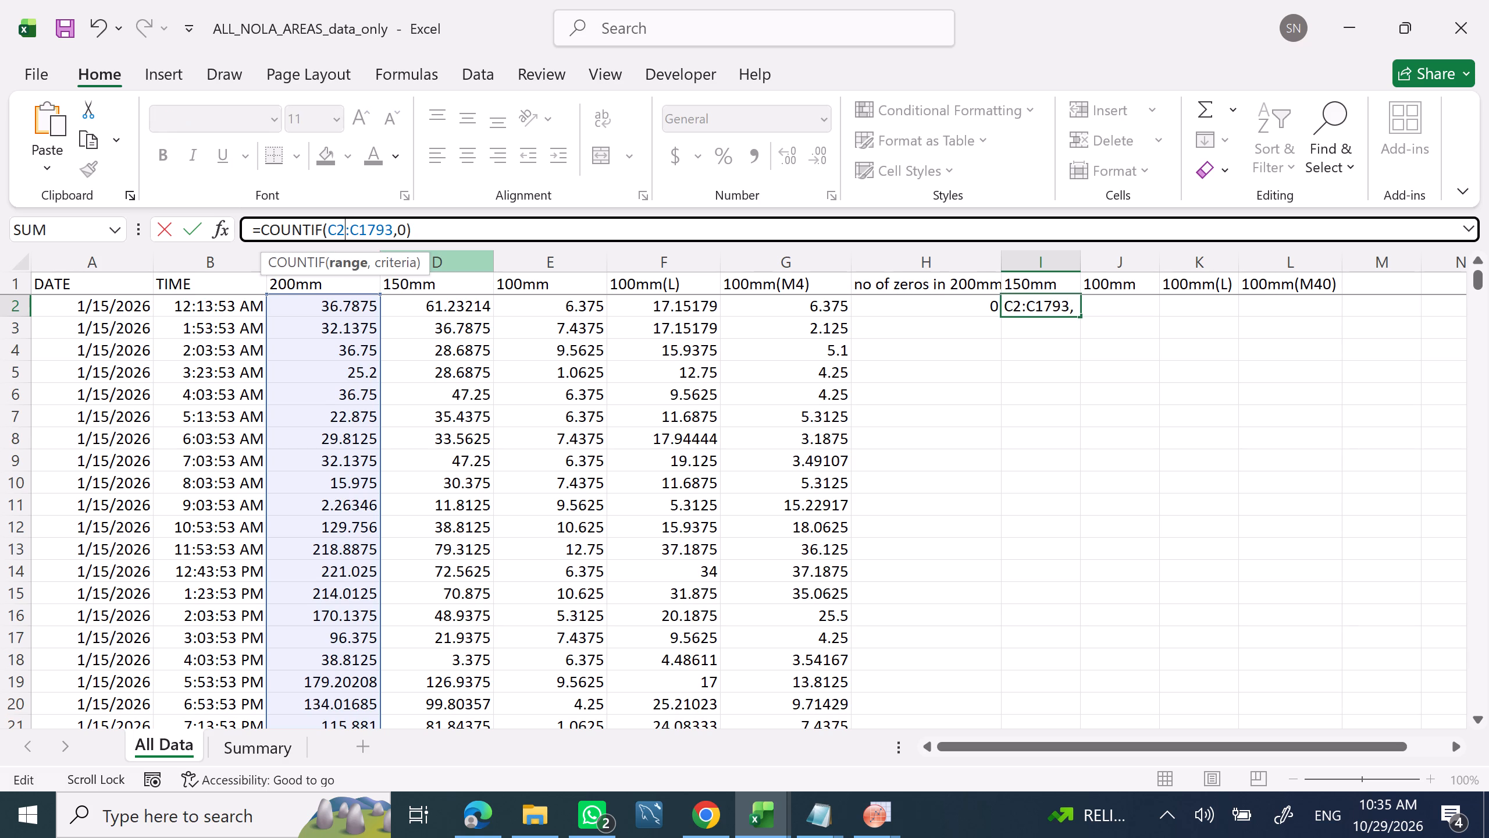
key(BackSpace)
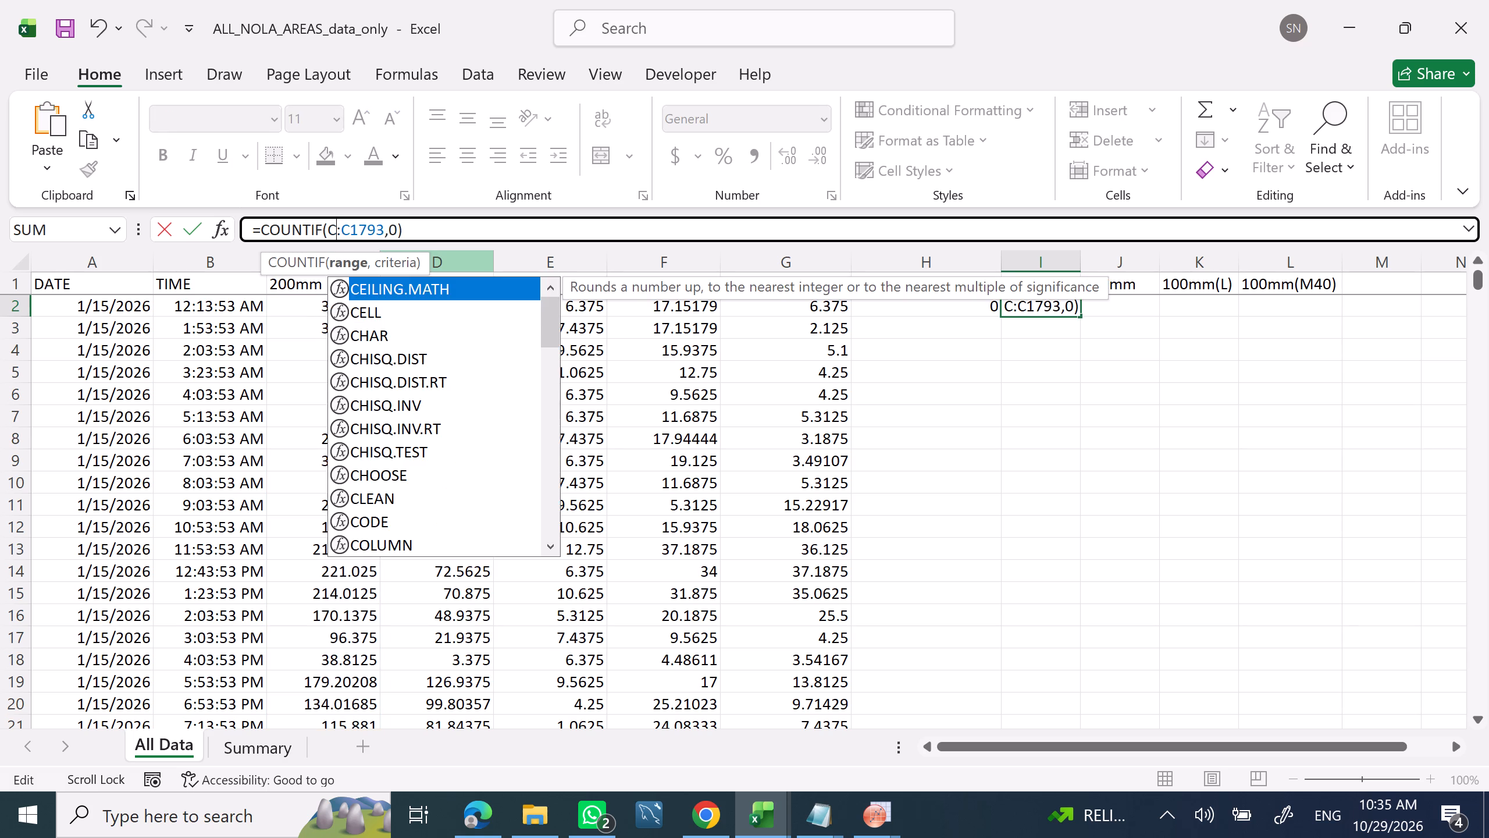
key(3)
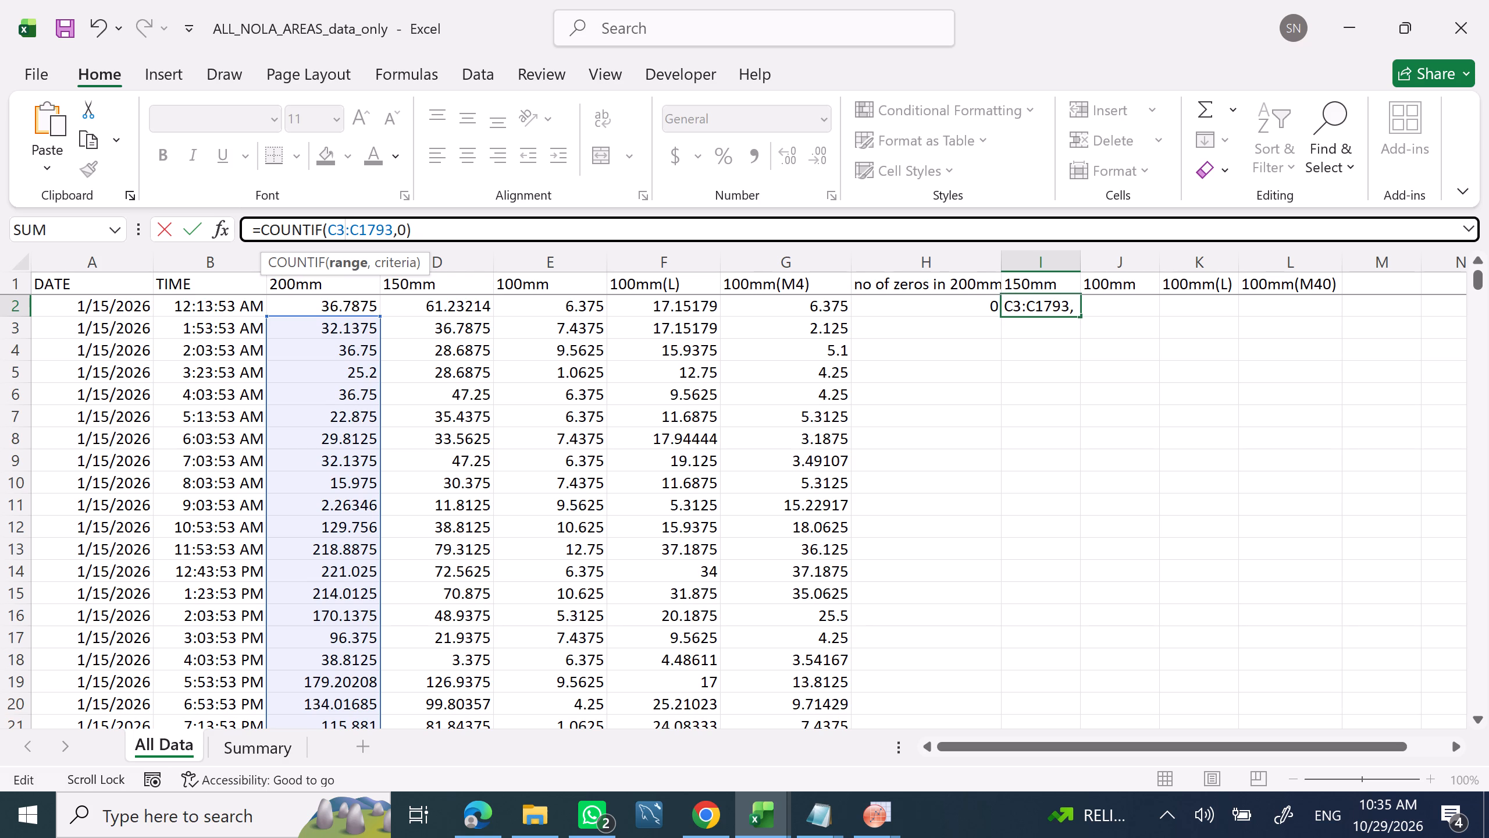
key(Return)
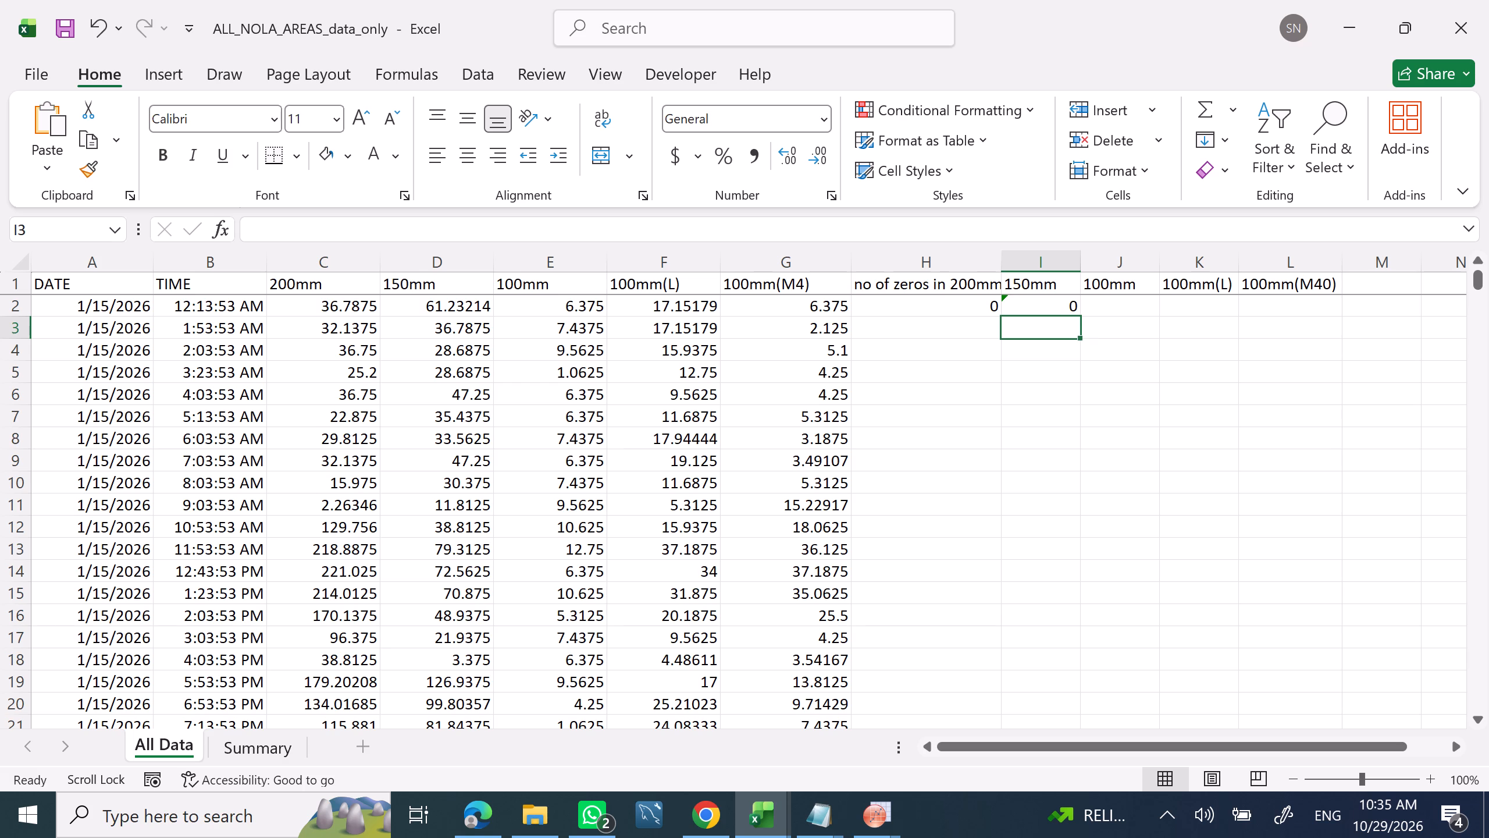
click(1111, 304)
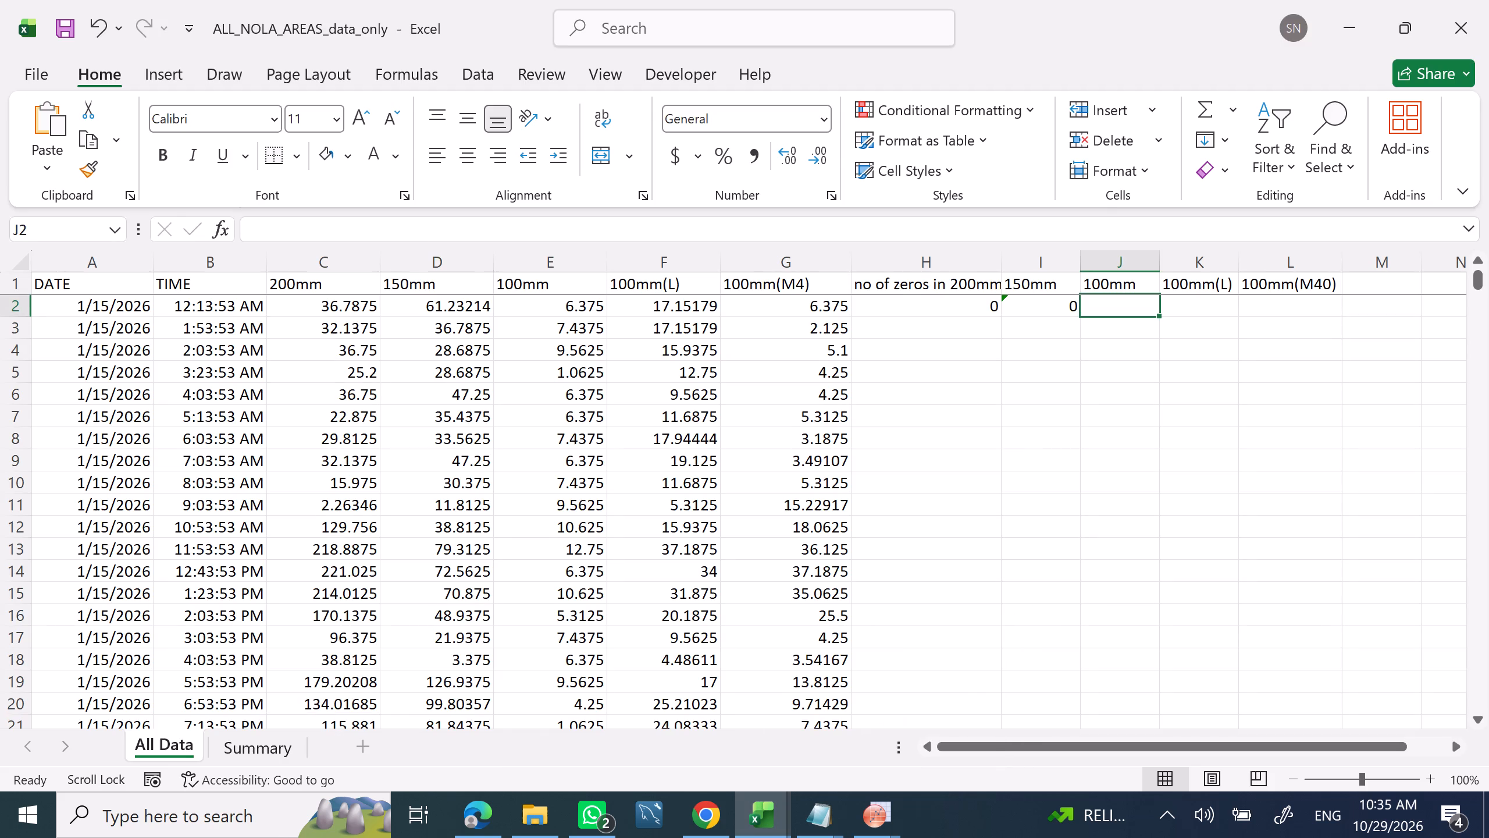
click(1031, 314)
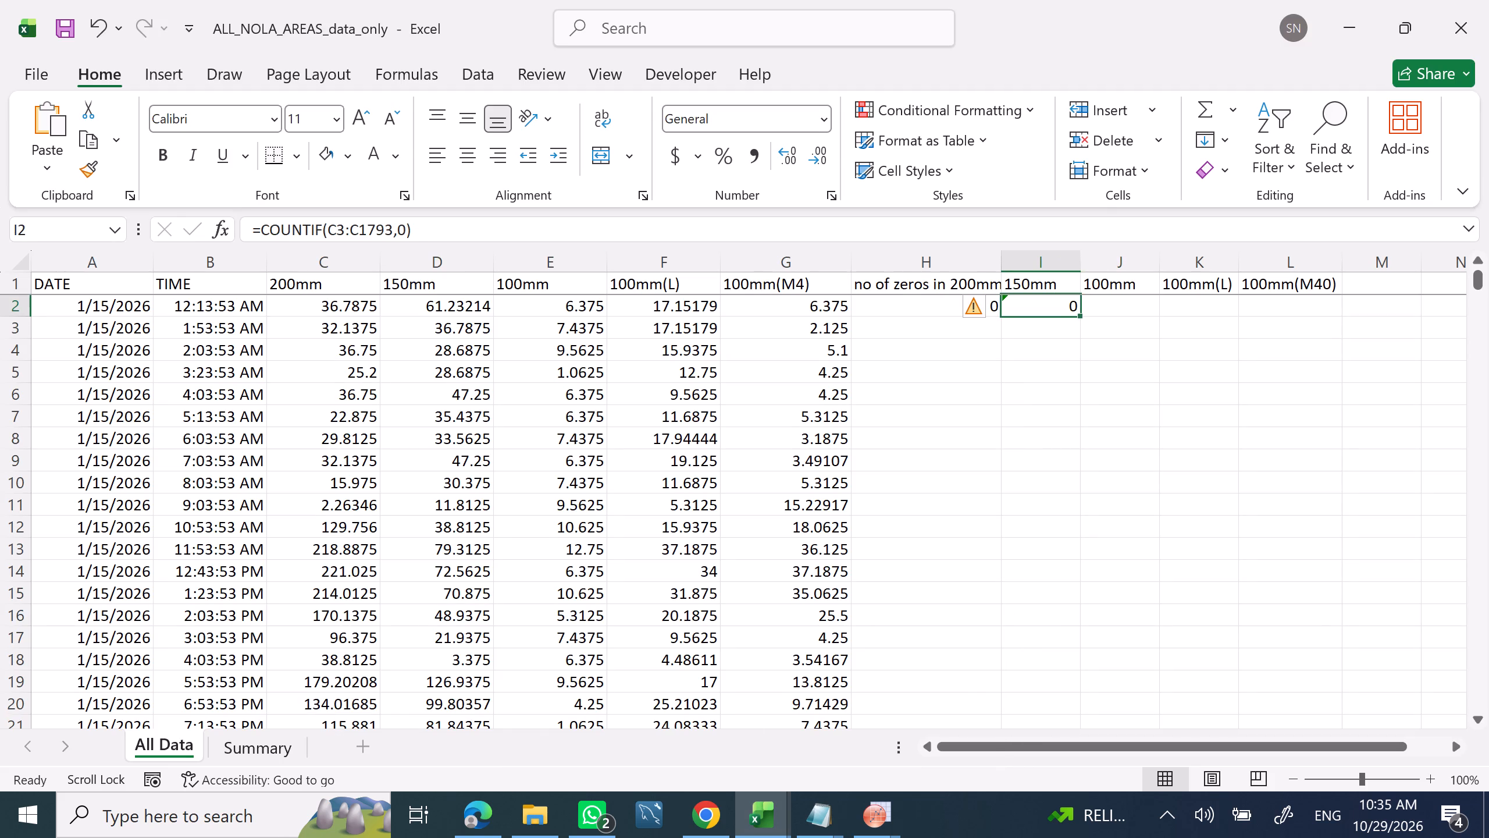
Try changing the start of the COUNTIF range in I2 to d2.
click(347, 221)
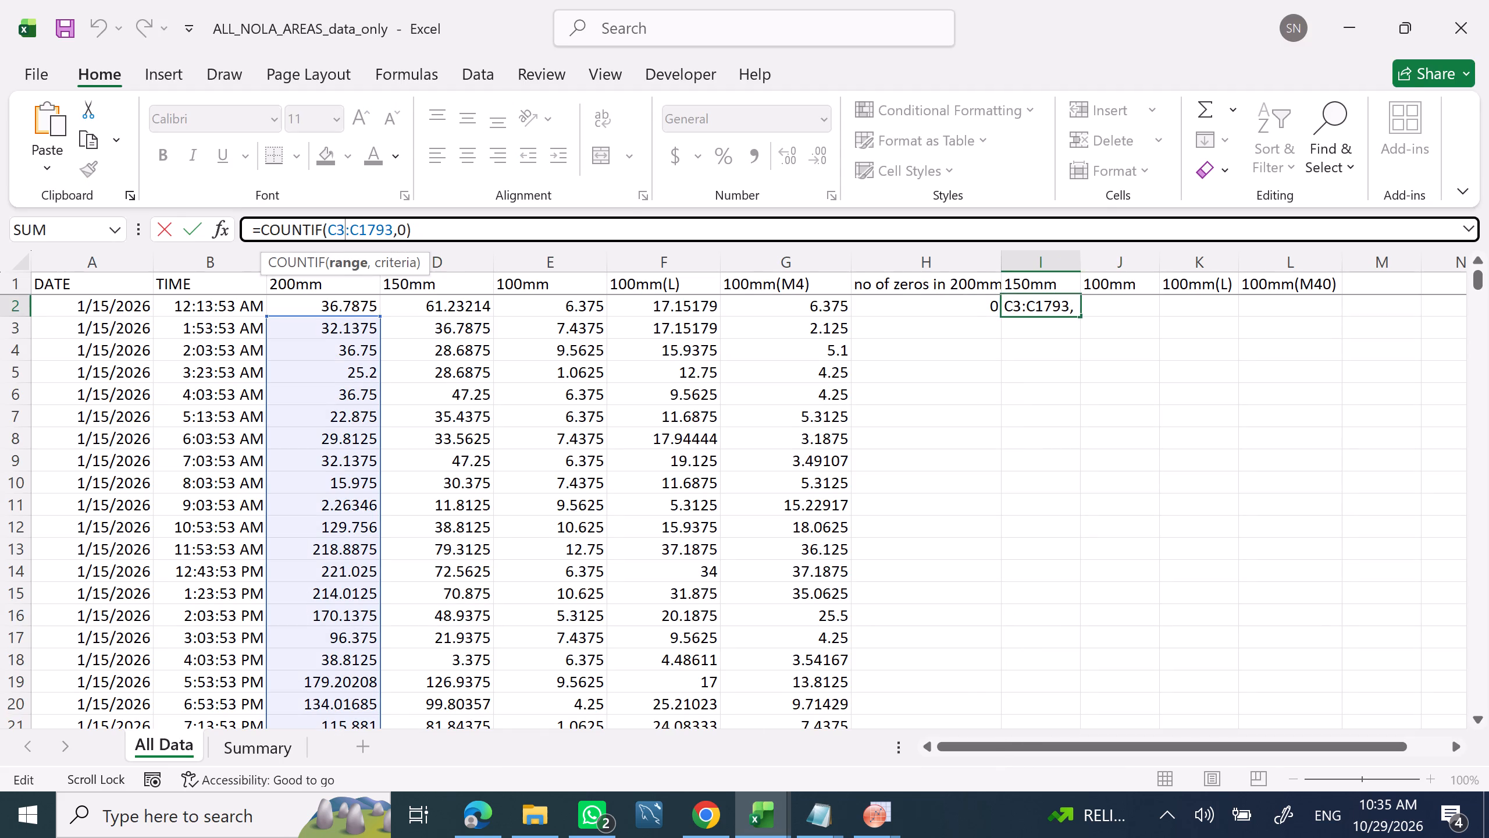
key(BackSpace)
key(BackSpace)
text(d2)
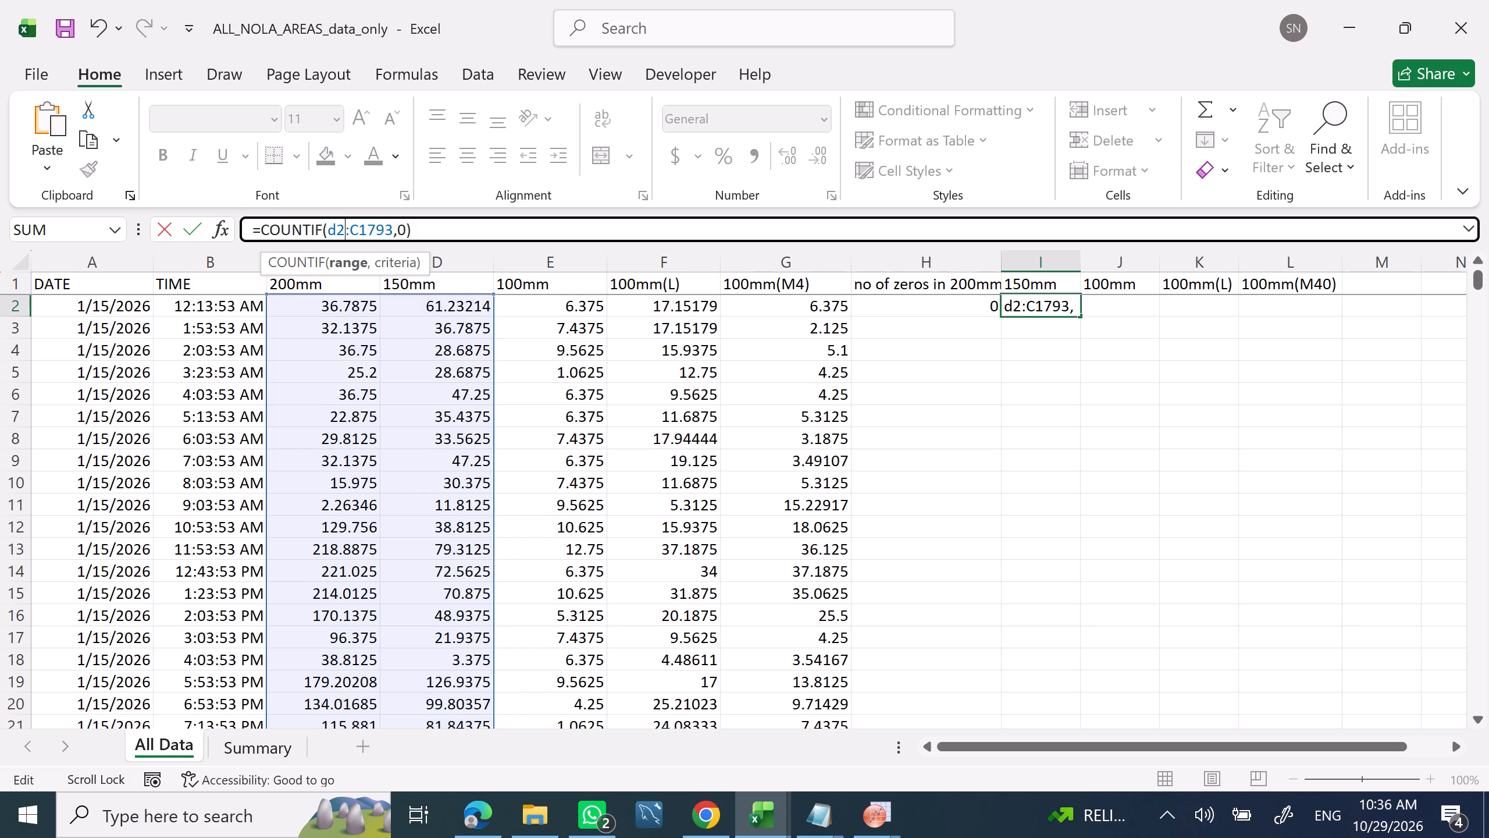
Replace the whole formula in I2 with the copied =COUNTIF(D2:D1793,0).
drag(453, 228, 106, 224)
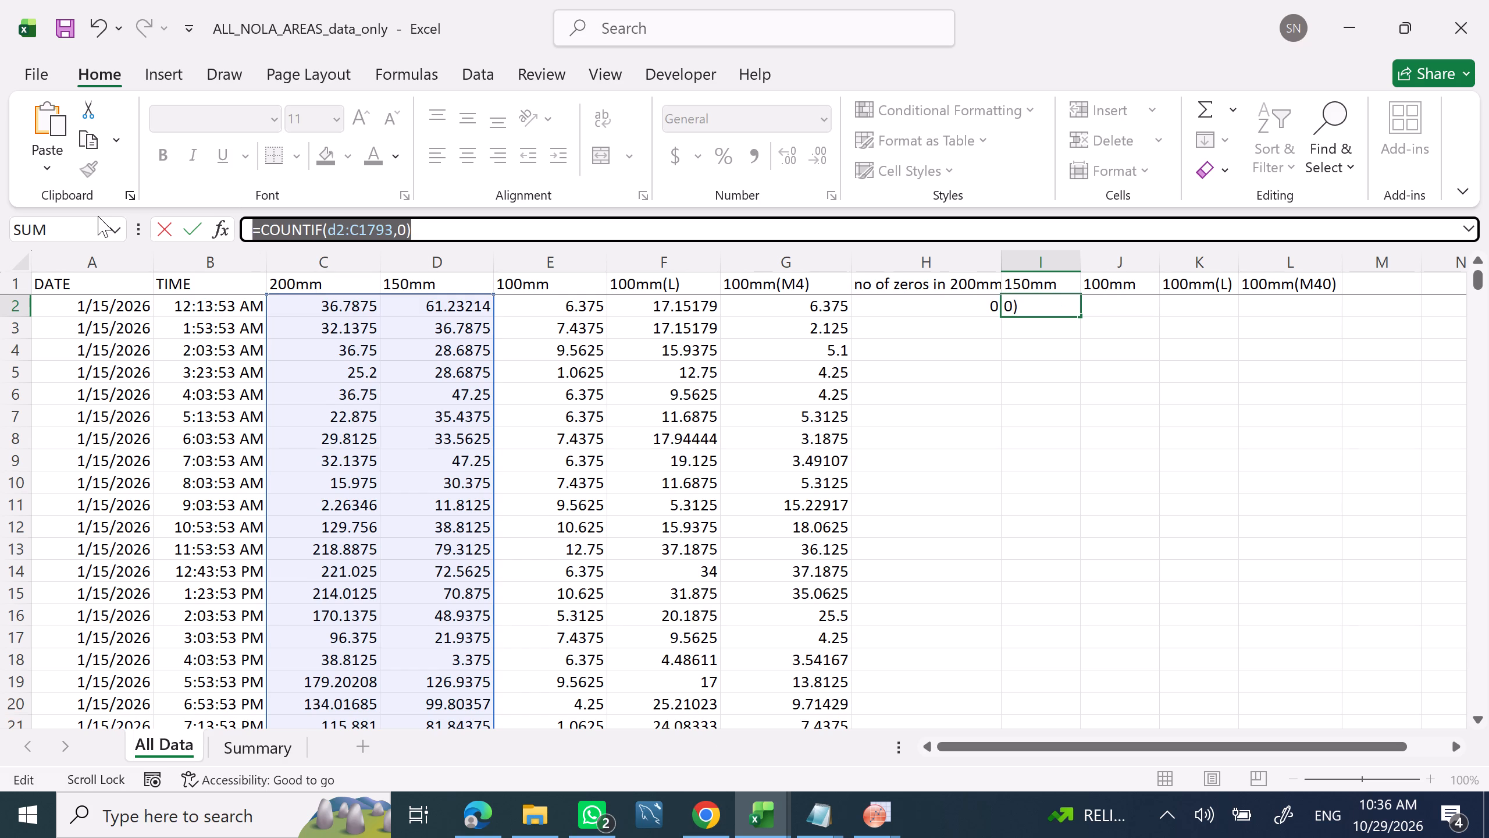
key(BackSpace)
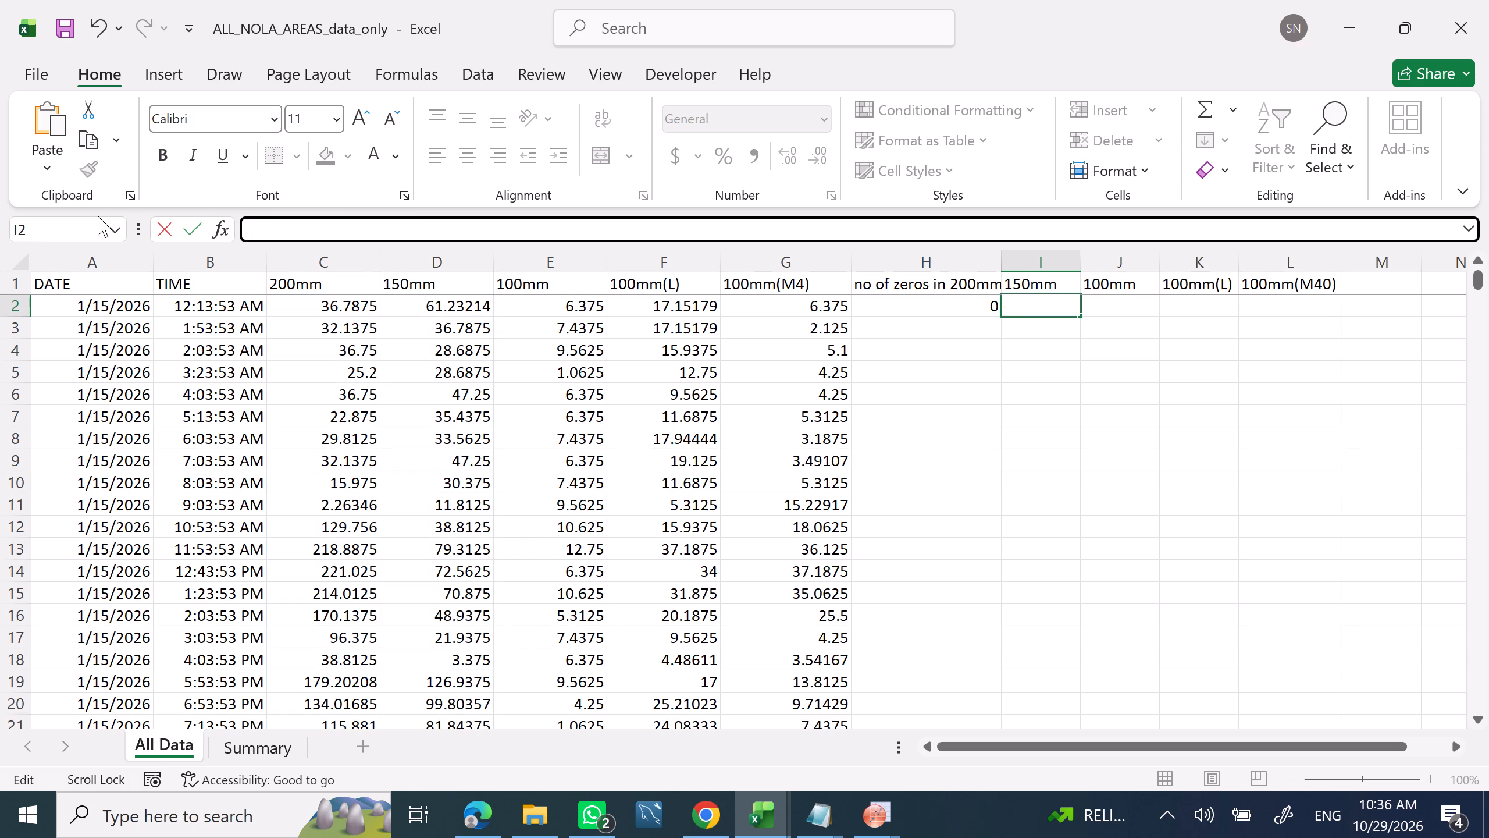
right_click(269, 225)
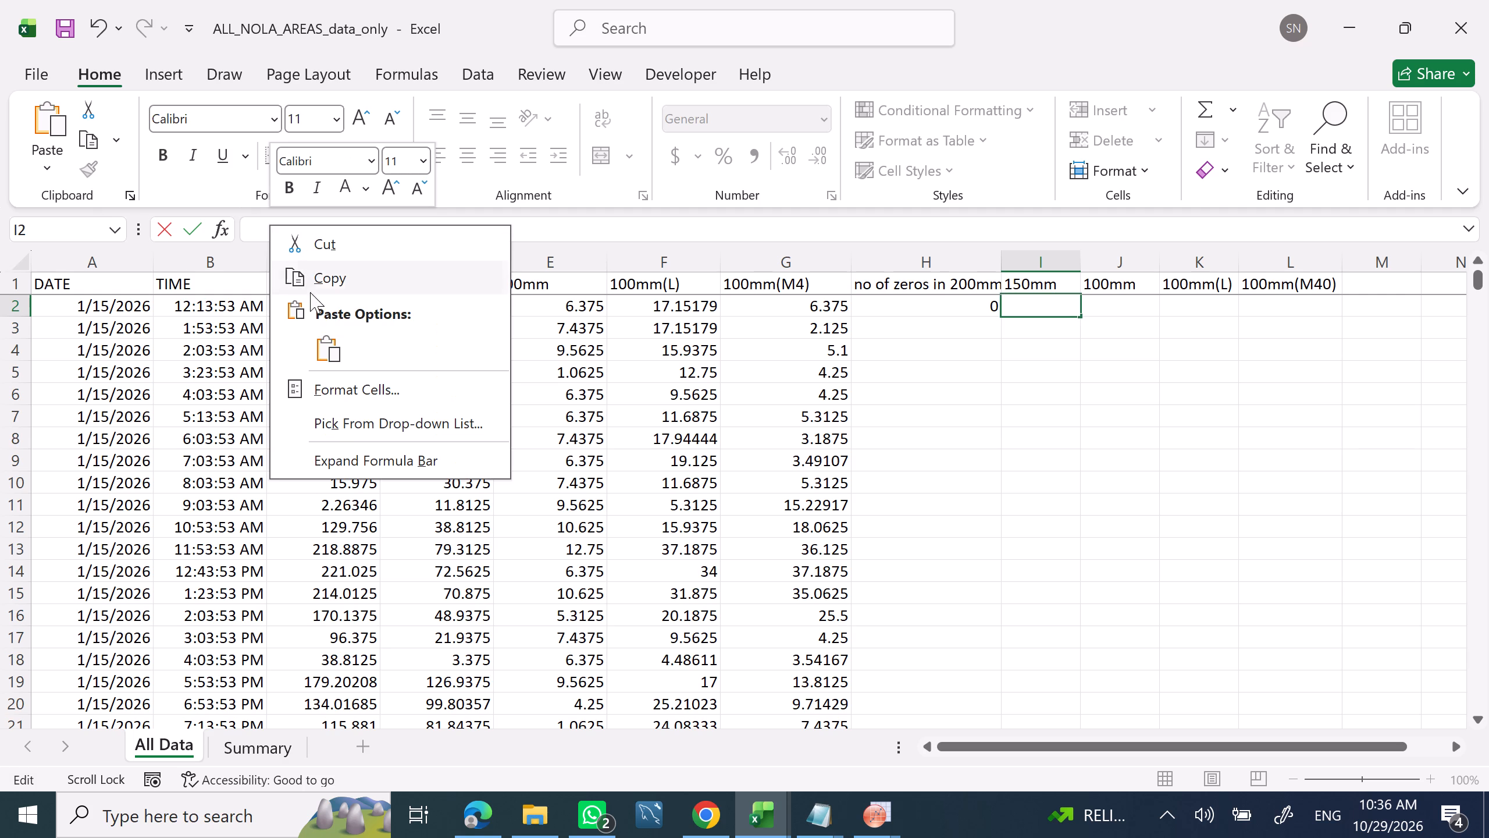
click(318, 346)
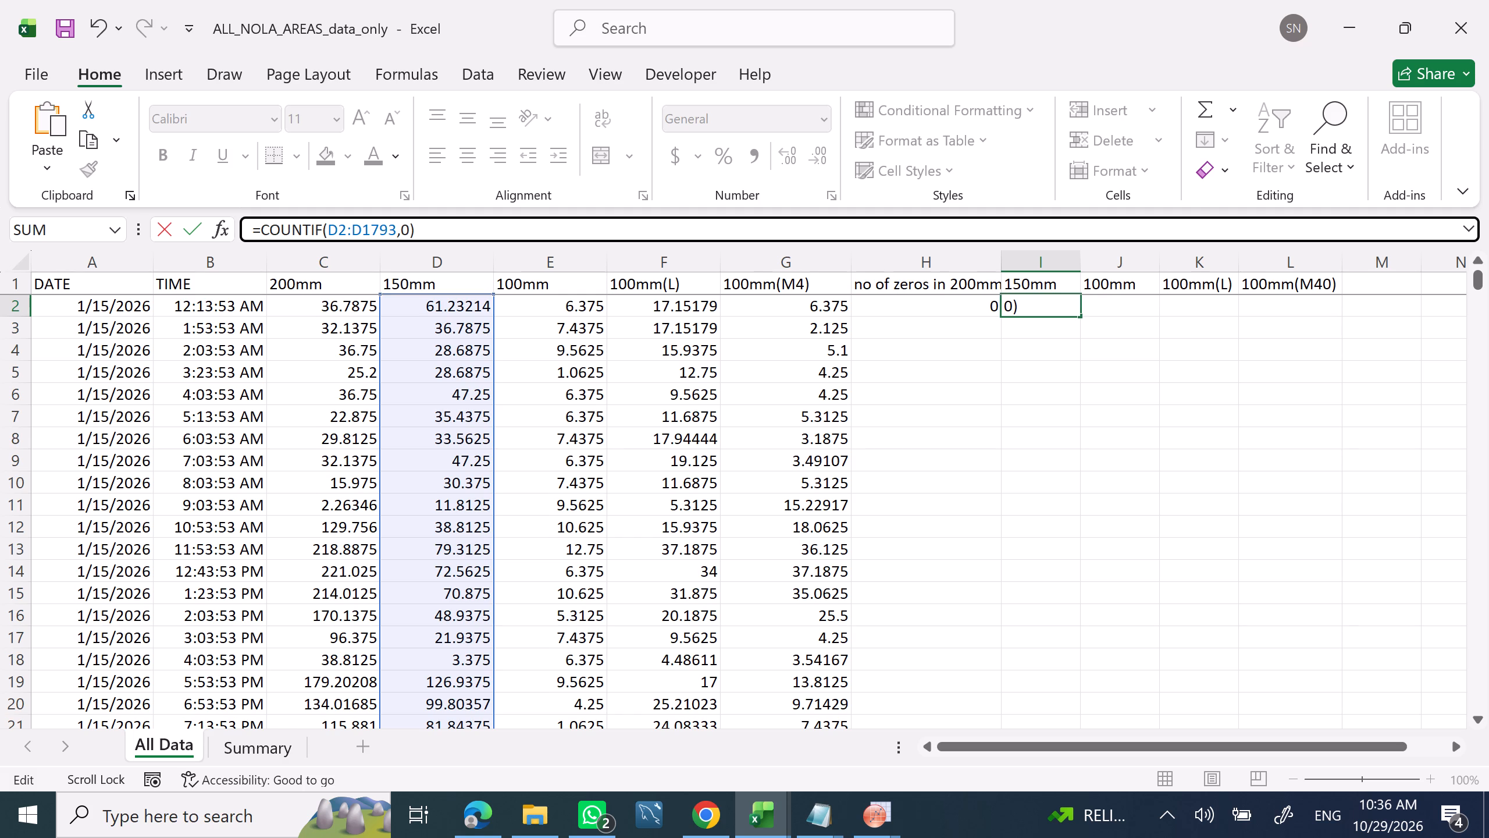
key(Return)
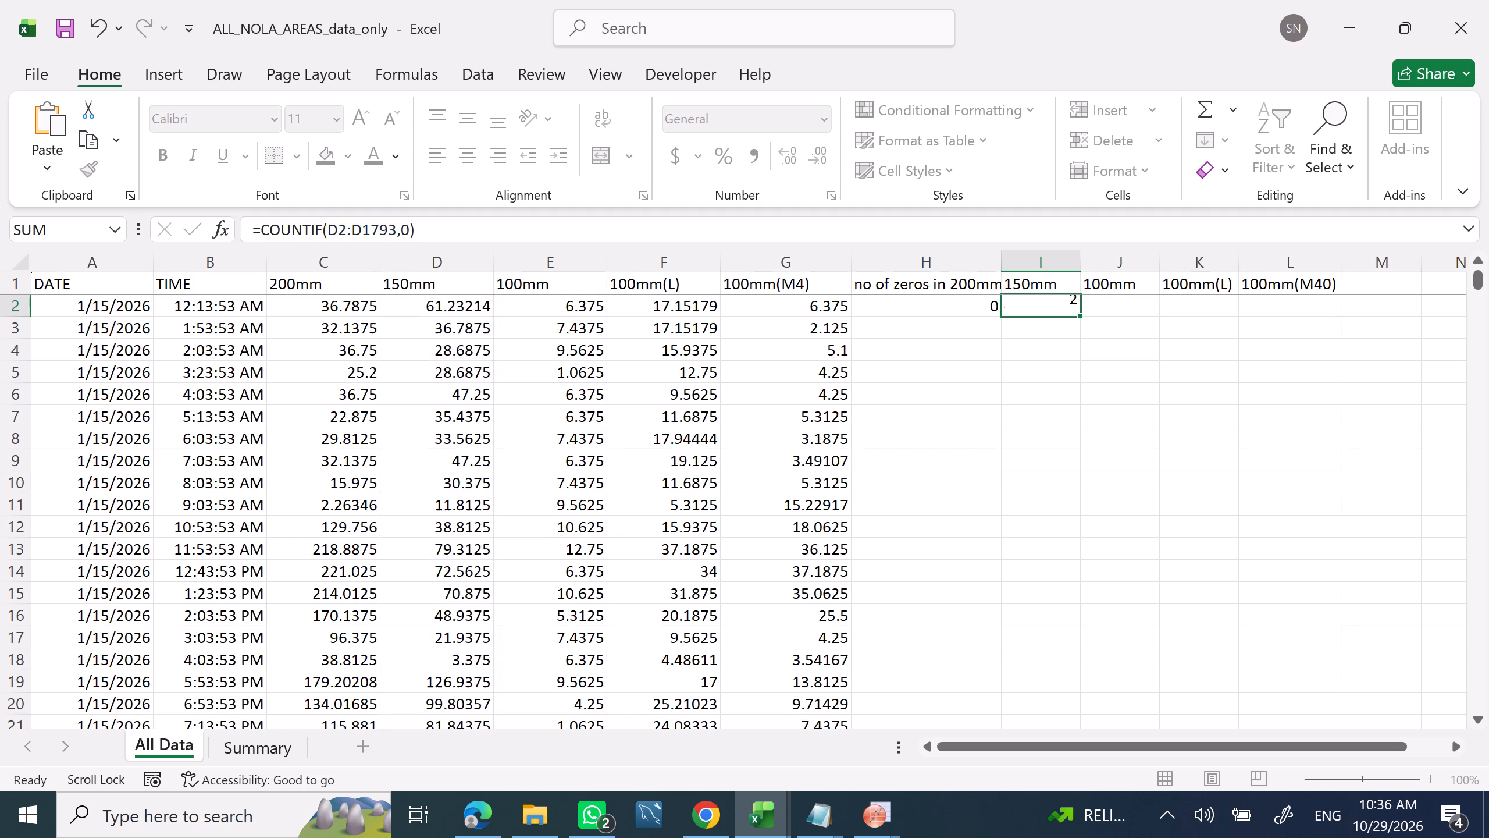
Begin the zero-count formula in the 100mm count cell J2 as =COUNTIF(E2:E17.
click(1131, 312)
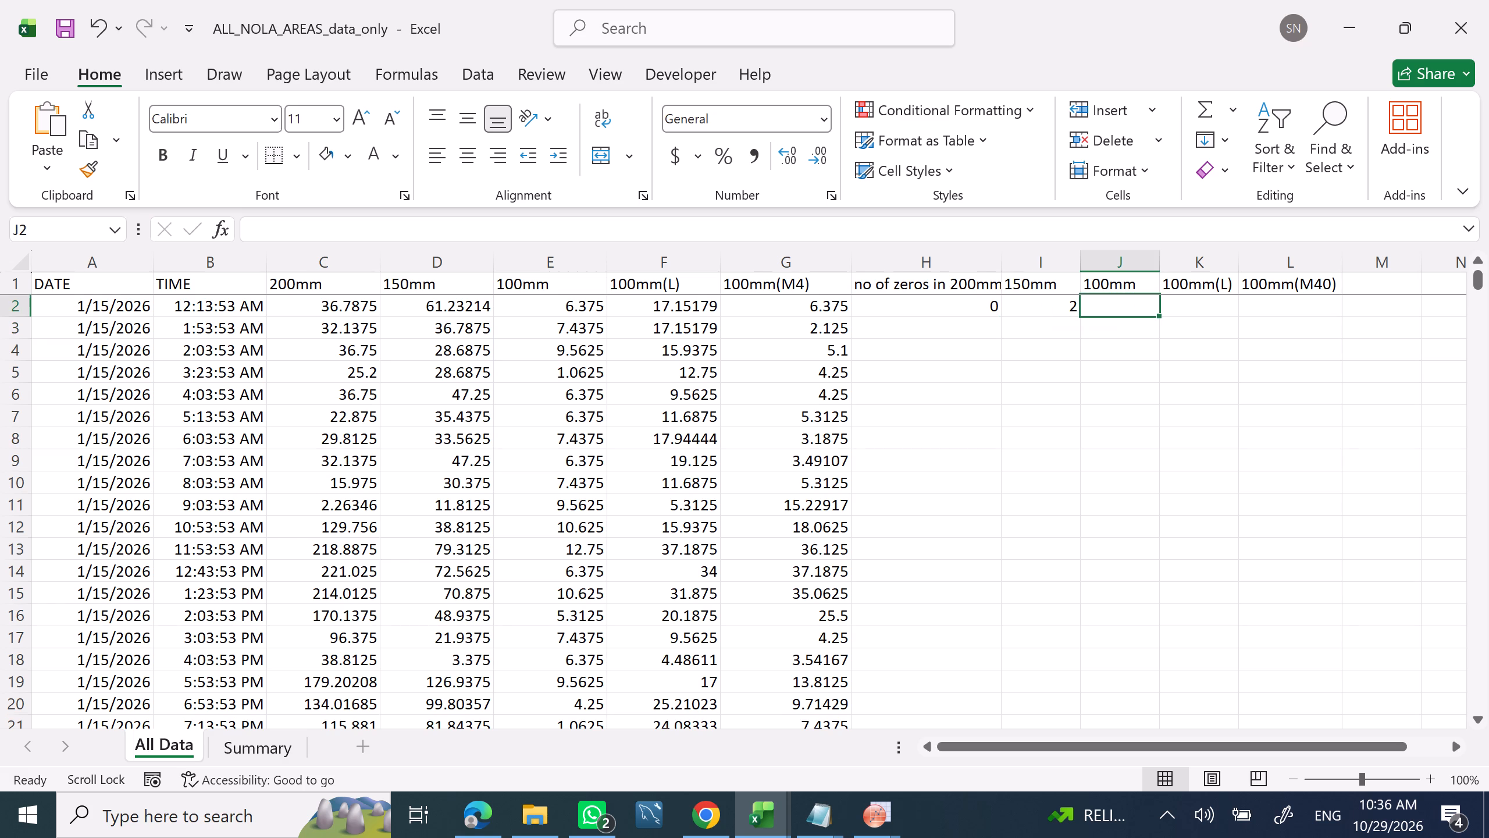
click(365, 225)
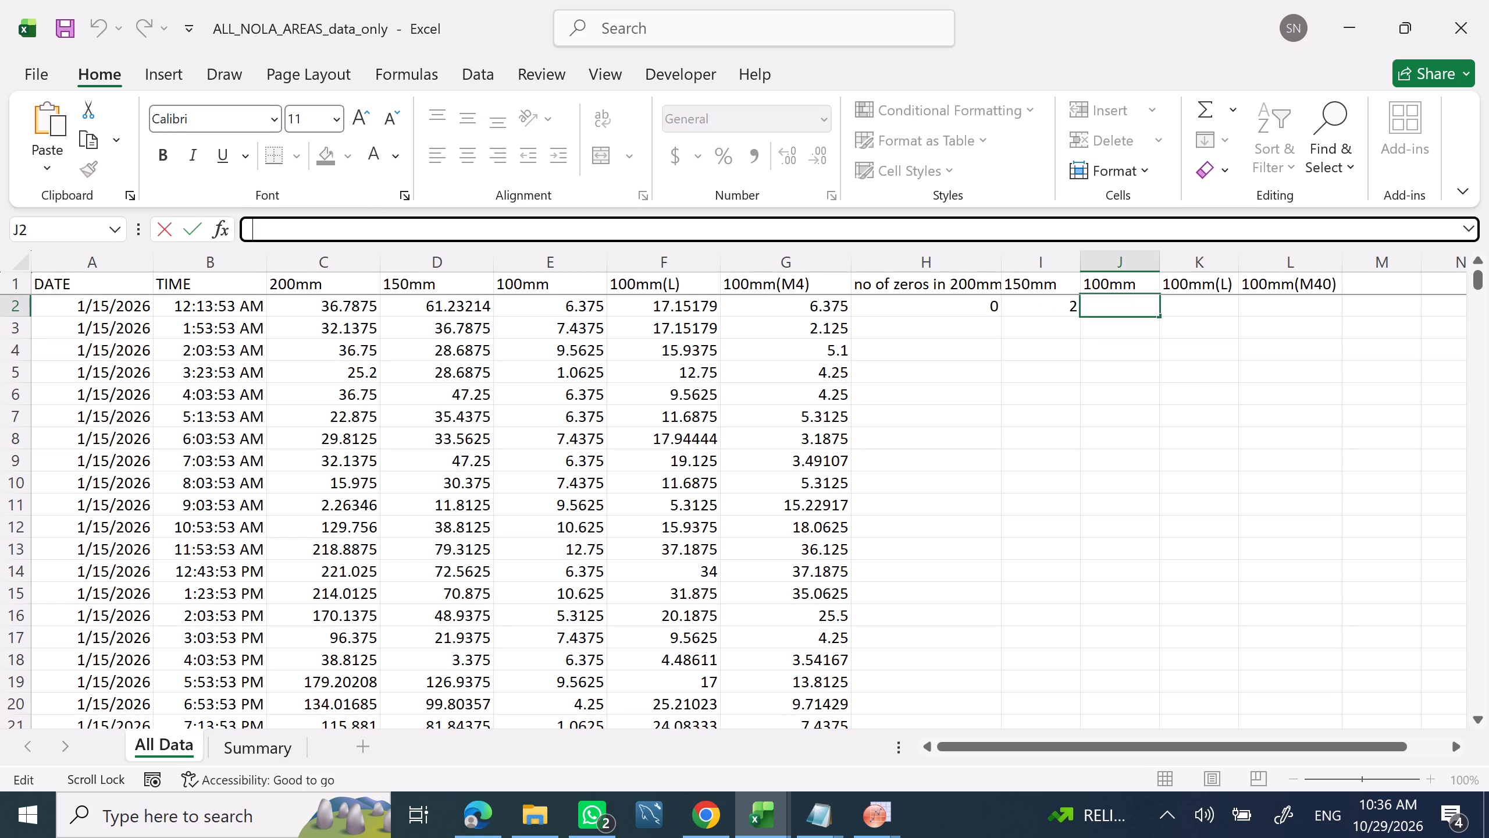
key(equal)
key(c)
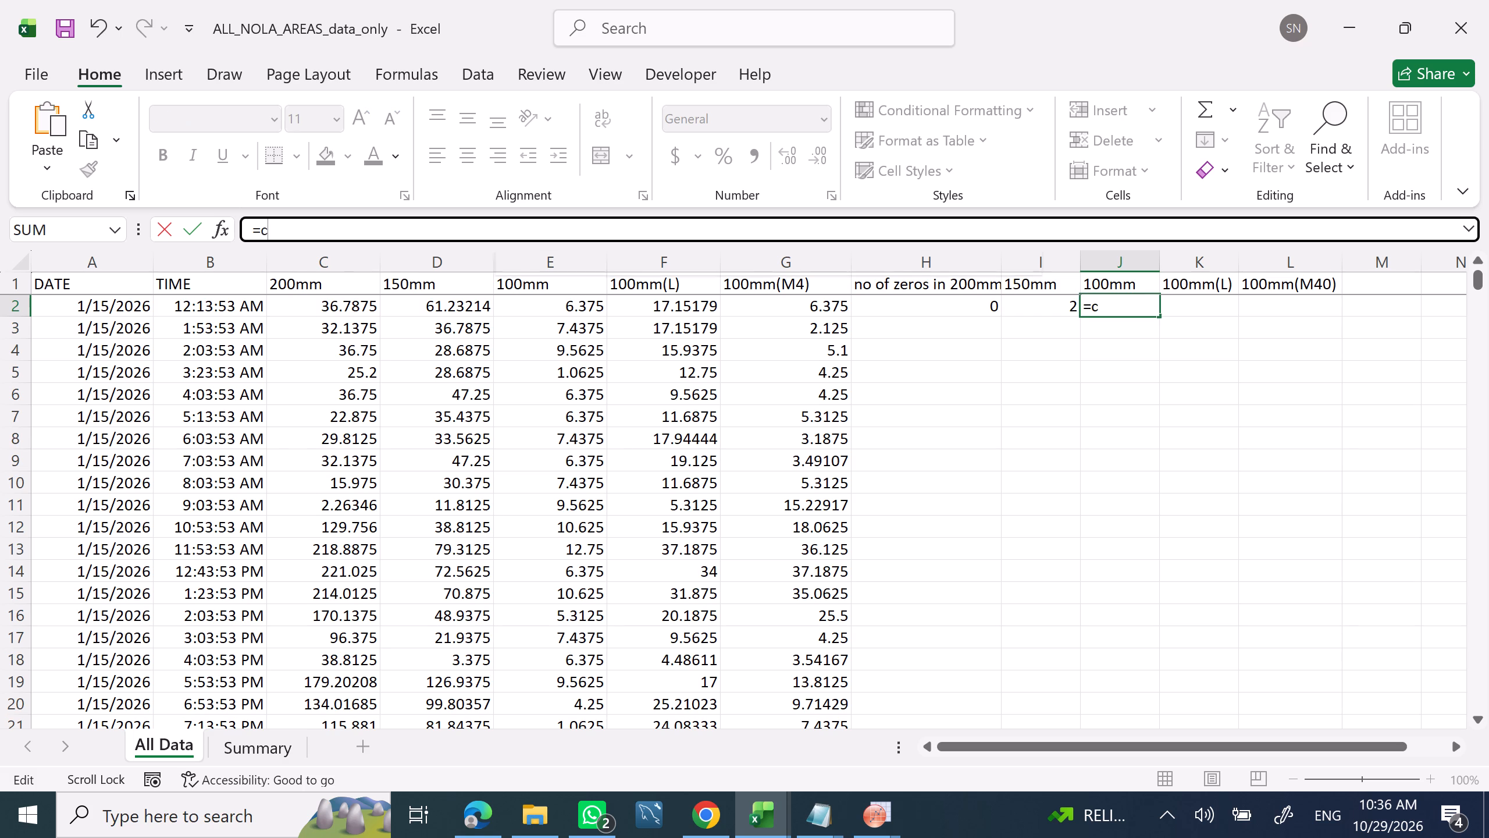
key(BackSpace)
text(COUNT)
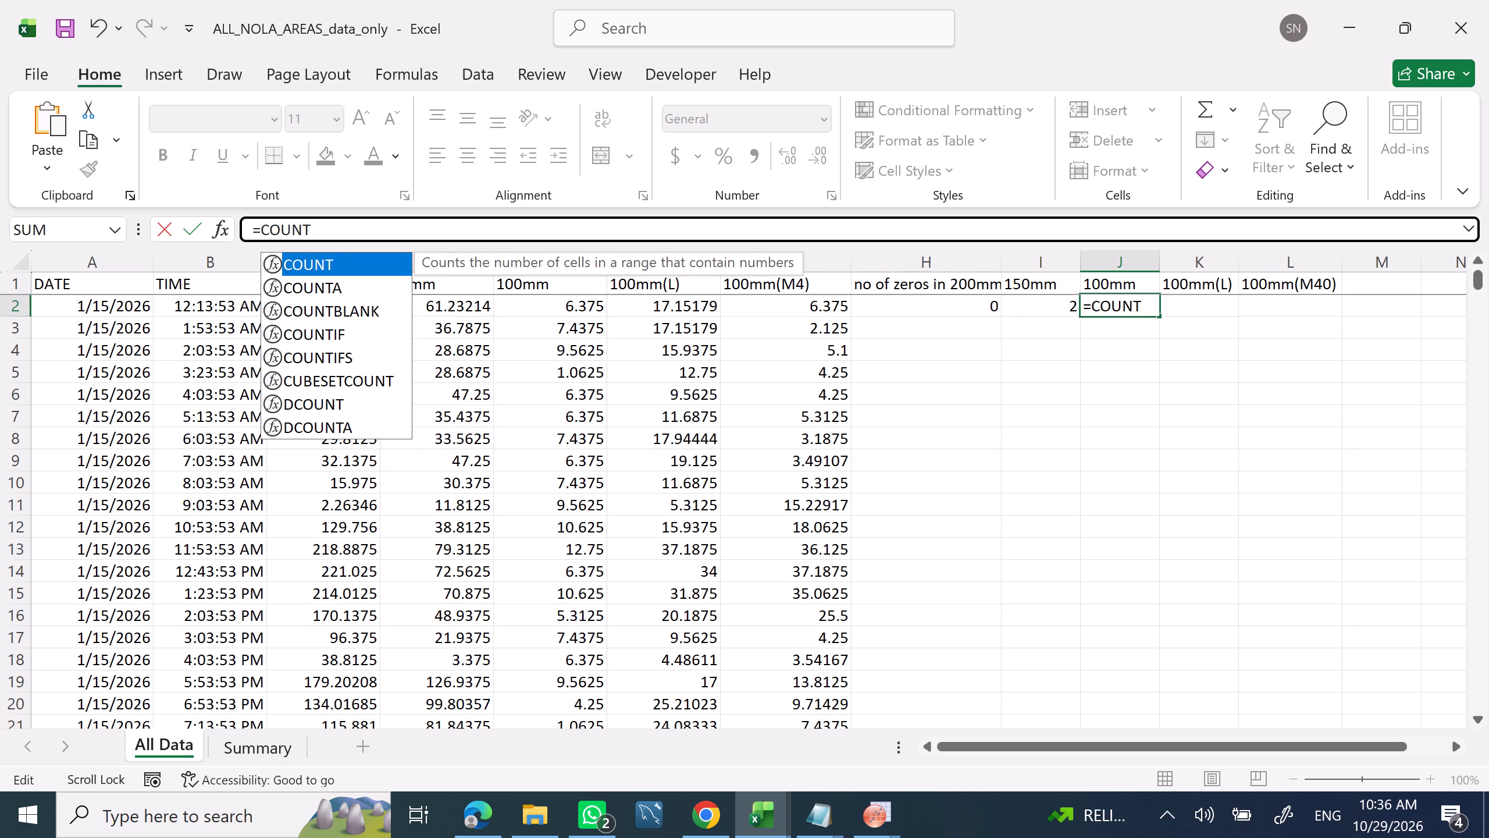
text(IF)
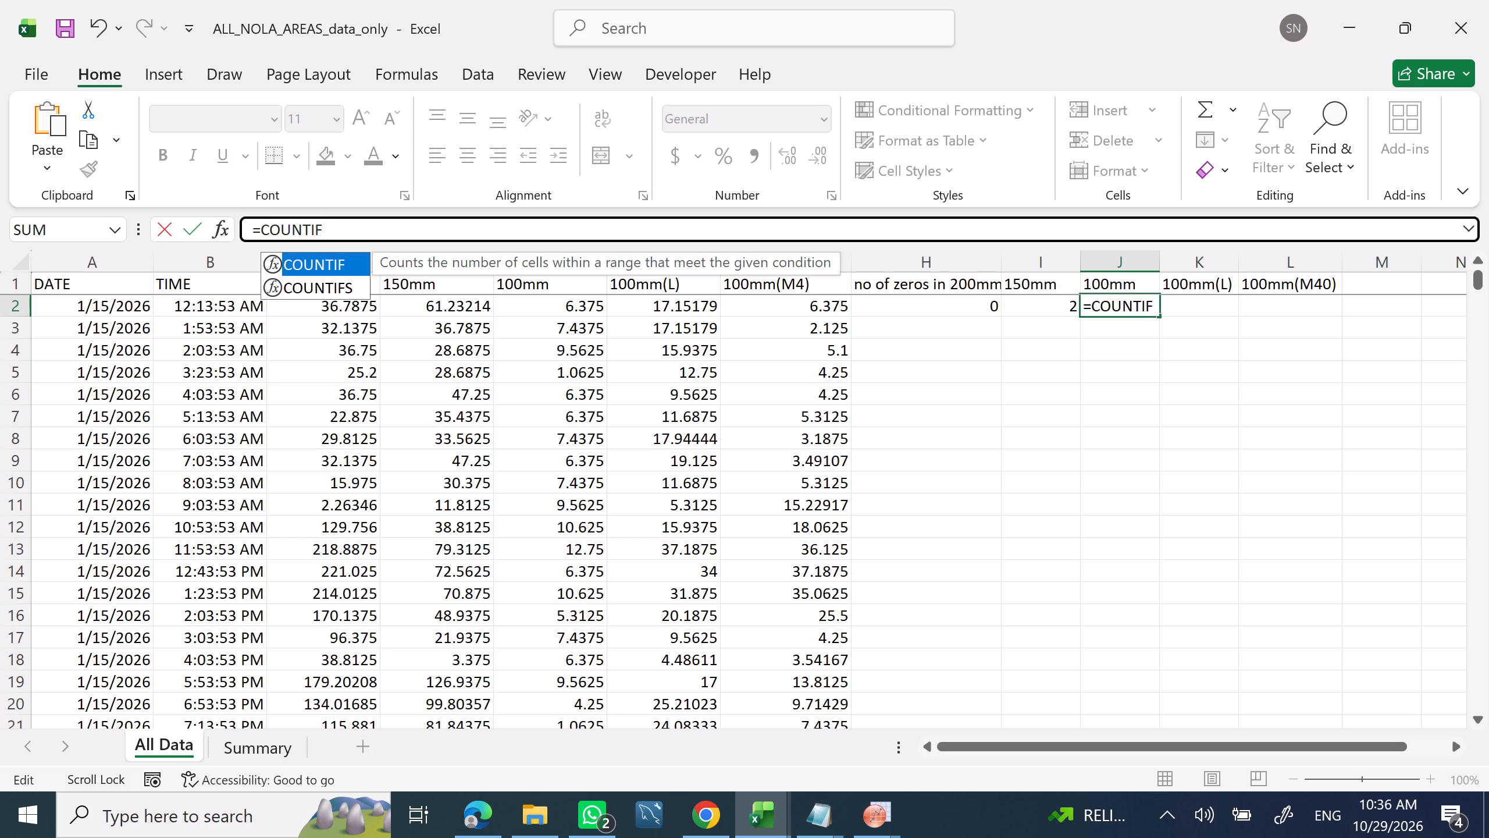
key(shift+parenleft)
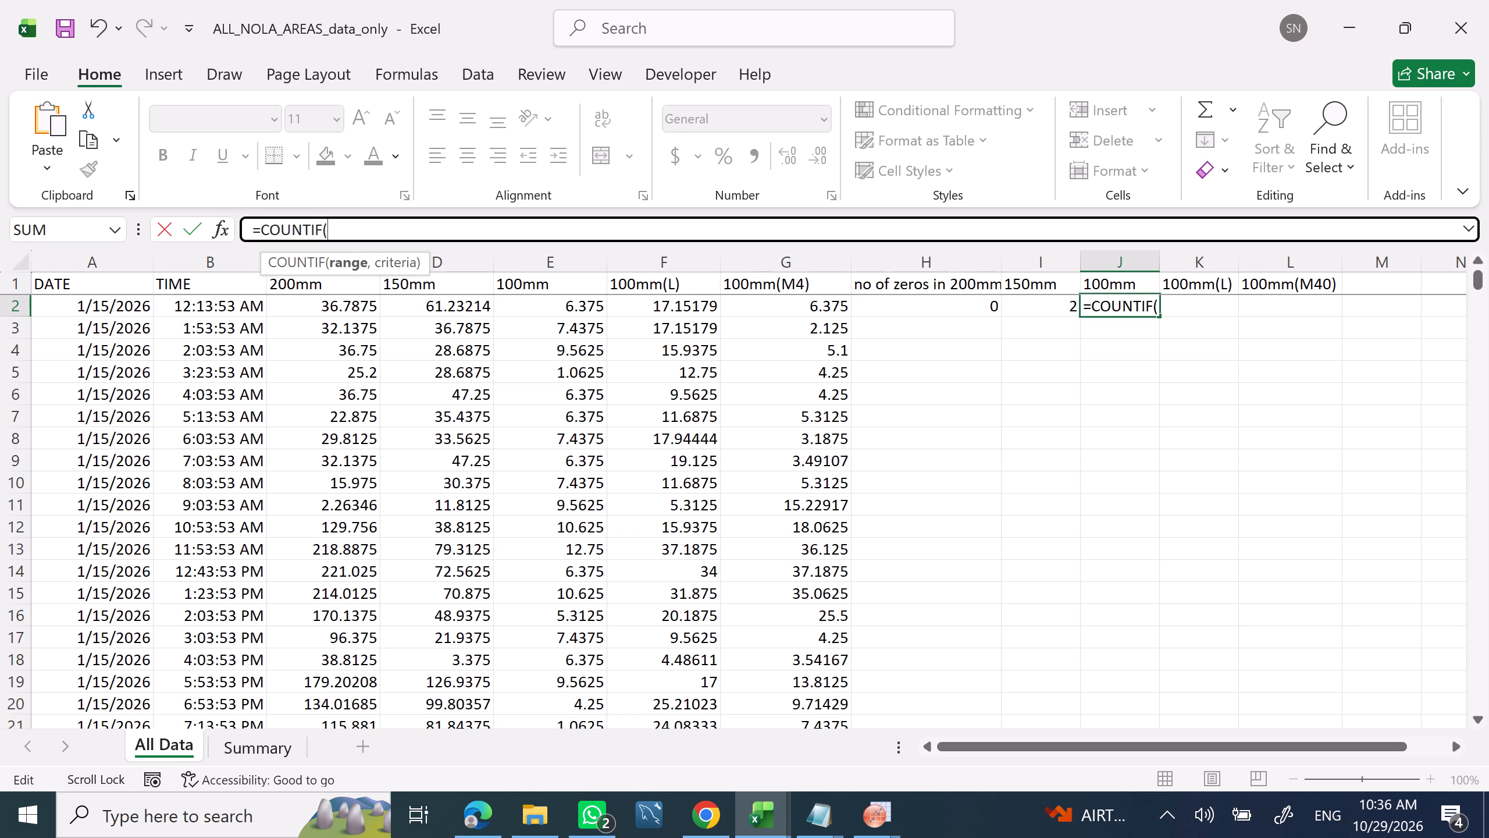
text(E2)
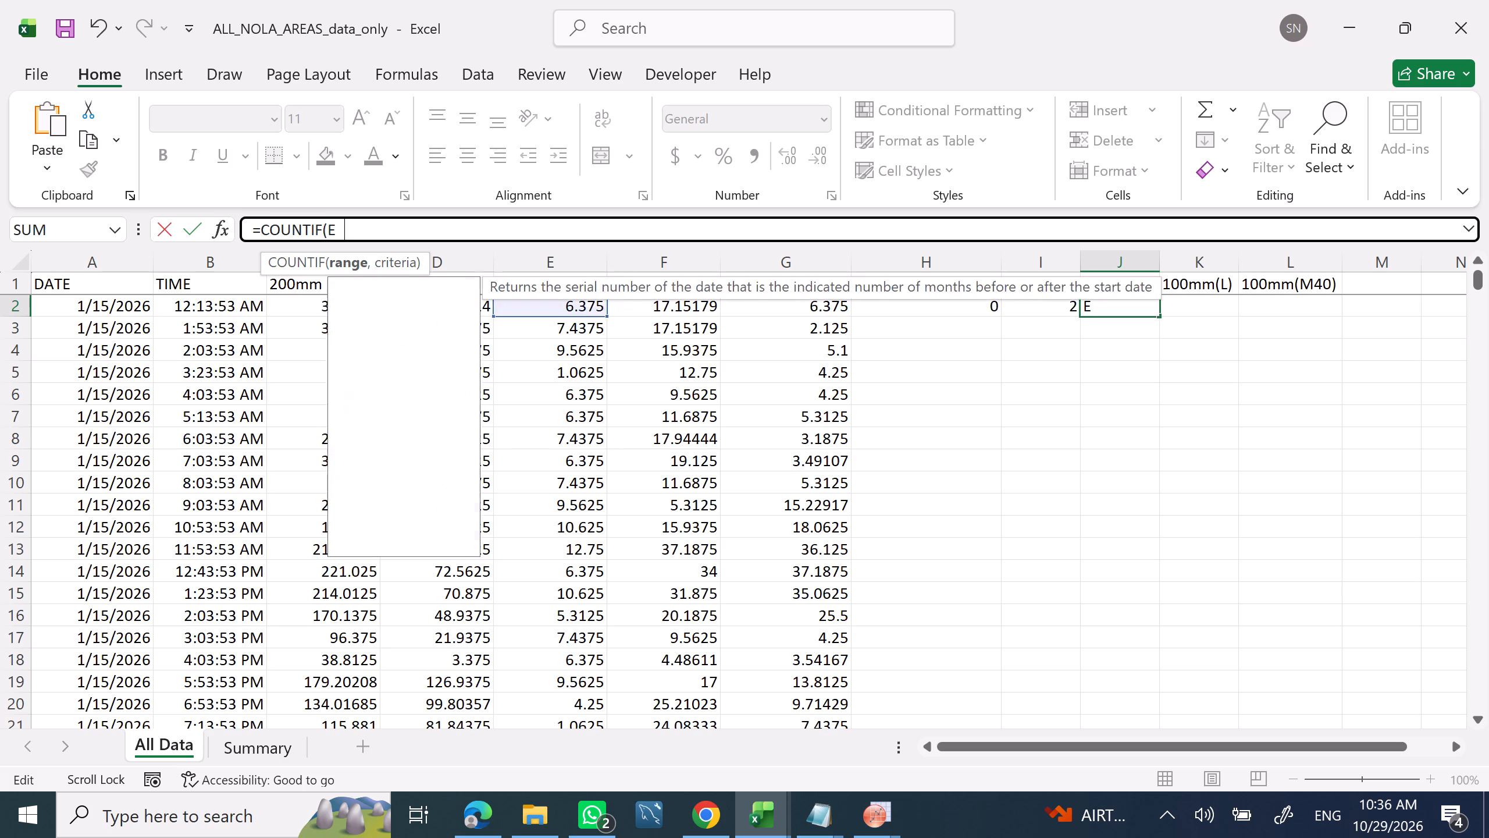
key(shift+colon)
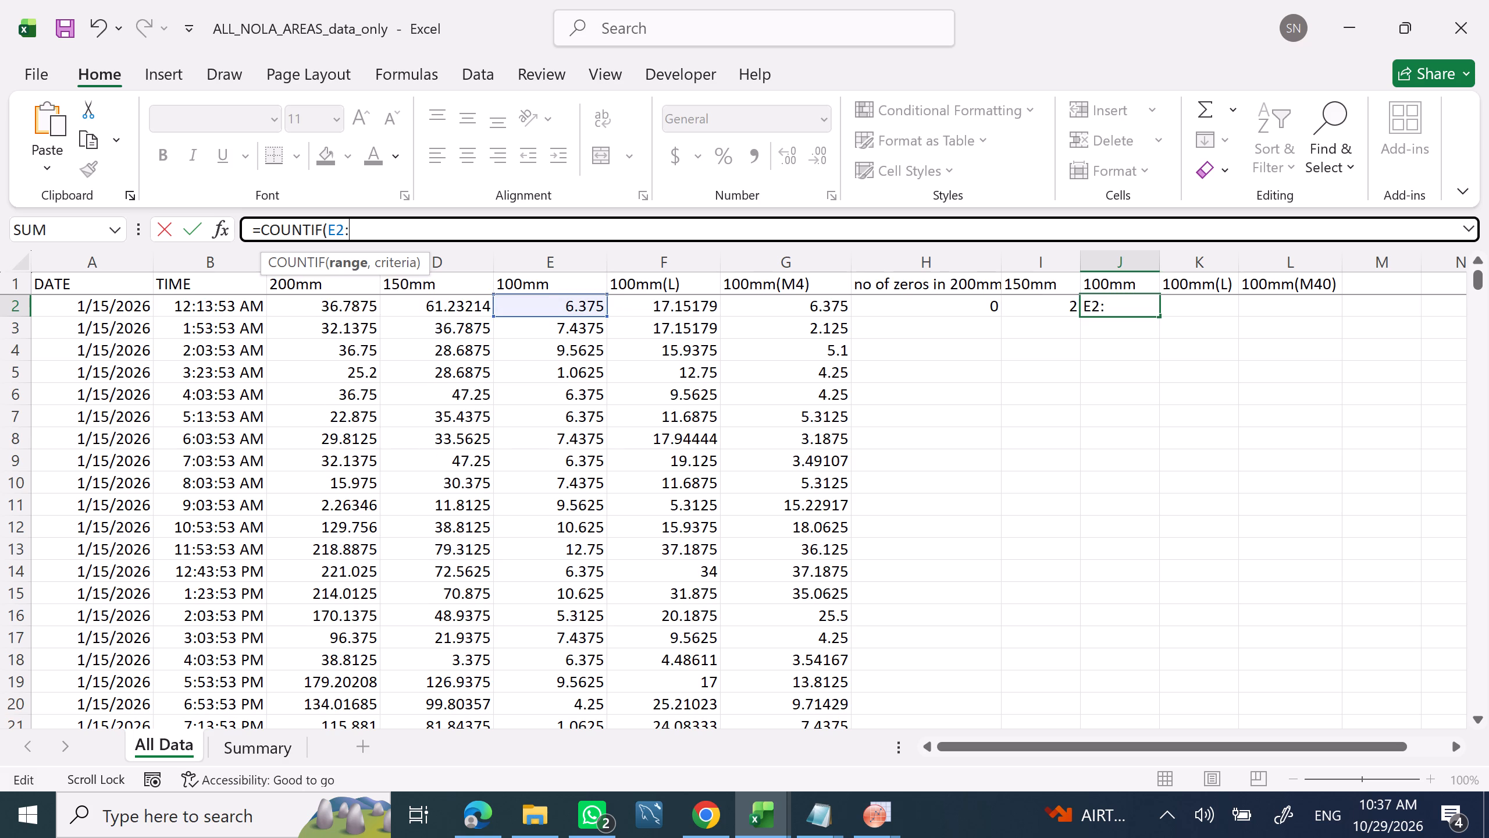
key(e)
text(17)
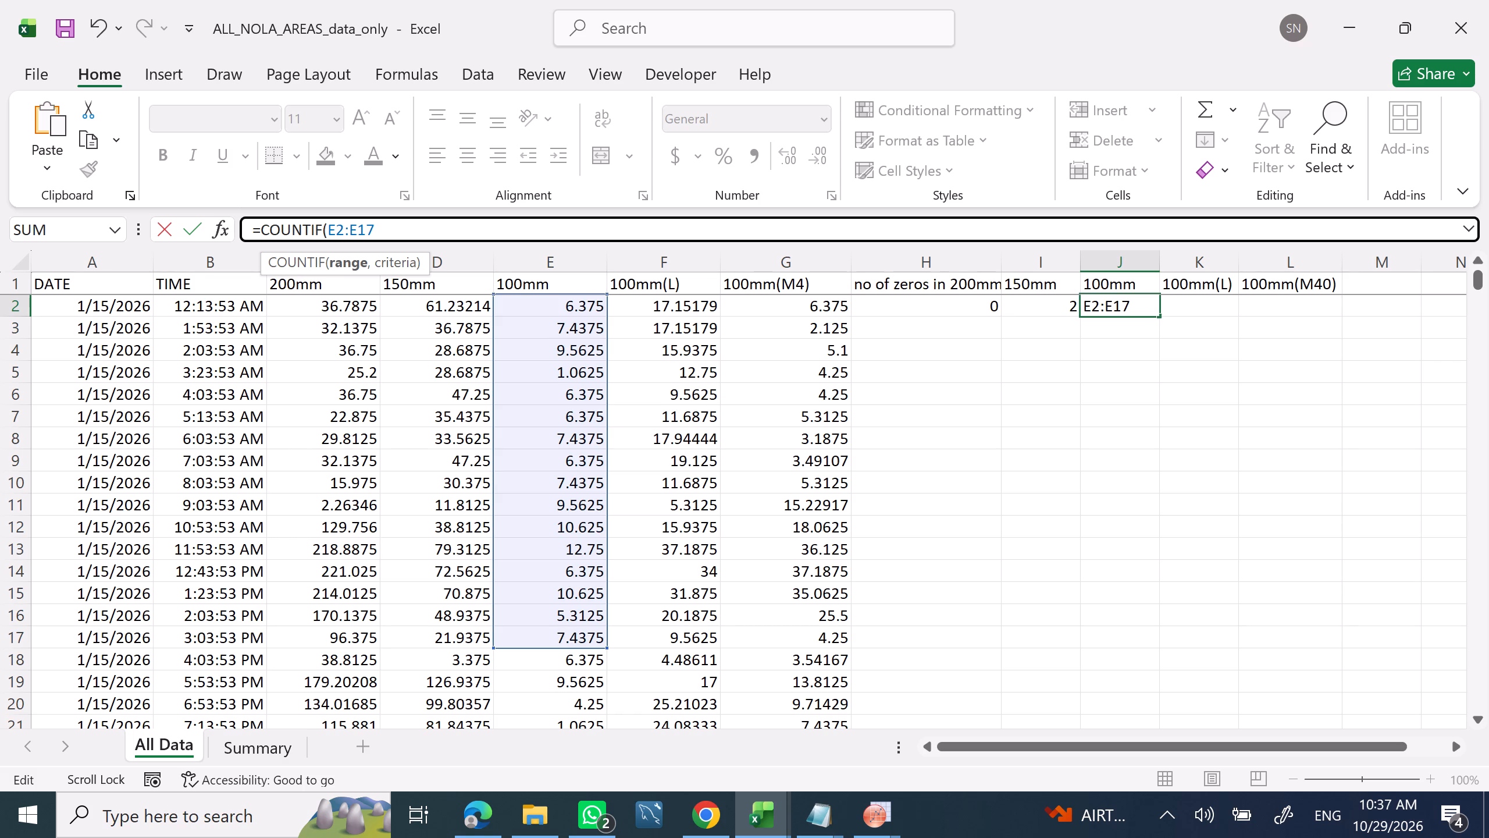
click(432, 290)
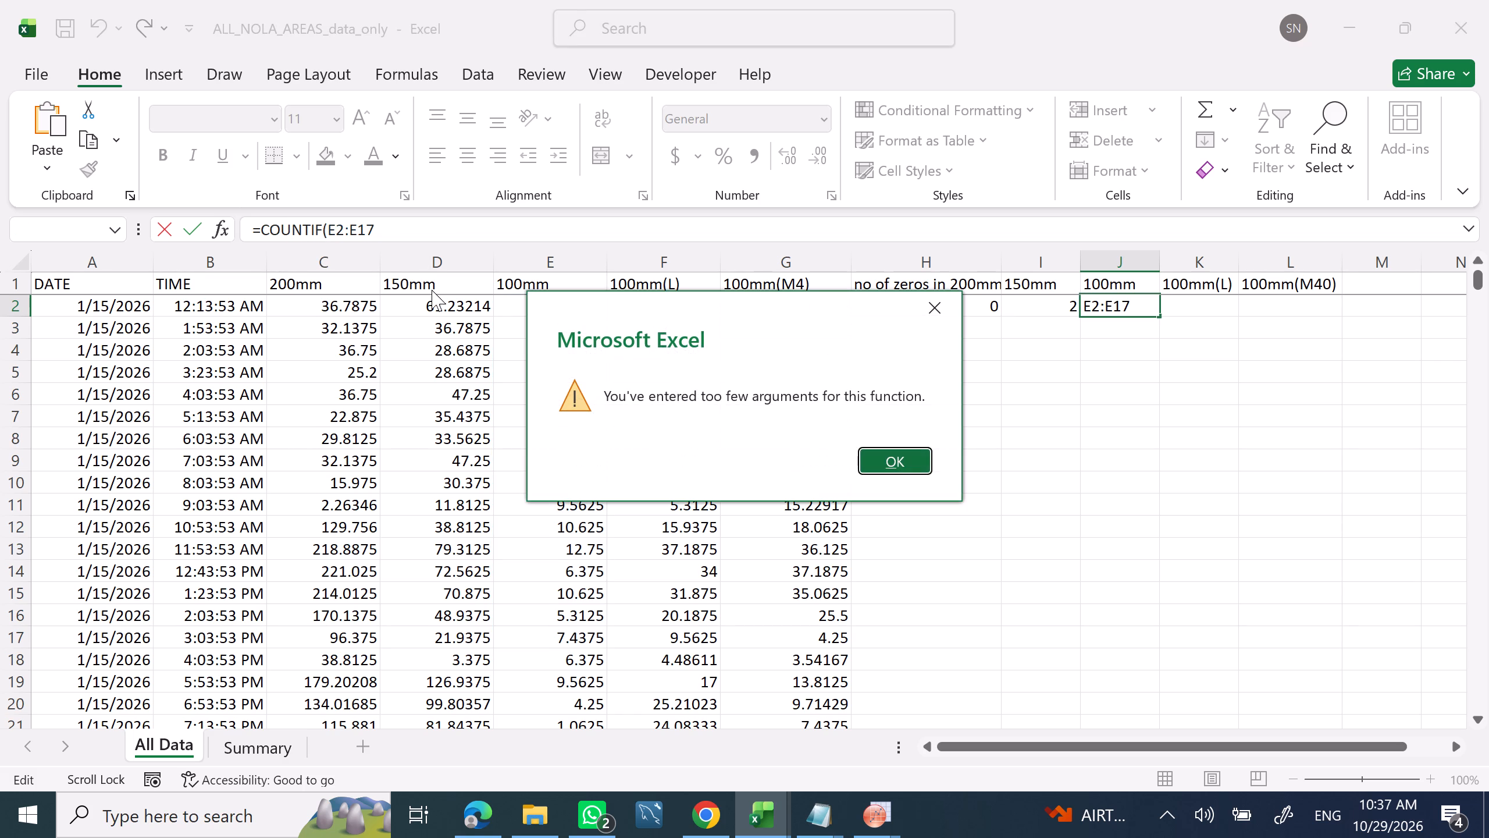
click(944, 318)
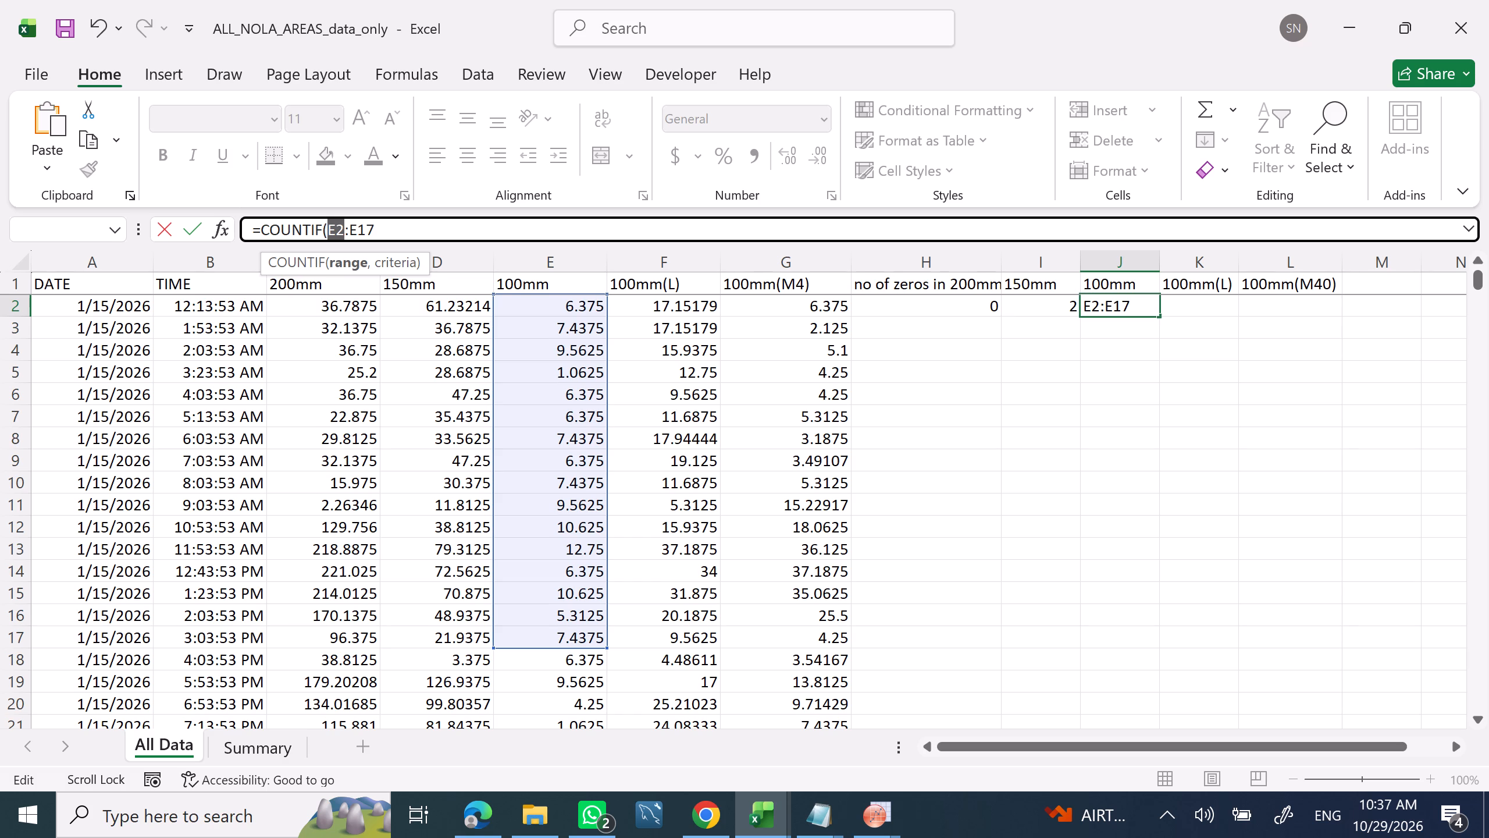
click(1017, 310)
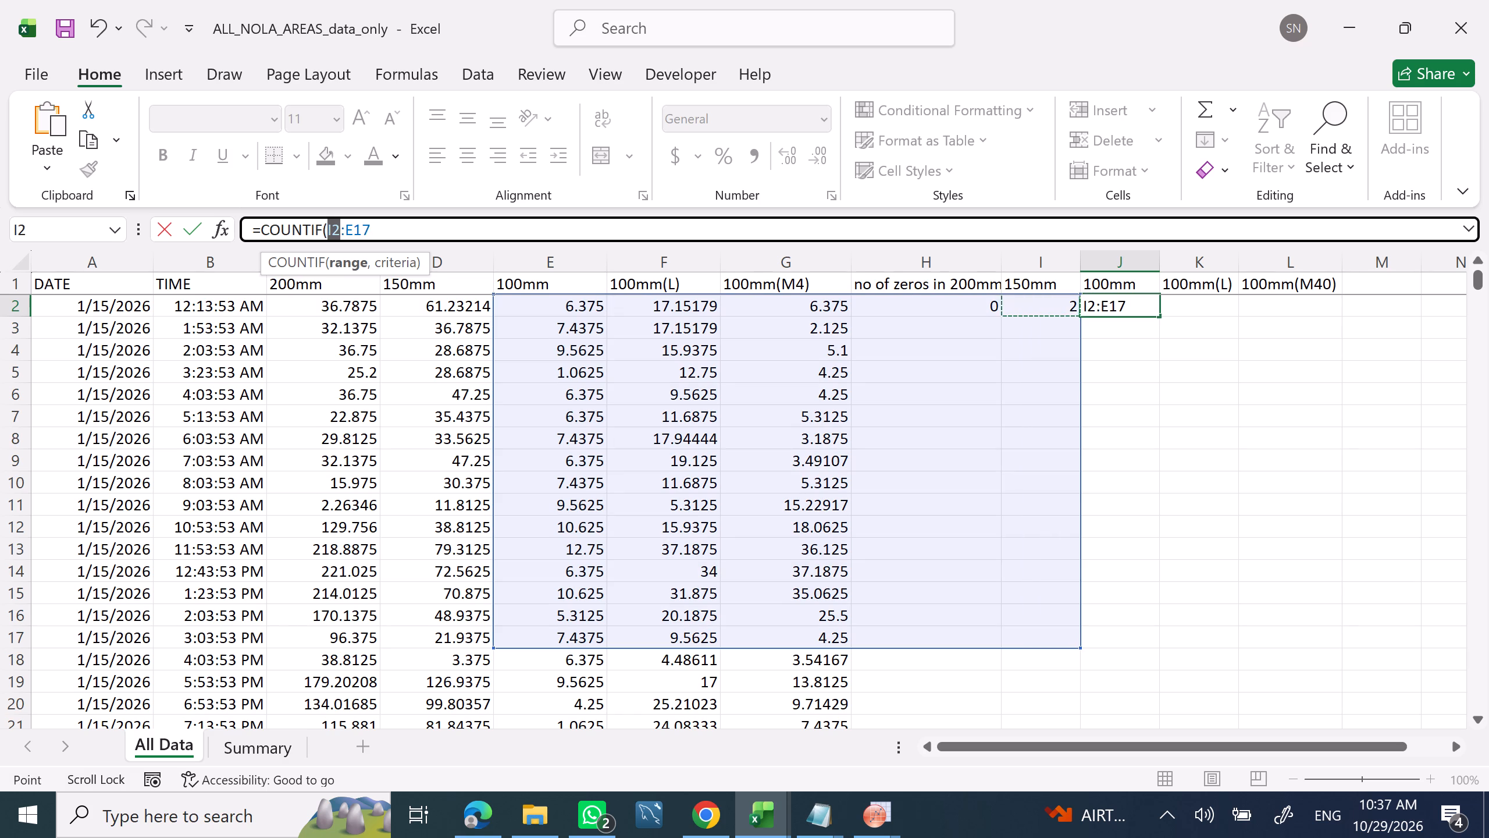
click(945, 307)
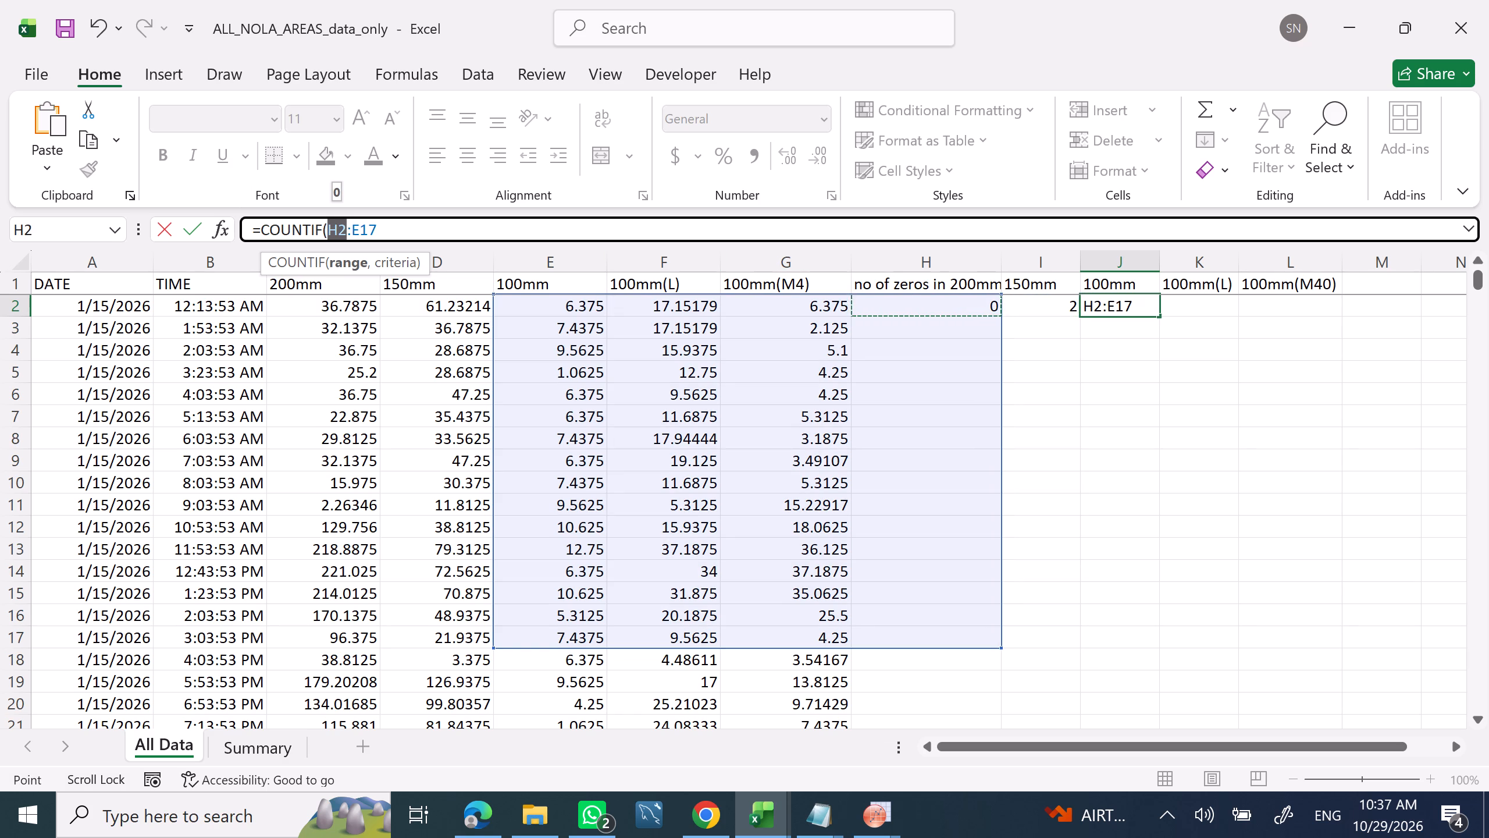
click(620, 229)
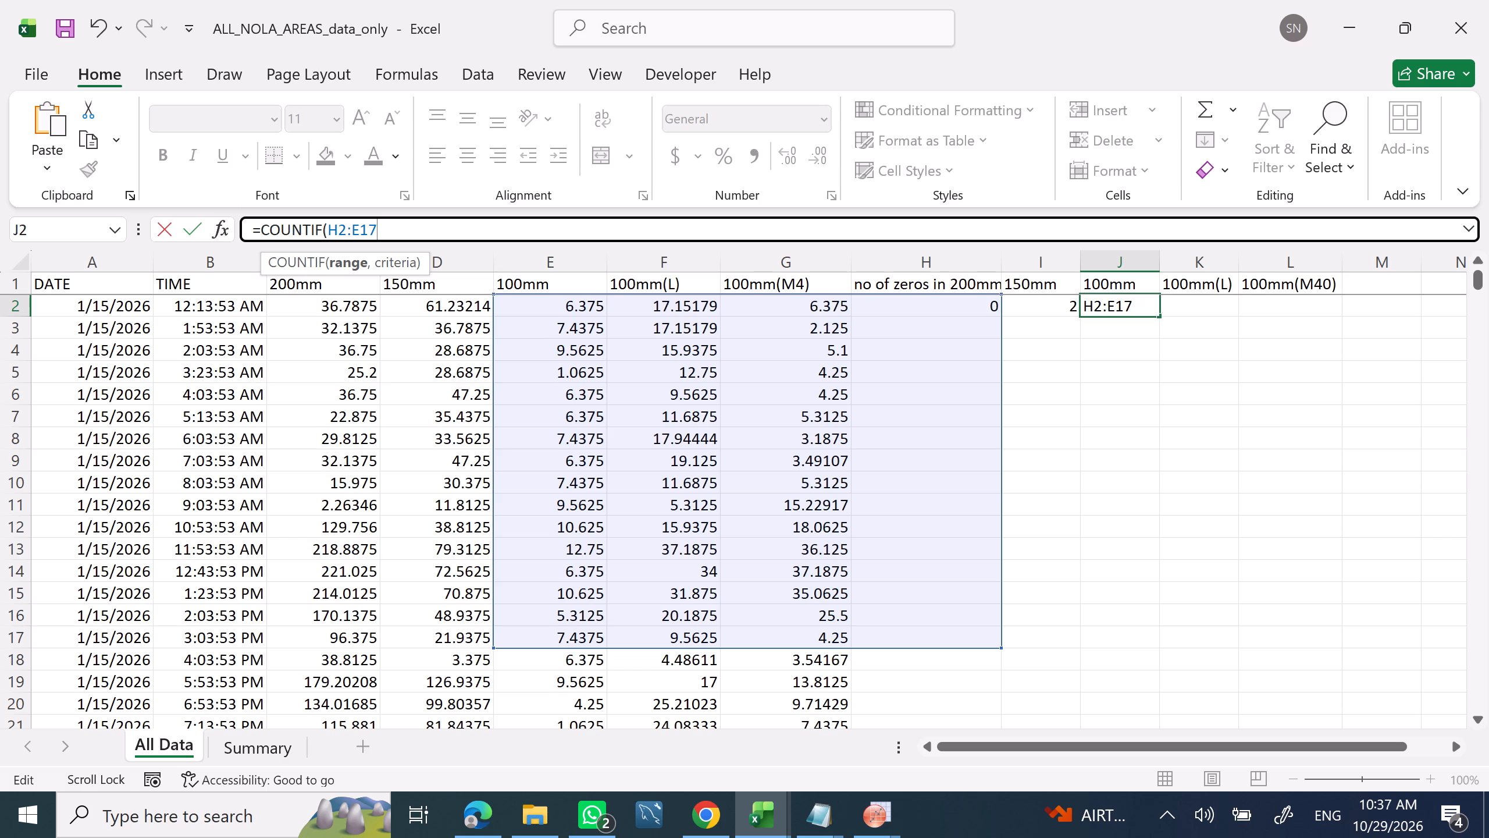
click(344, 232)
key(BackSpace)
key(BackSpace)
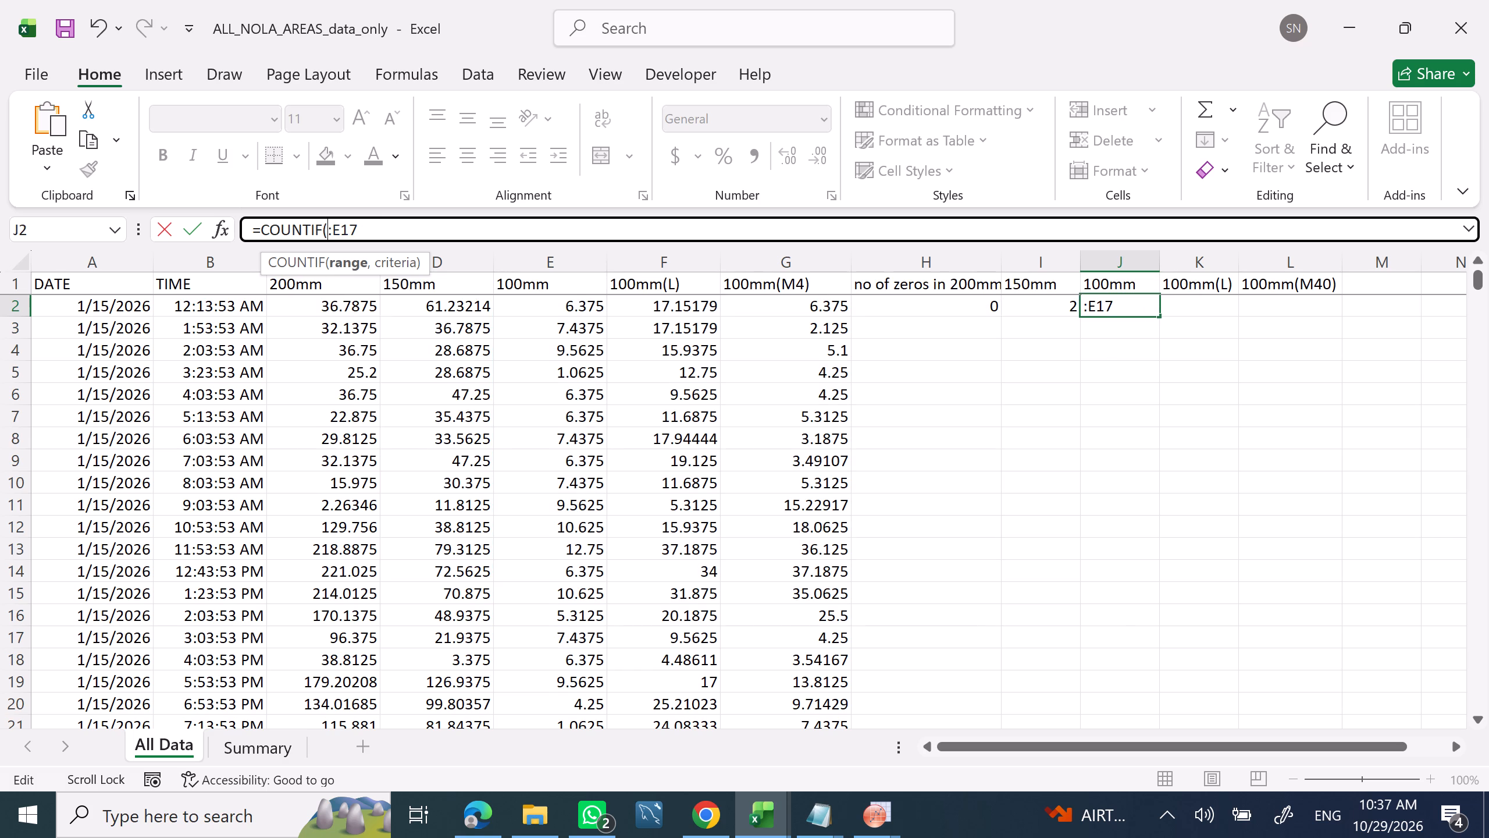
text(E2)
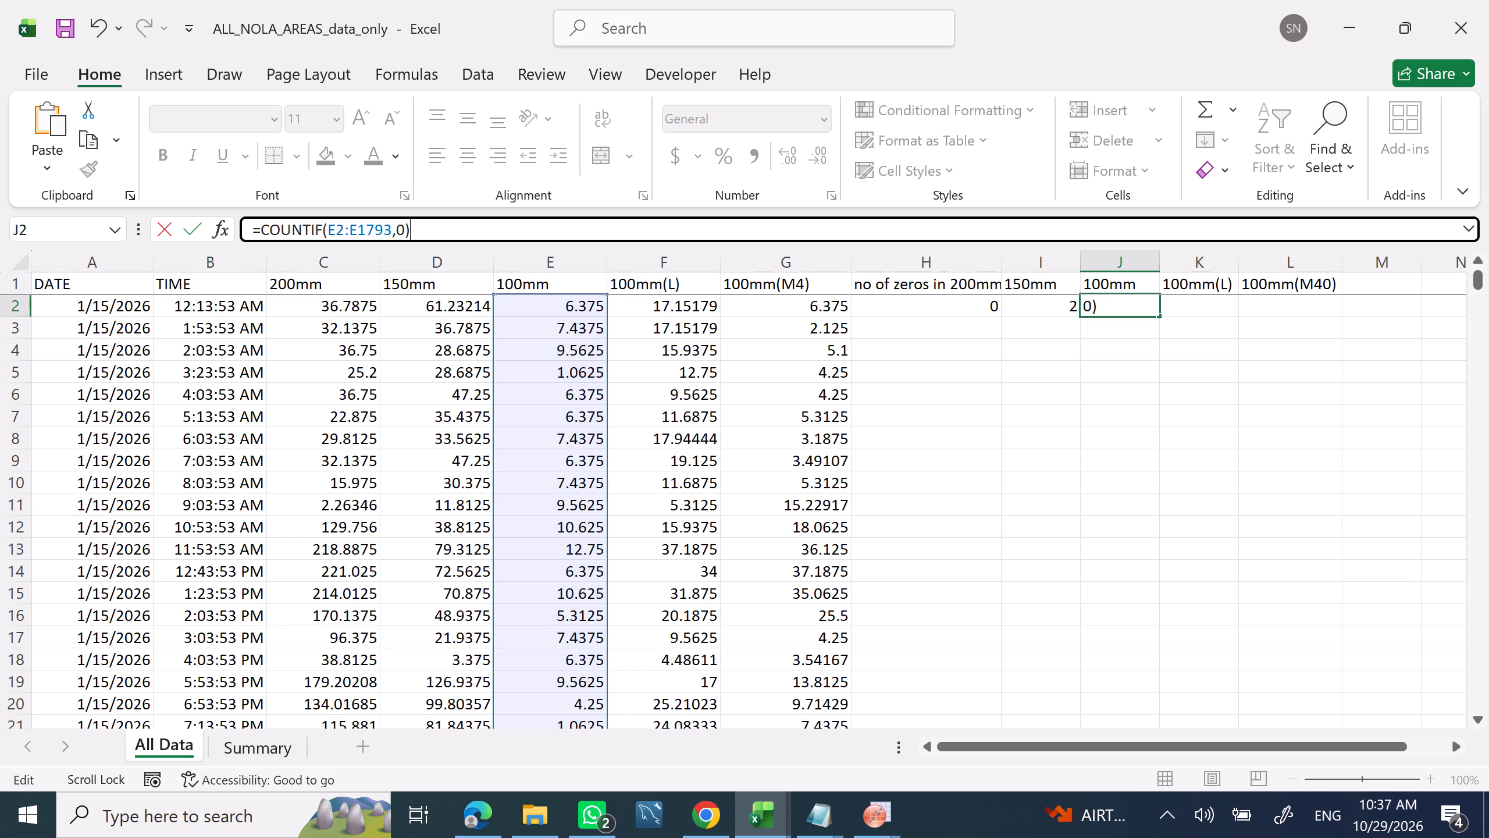
key(Return)
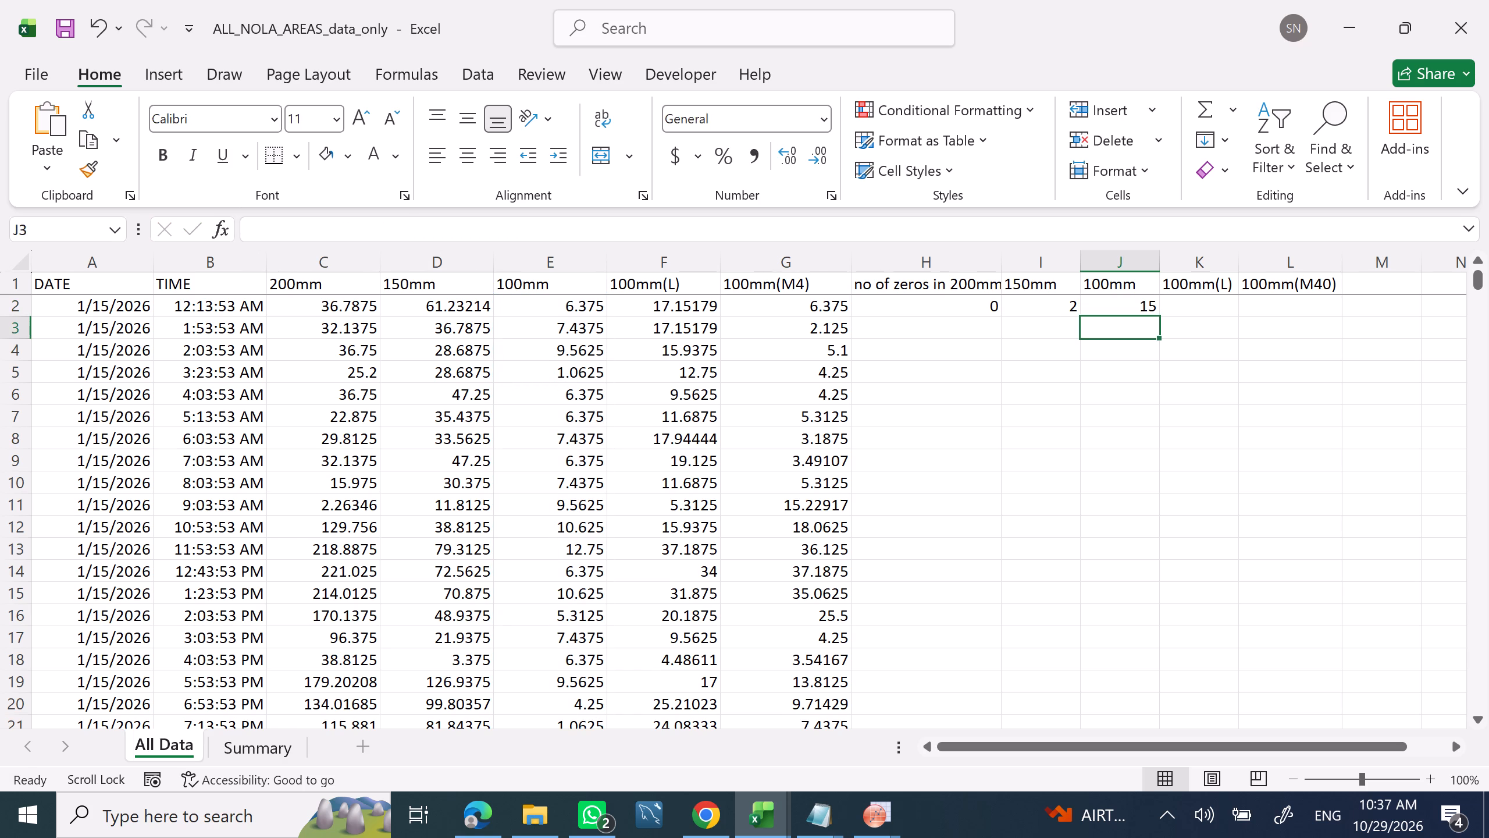
Enter the zero-count formula =COUNTIF(F2:F1789,0) in K2, under the 100mm(L) count header.
click(1208, 305)
click(458, 233)
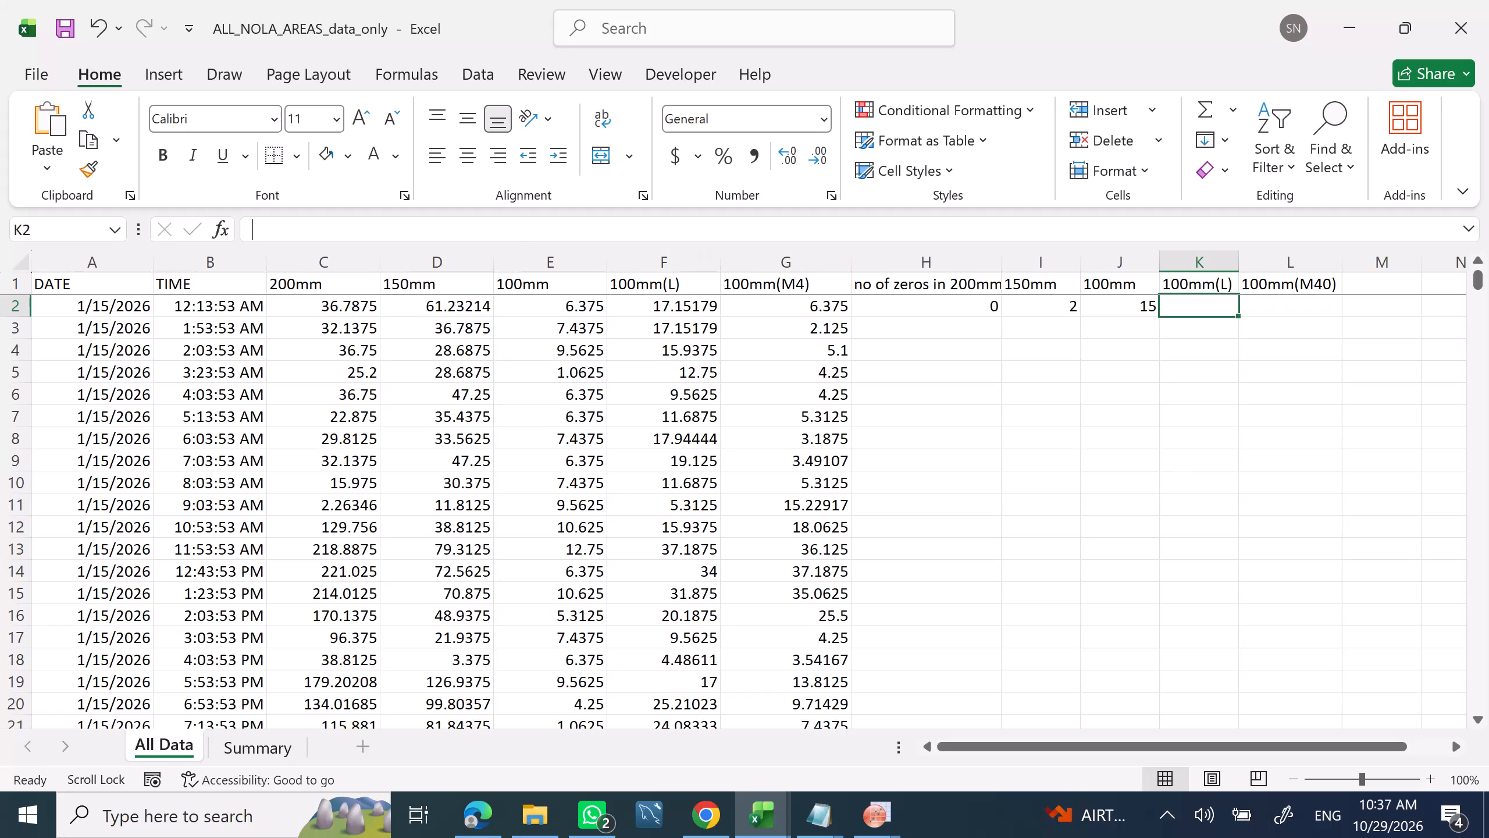
text(=COUNT)
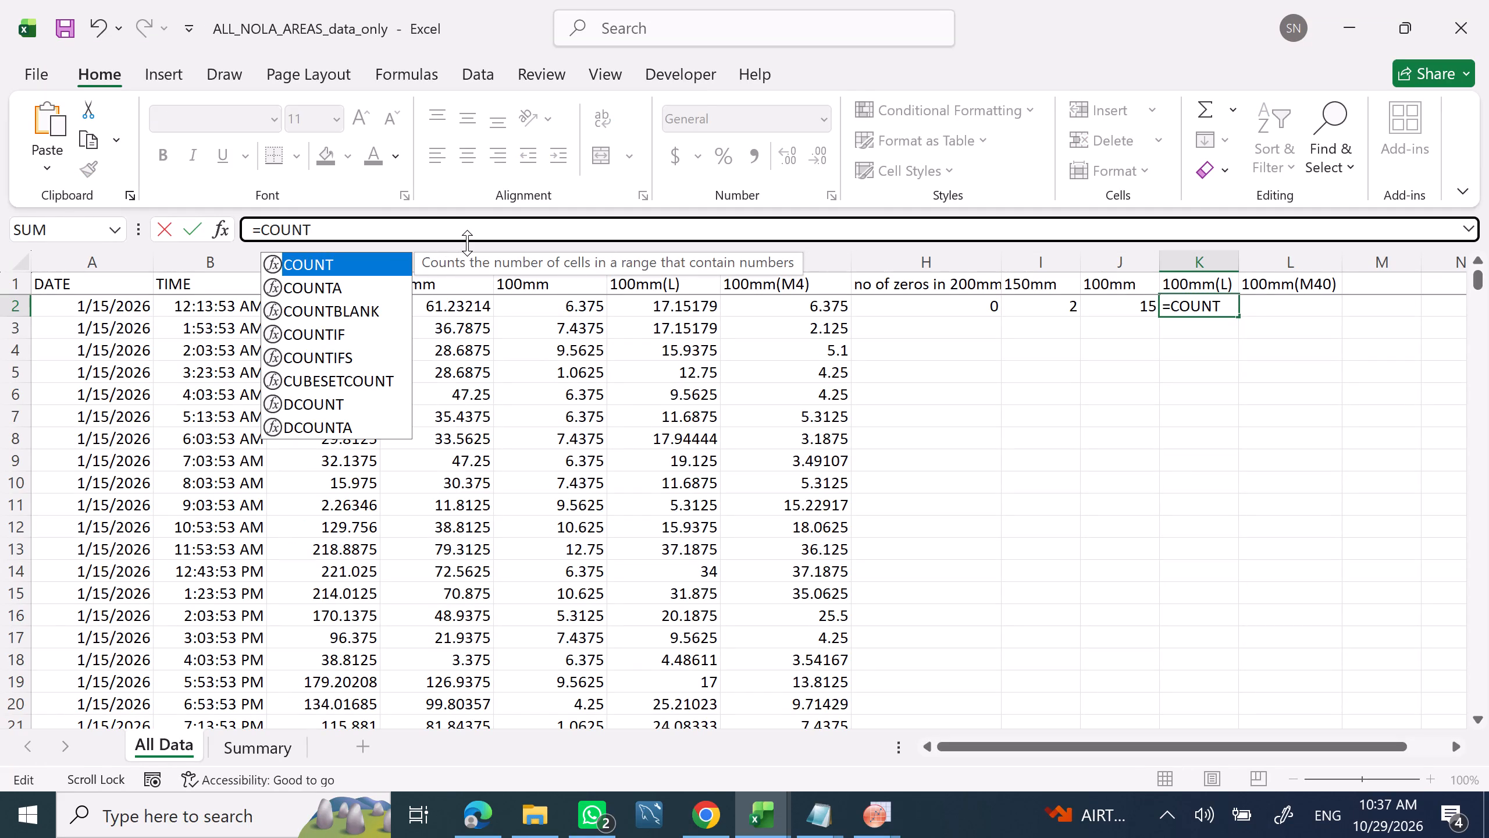
text(IF)
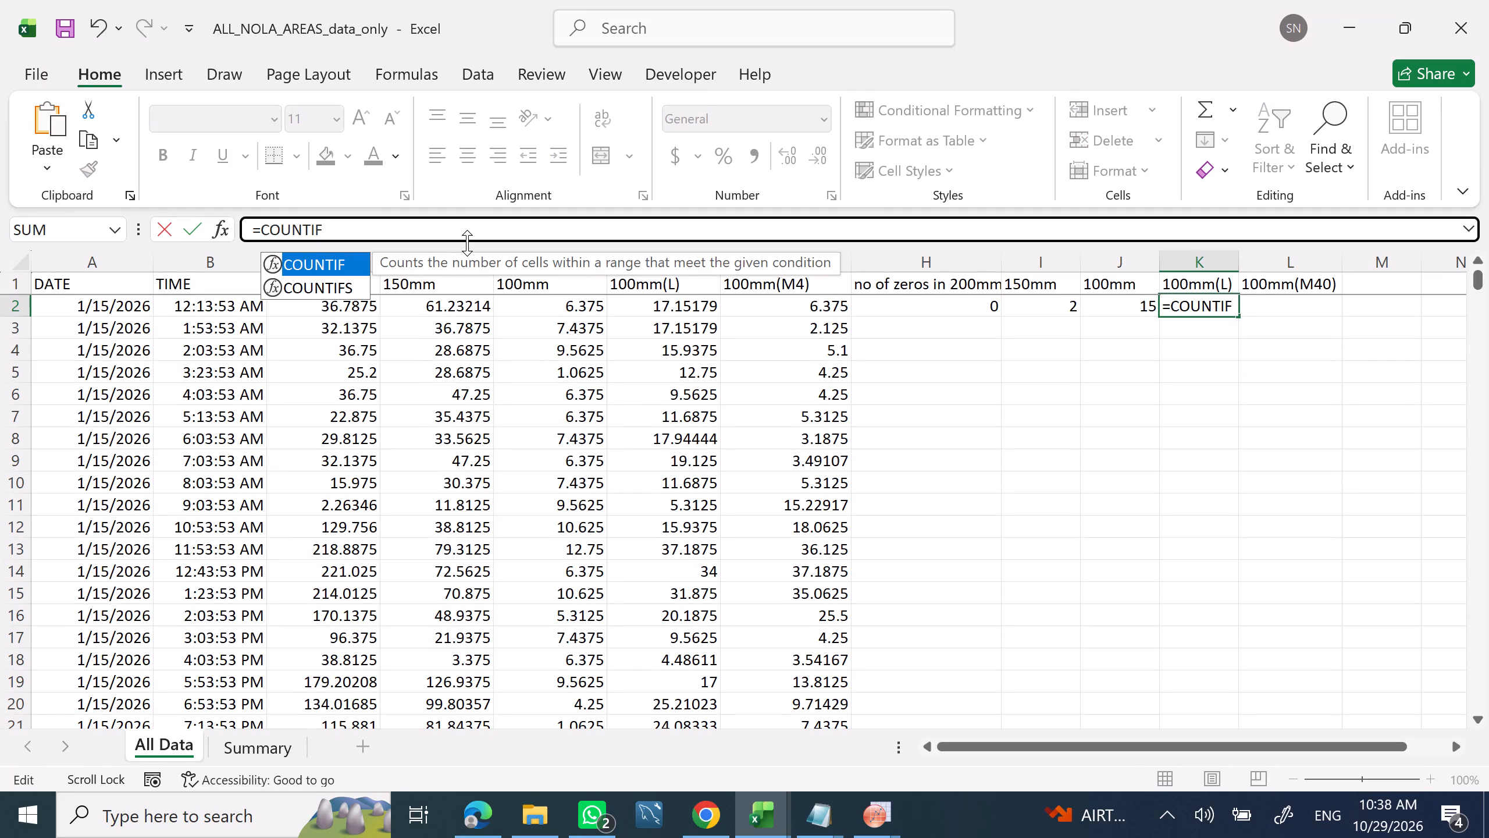
key(shift+parenleft)
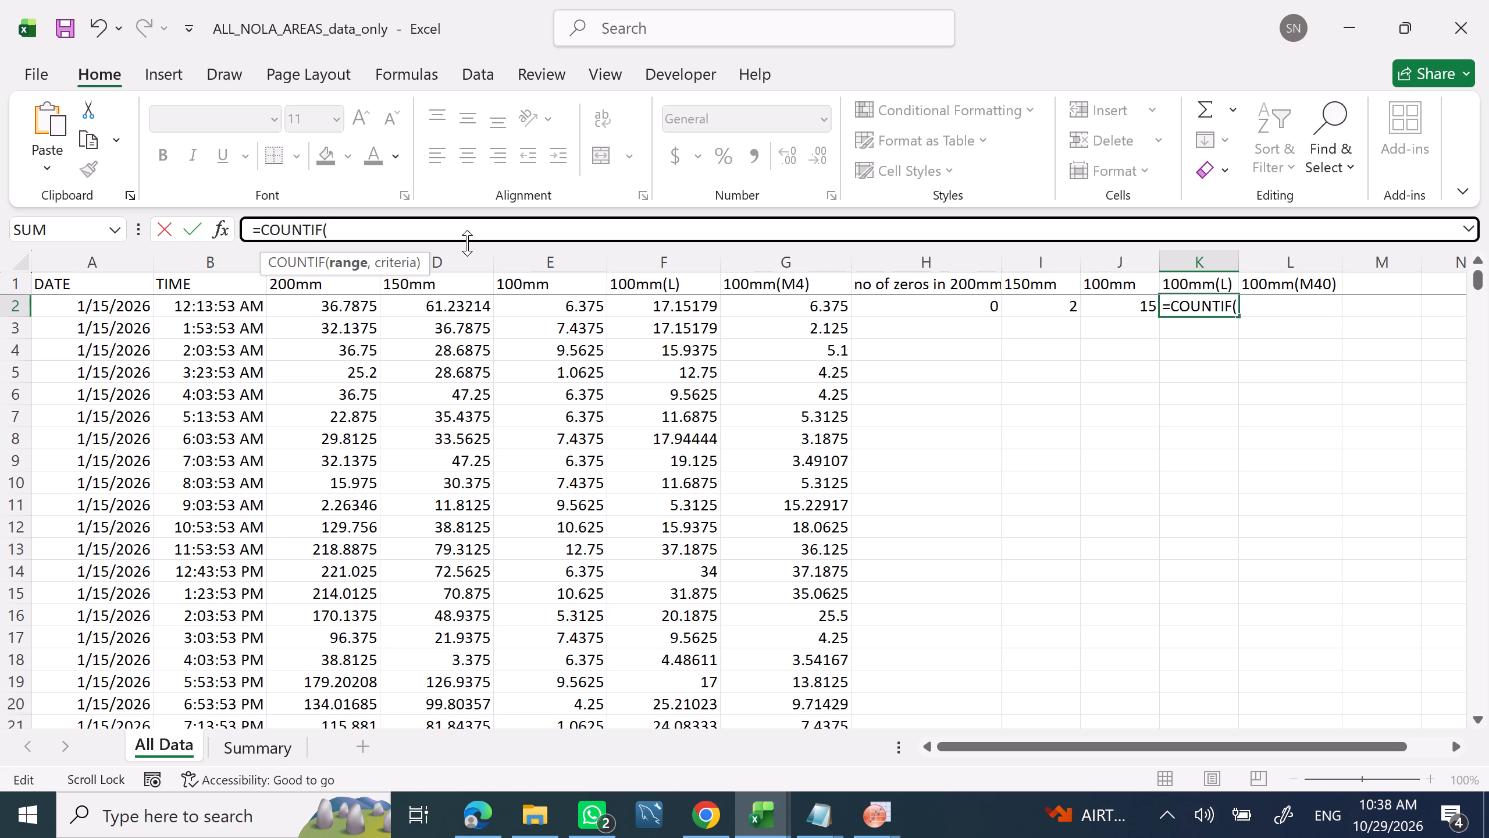
key(f)
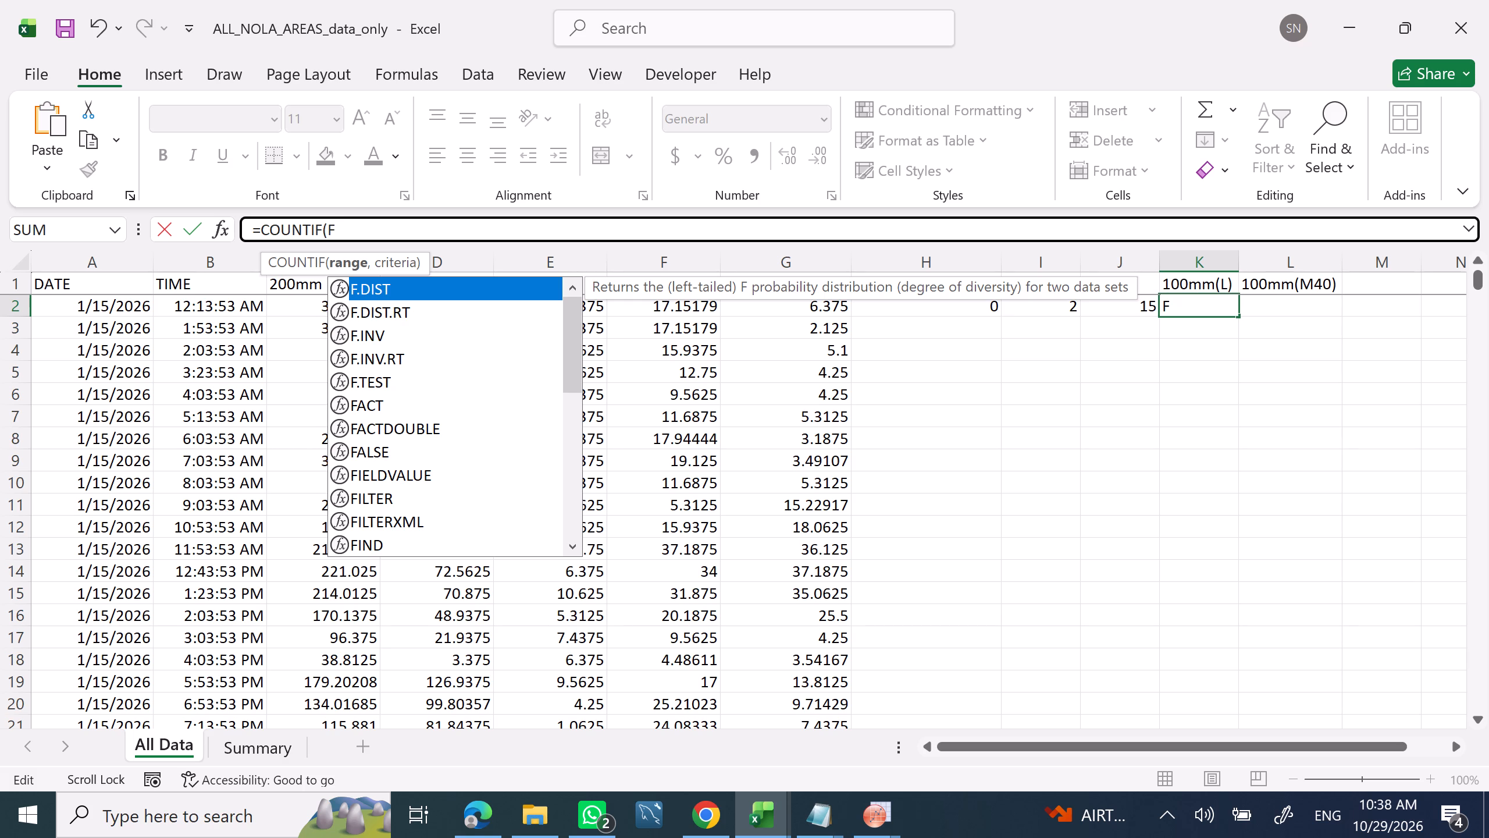
key(2)
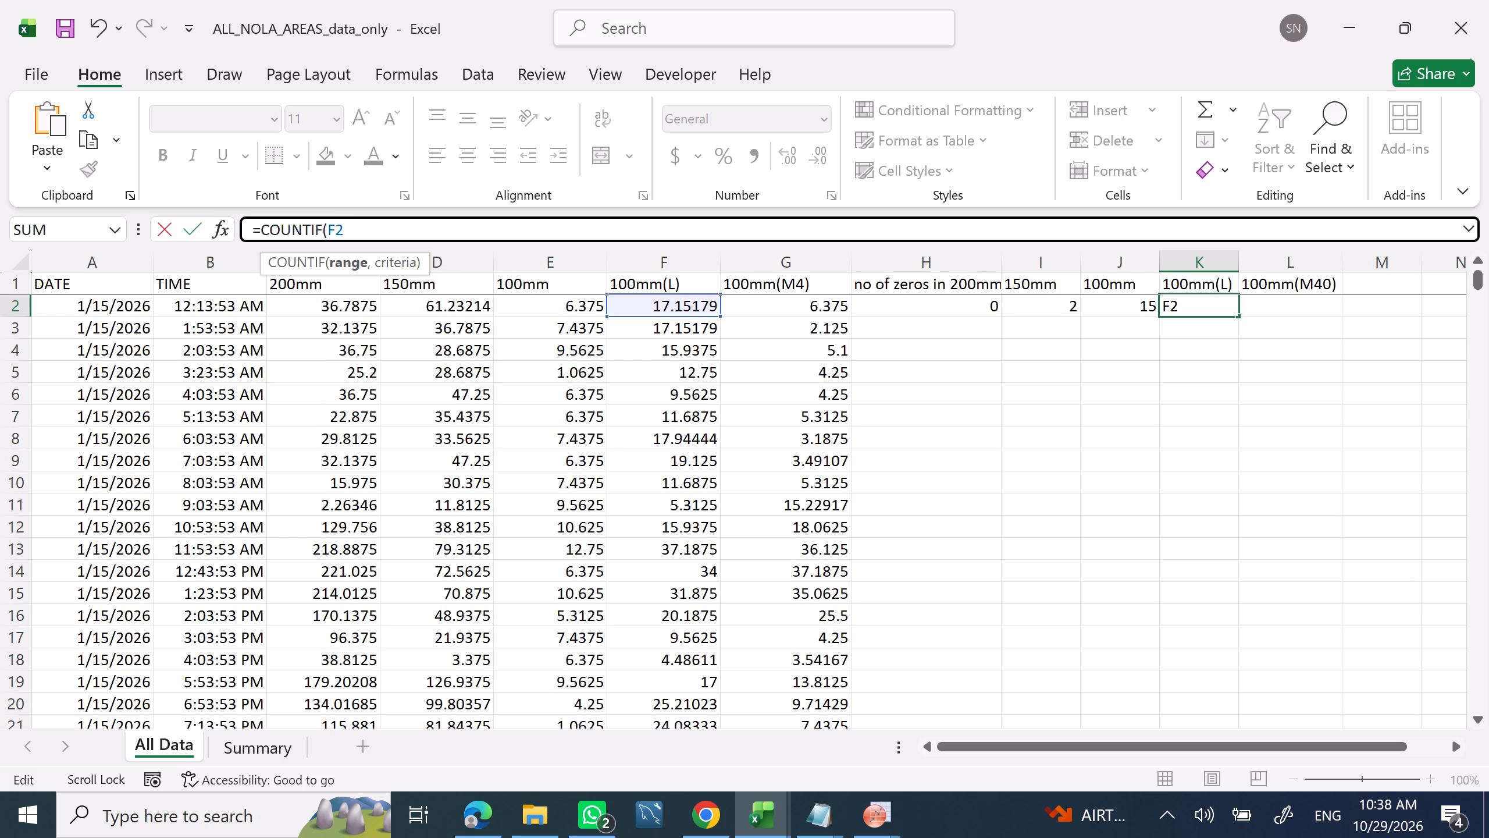
key(shift+colon)
key(f)
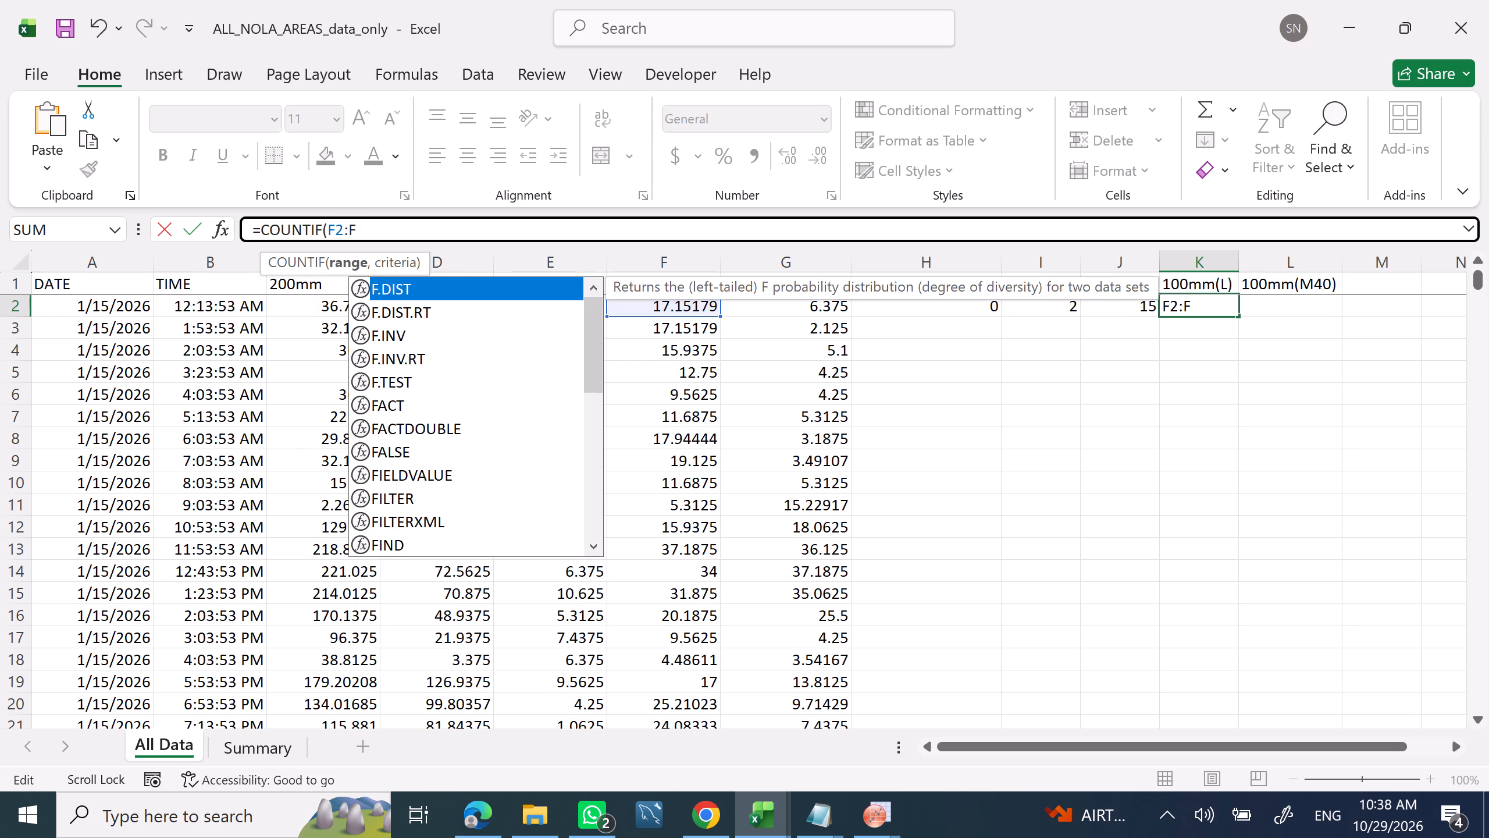
key(1)
key(7)
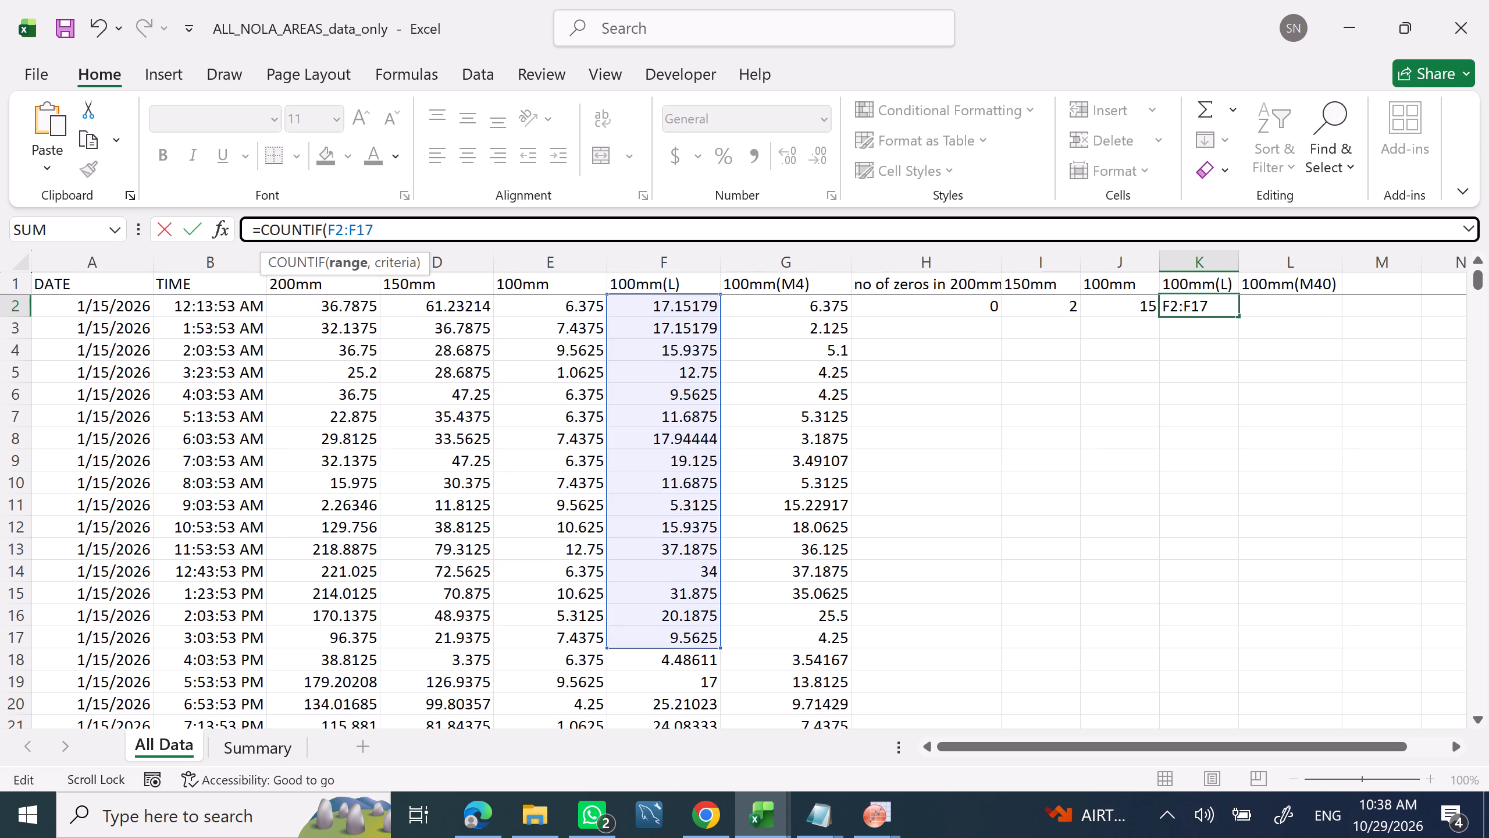
key(9)
text(89)
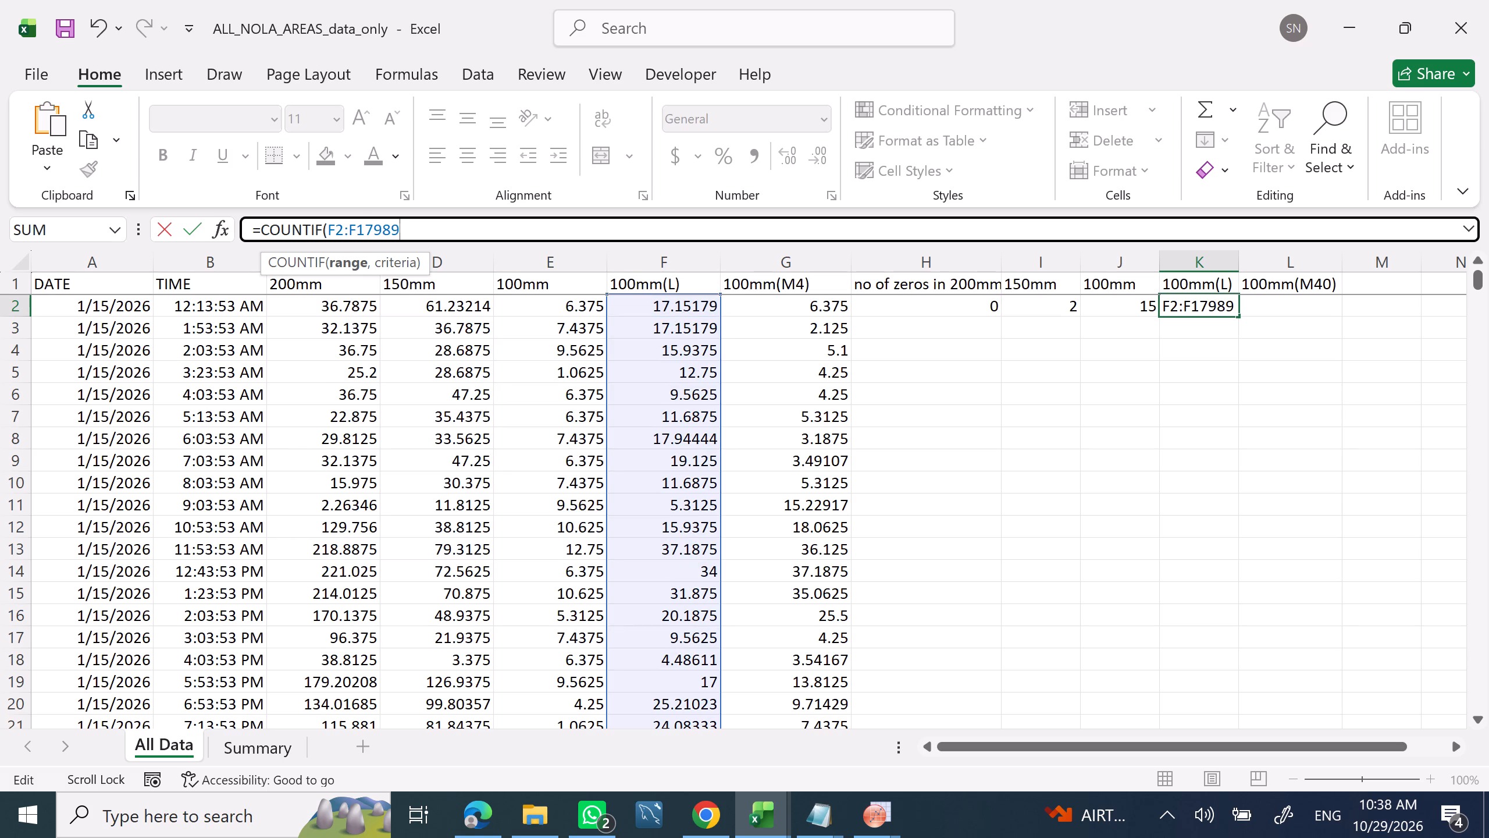
click(384, 230)
key(BackSpace)
click(414, 230)
text(,0)
key(shift+parenright)
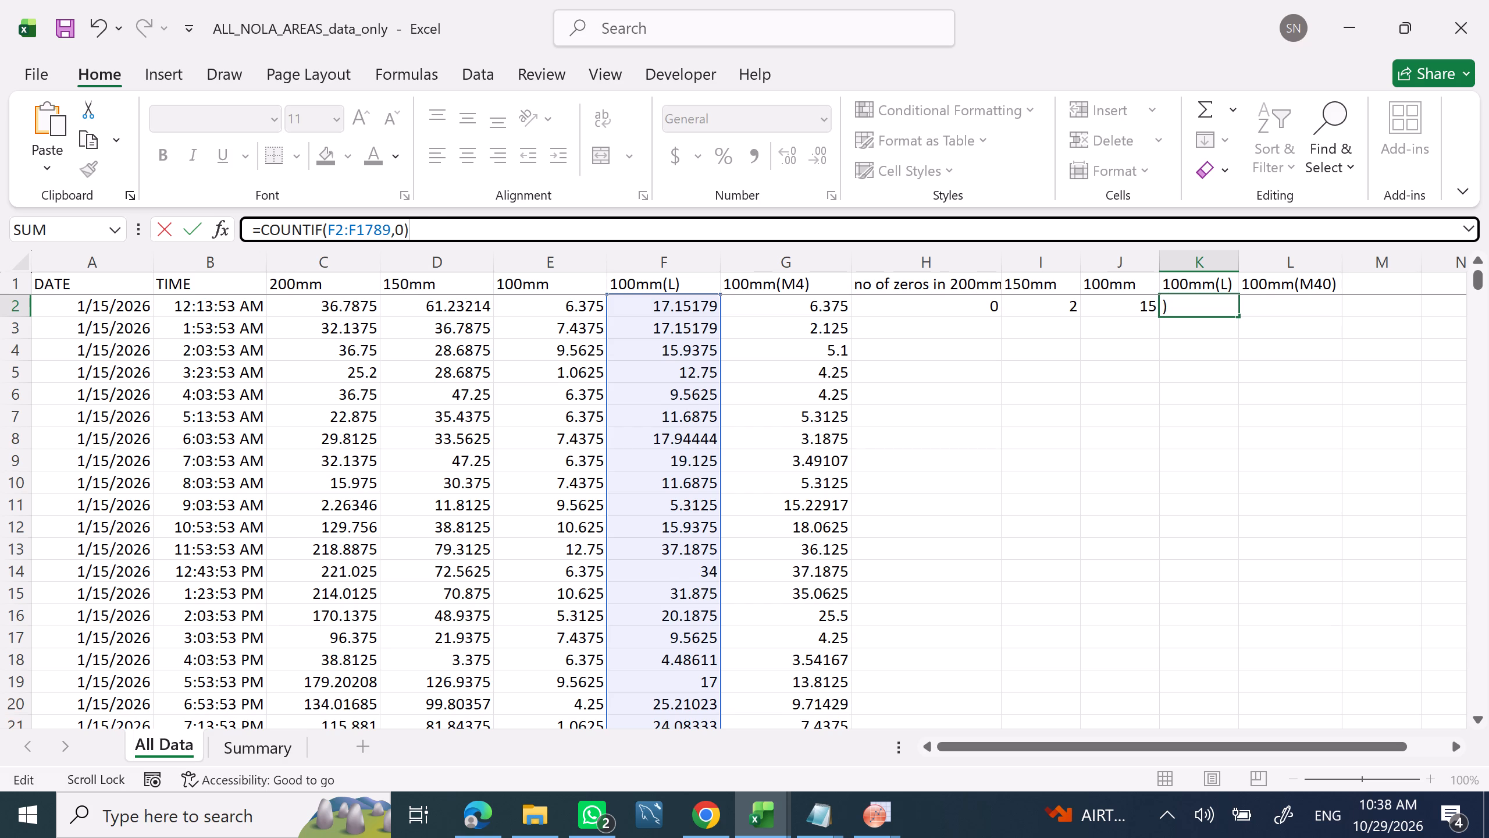
key(Return)
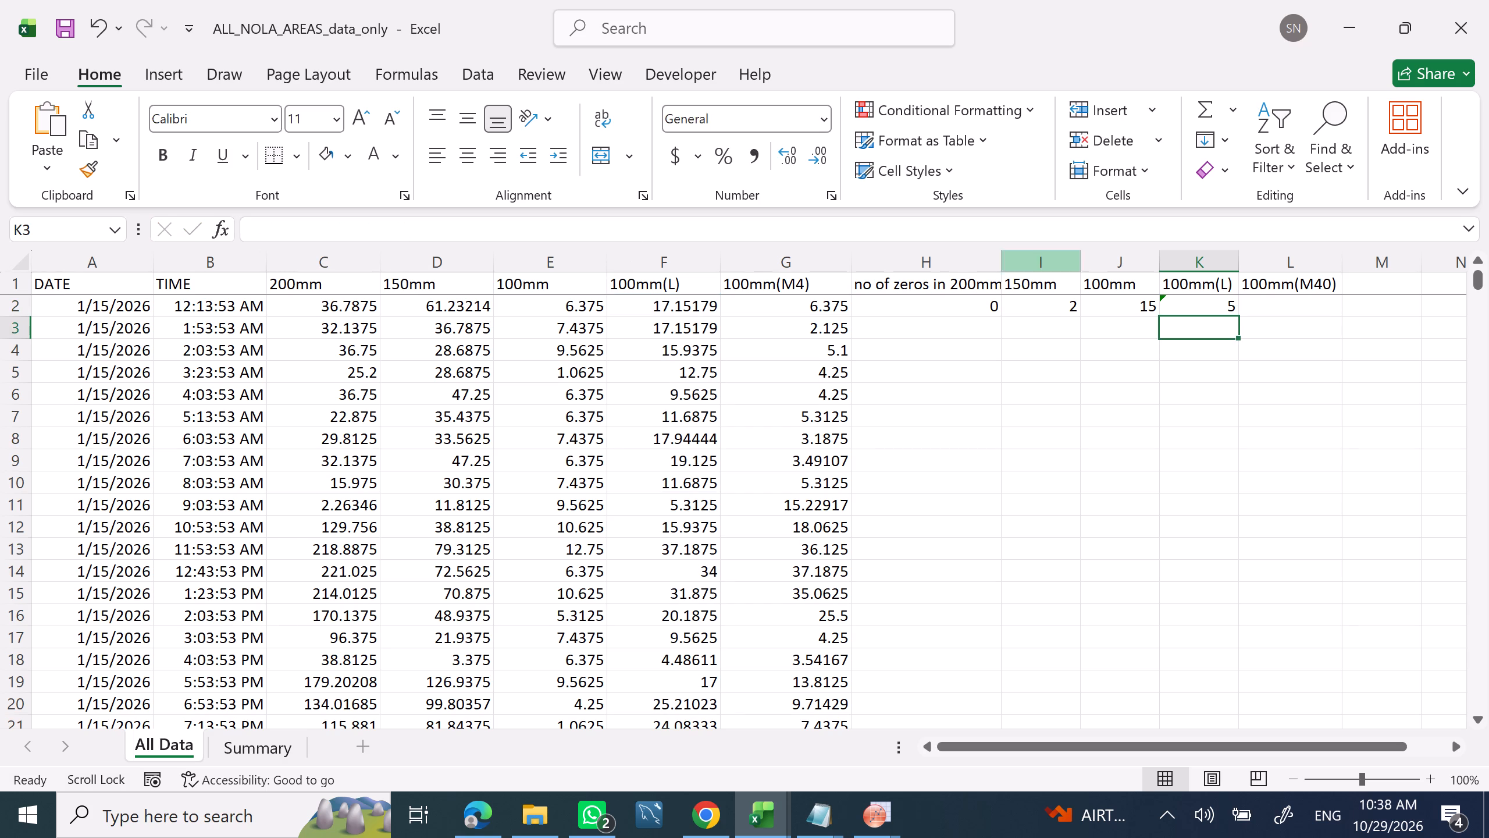
Enter the zero-count formula =COUNTIF(G2:G1789,0) in L2, under the 100mm(M40) count header.
click(1266, 303)
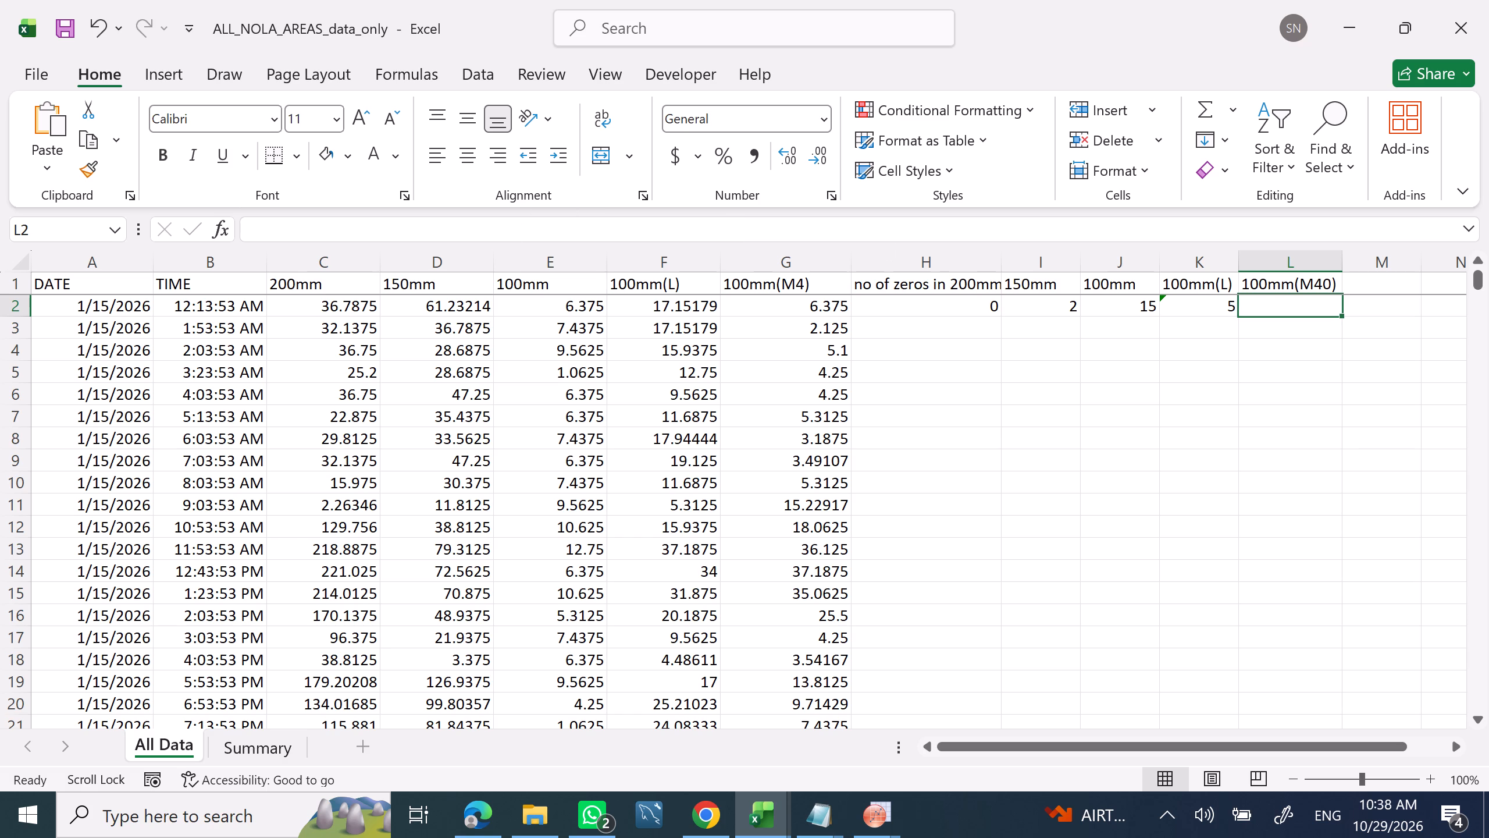
click(529, 225)
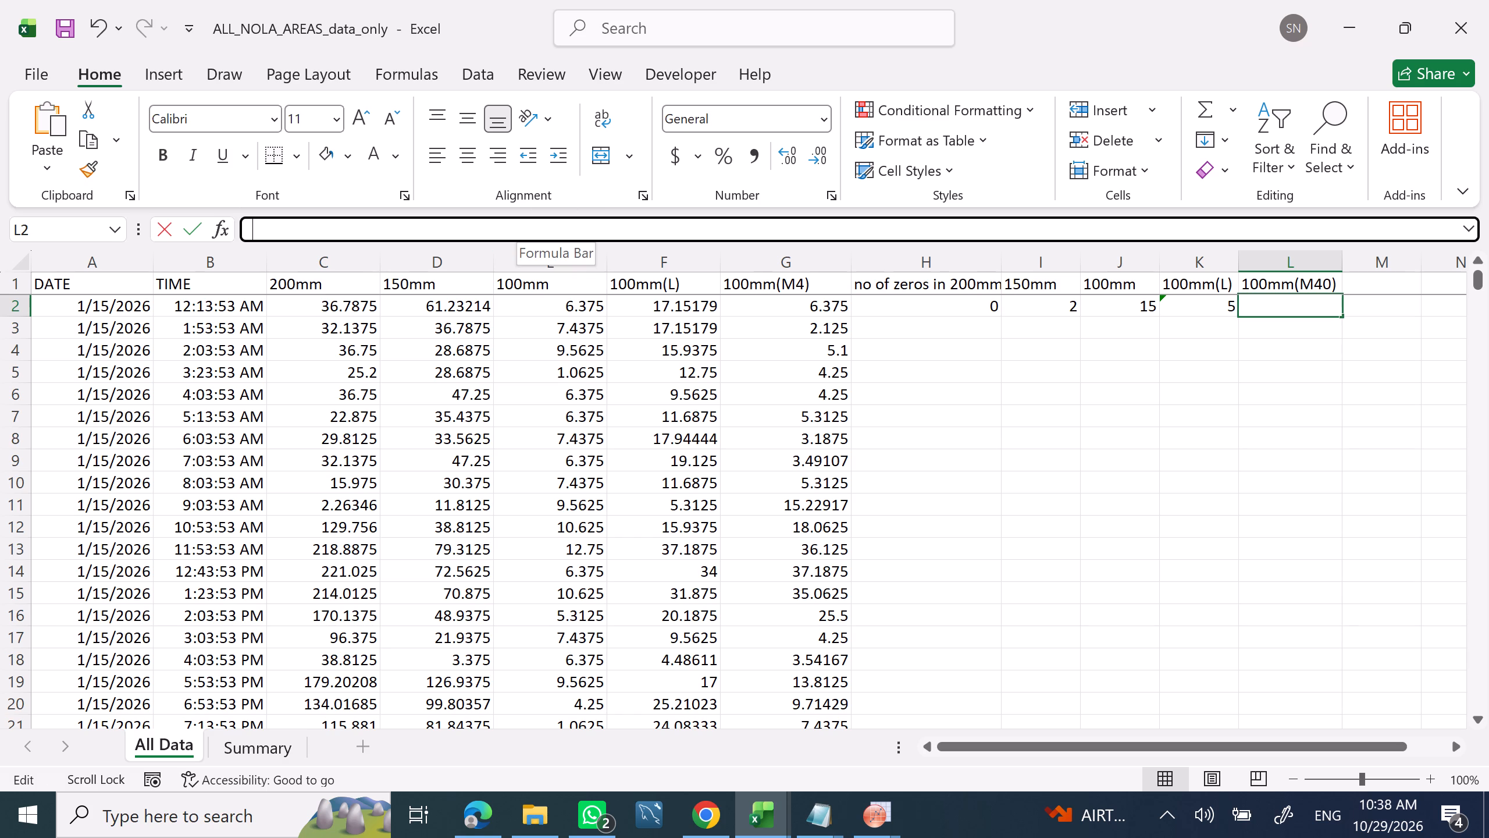
text(COUNT)
text(IF)
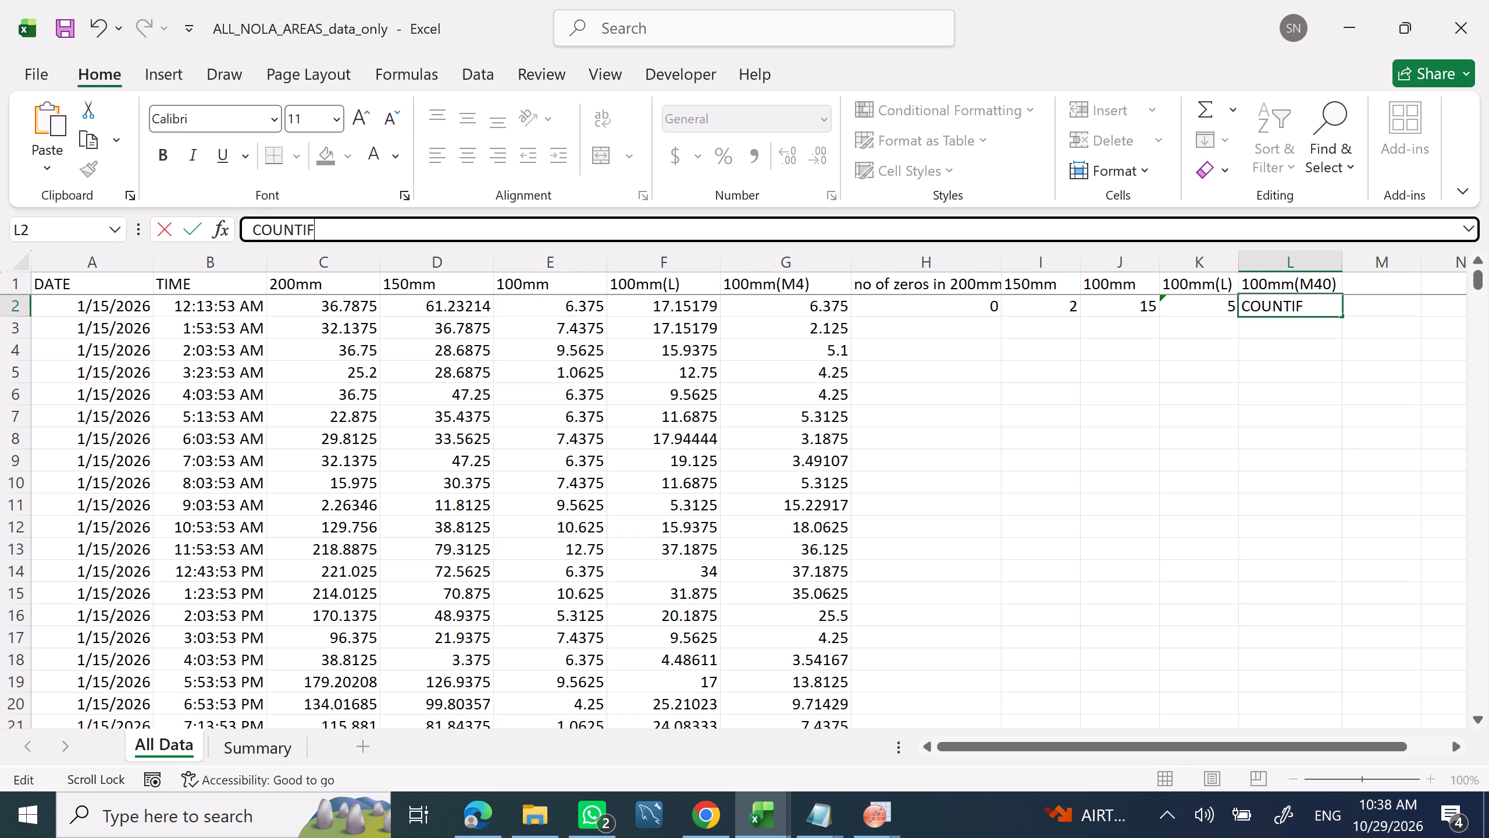
key(shift+parenleft)
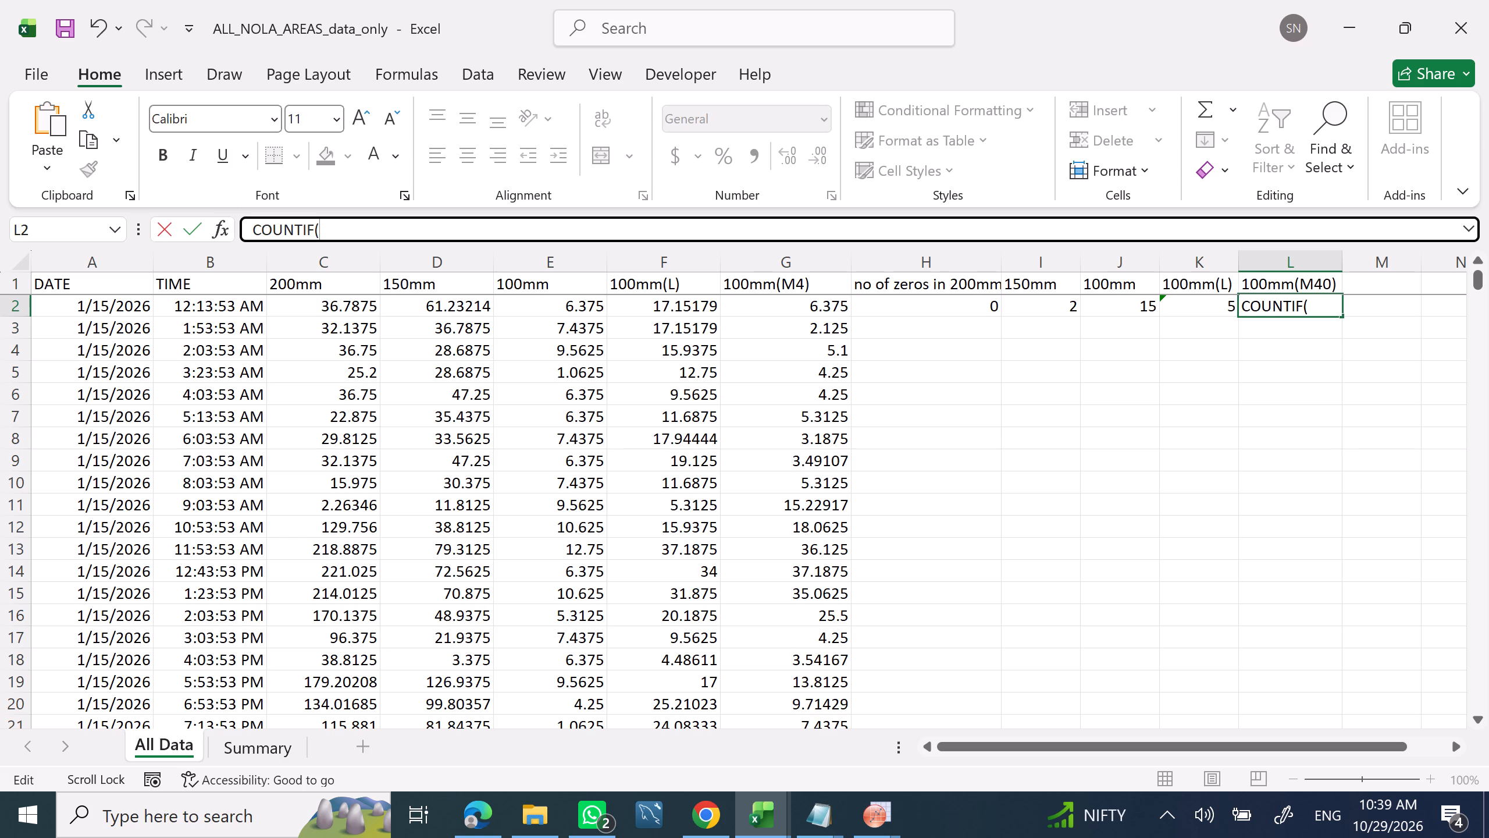
text(G2)
key(shift+colon)
key(g)
text(17890)
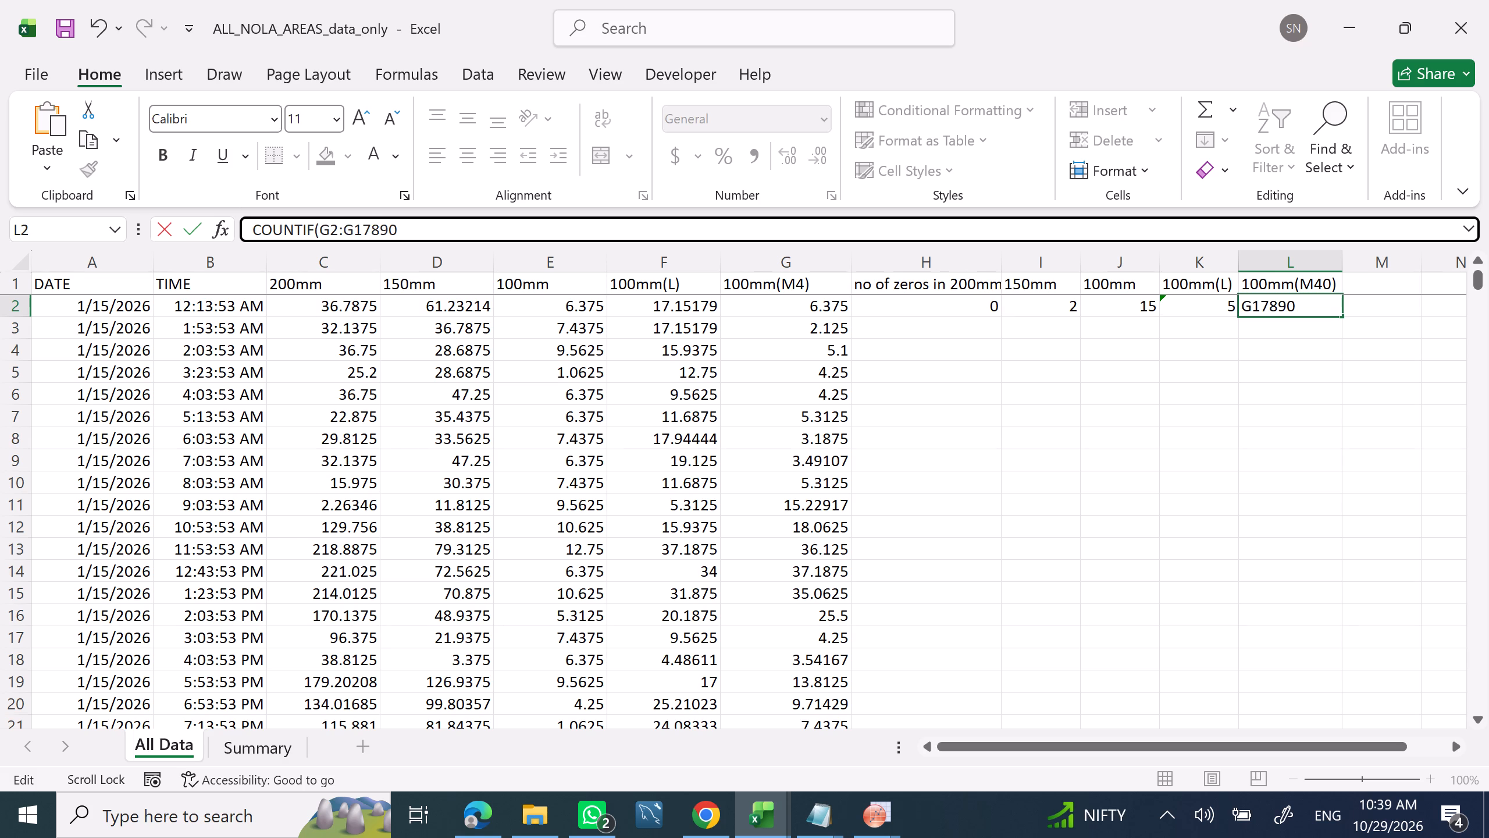
key(BackSpace)
text(,0)
click(253, 224)
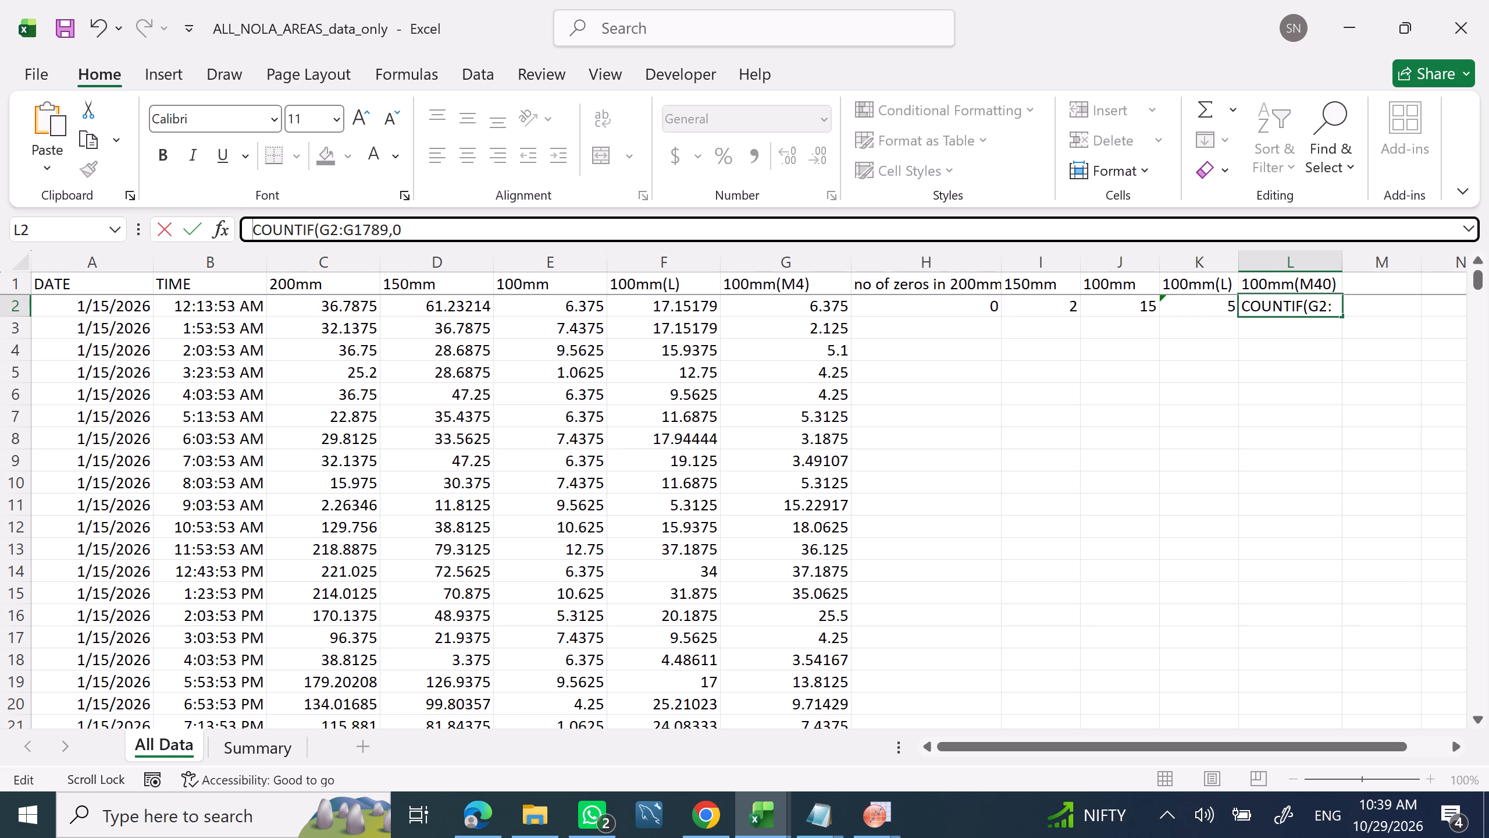
key(equal)
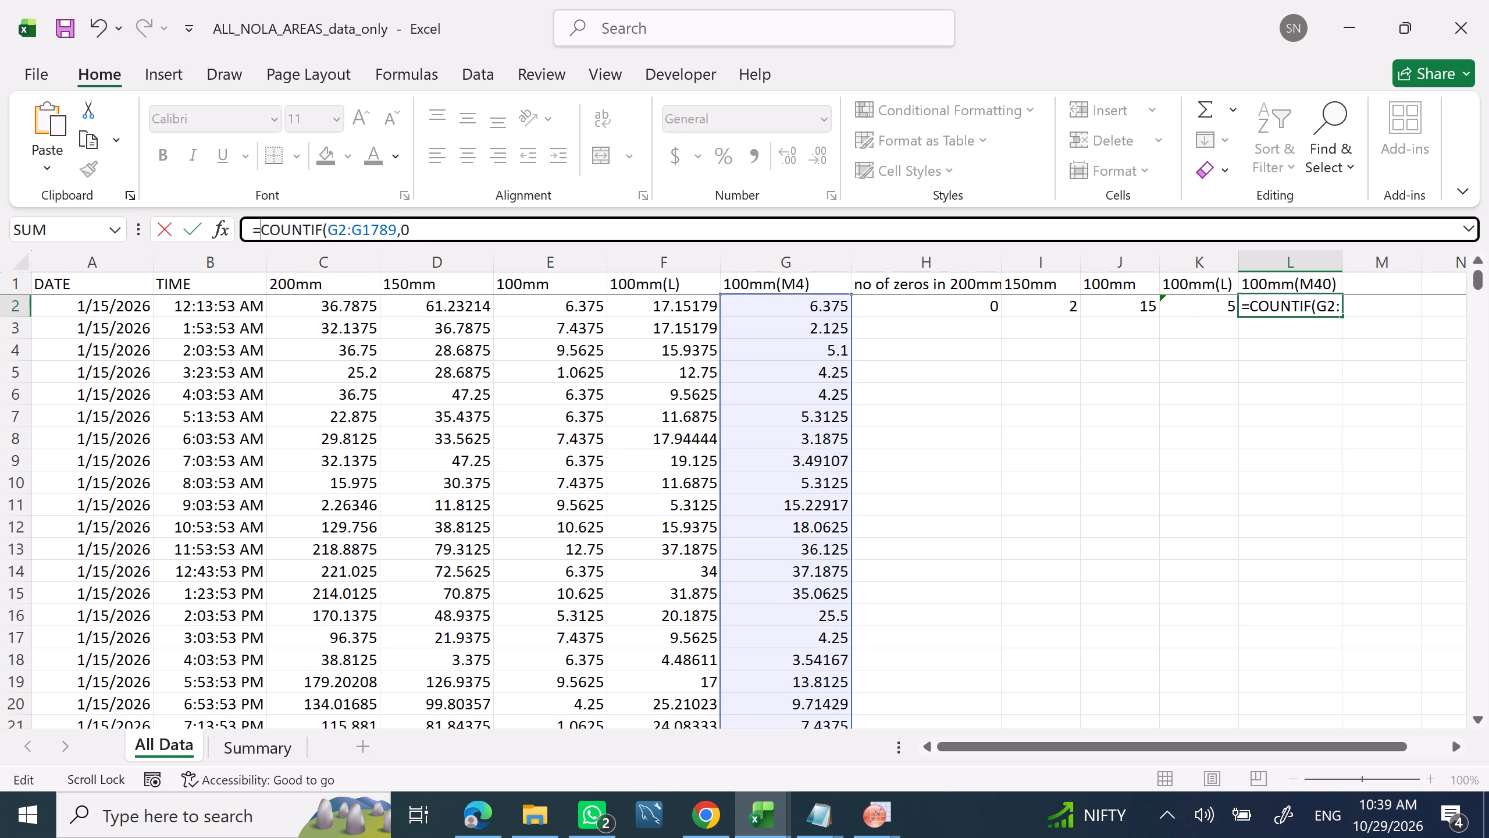
click(455, 229)
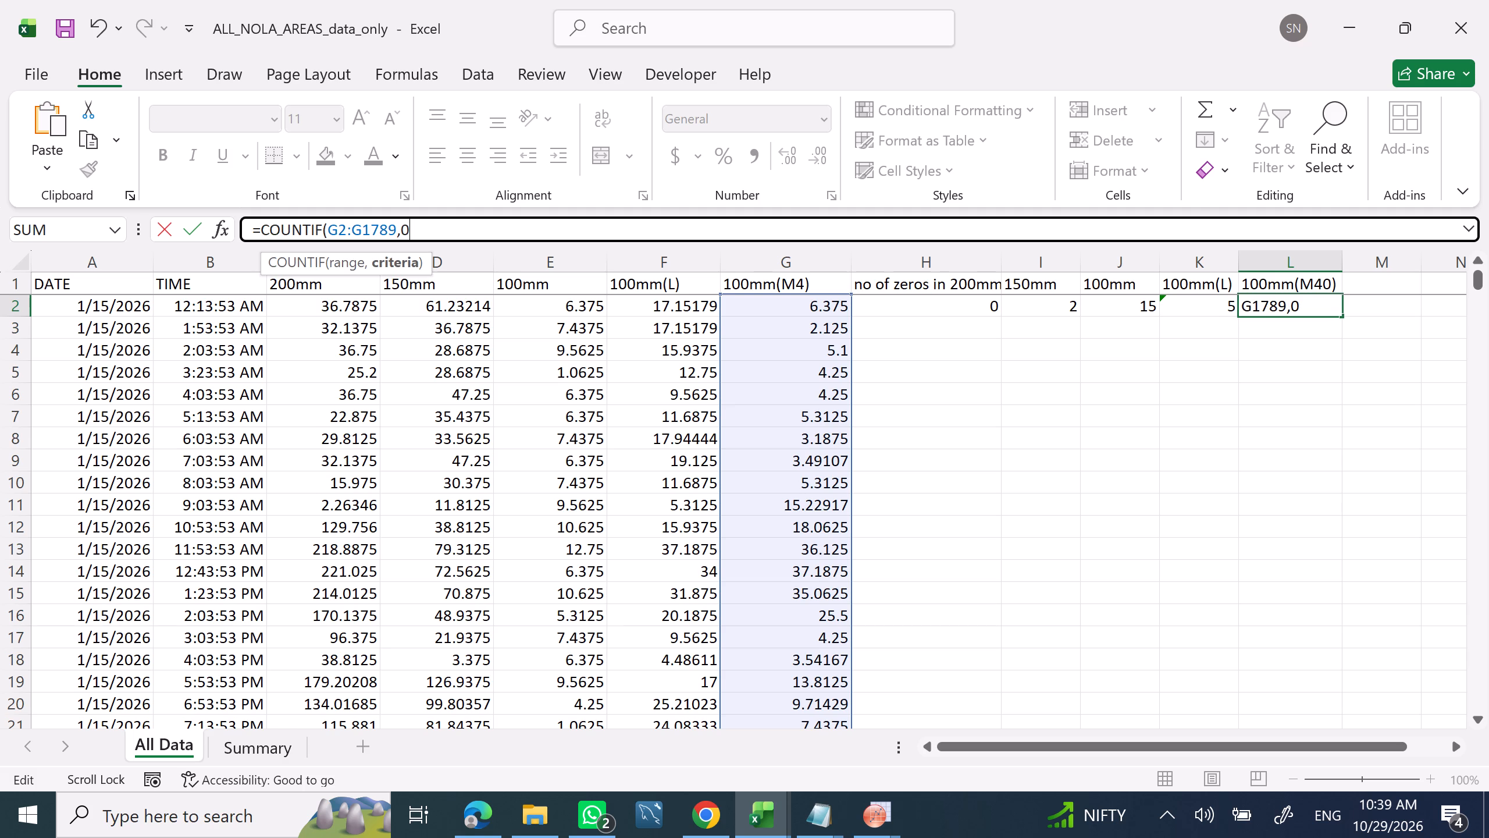
key(shift+parenright)
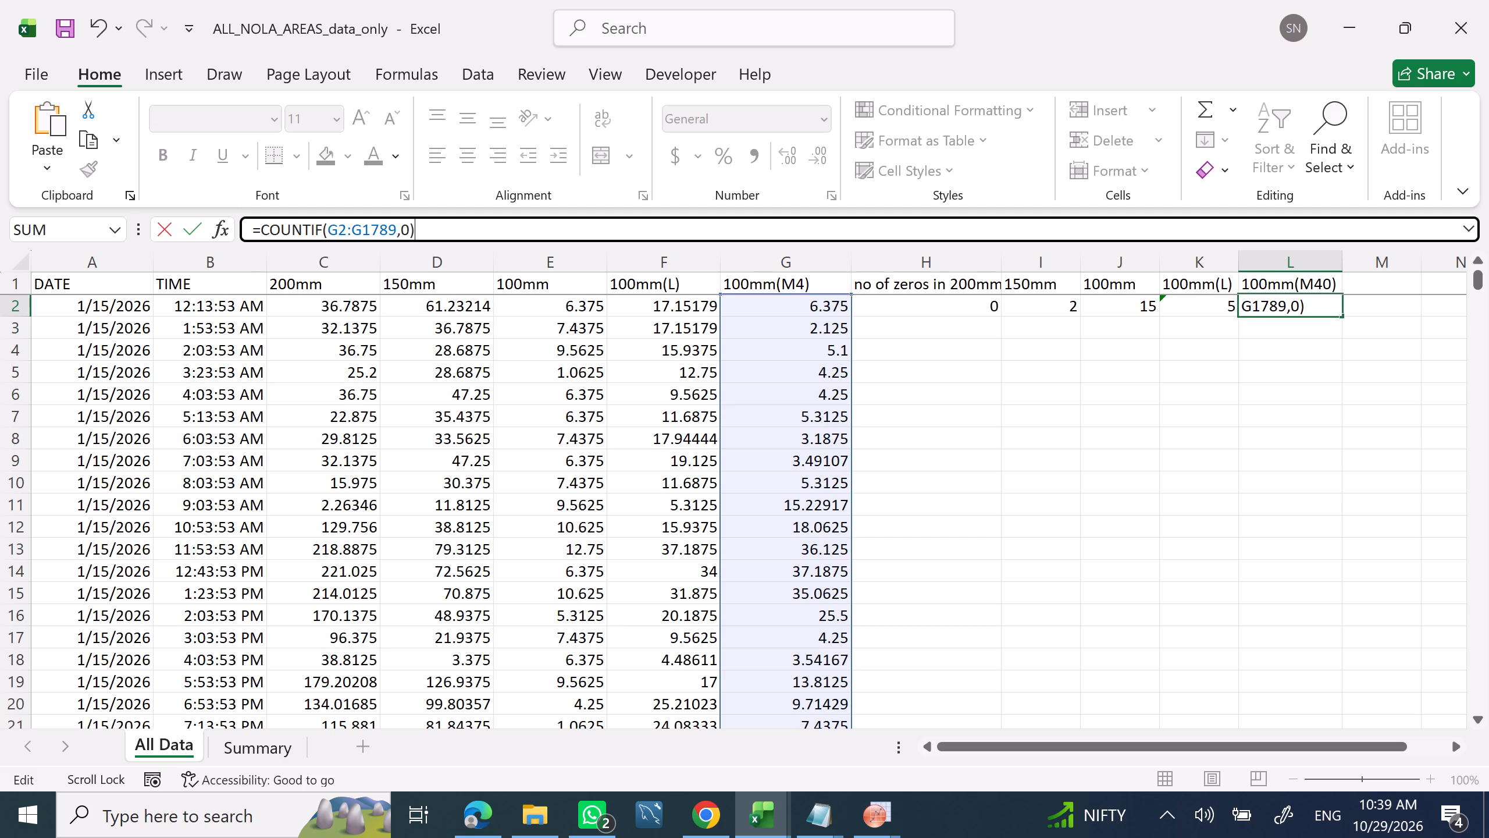
key(Return)
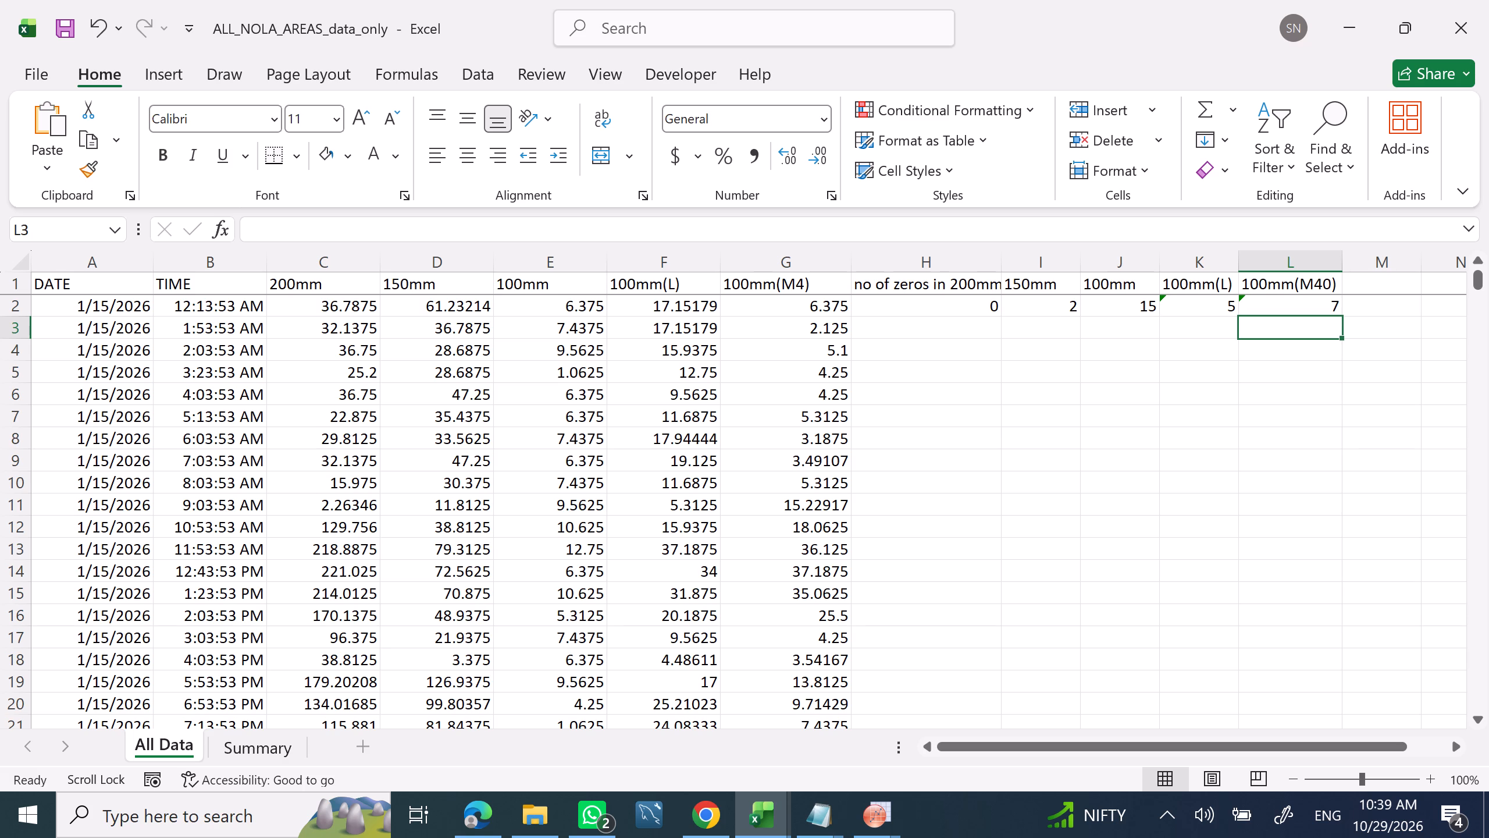
Widen column H to fit its full "no of zeros in 200mm" header.
click(970, 280)
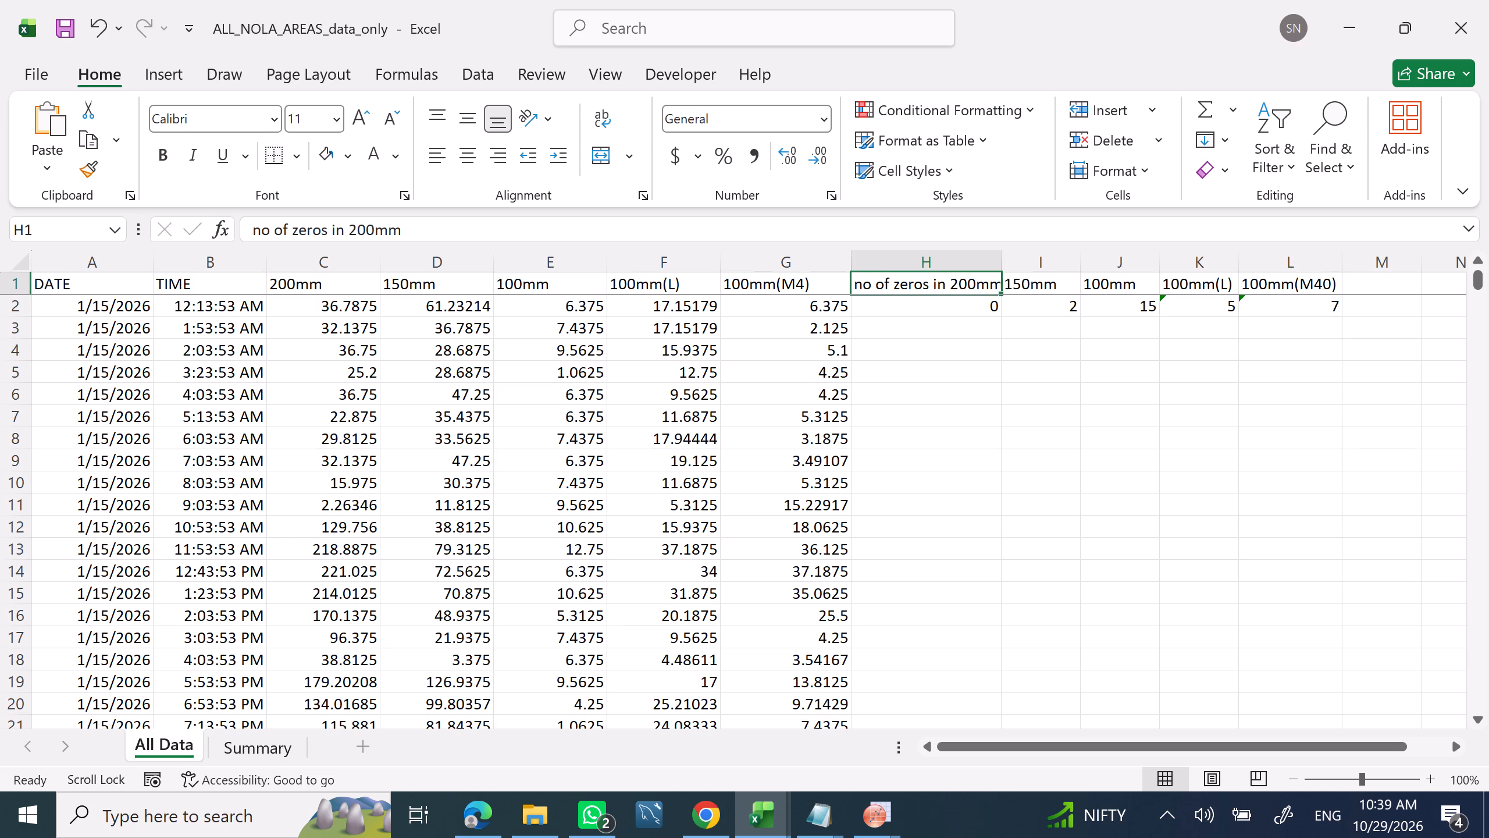
drag(1005, 261, 1025, 262)
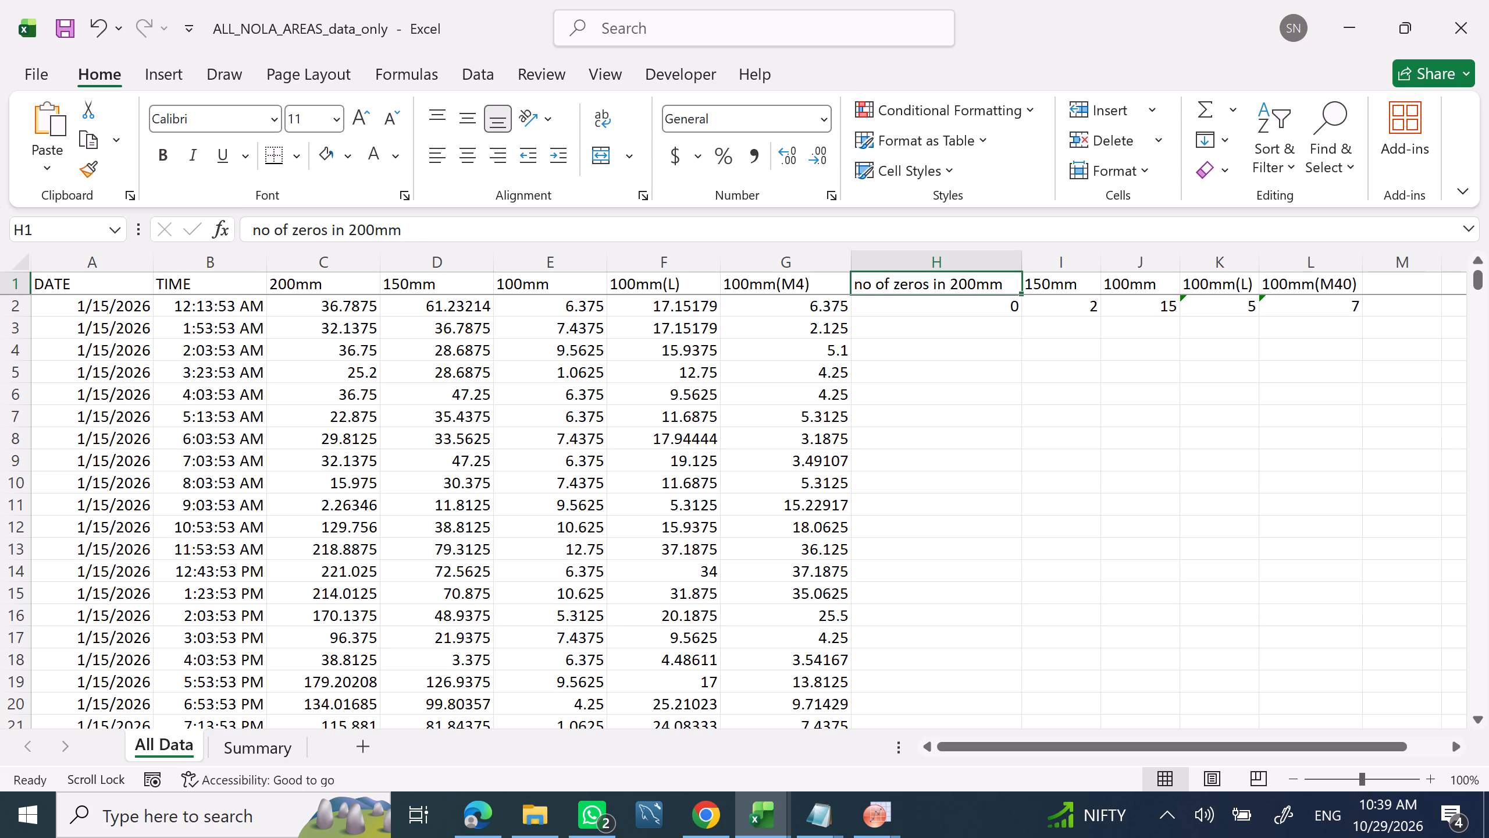
Change the header in I1 to "no of zeros in 150mm", in lowercase like the header in H1.
click(1066, 279)
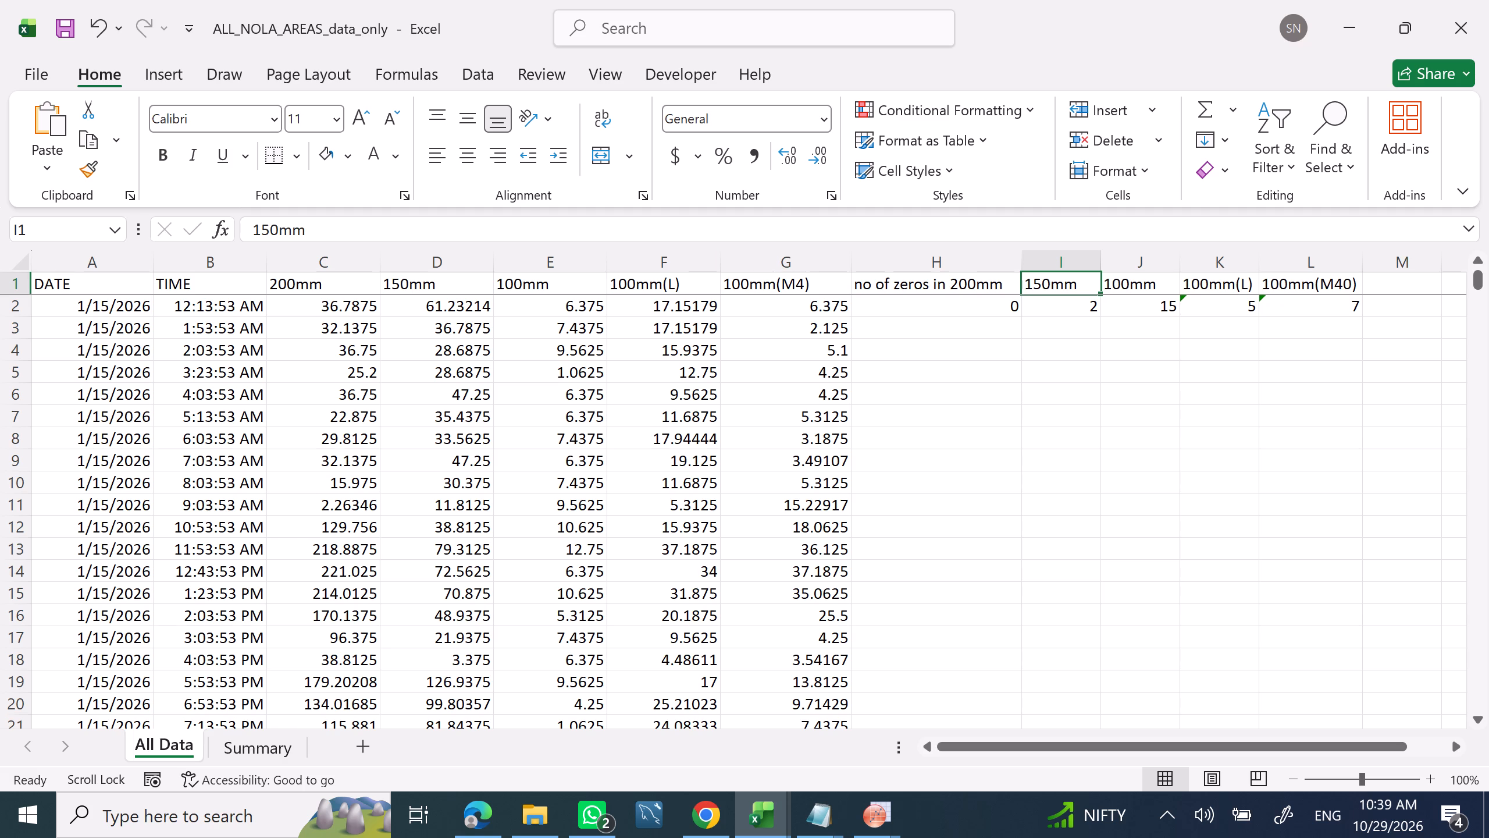
click(254, 229)
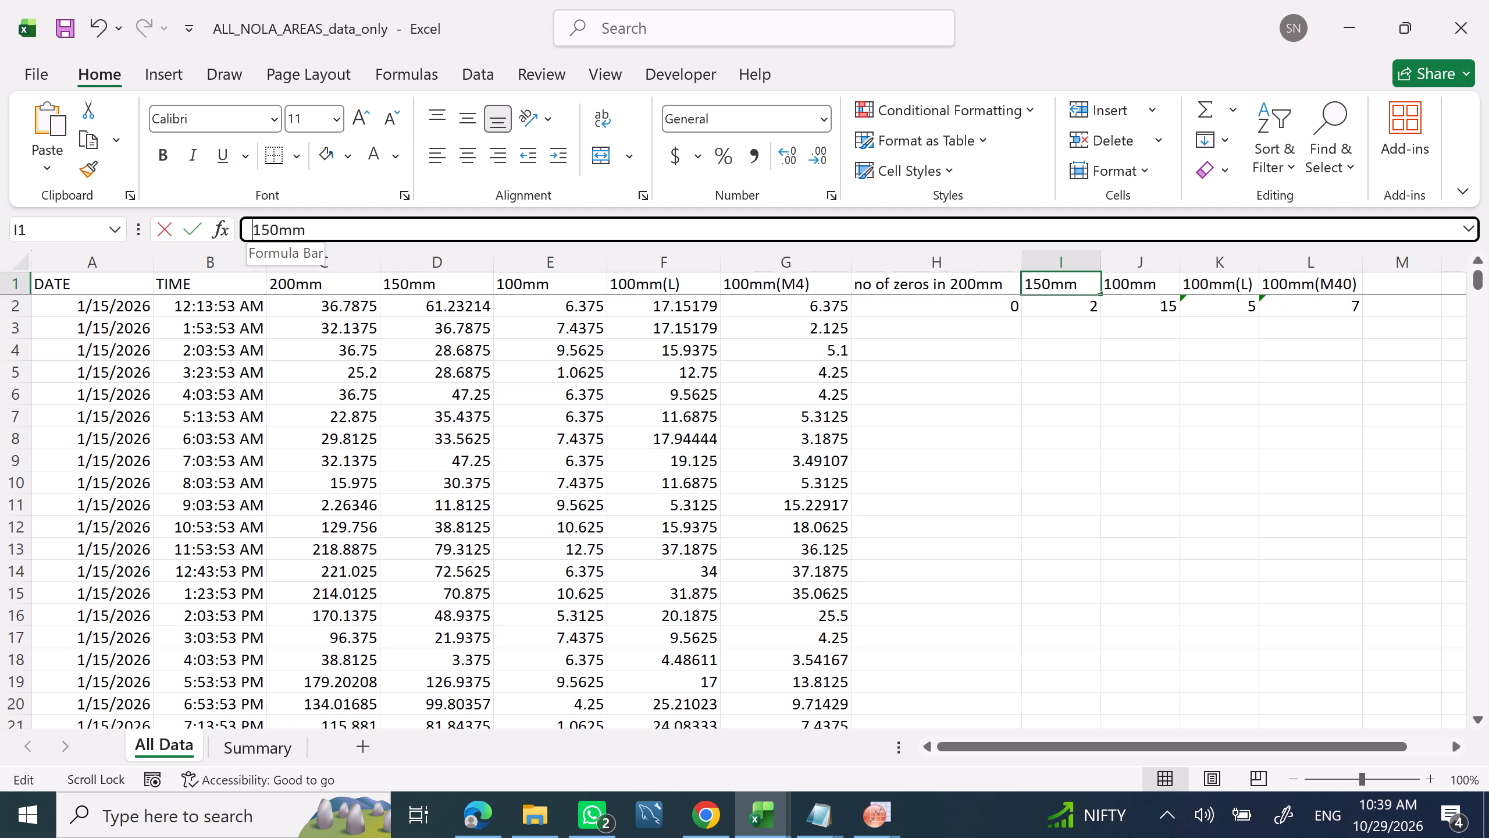
text(NO OF ZERP)
key(BackSpace)
text(OS)
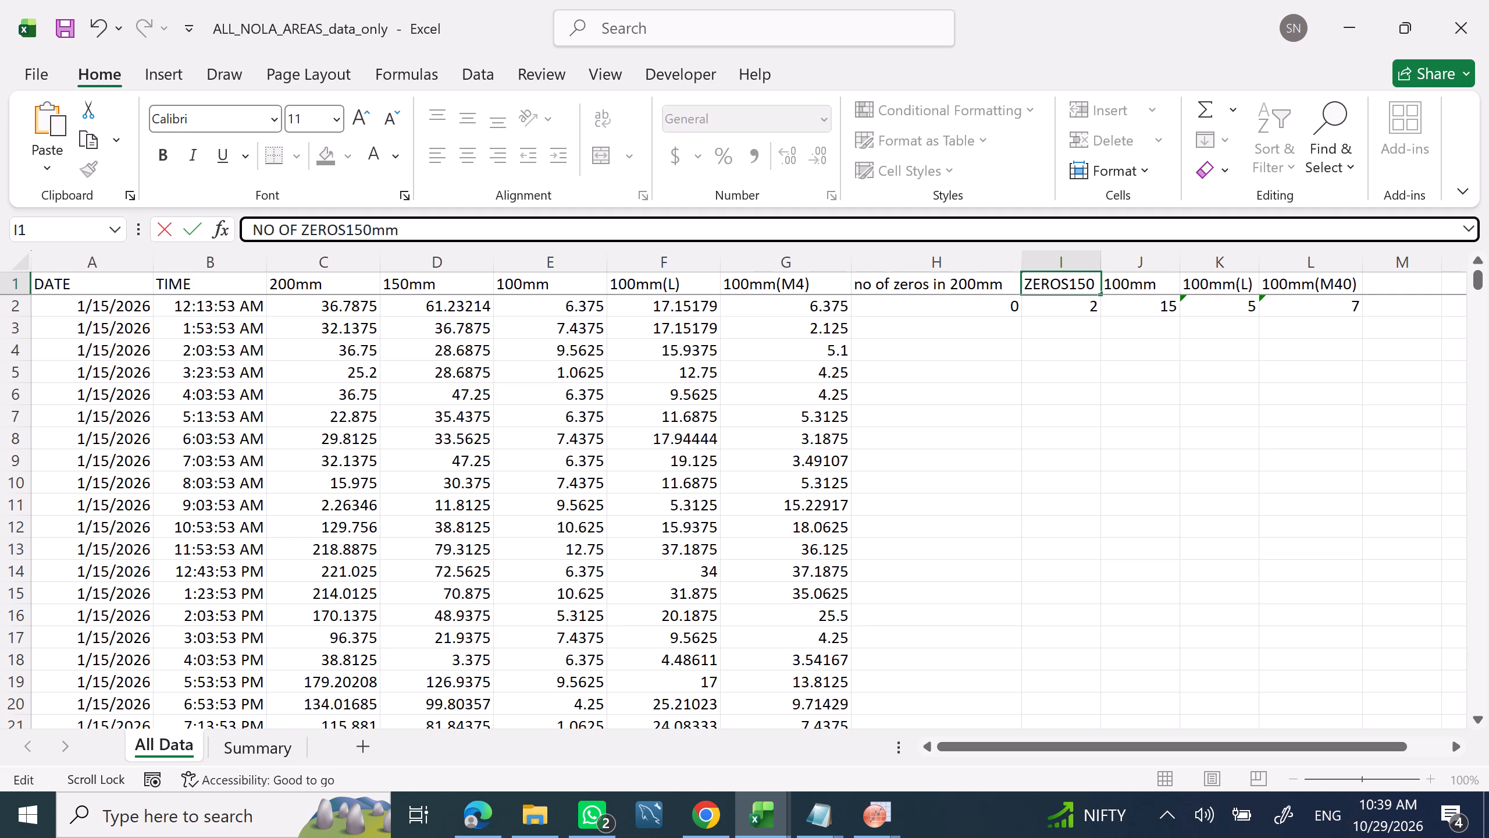
key(space)
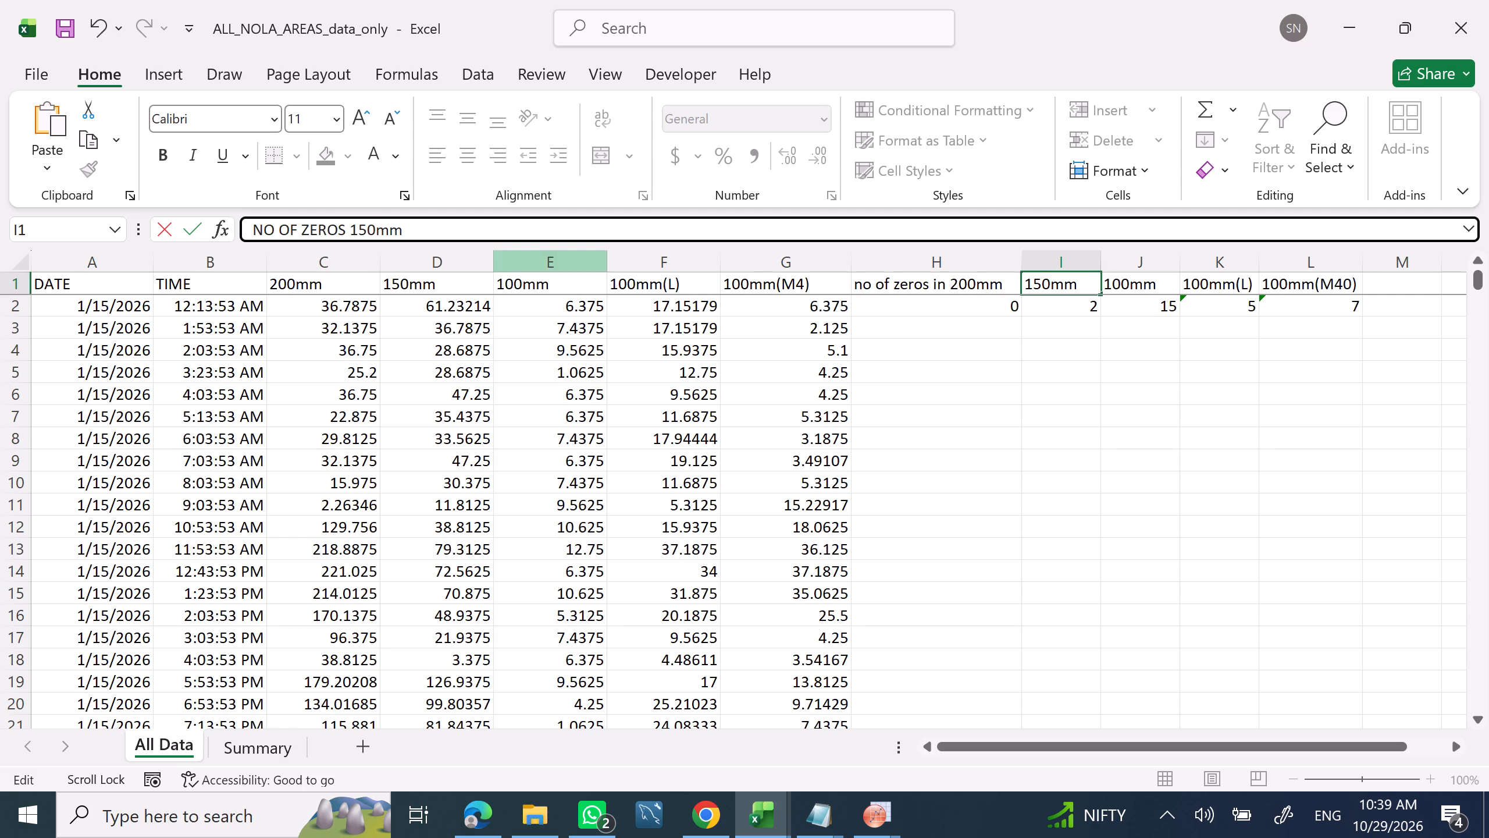
key(BackSpace)
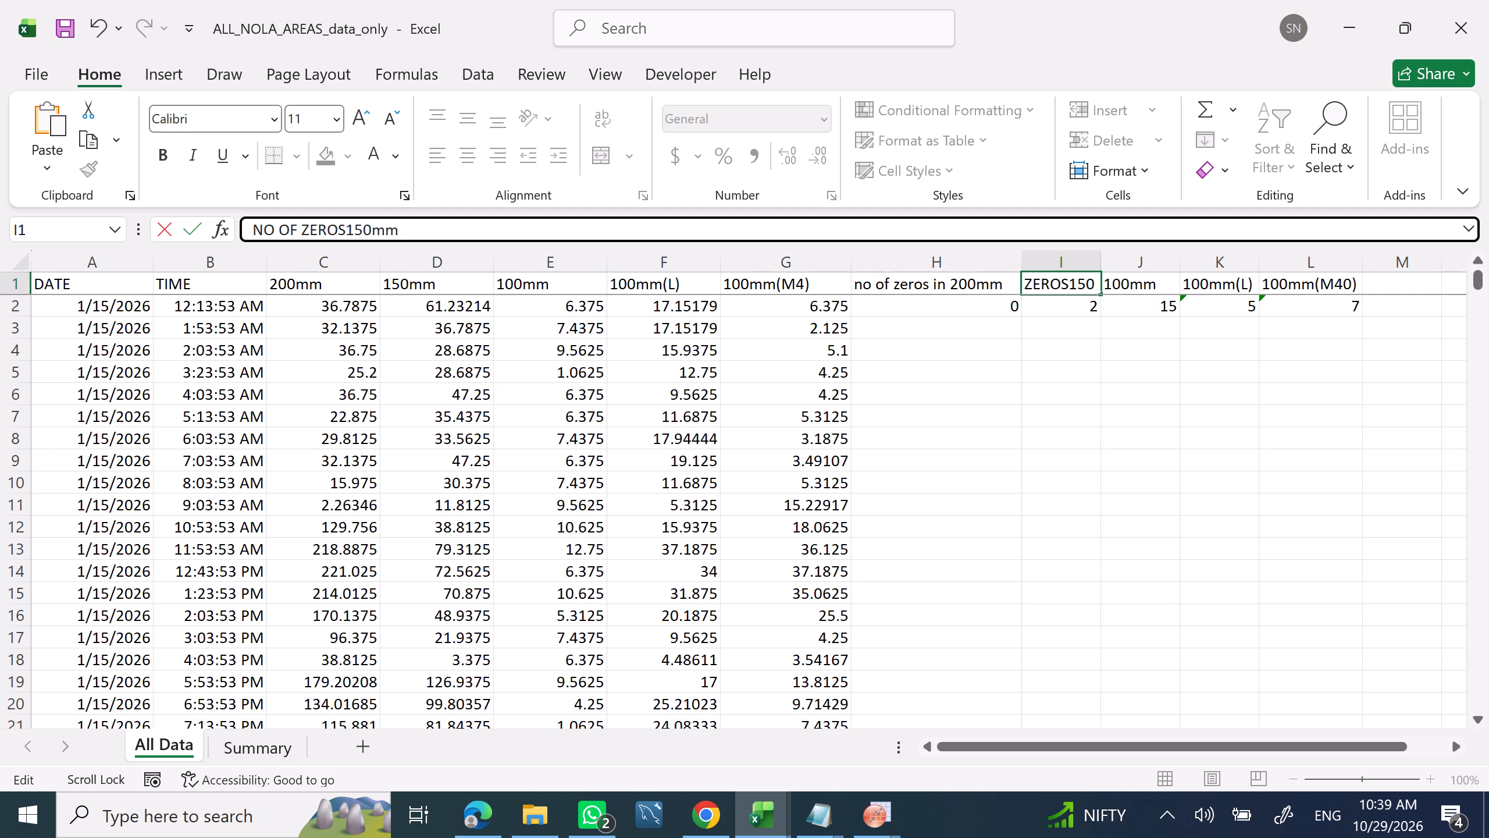
key(BackSpace)
key(BackSpace)
key(BackSpace)
key(BackSpace)
key(BackSpace)
key(BackSpace)
key(BackSpace)
key(BackSpace)
key(BackSpace)
key(BackSpace)
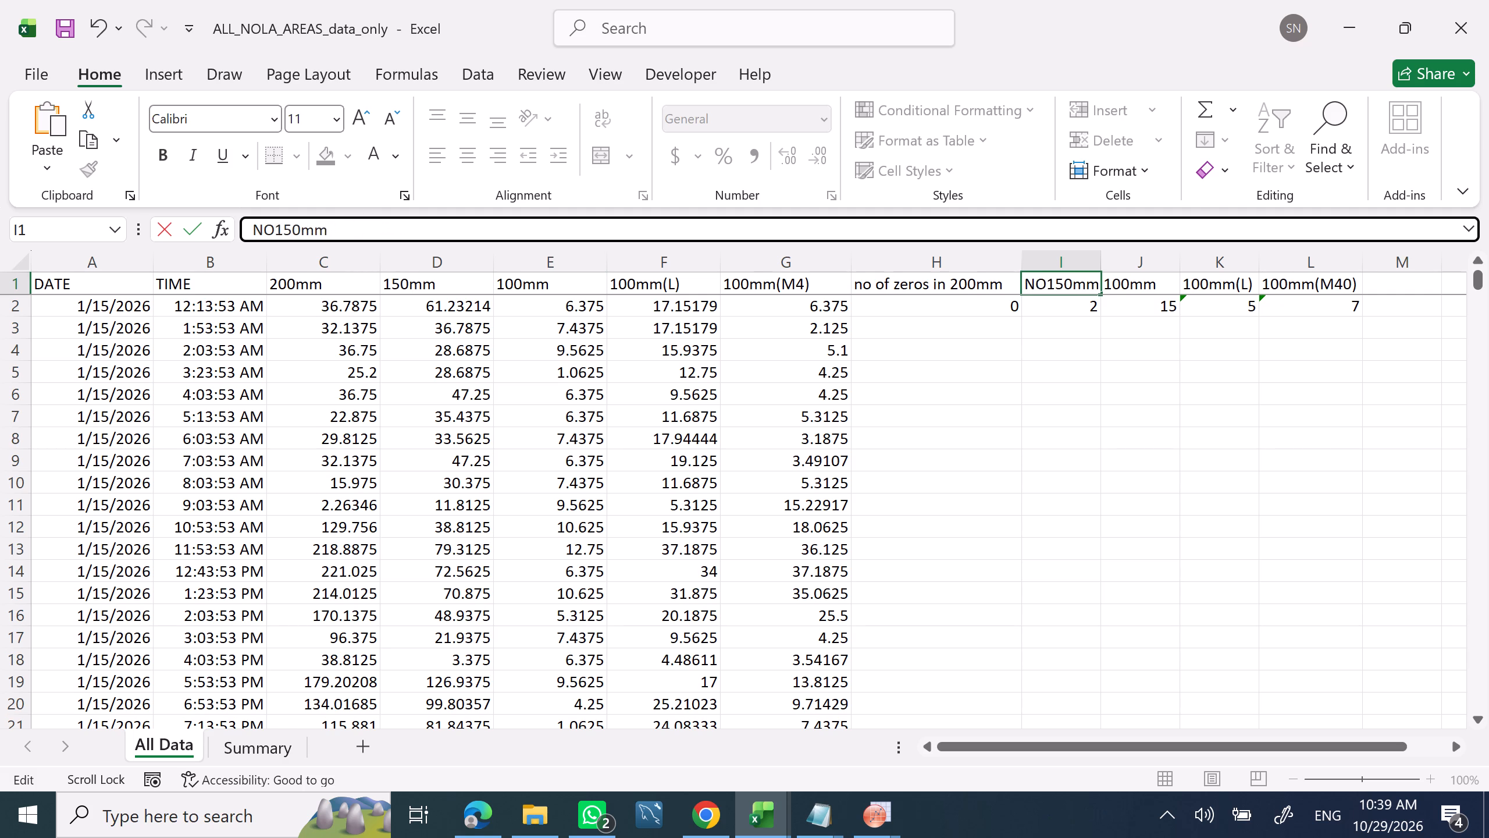
key(BackSpace)
text(no of)
key(space)
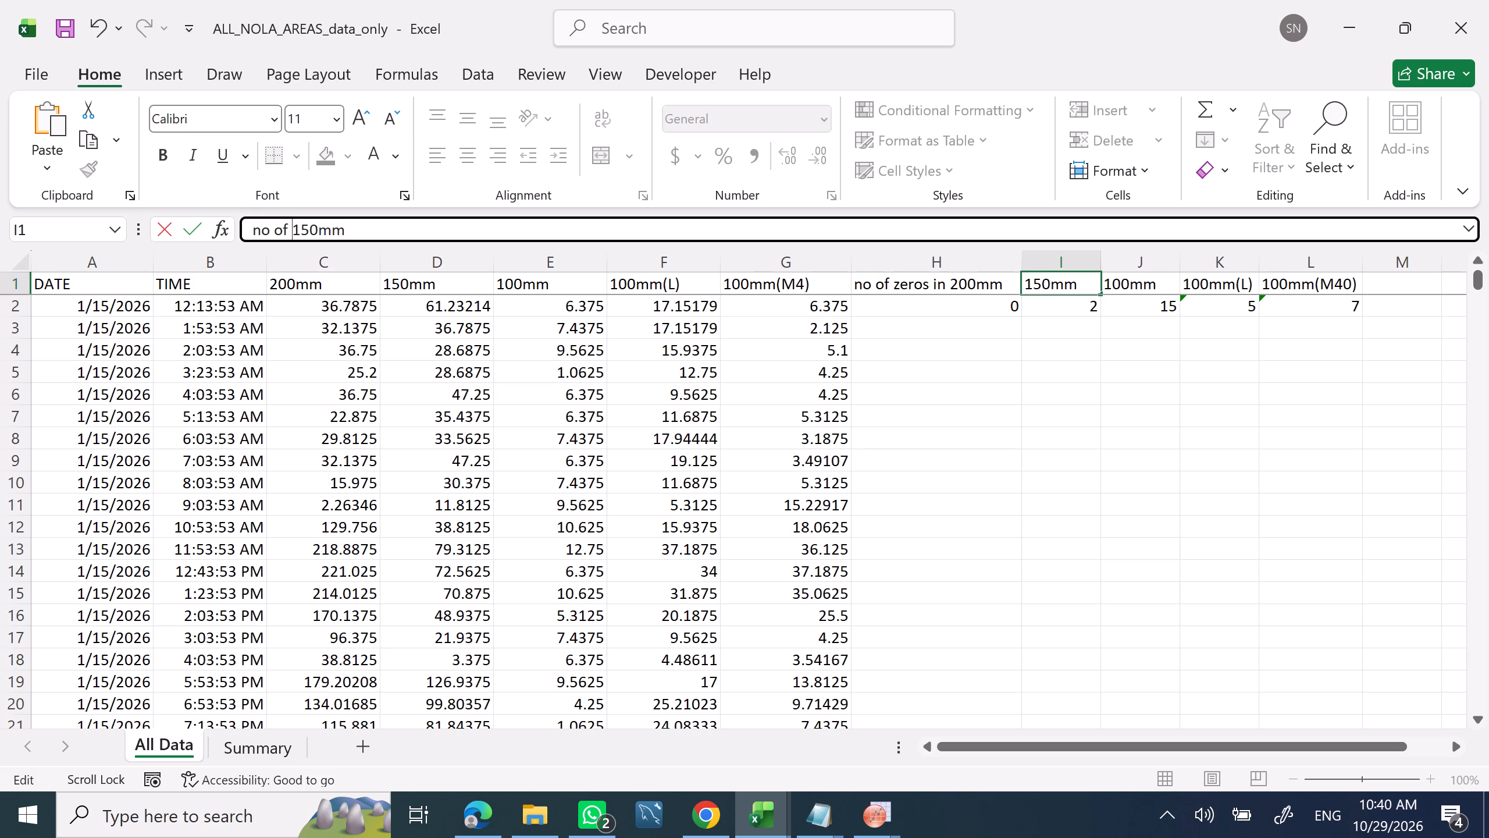
text(zeros)
key(space)
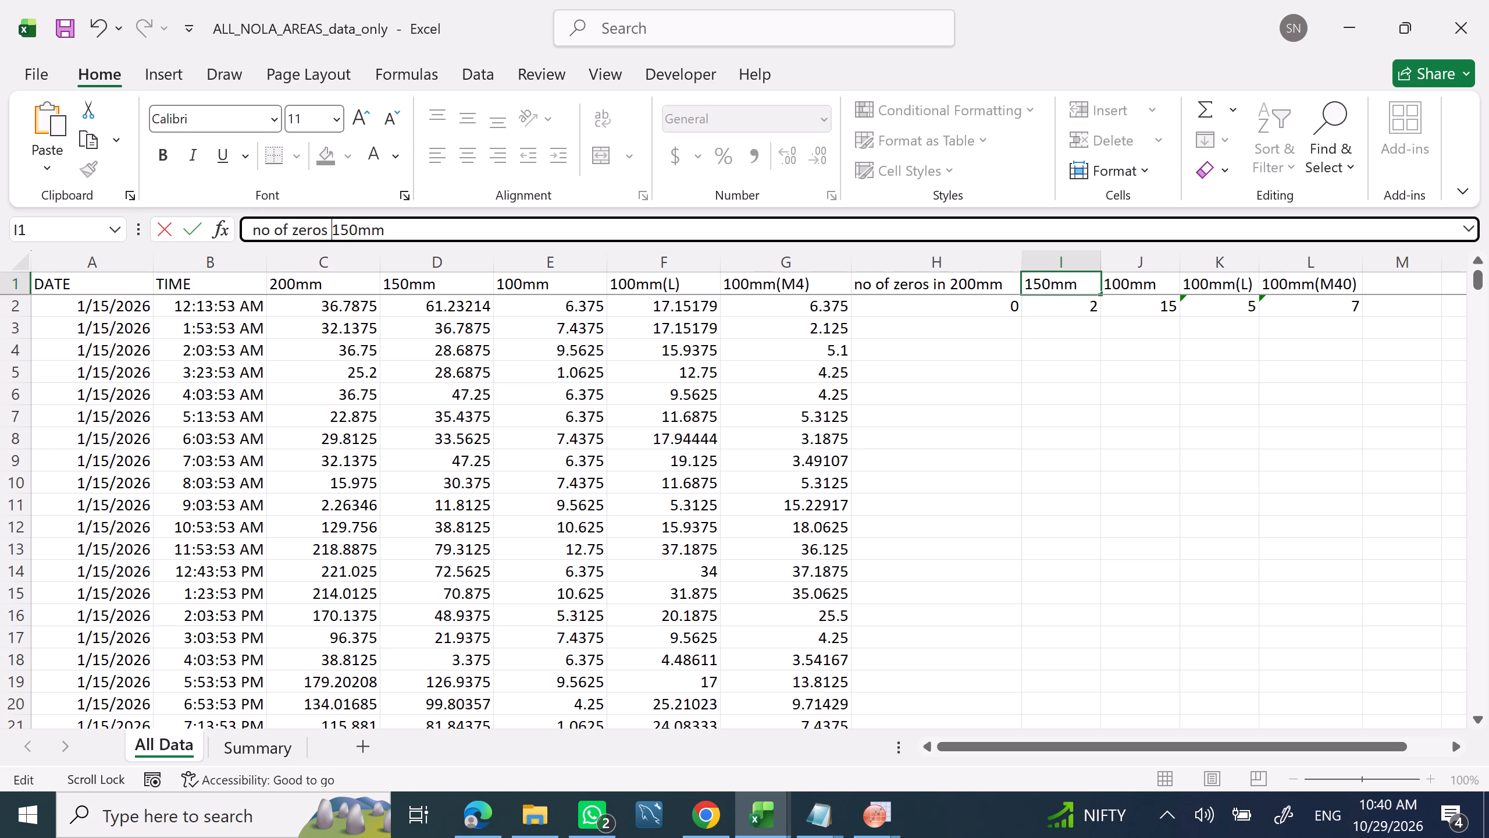
text(in)
key(space)
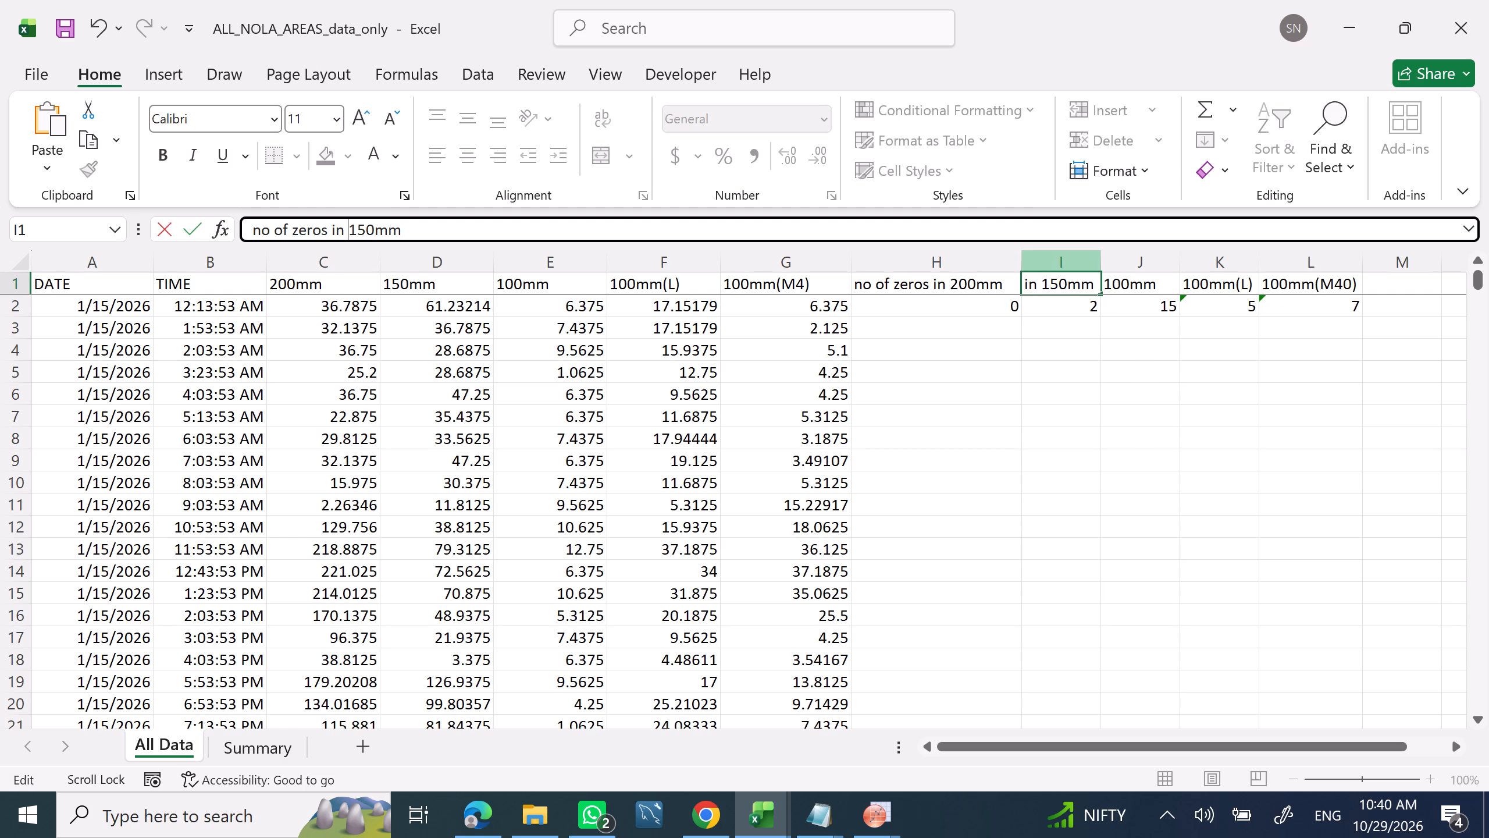
key(Return)
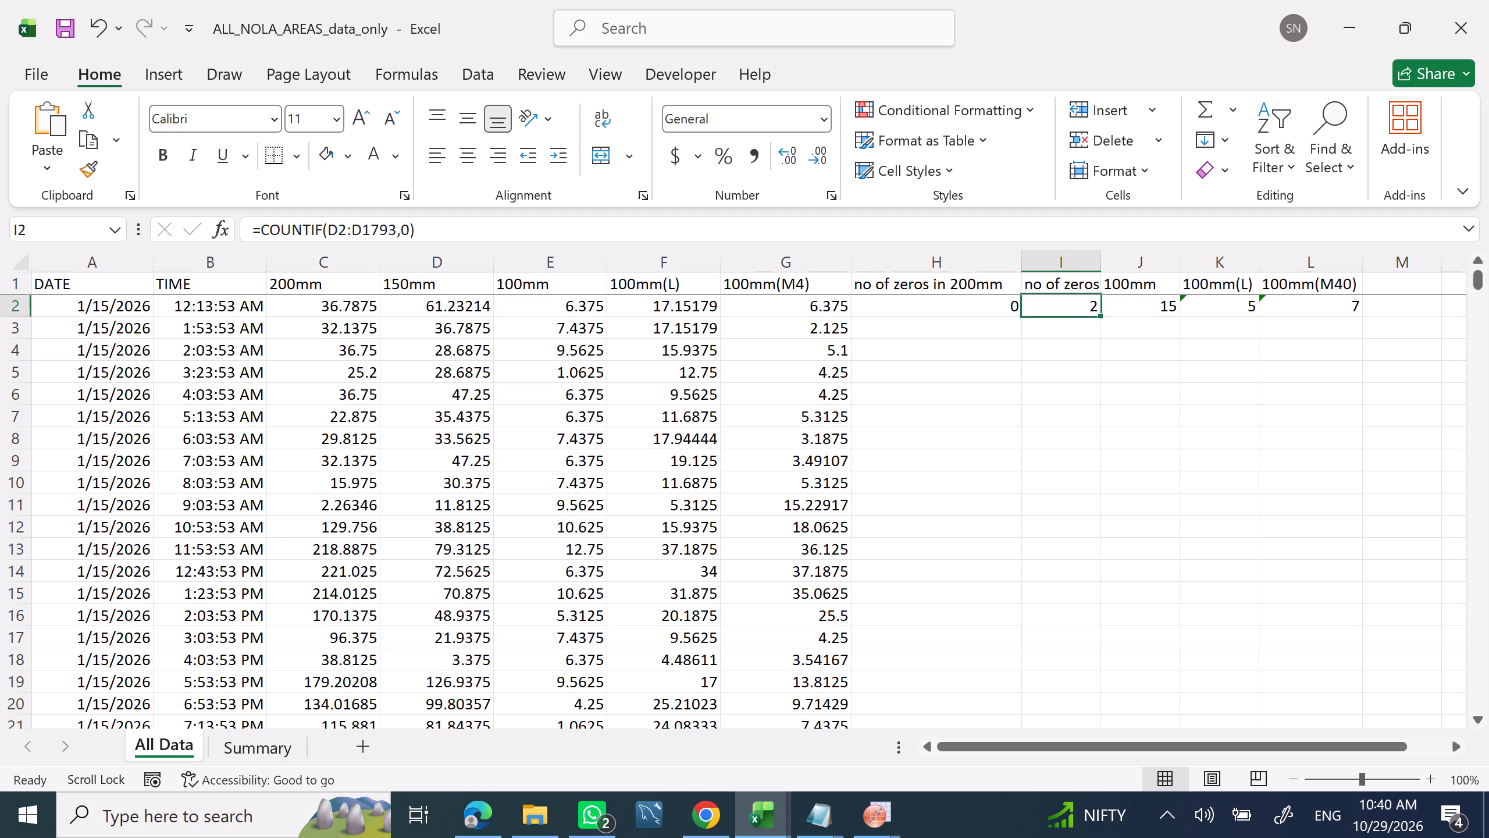
Widen column I to fit its full "no of zeros in 150mm" header and column J to about 20.67.
drag(1099, 258, 1179, 265)
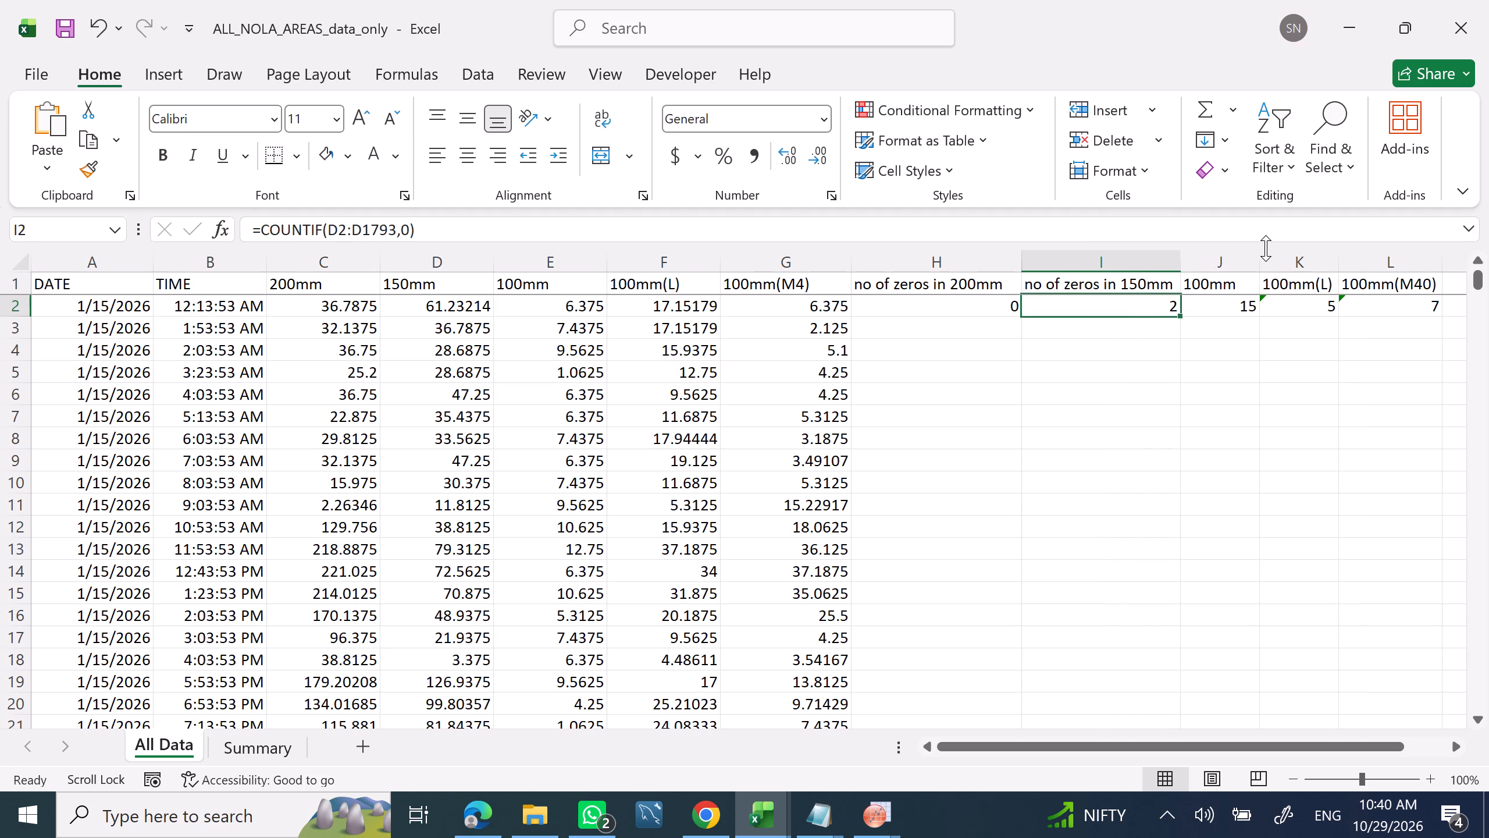
drag(1265, 256, 1372, 264)
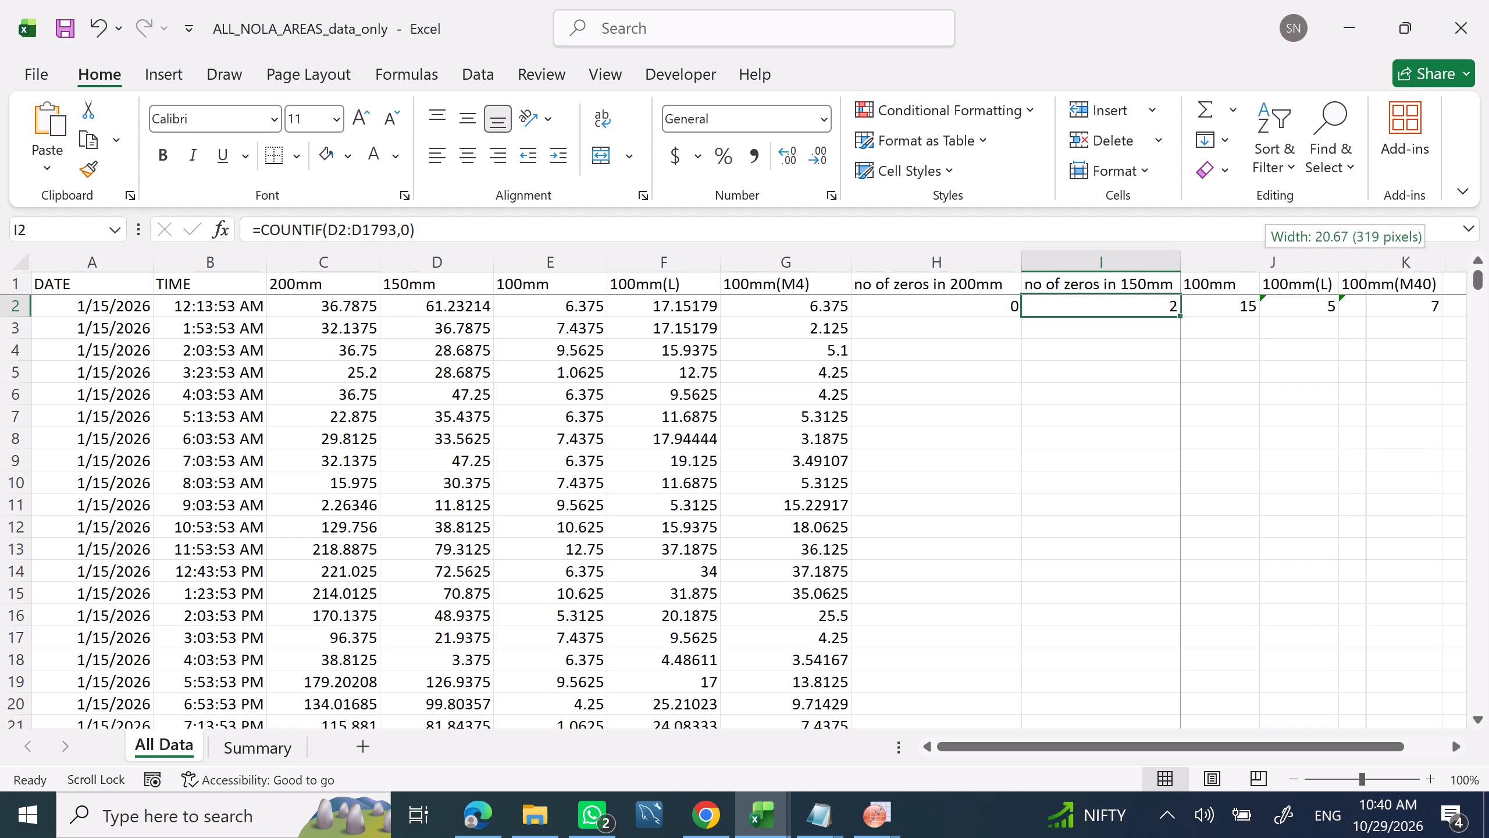
drag(1372, 264, 1371, 264)
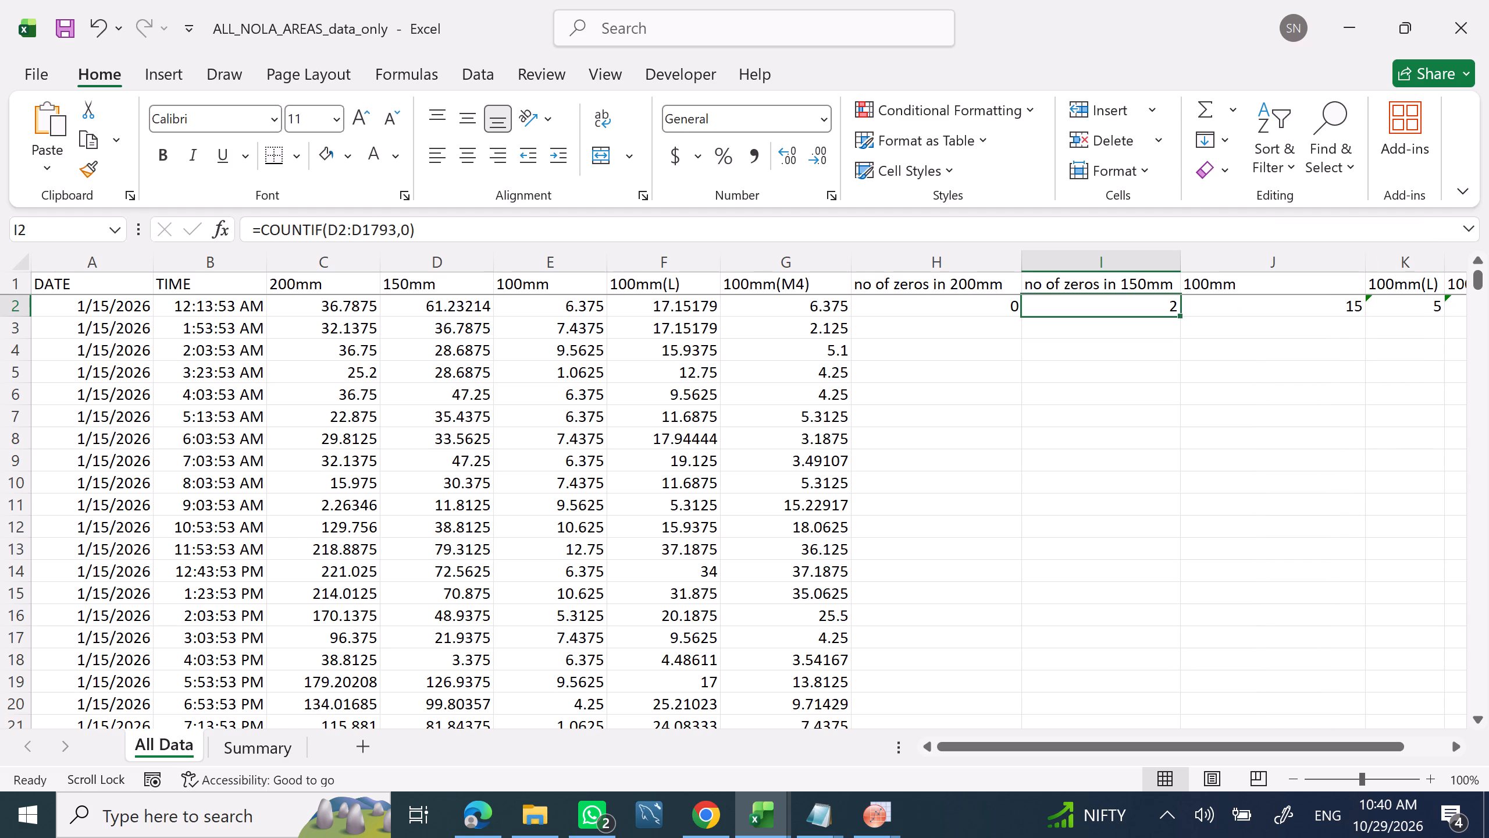
Change the header in J1 to "no of zeros in 100mm".
click(1252, 286)
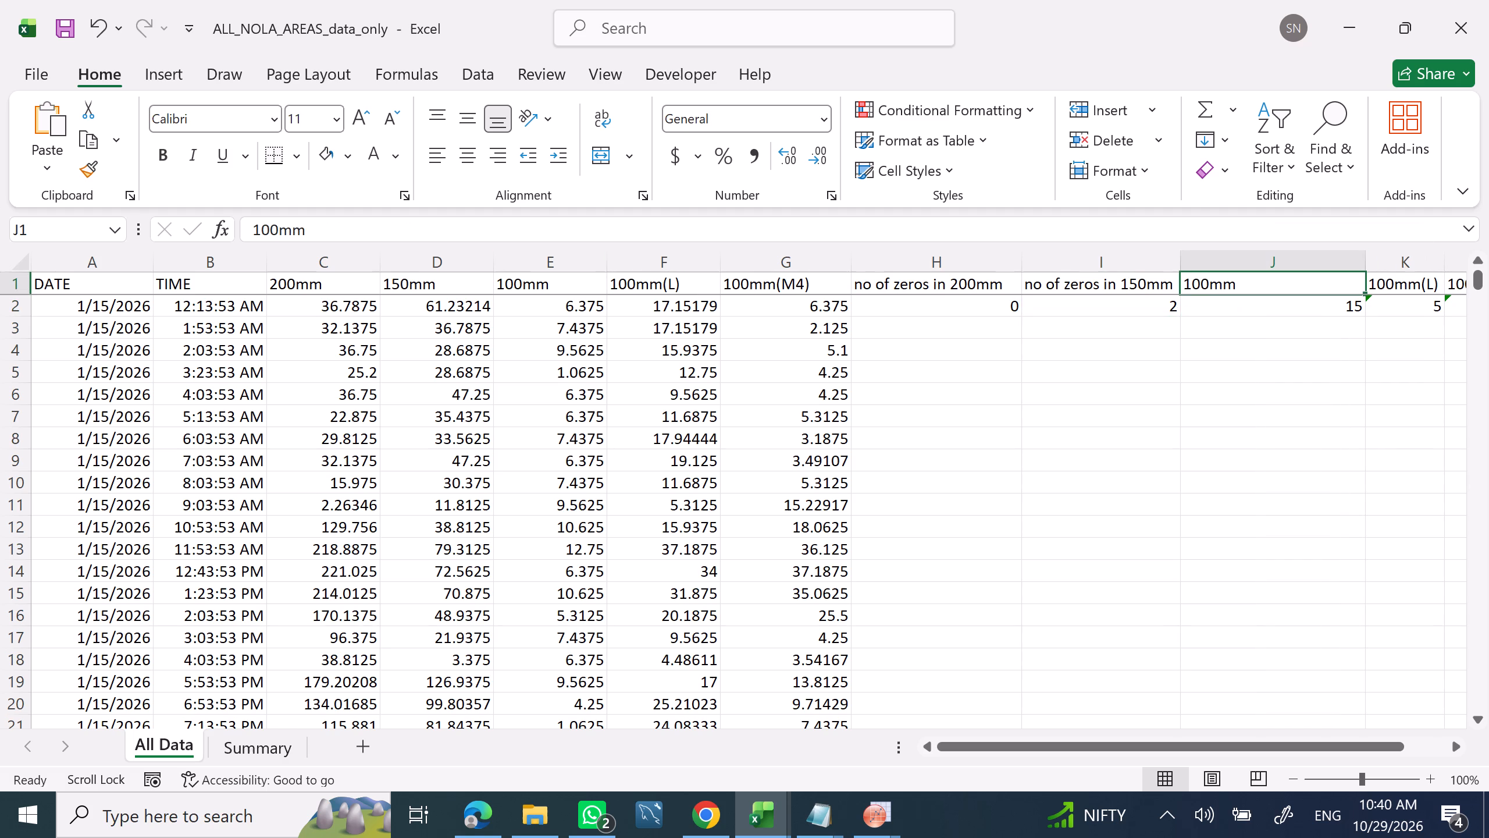
click(255, 221)
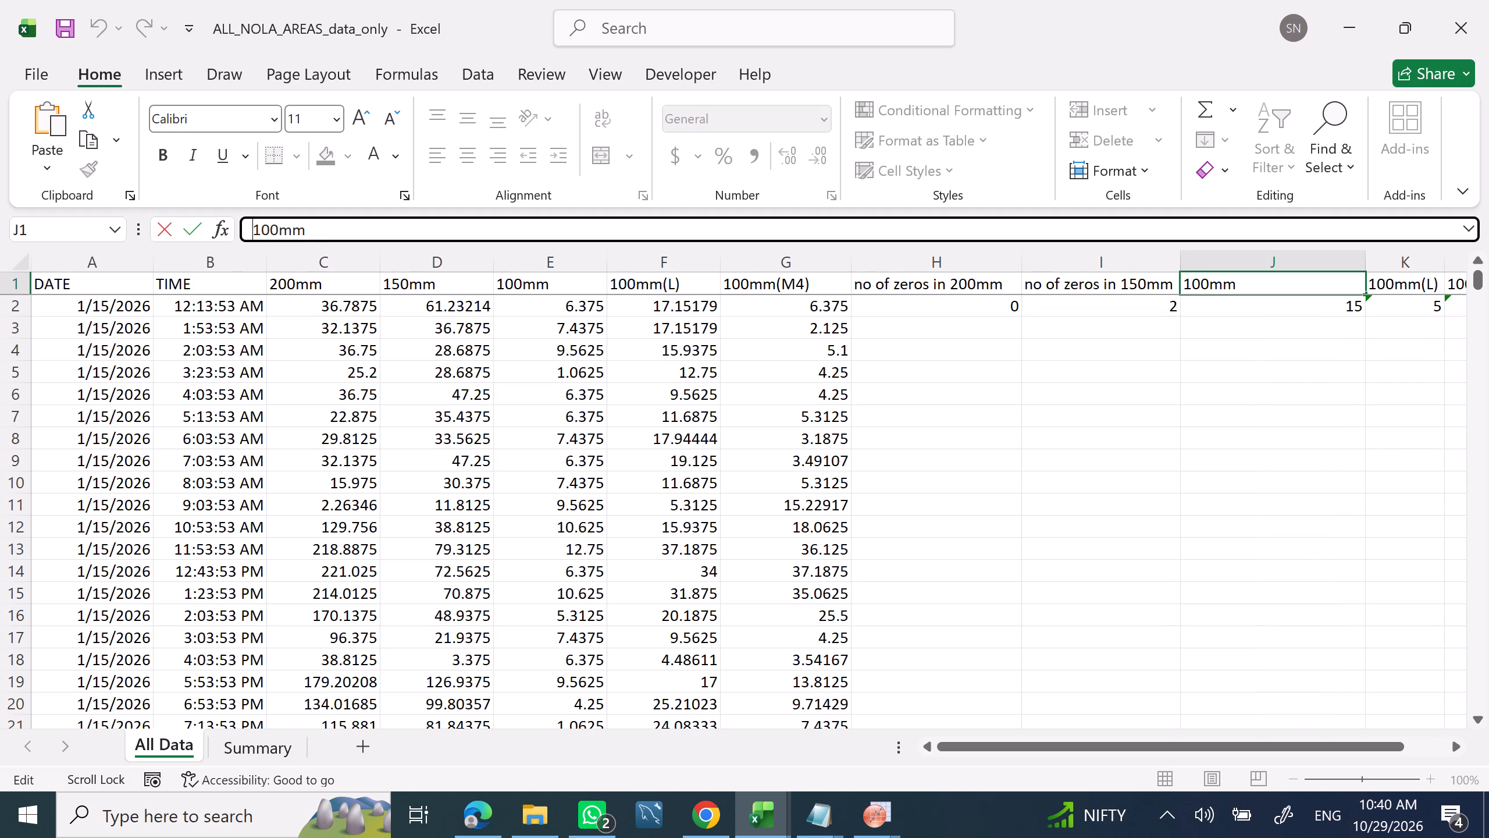
text(no)
key(space)
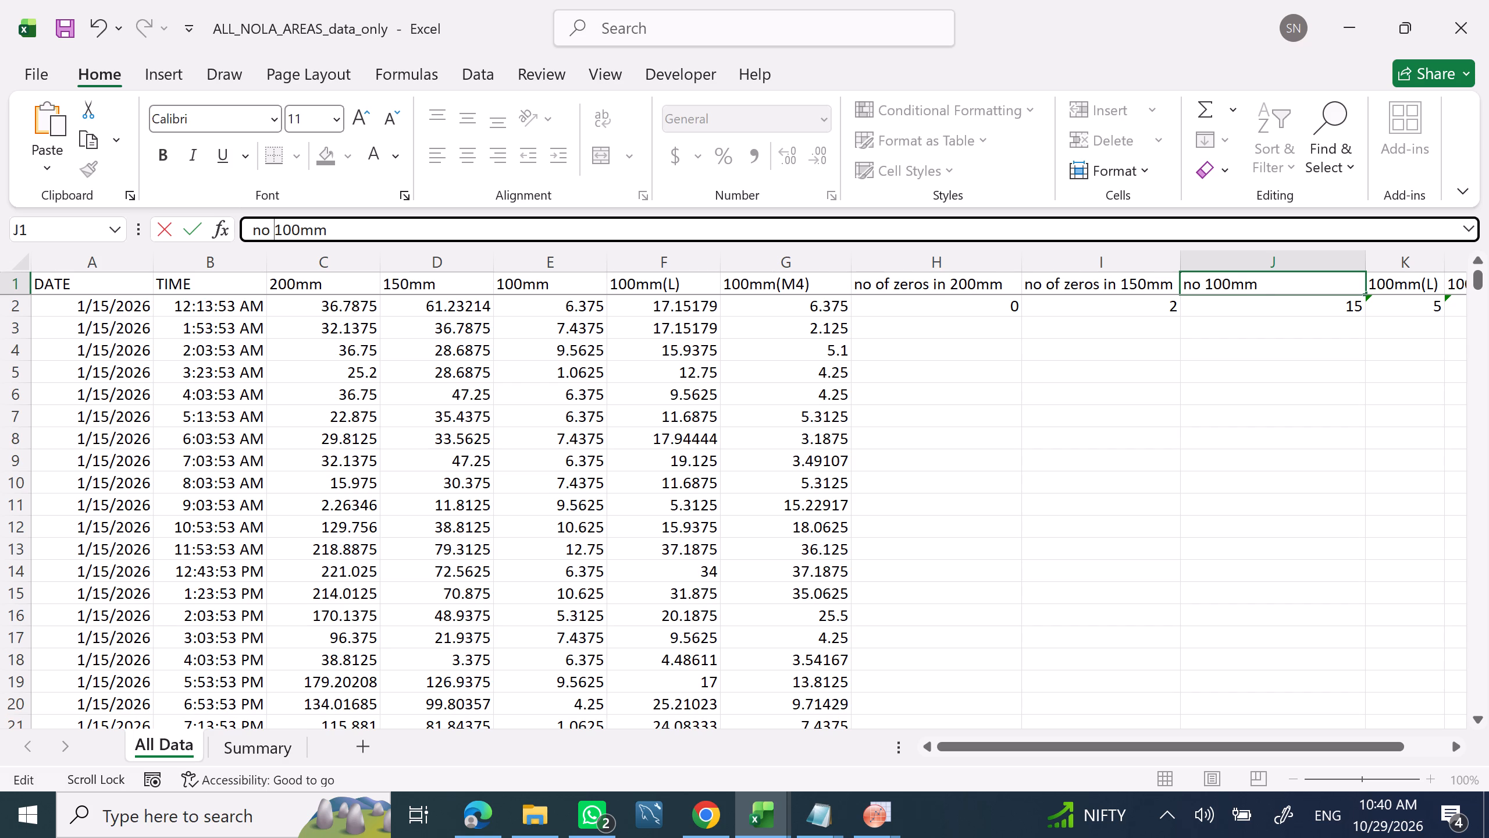
text(of)
key(space)
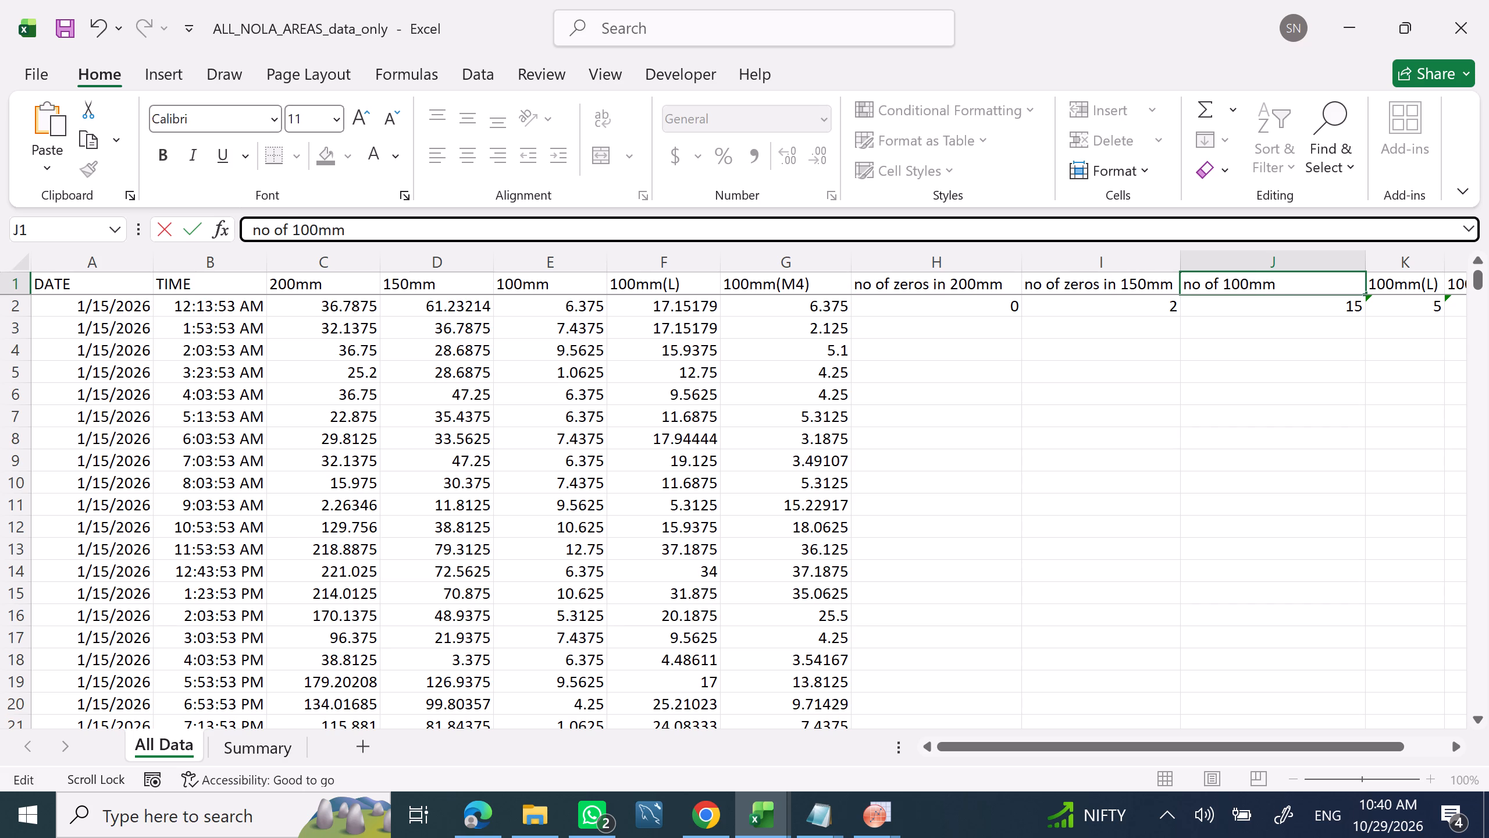
text(zeros)
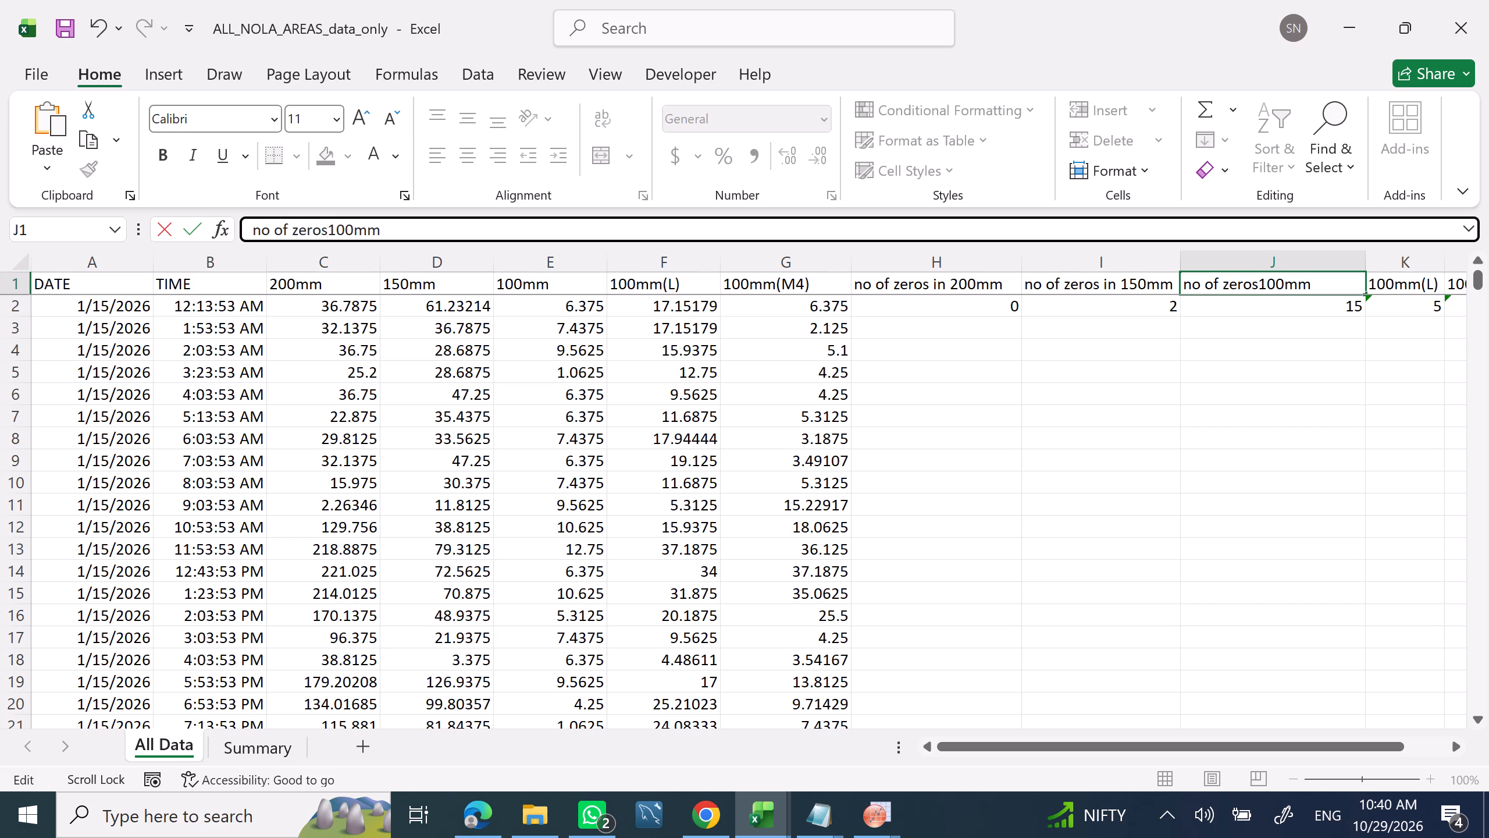
key(space)
text(in)
key(space)
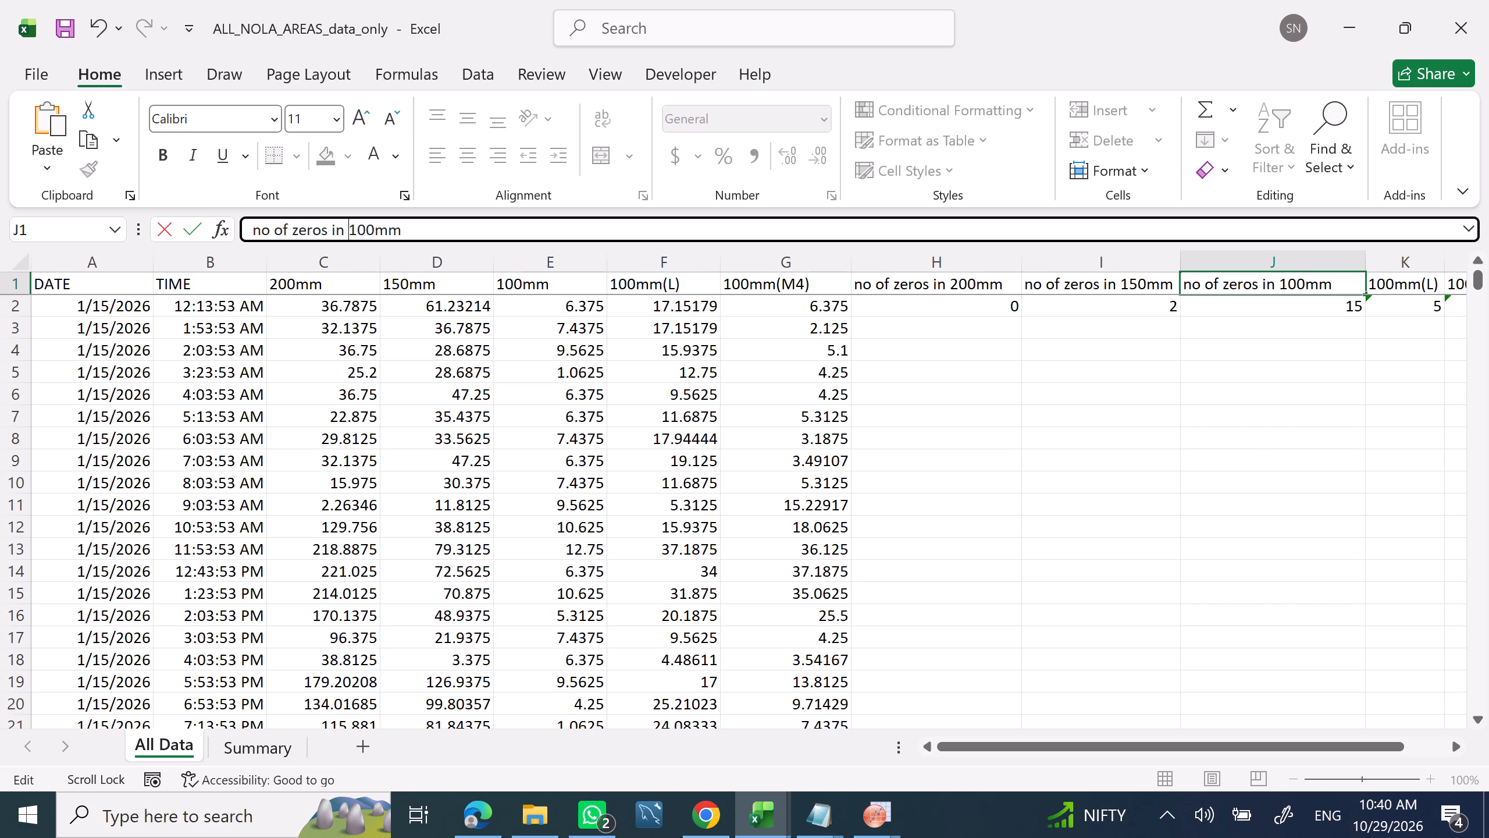
key(Return)
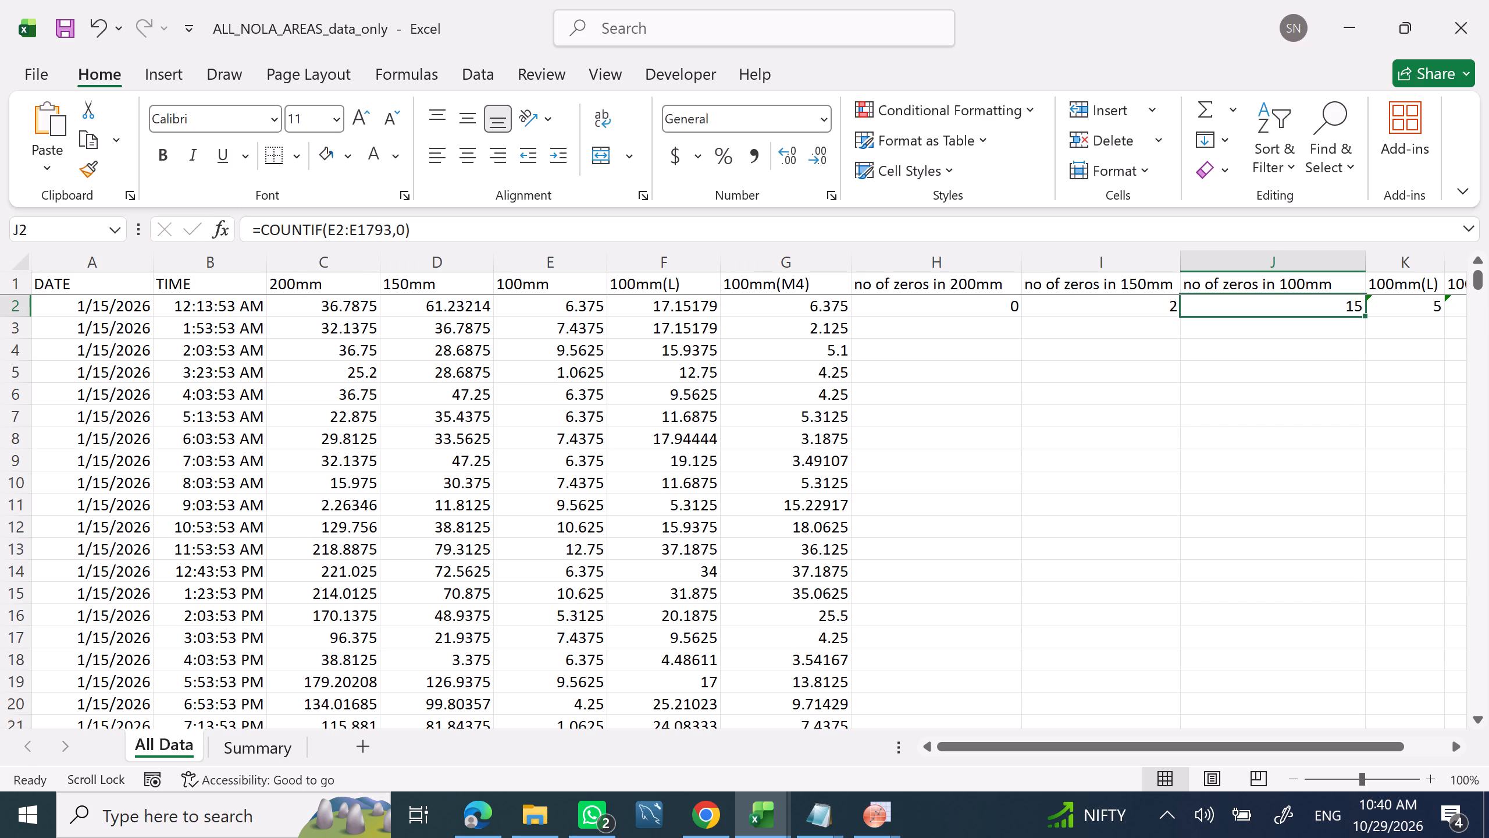
Widen column K and change its header in K1 to "no of zeros in 100mm(L)".
click(1395, 275)
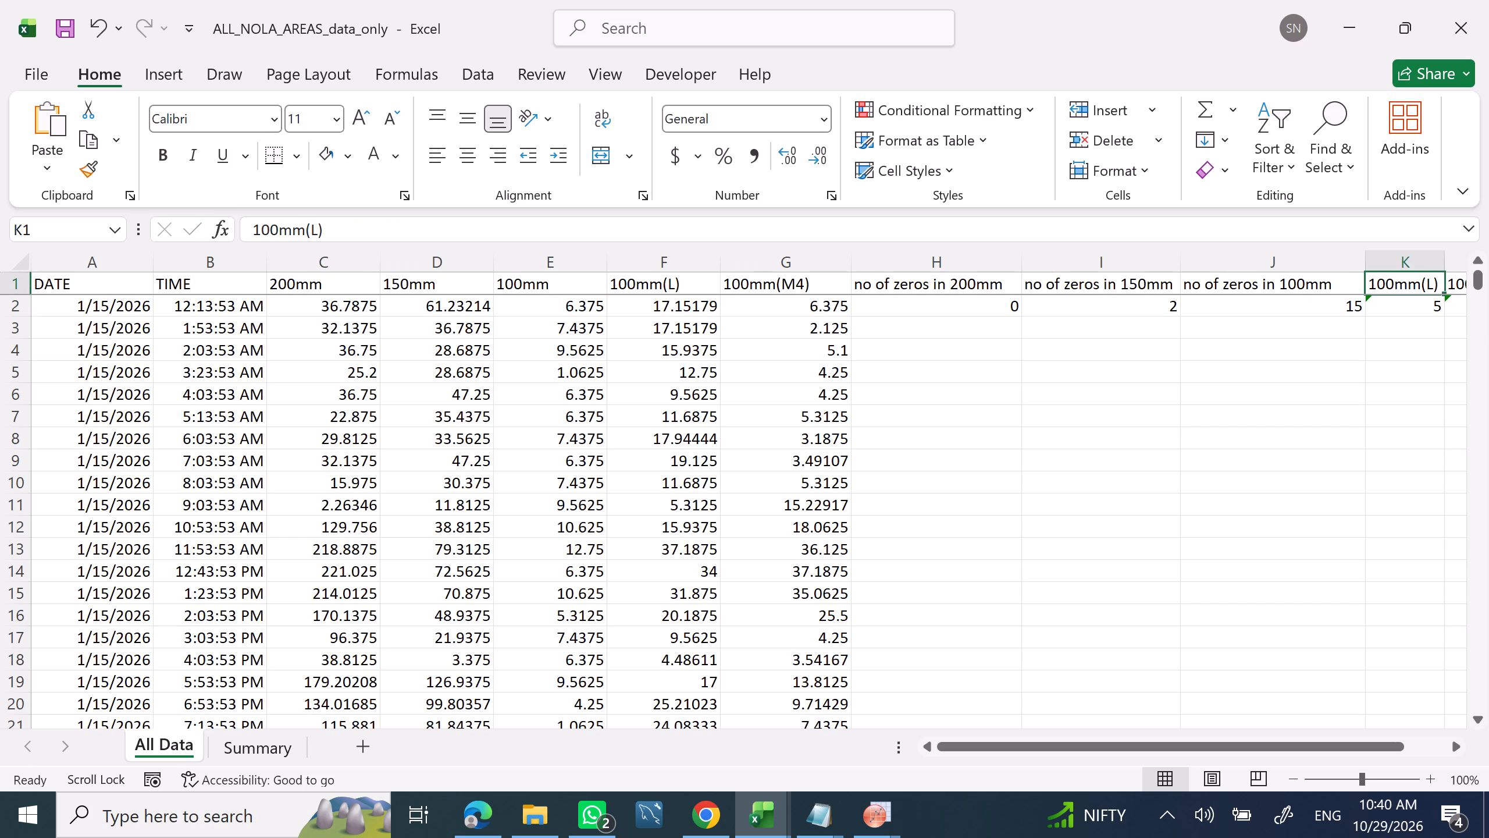
double_click(1454, 748)
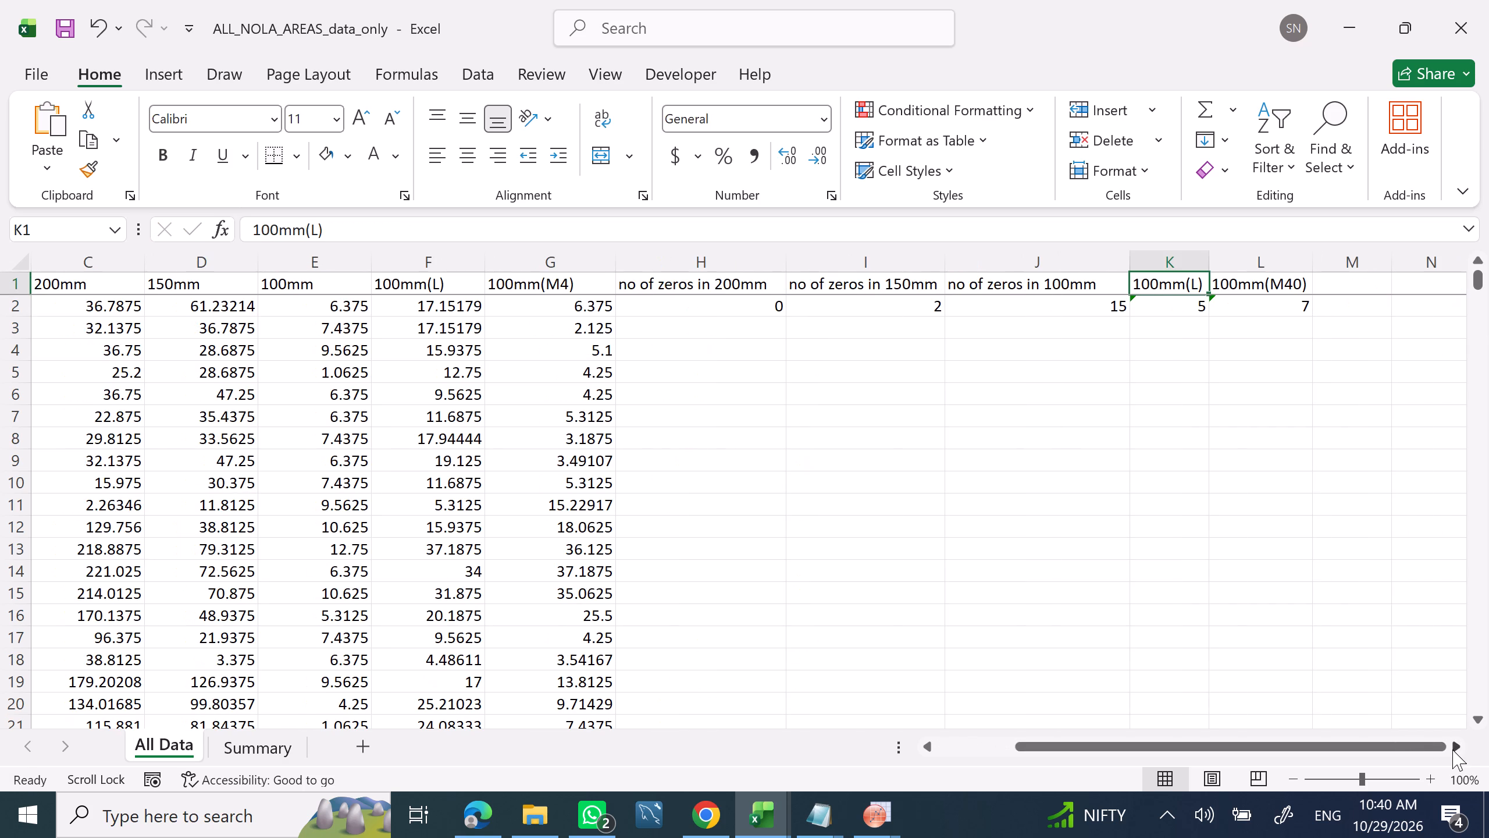
drag(1211, 268, 1317, 272)
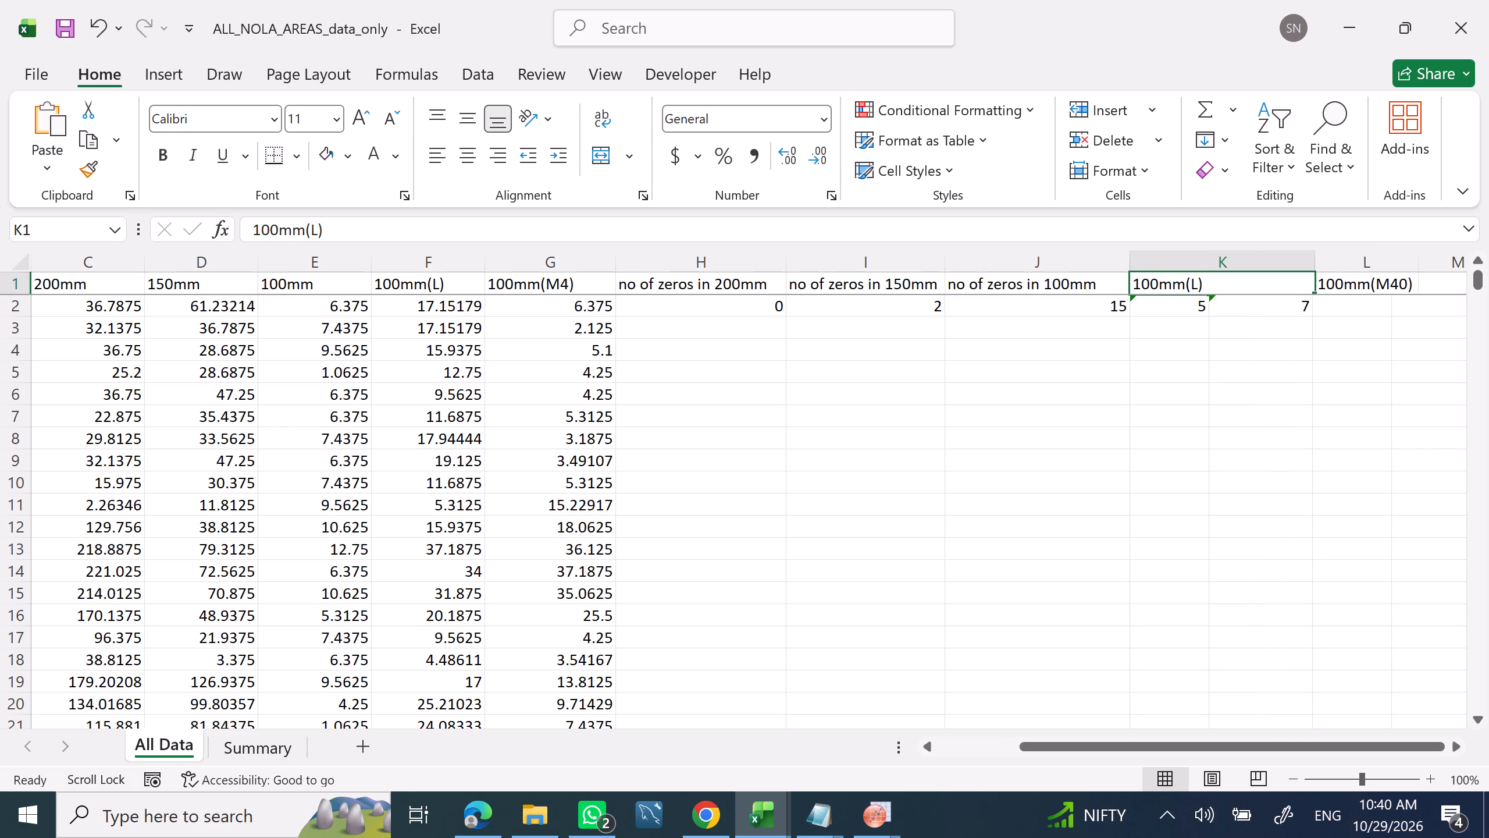
click(255, 230)
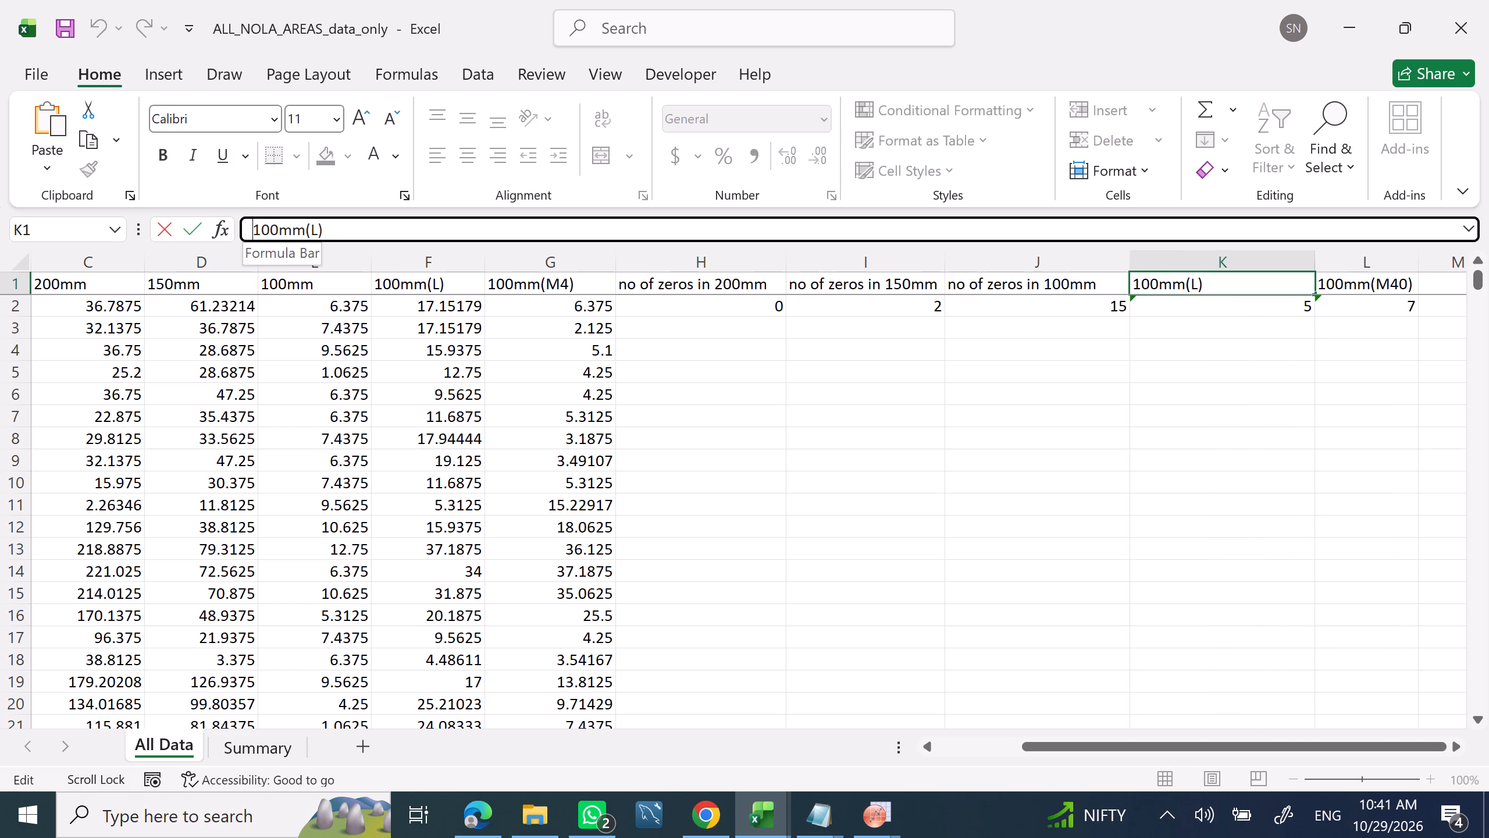
text(no of zeros)
key(space)
text(in)
key(space)
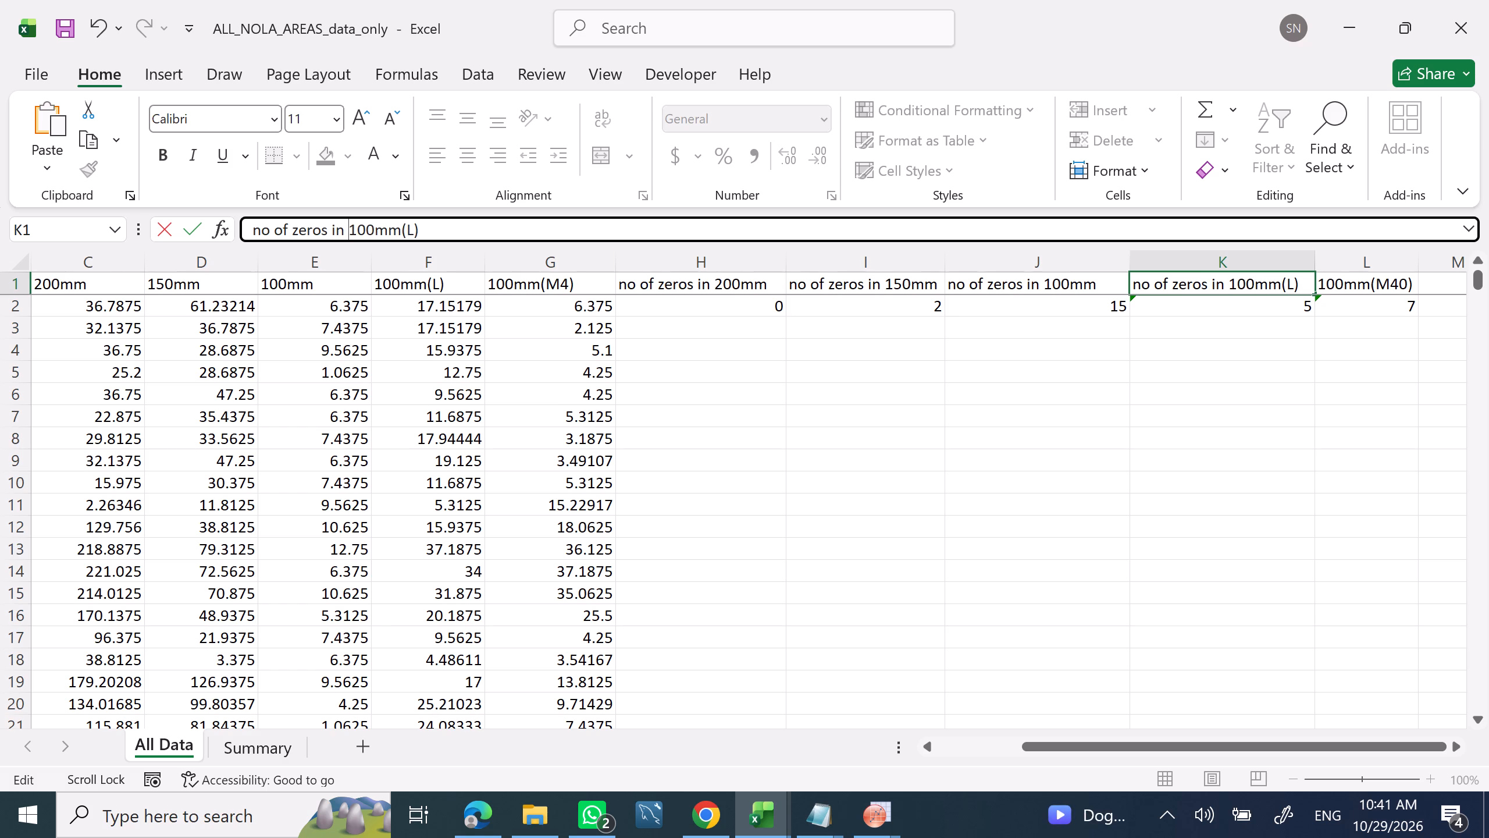
key(Return)
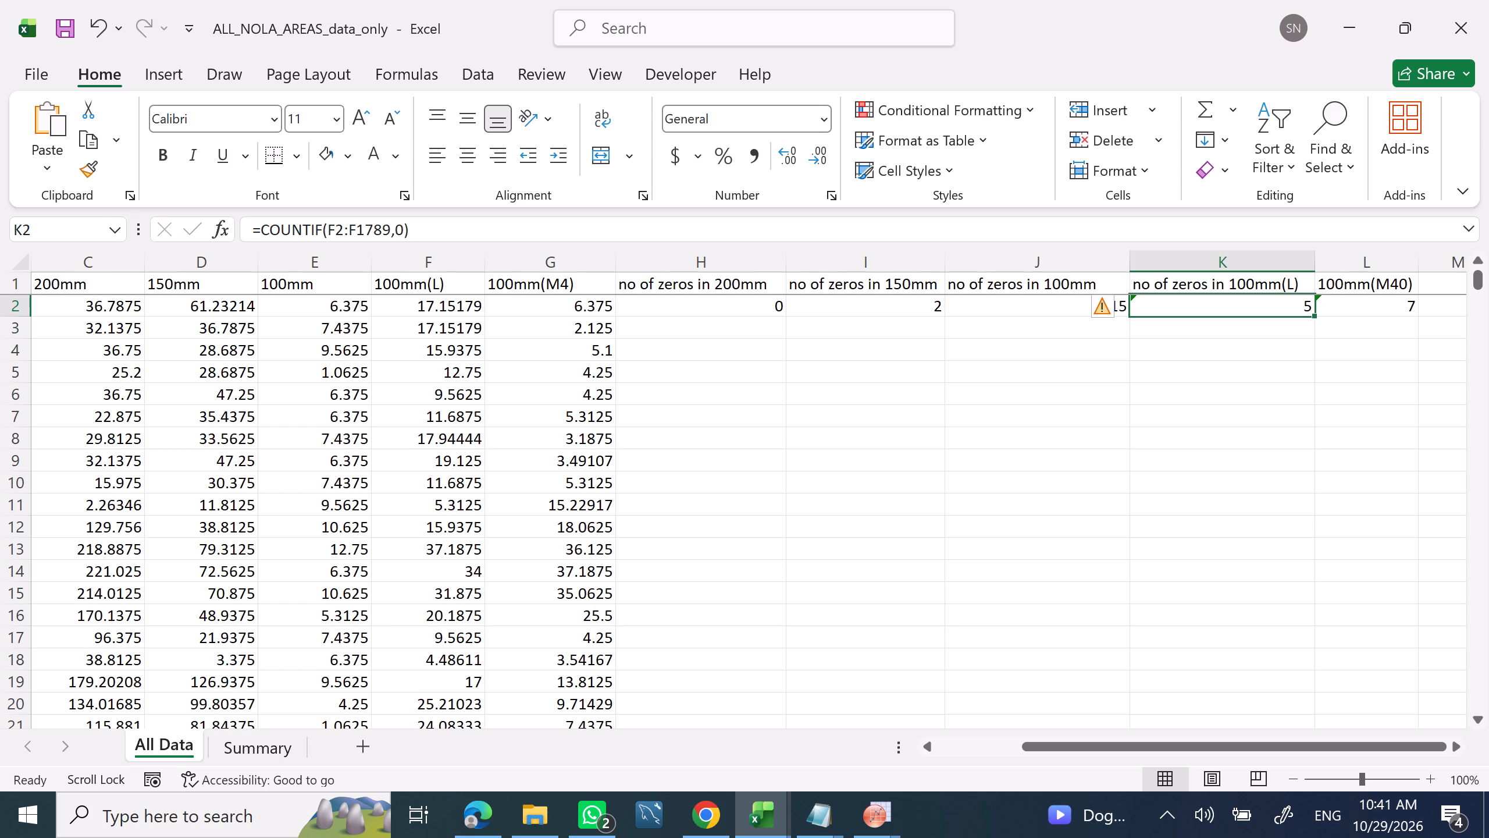
Change the header in L1 to "no of zeros in 100mm(M40)".
click(1351, 291)
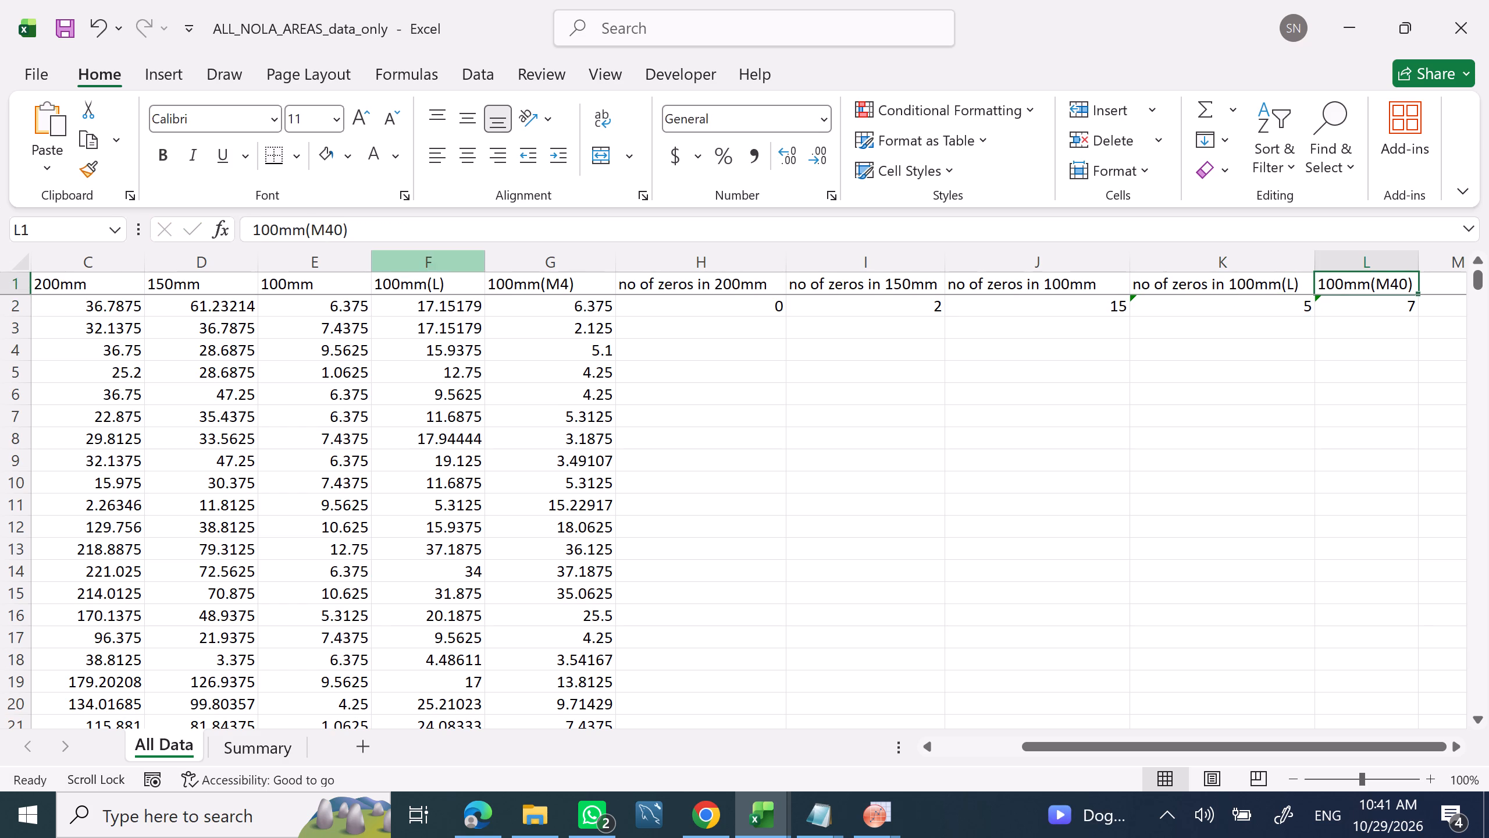
click(252, 225)
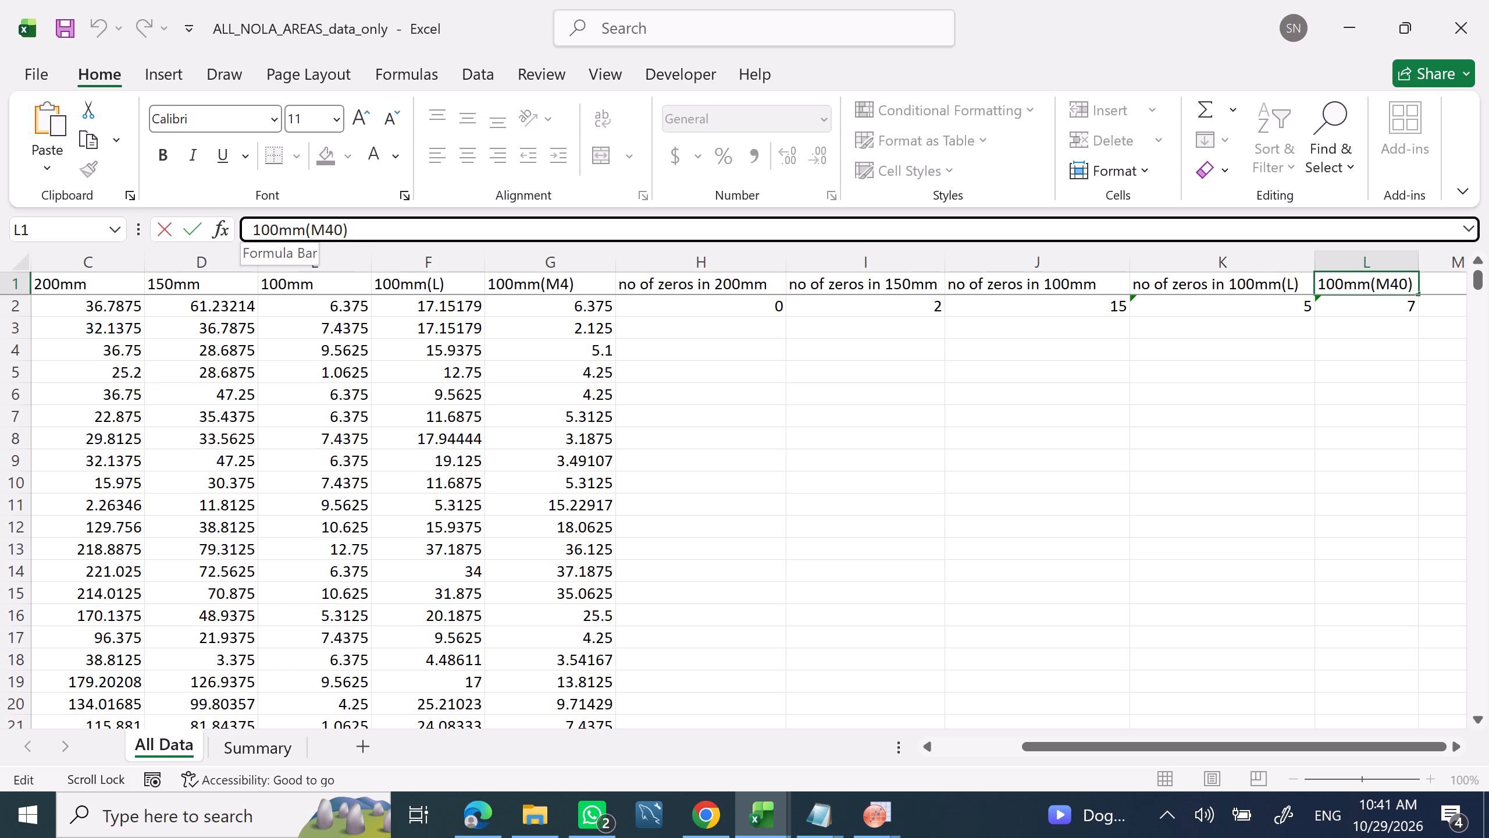
text(no of)
key(space)
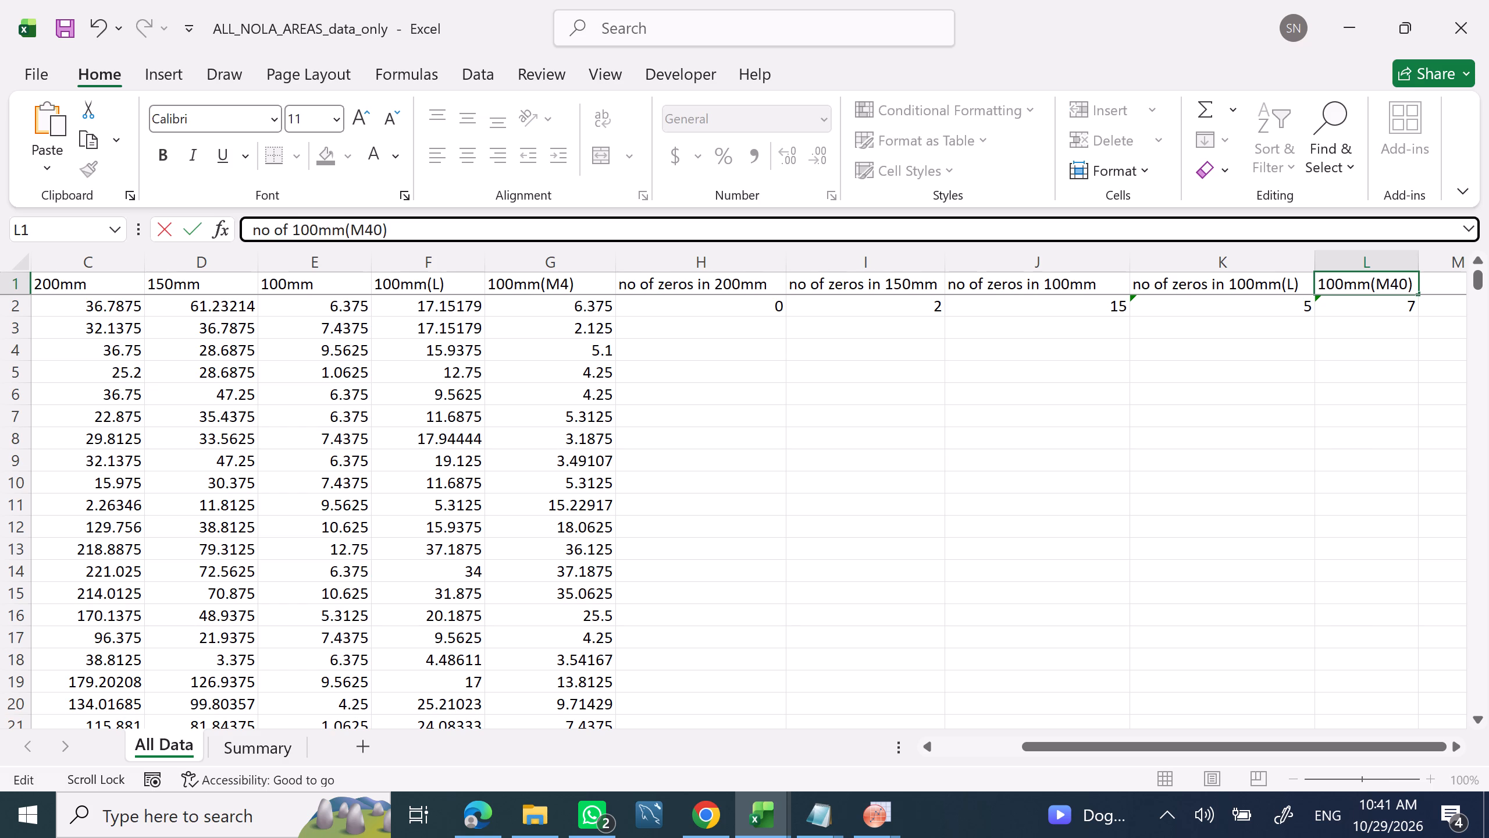
text(zeros)
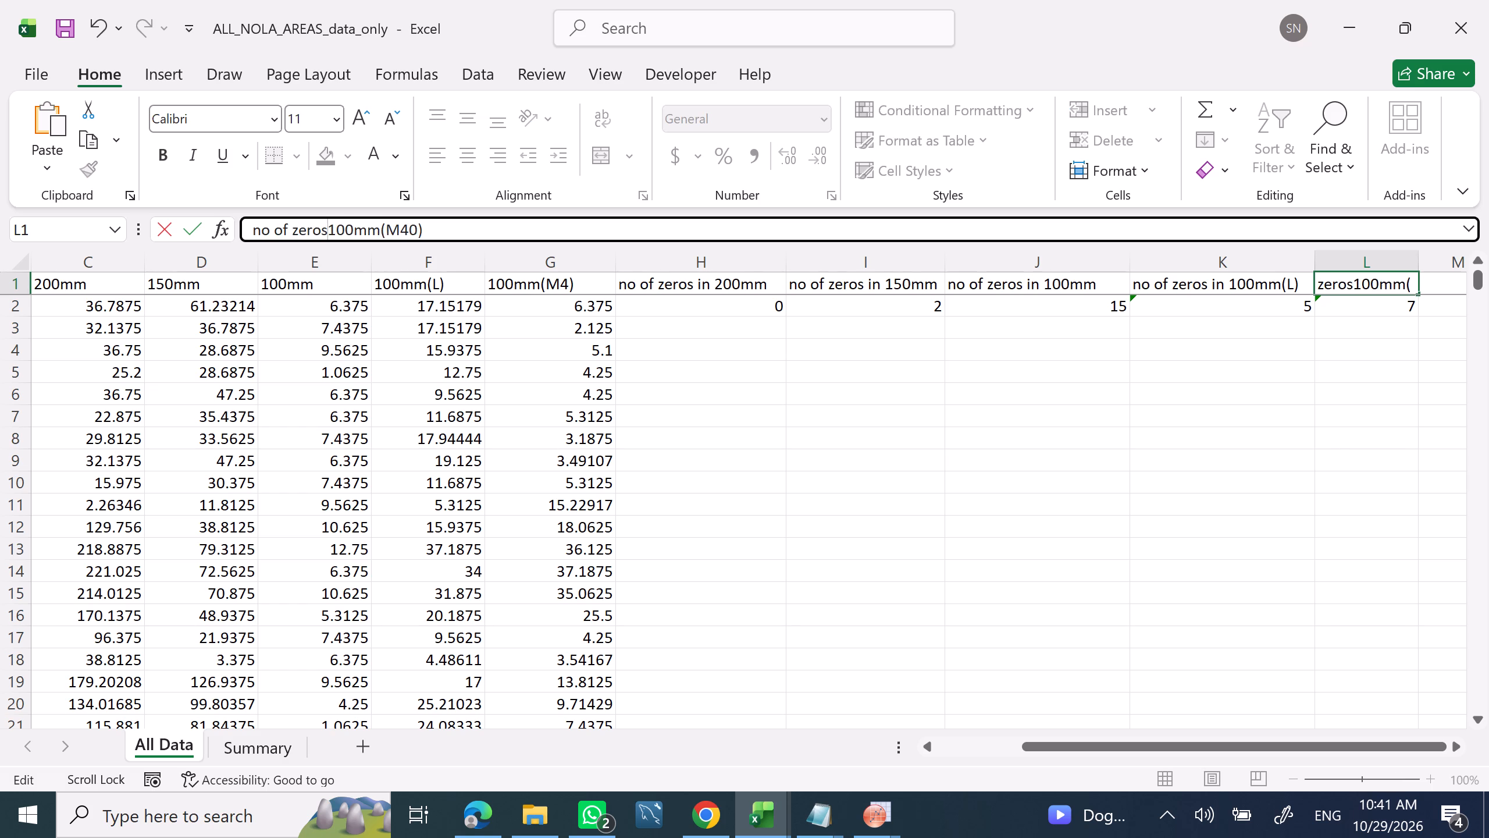
key(space)
text(in)
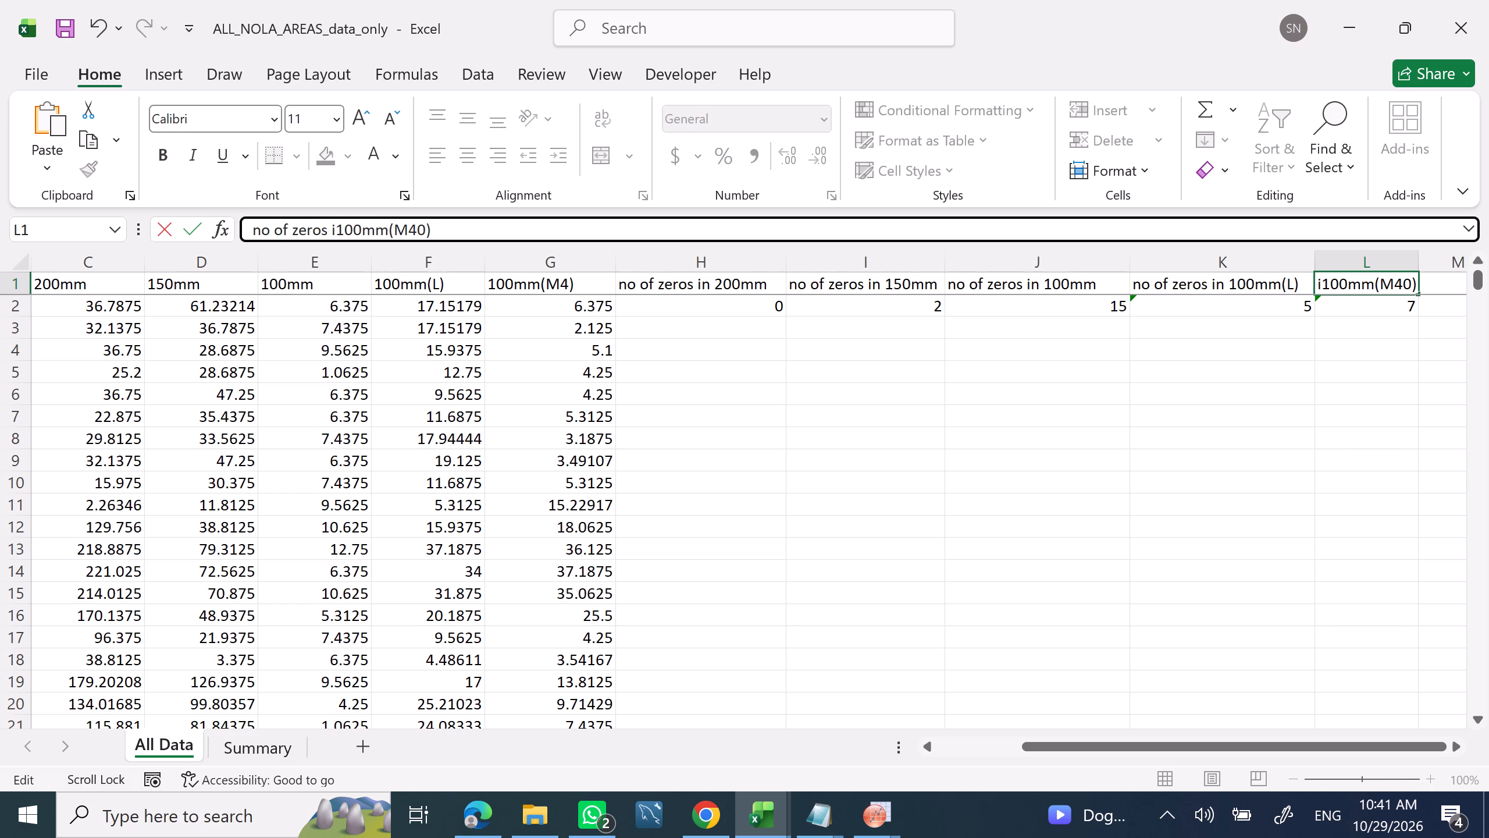
key(space)
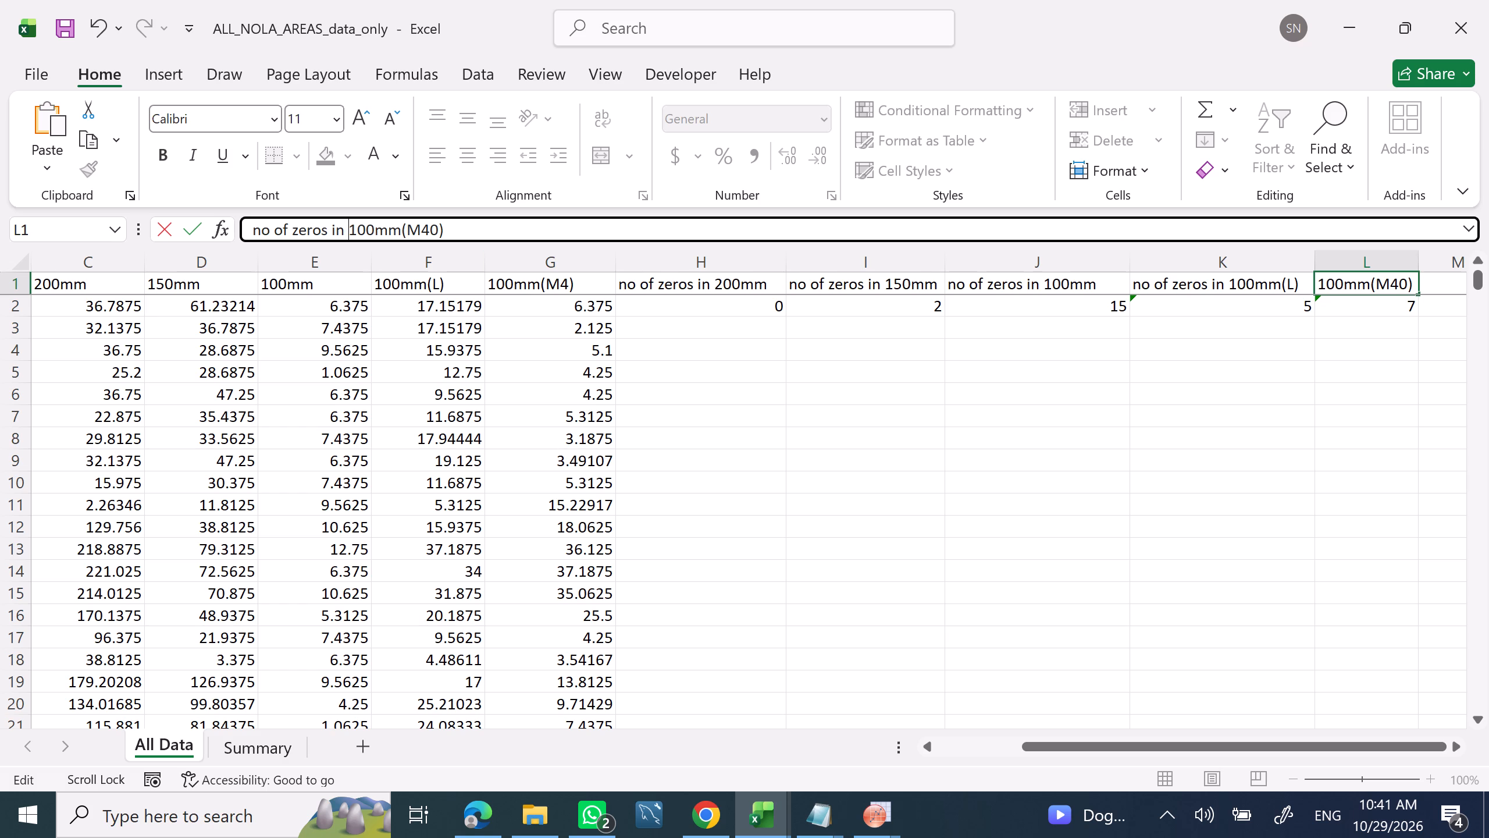
key(Return)
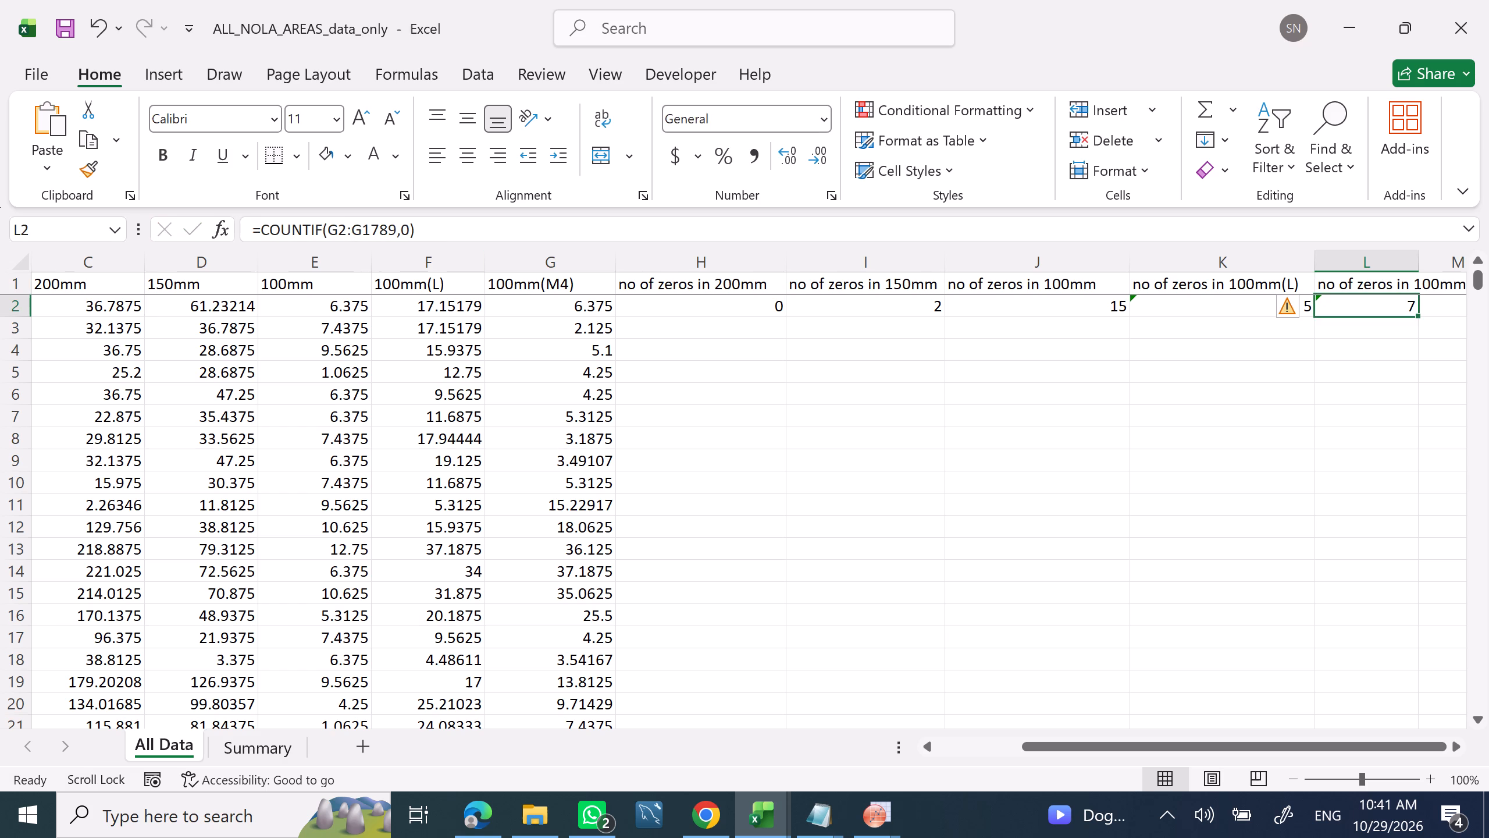
Widen column L to roughly the length of its "no of zeros in 100mm(M40)" header.
double_click(1465, 751)
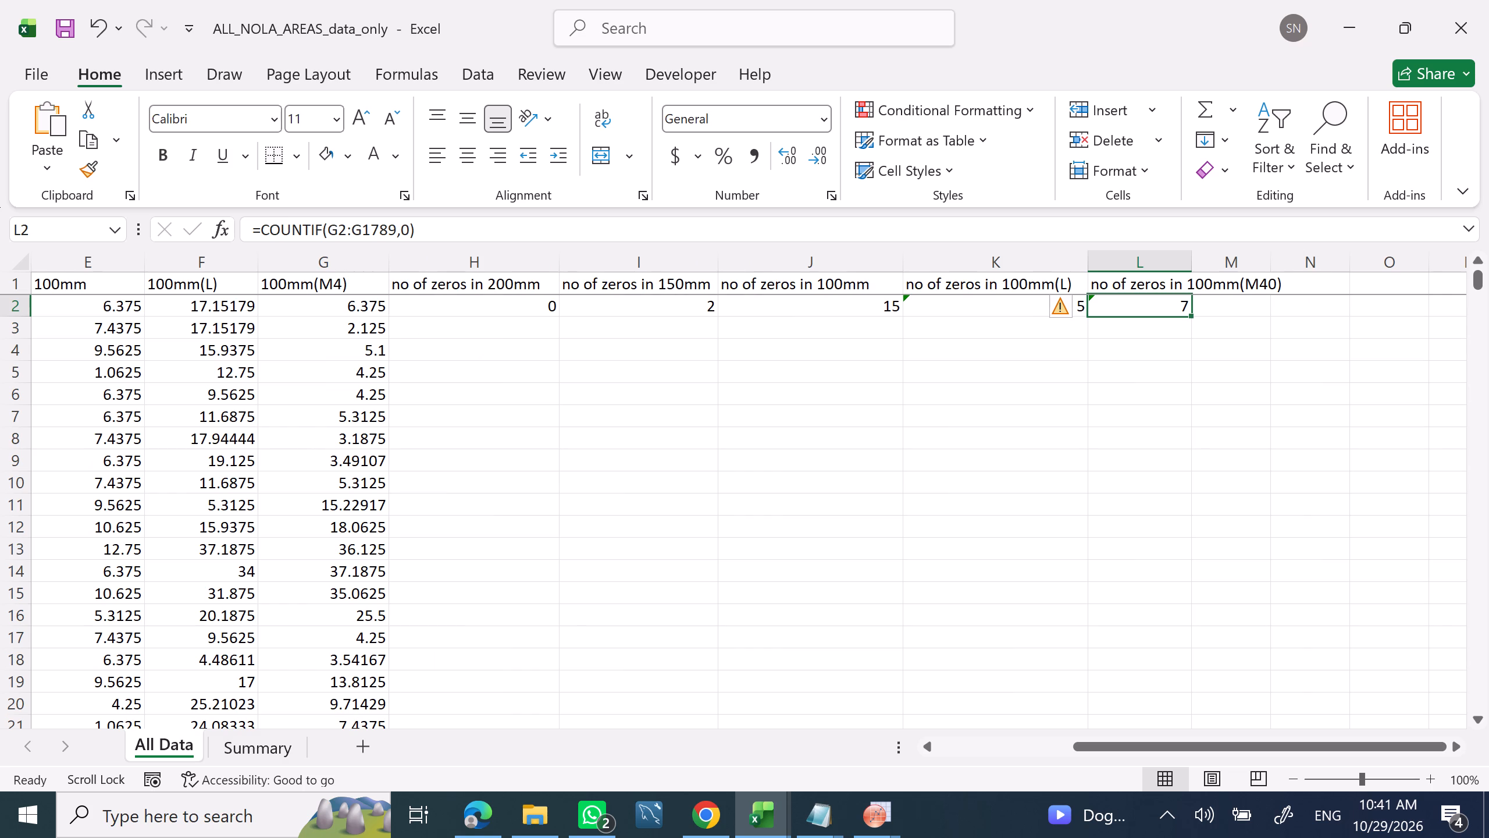
drag(1191, 267, 1210, 266)
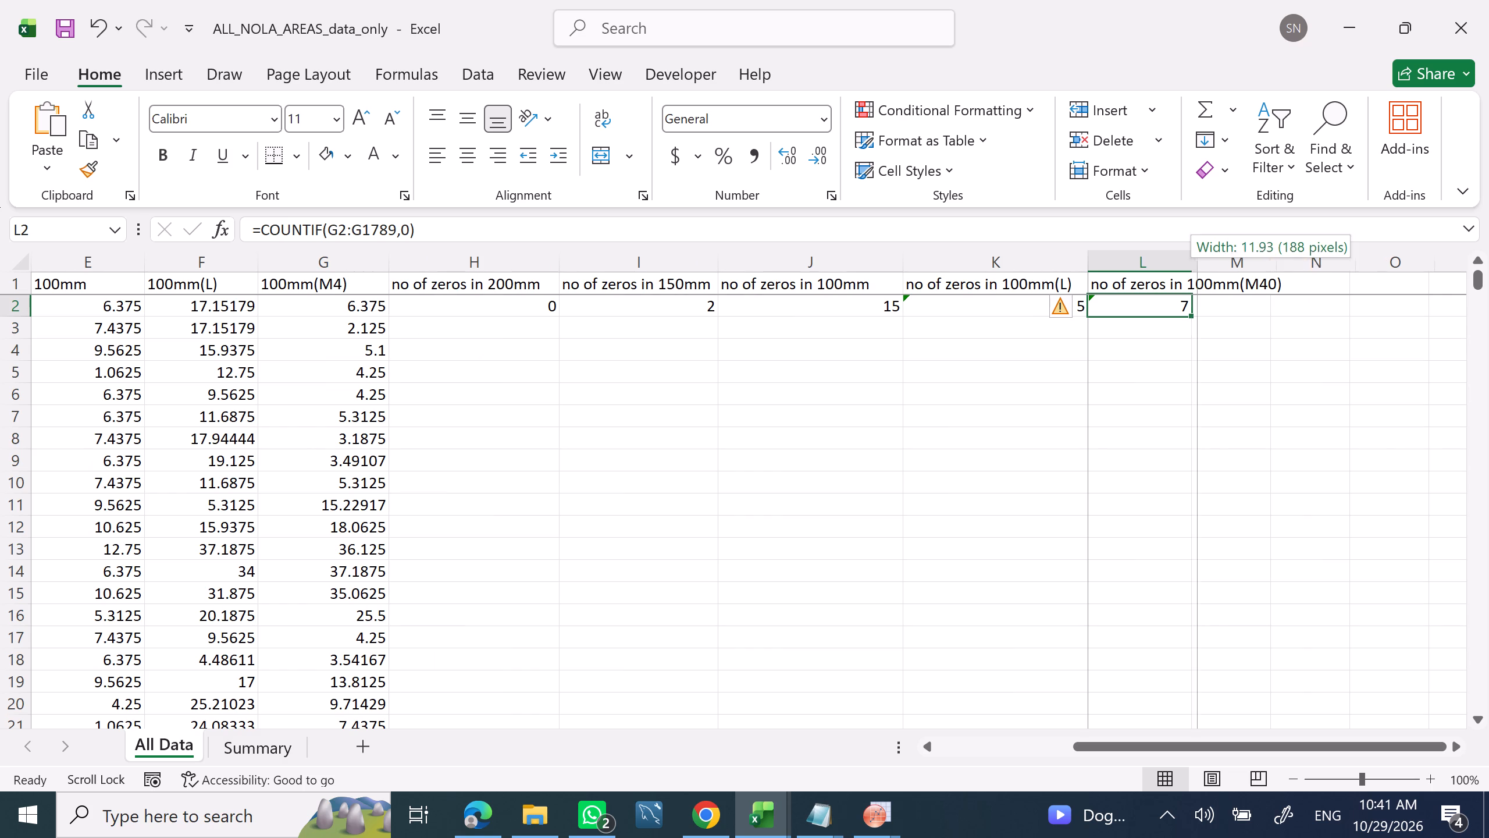
drag(1210, 266, 1273, 271)
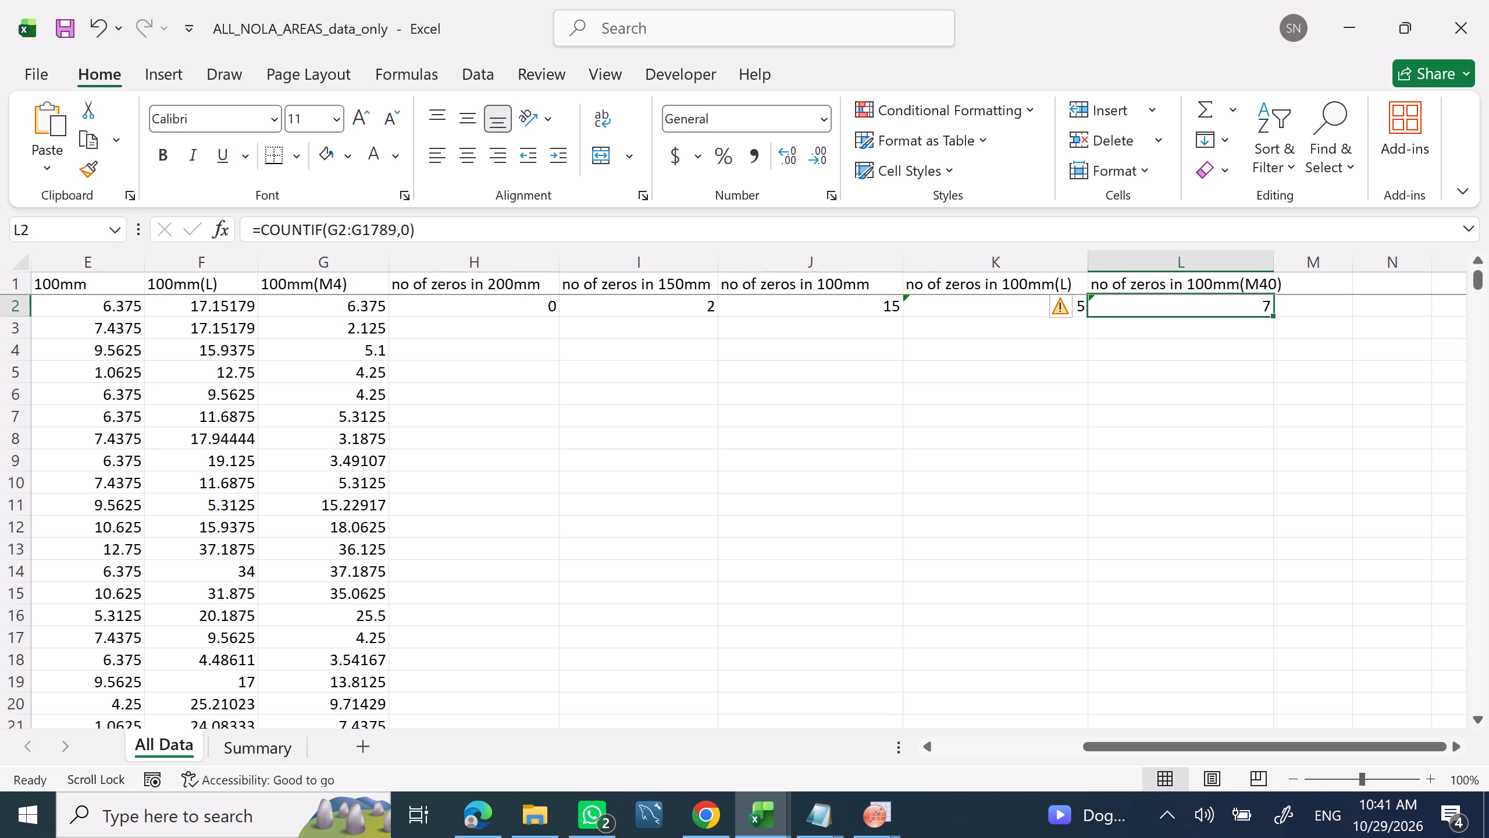
Enter the label "Total no of areas in 200mm" in cell H3, below the 200mm zero count.
click(503, 329)
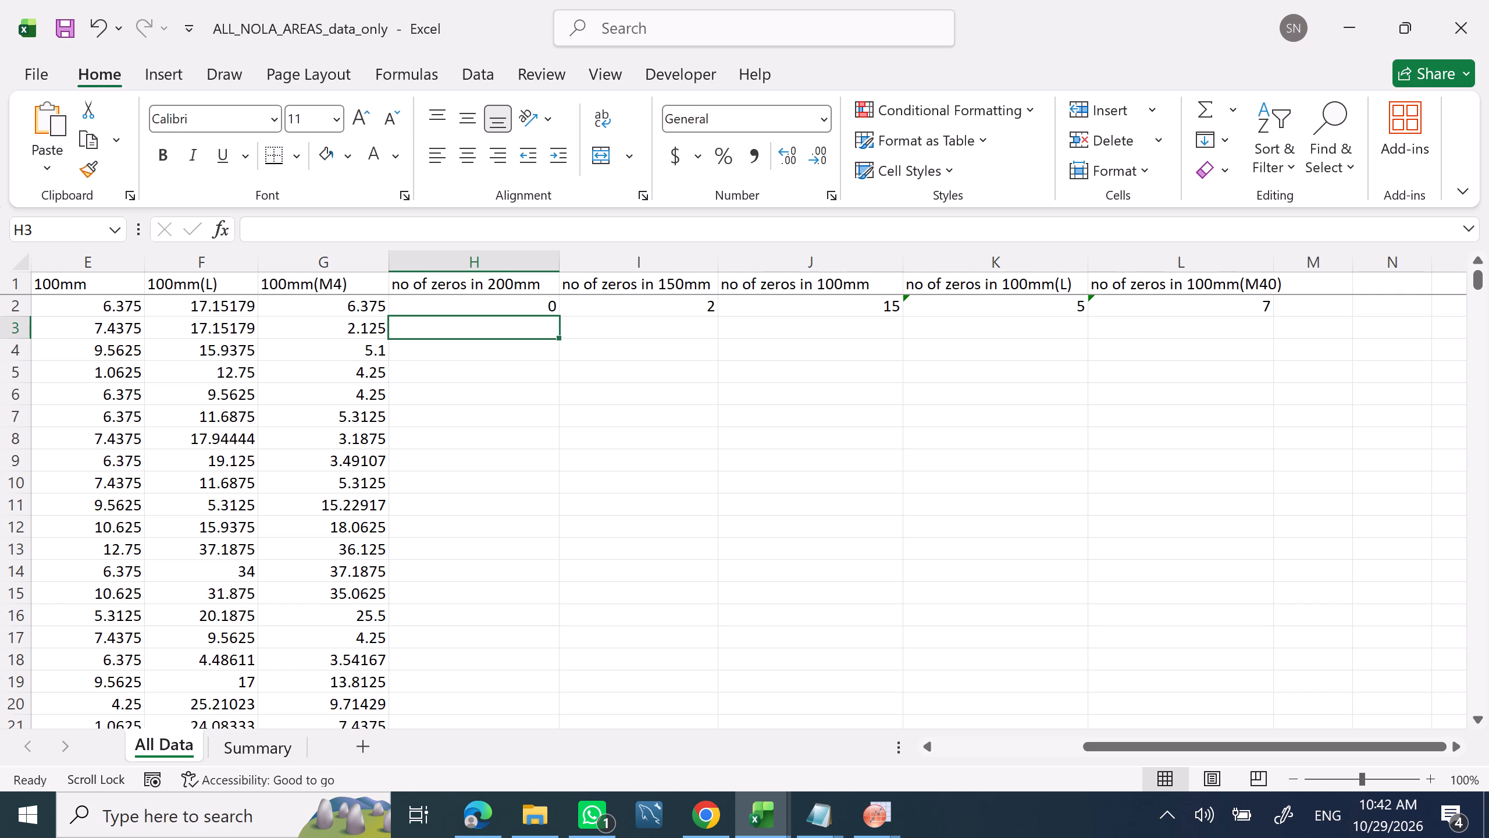
click(508, 353)
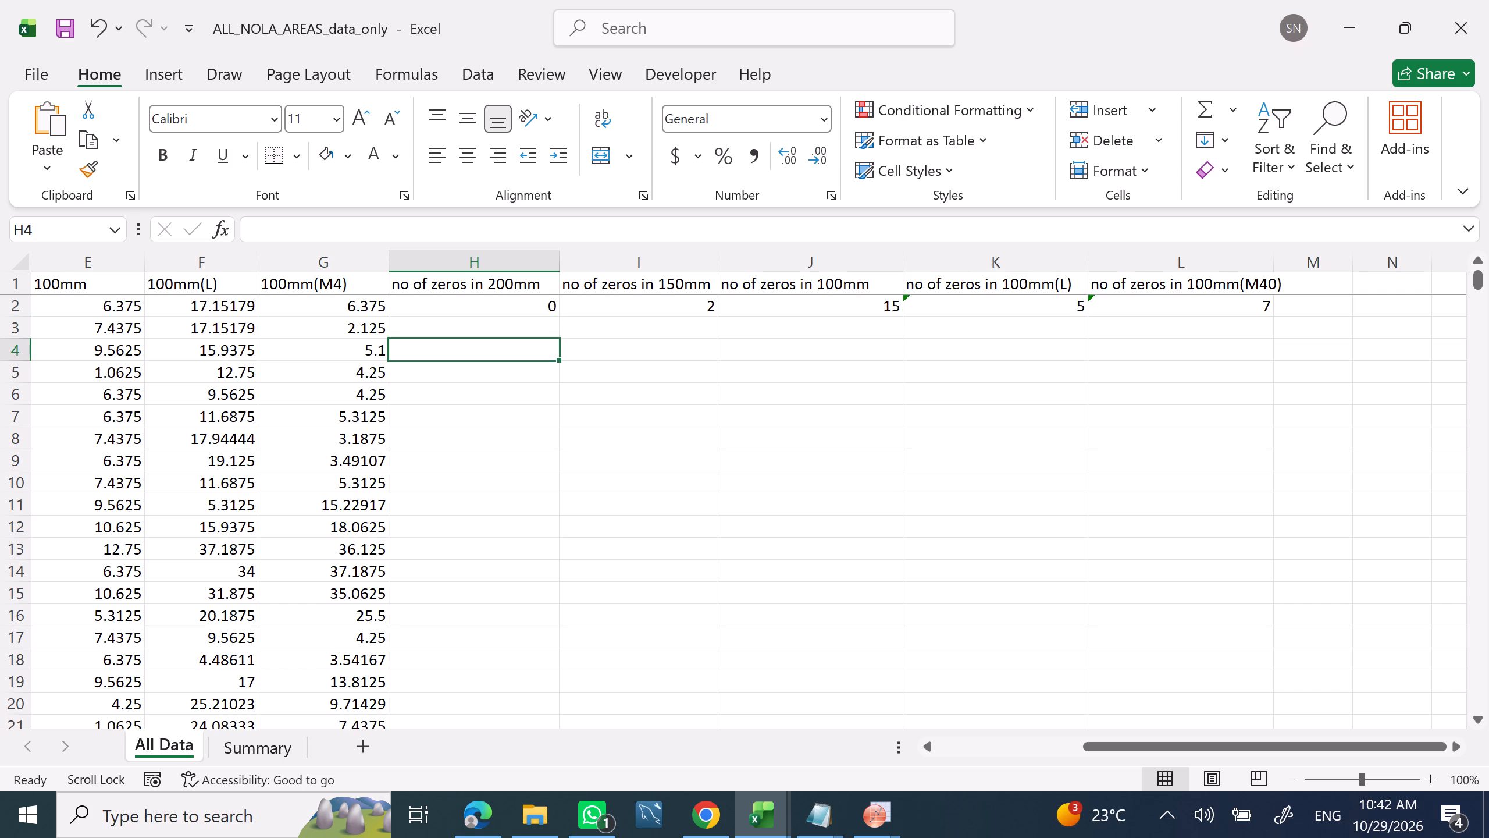
click(512, 333)
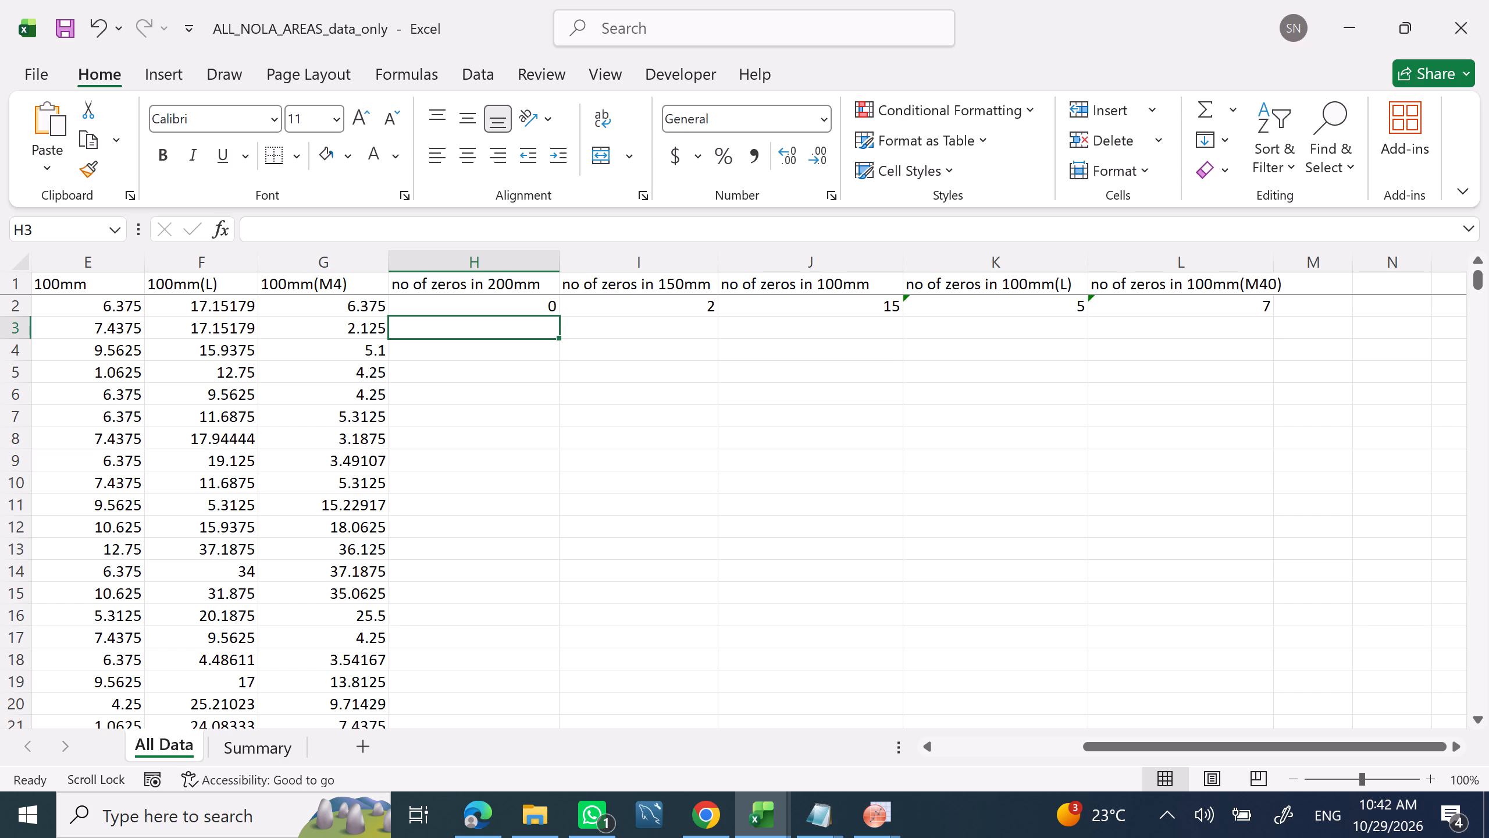
text(no)
key(space)
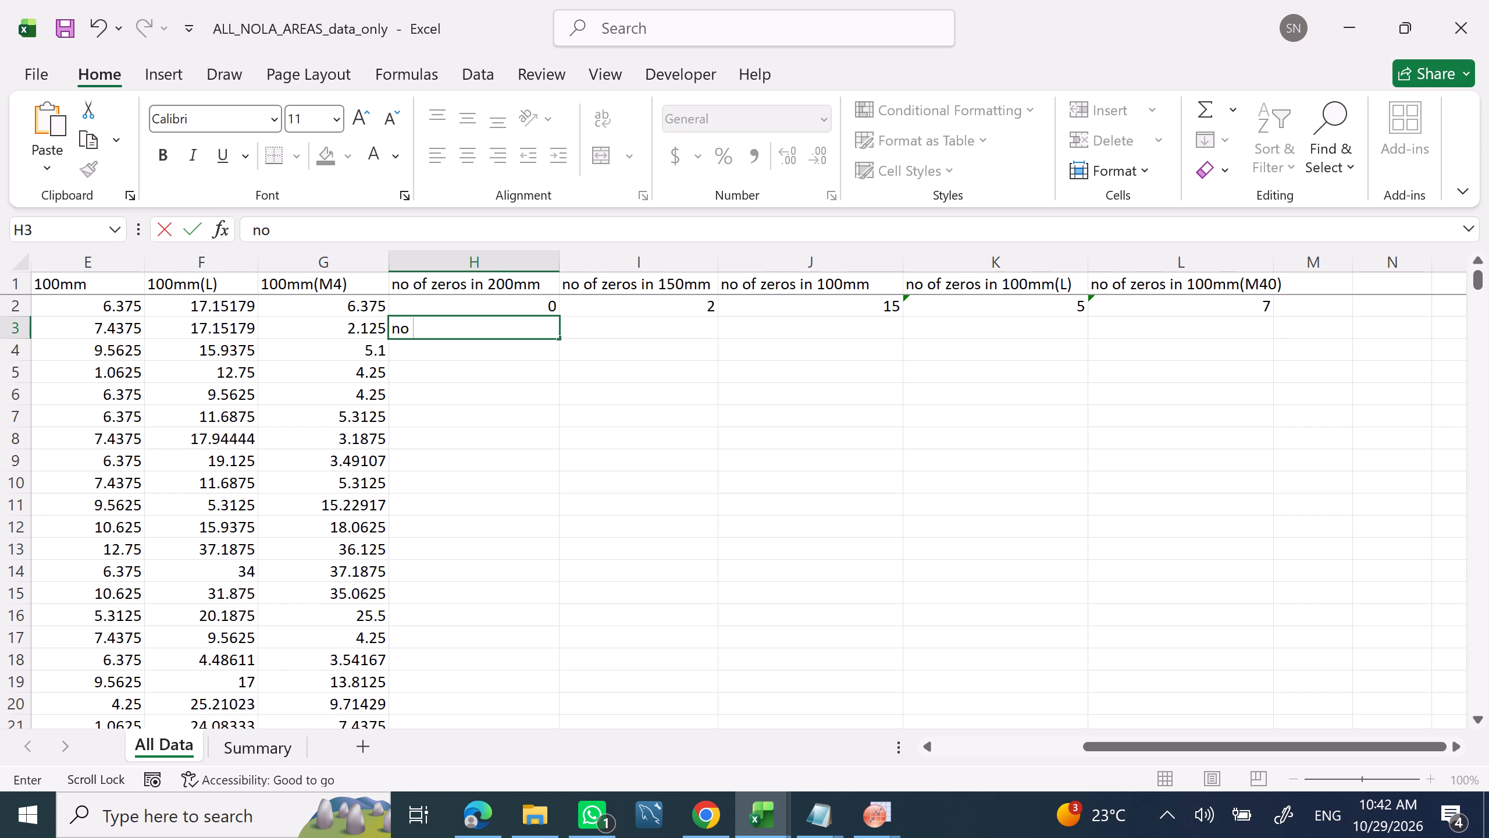
key(n)
key(BackSpace)
key(BackSpace)
key(BackSpace)
key(BackSpace)
key(shift+t)
text(oast)
key(BackSpace)
key(BackSpace)
key(BackSpace)
text(rta)
key(BackSpace)
key(BackSpace)
key(BackSpace)
text(tal)
key(space)
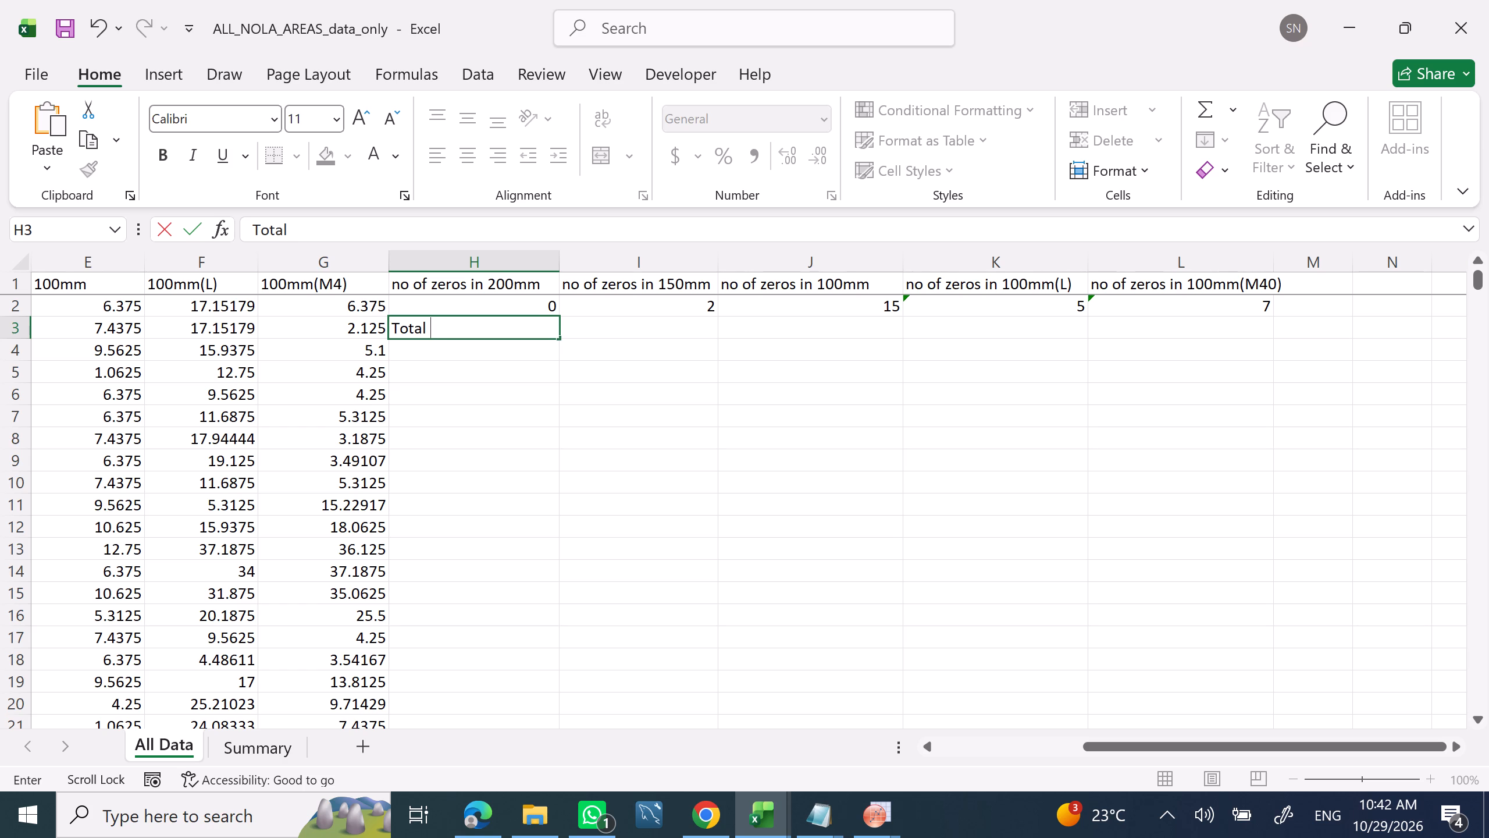
text(n)
key(space)
key(BackSpace)
key(o)
key(space)
text(of areas)
key(space)
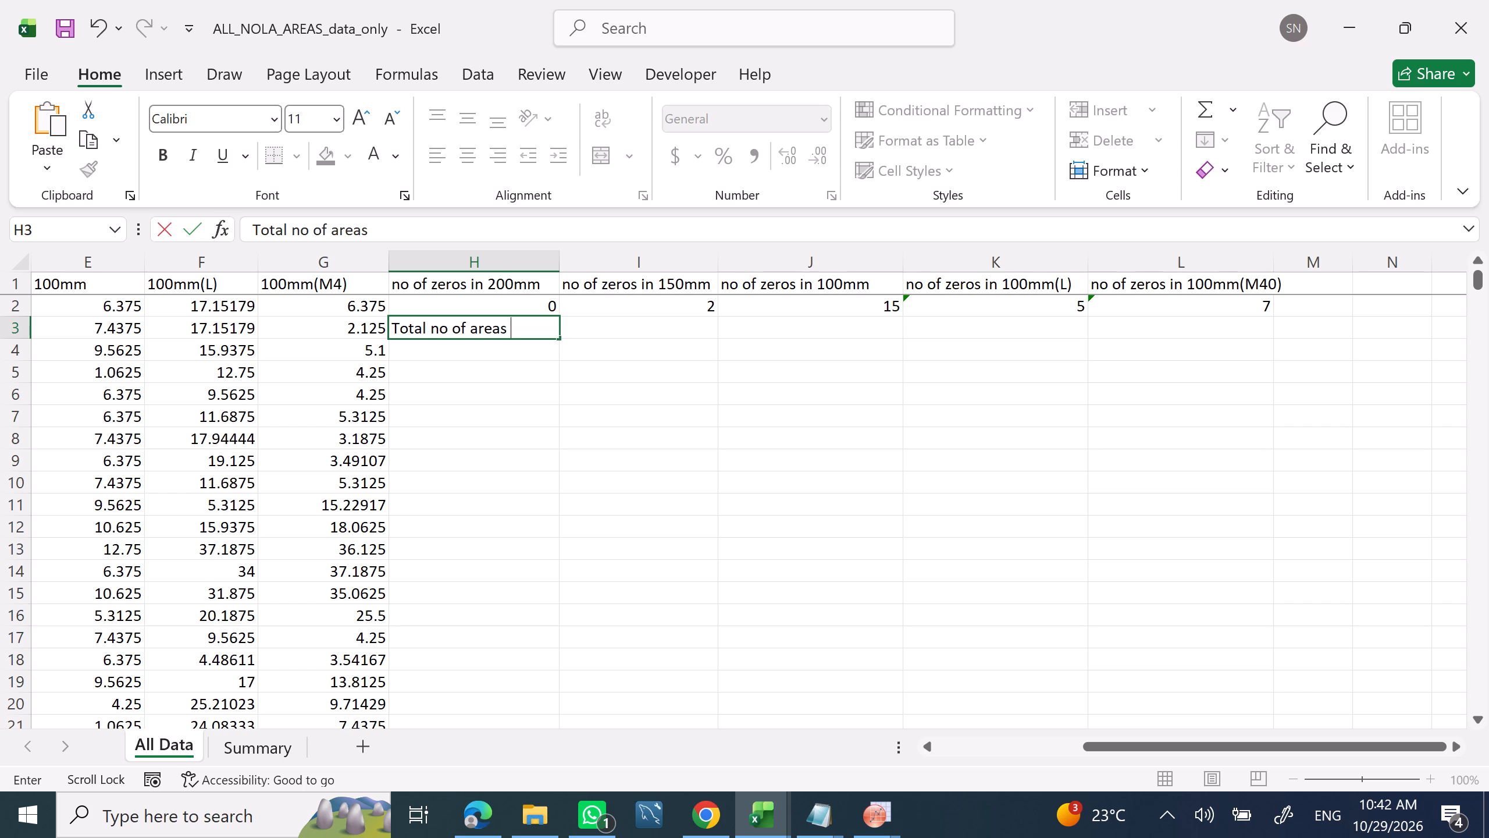
text(in)
key(space)
key(2)
text(00)
text(mm)
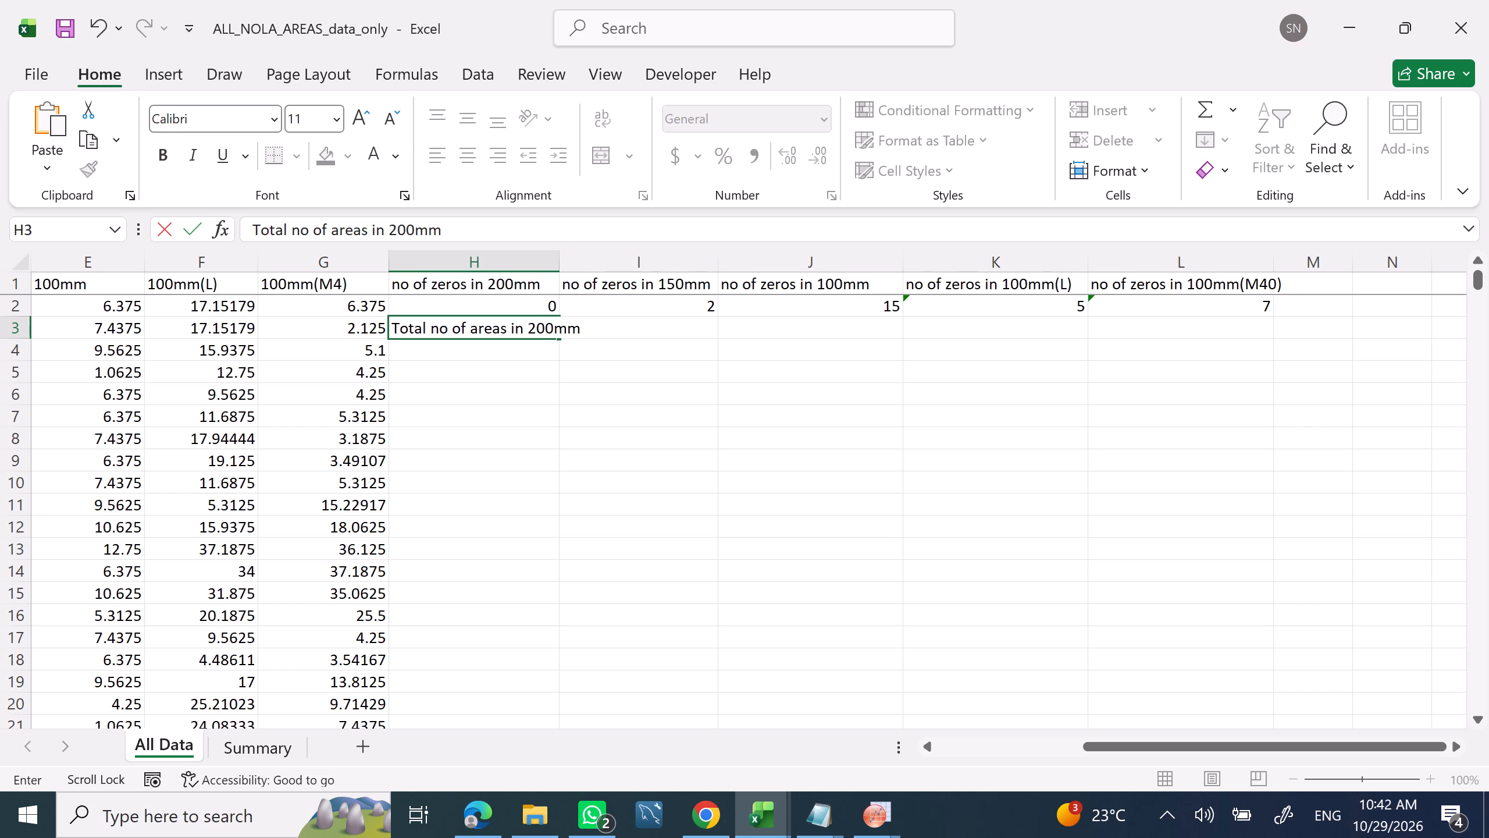
key(Return)
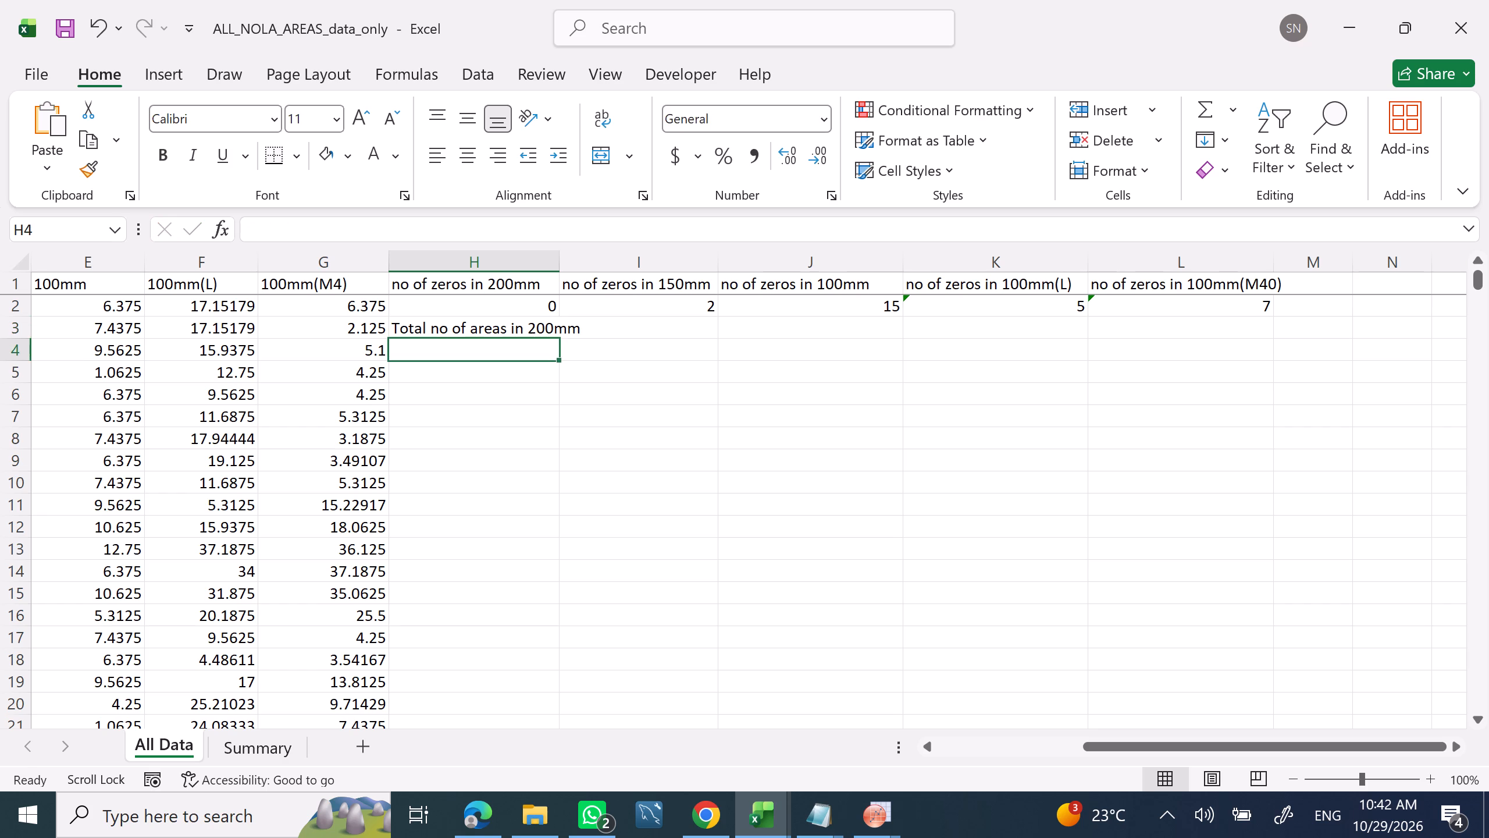
Widen column H to fit the full "Total no of areas in 200mm" label.
click(532, 338)
click(548, 330)
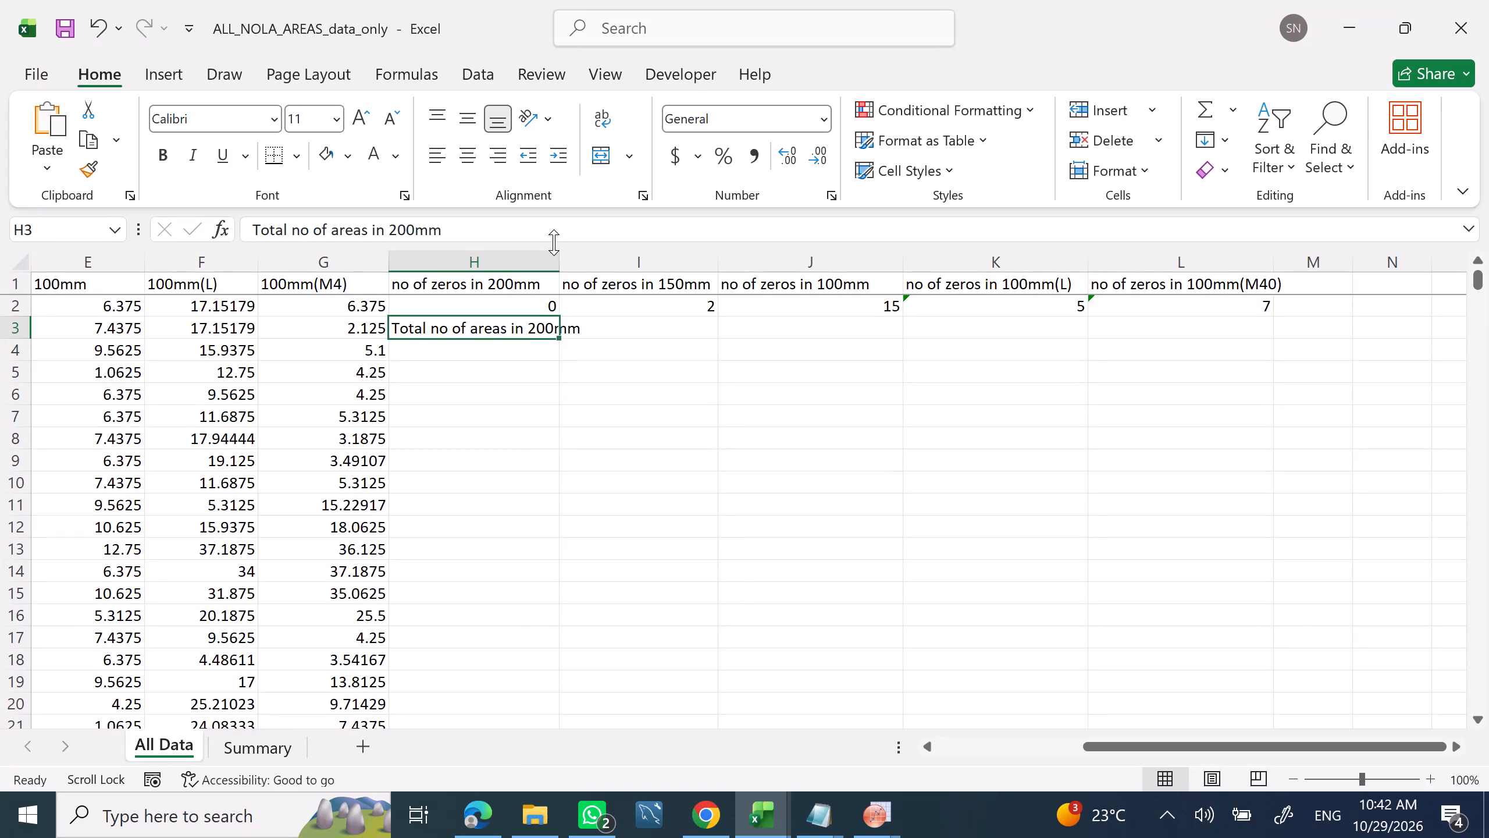
drag(554, 266, 585, 274)
click(537, 303)
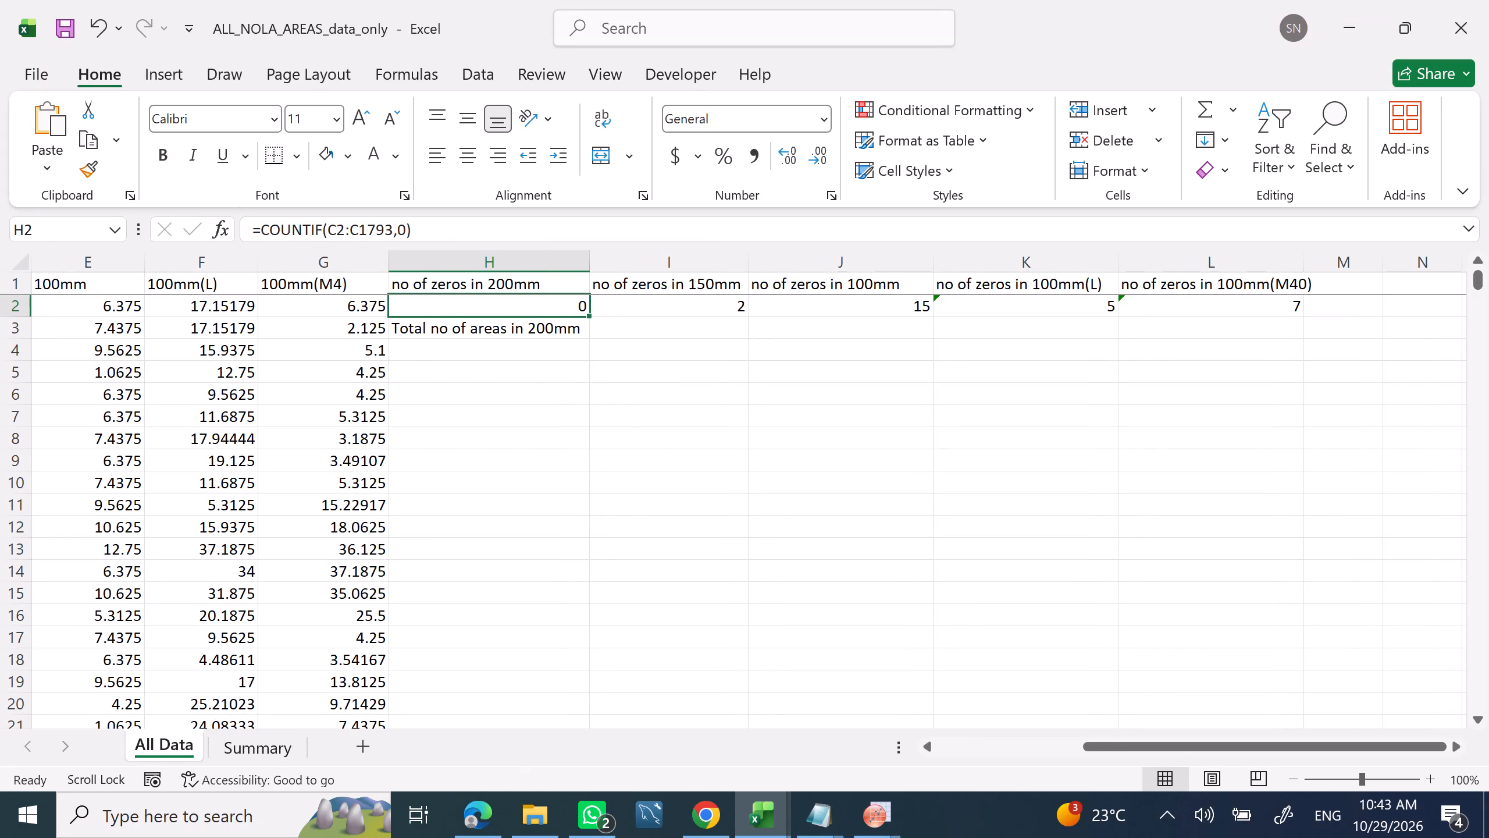
Centre the contents of columns H, I, J, K and L horizontally.
click(529, 262)
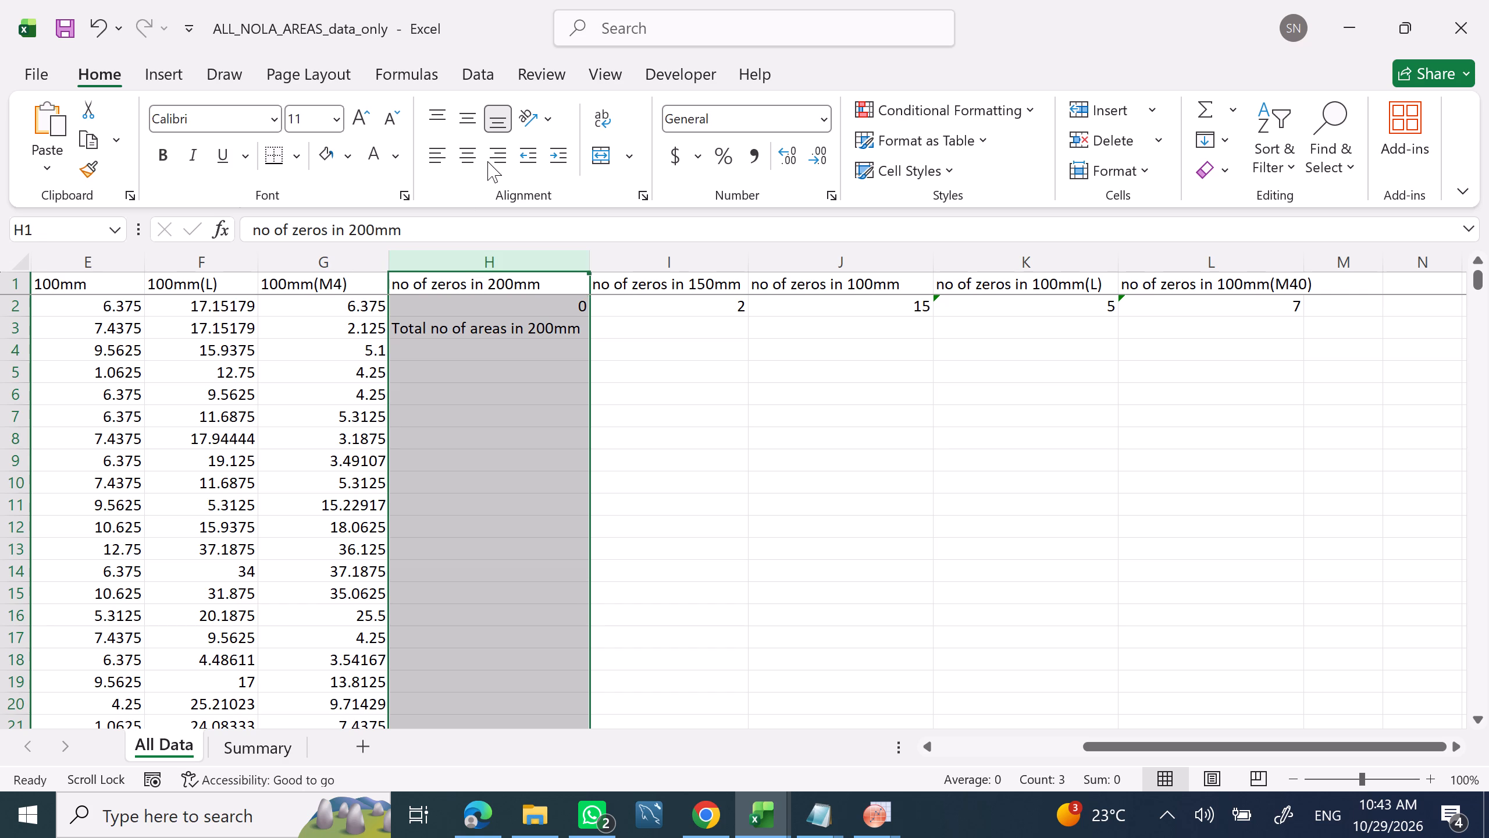
click(469, 154)
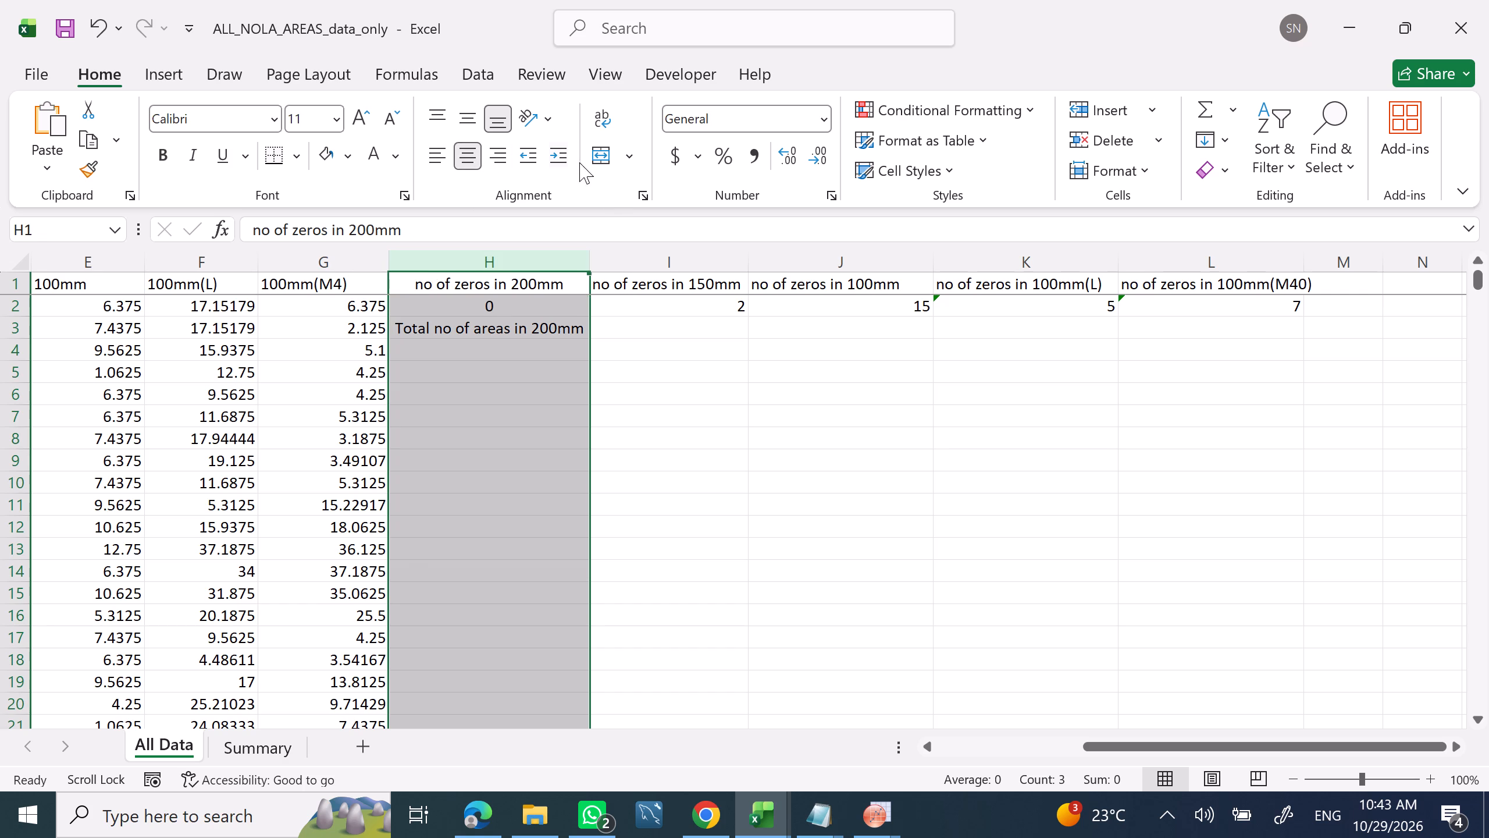
click(635, 259)
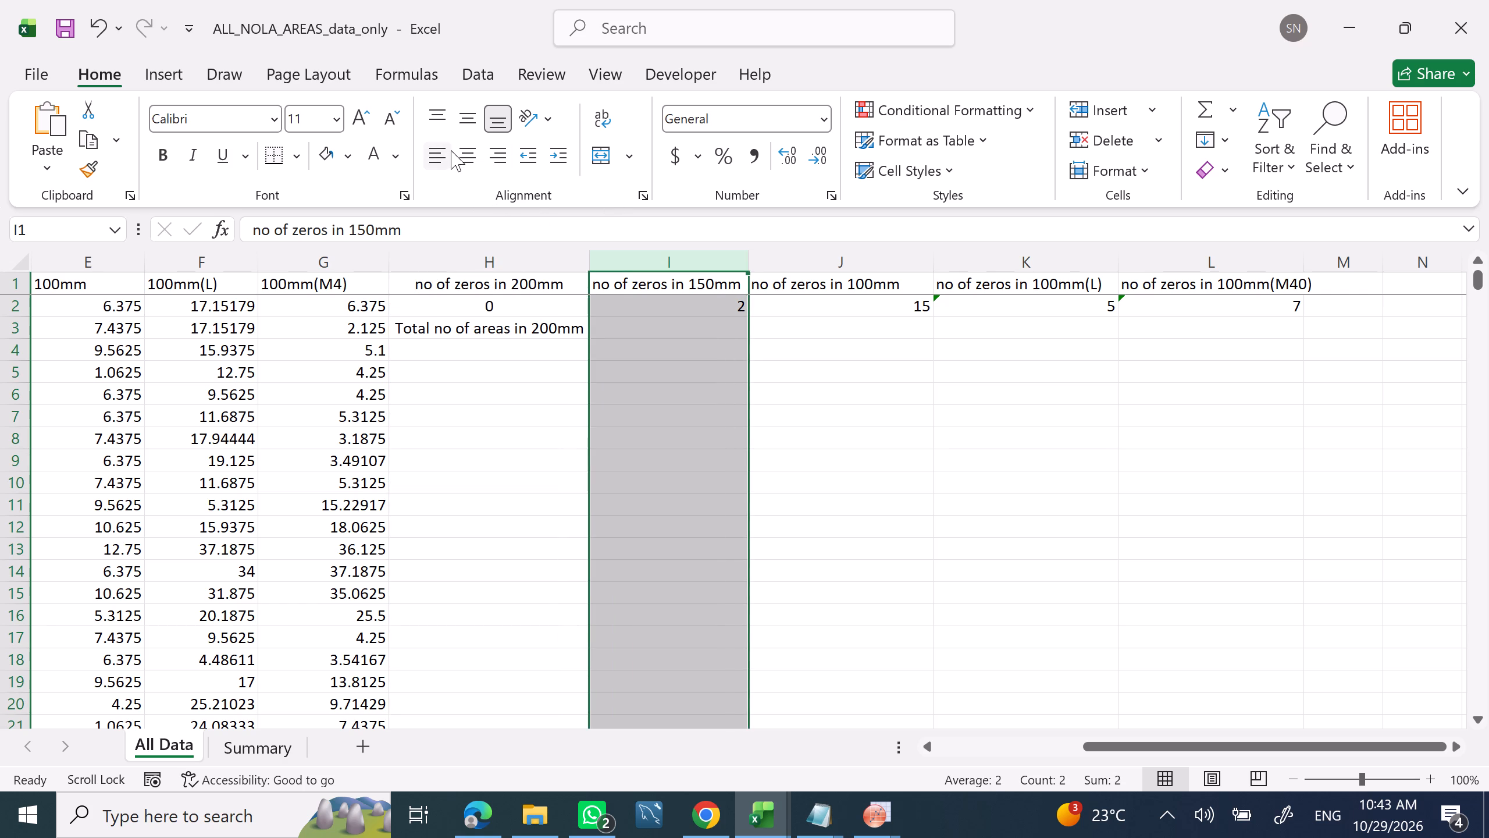
click(465, 158)
click(790, 255)
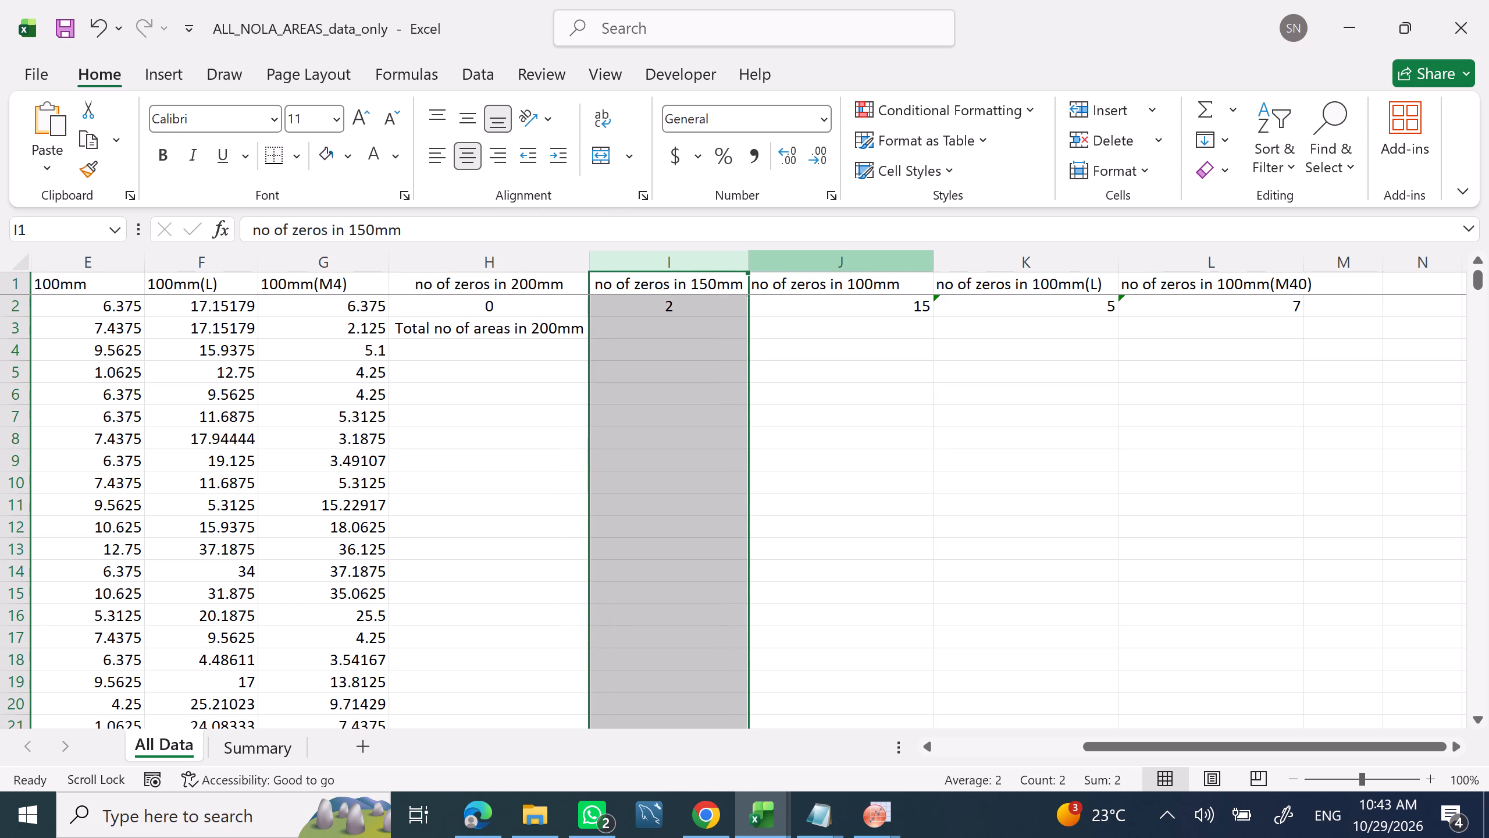
click(459, 150)
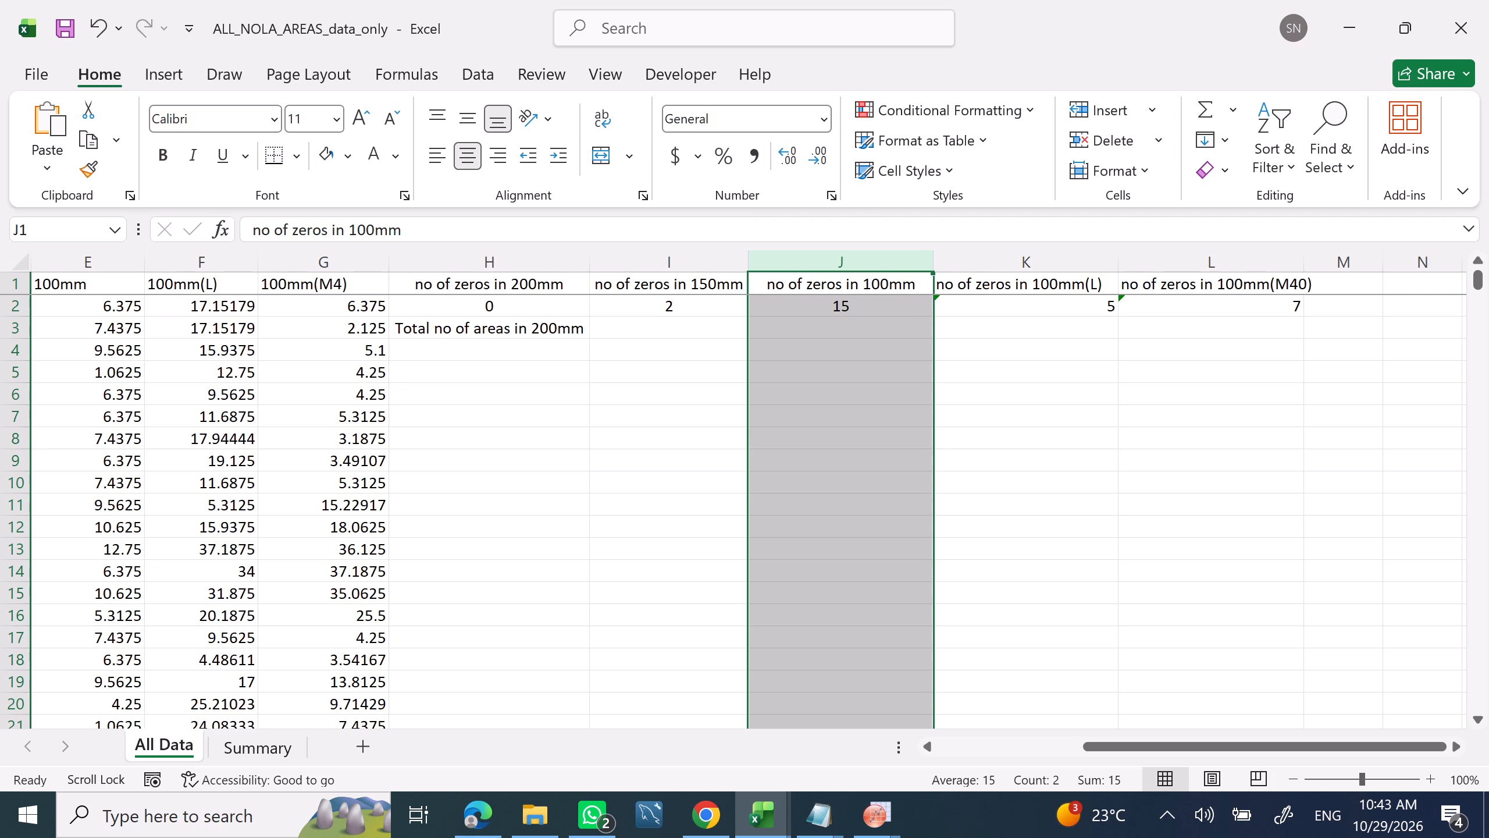
click(963, 257)
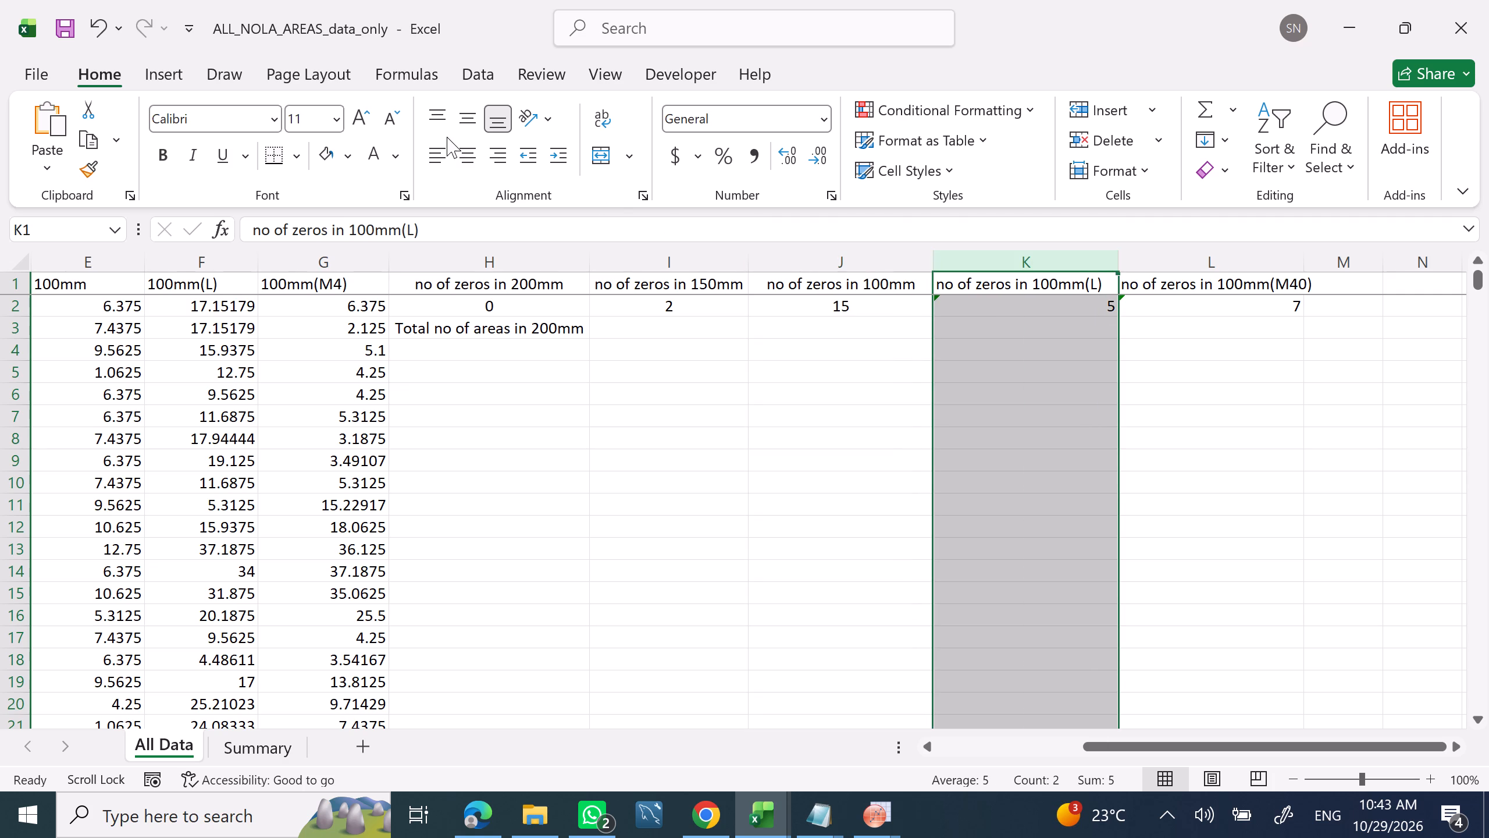
click(465, 154)
click(1154, 269)
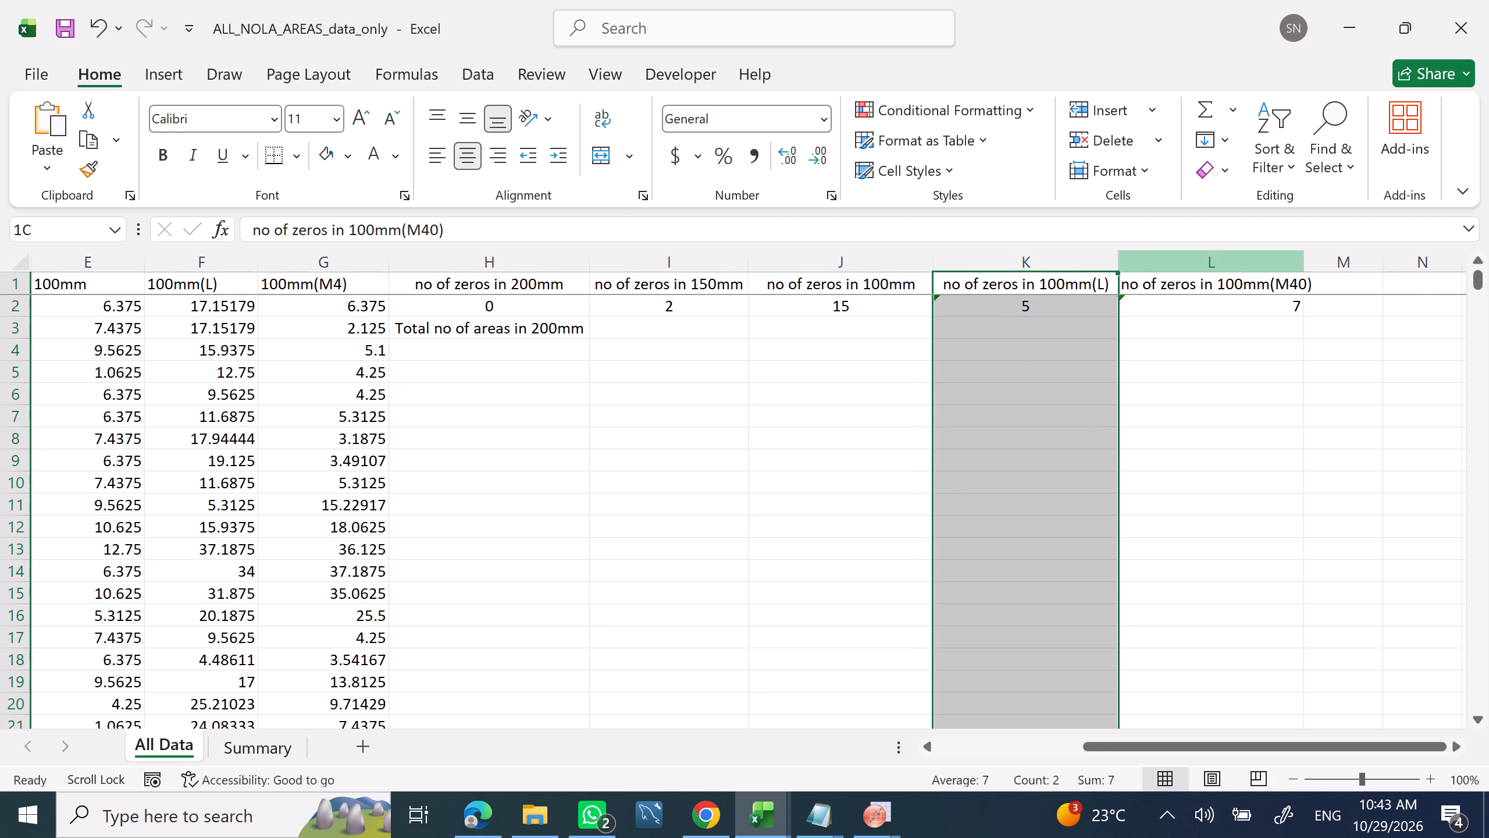
click(461, 152)
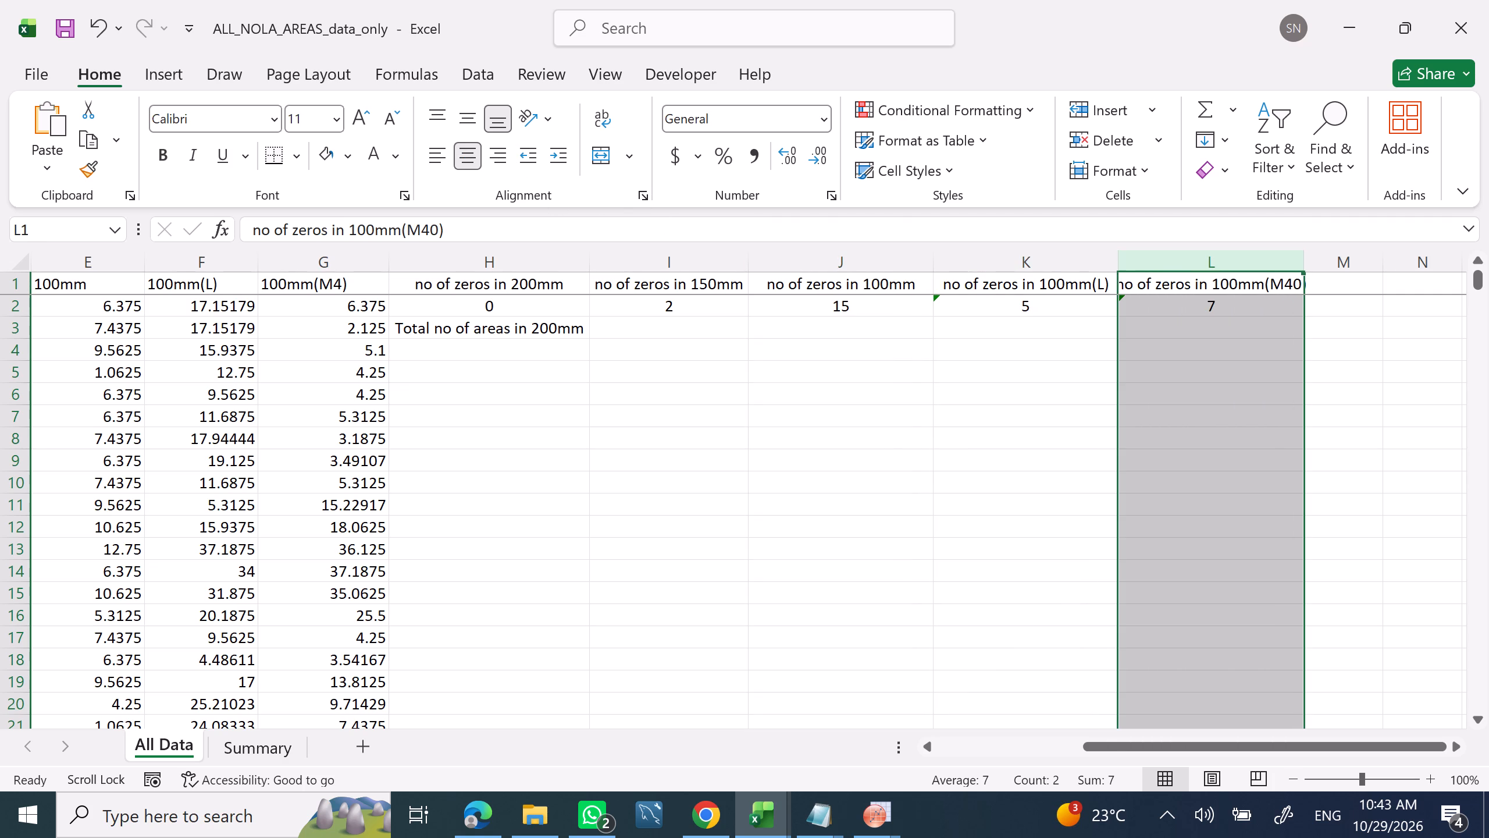
Copy the "Total no of areas in 200mm" label from H3 into cells I3, J3, K3 and L3.
click(667, 330)
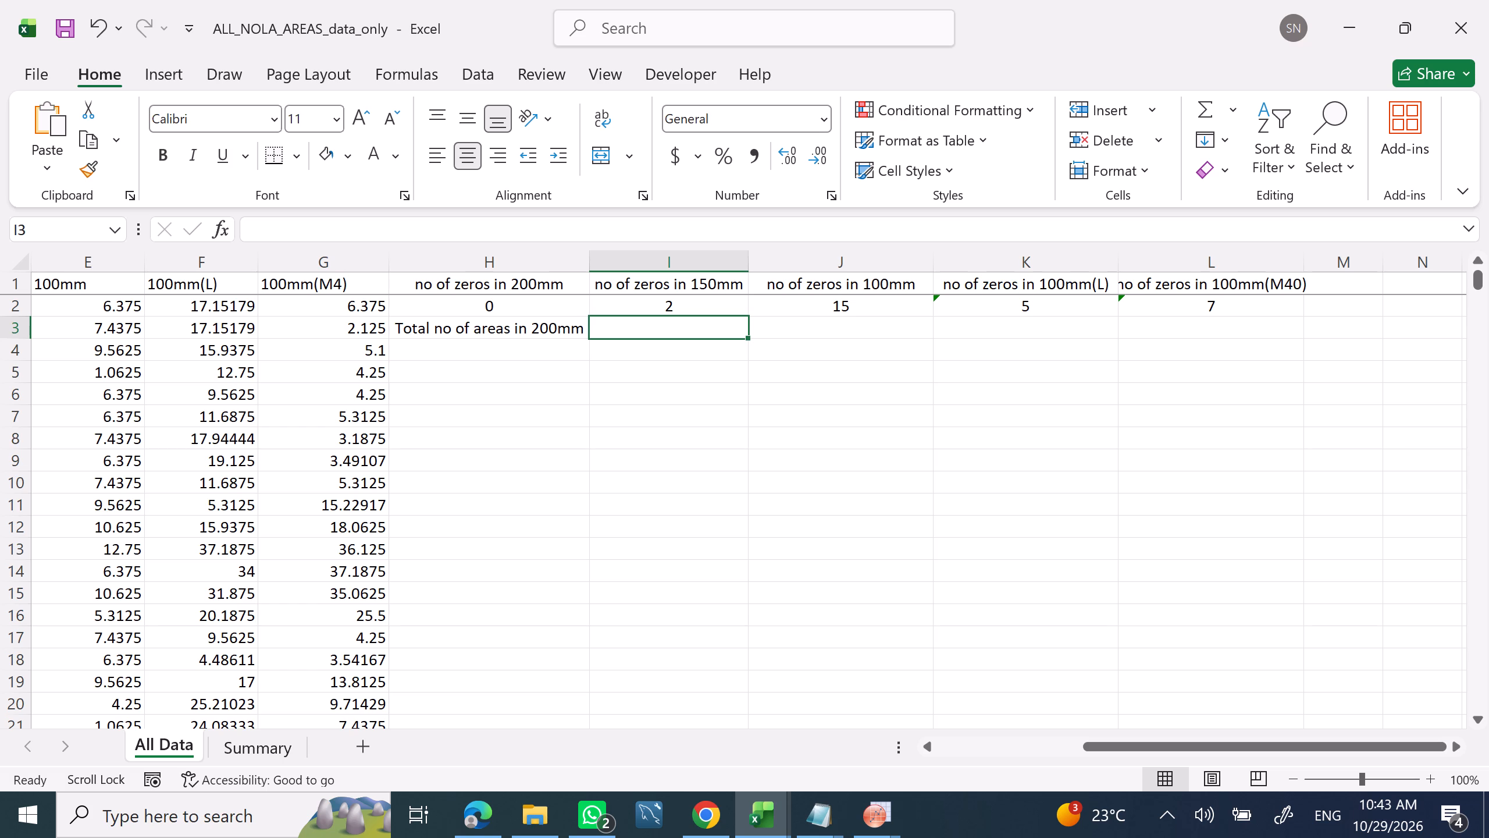
click(507, 333)
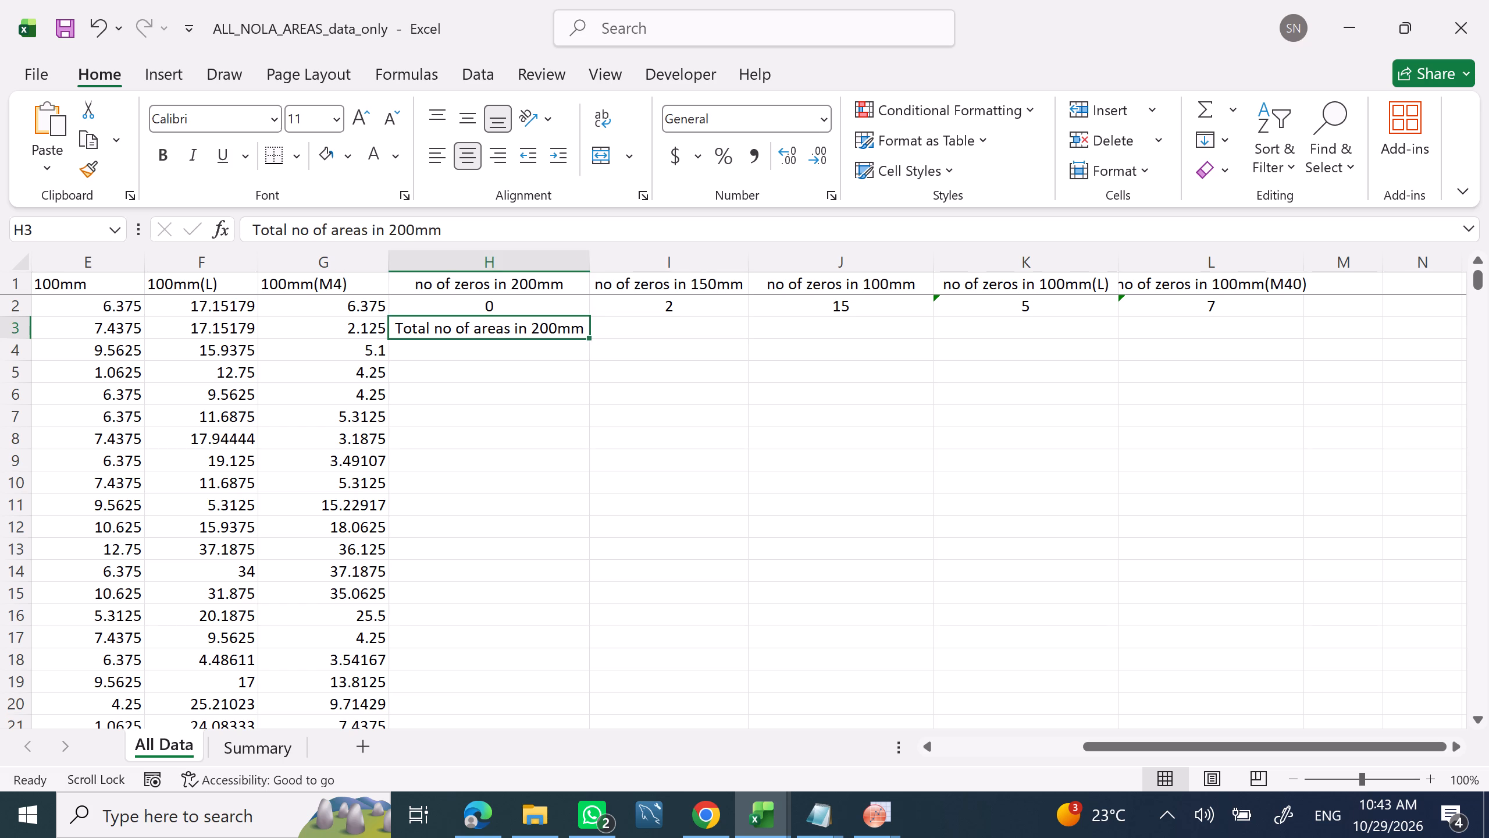
right_click(506, 332)
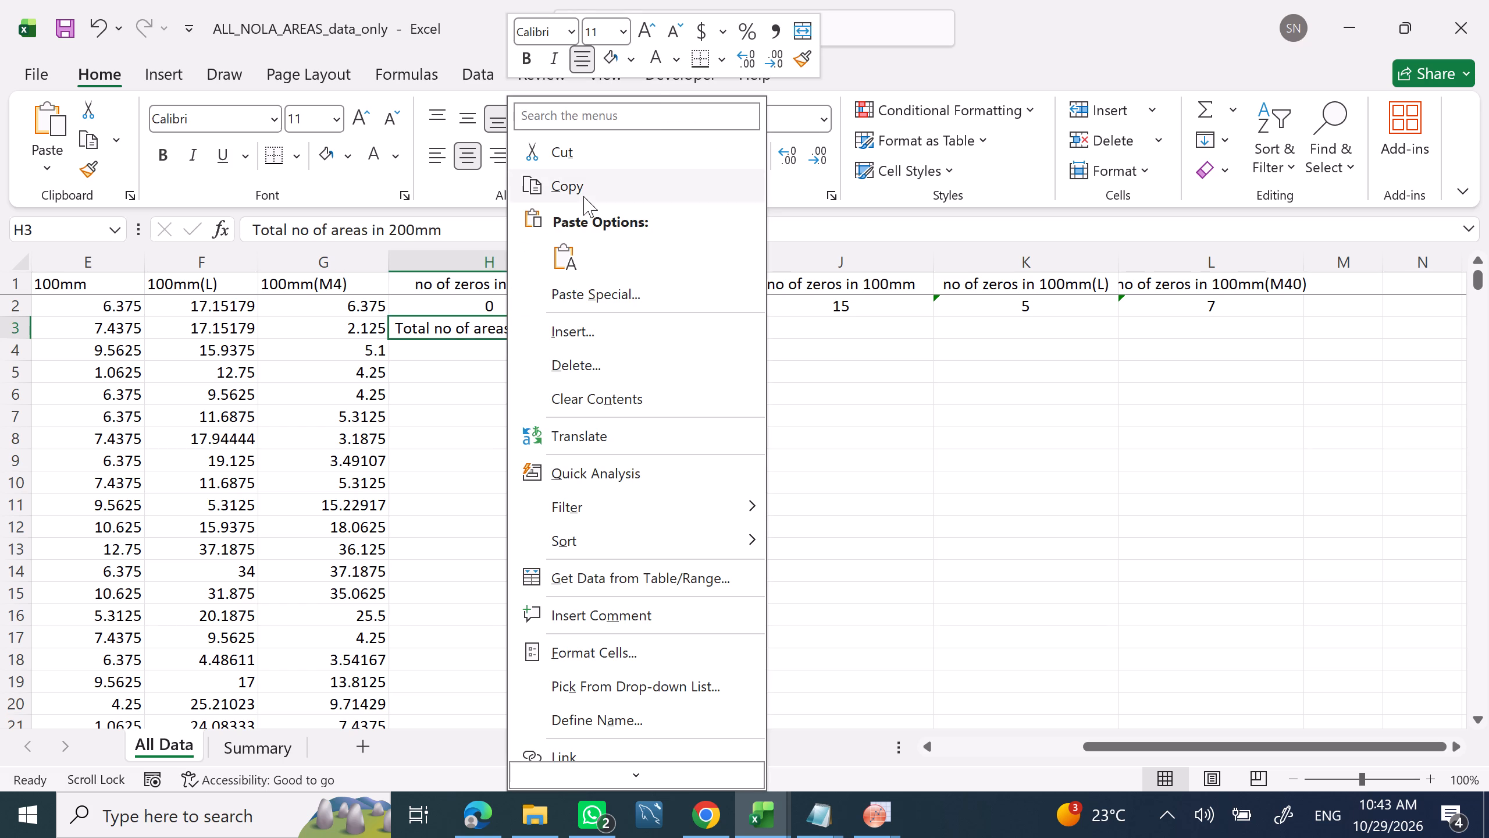
click(583, 196)
click(662, 329)
right_click(662, 329)
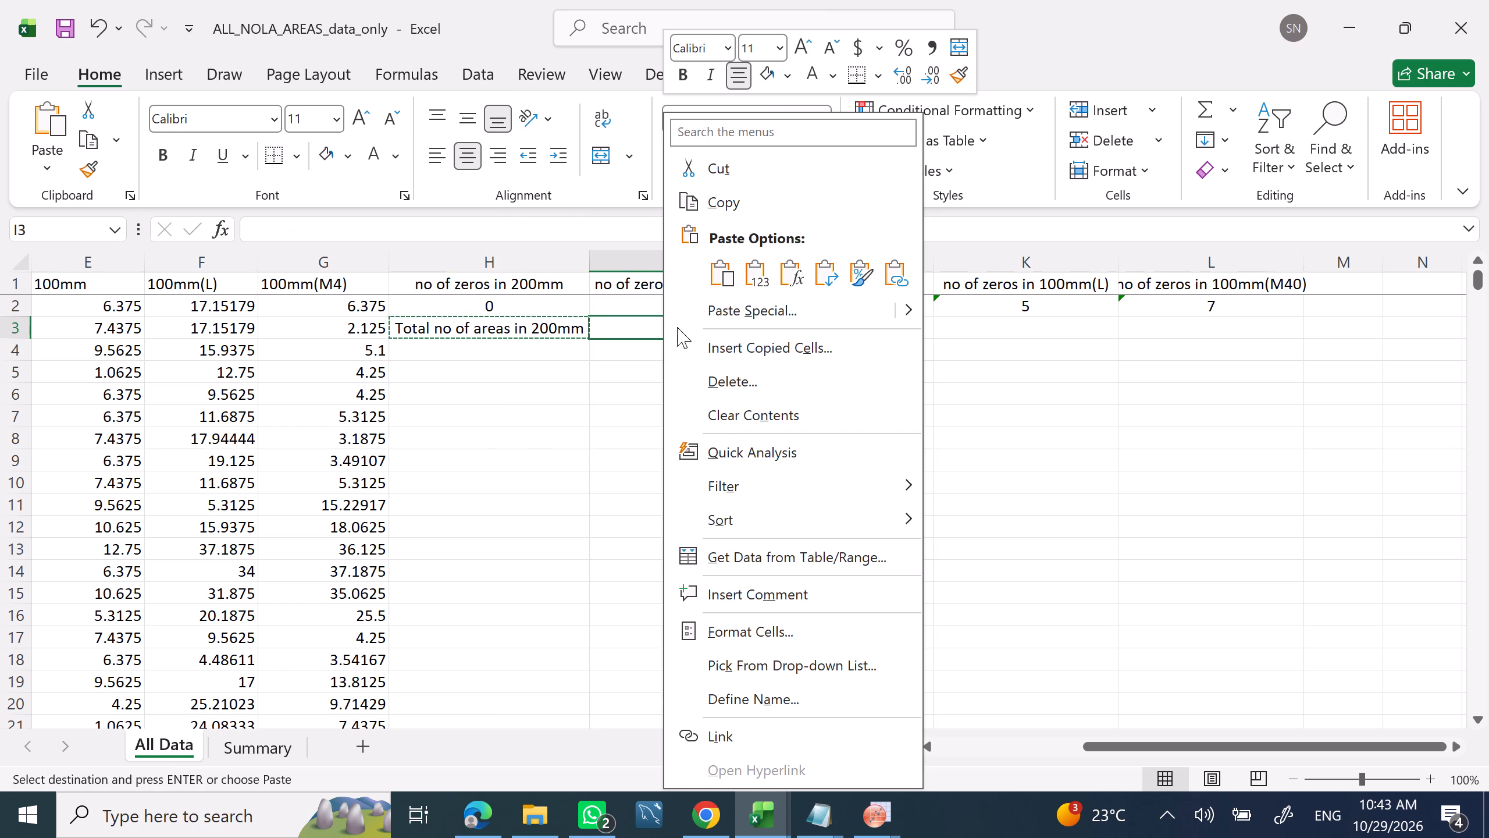
click(722, 276)
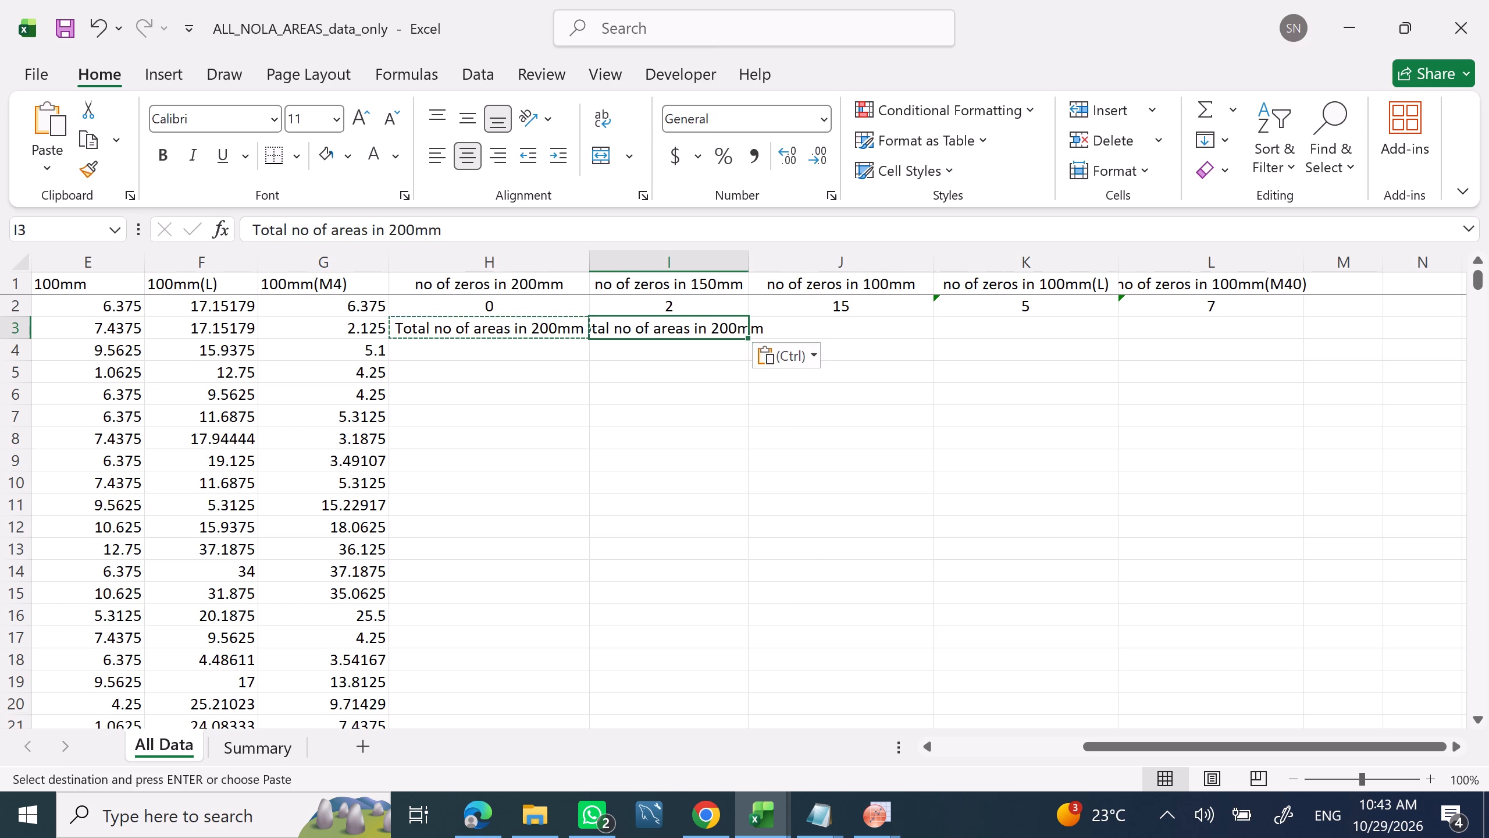
right_click(834, 332)
click(886, 269)
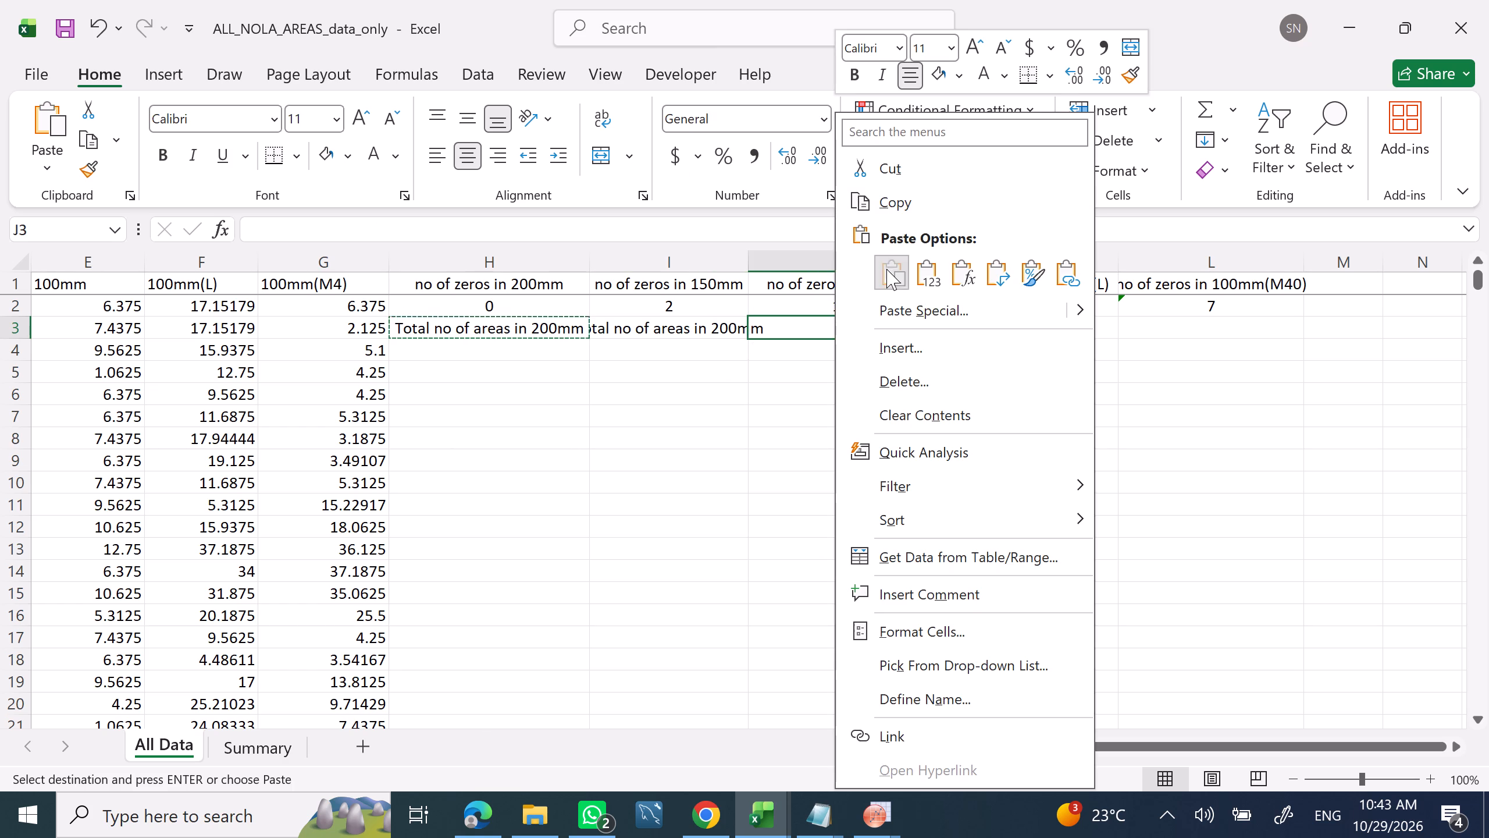
right_click(975, 330)
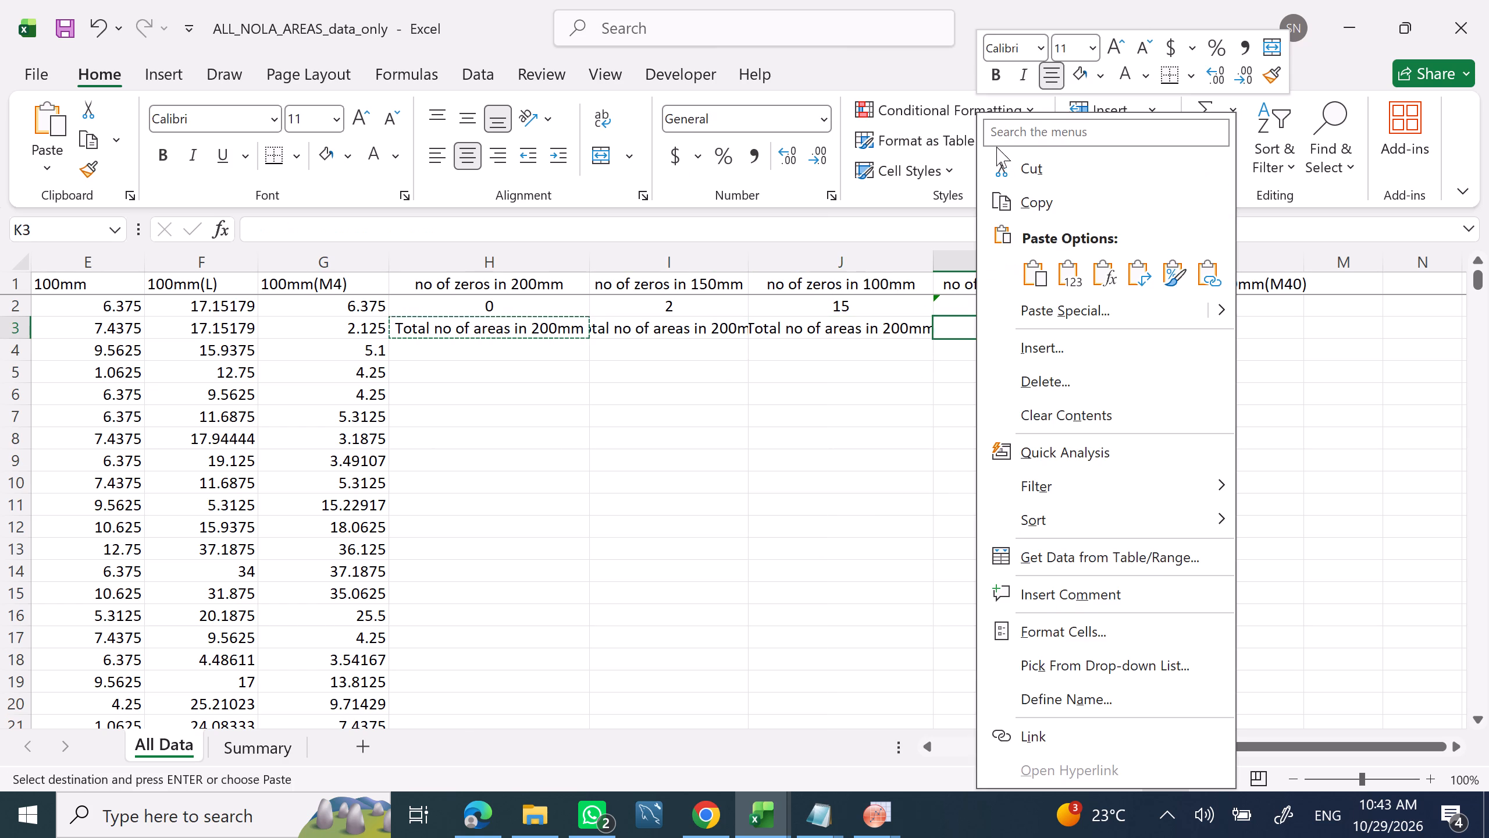
click(1023, 263)
click(1178, 332)
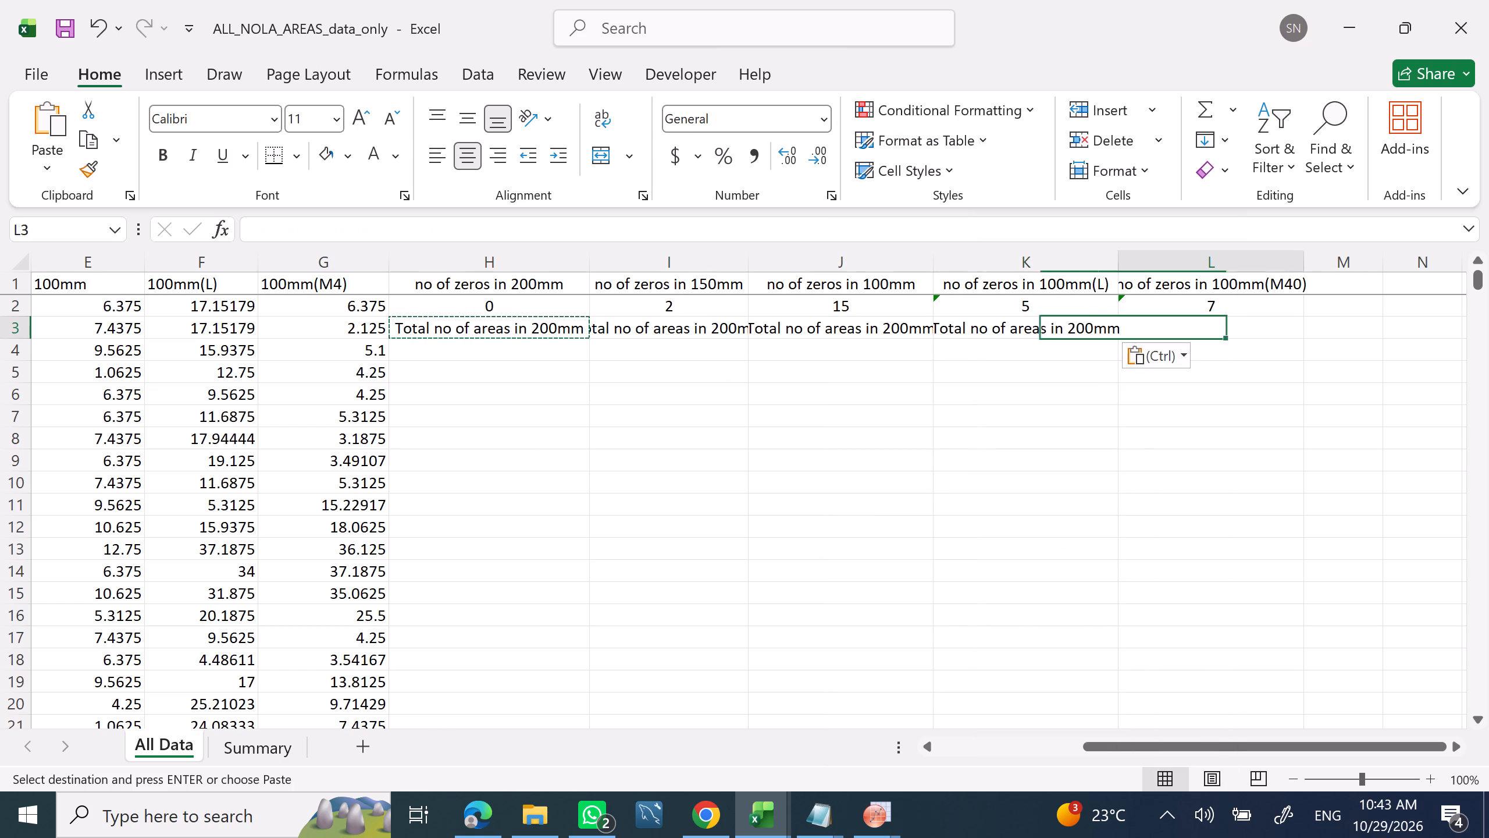
right_click(1178, 332)
click(1227, 267)
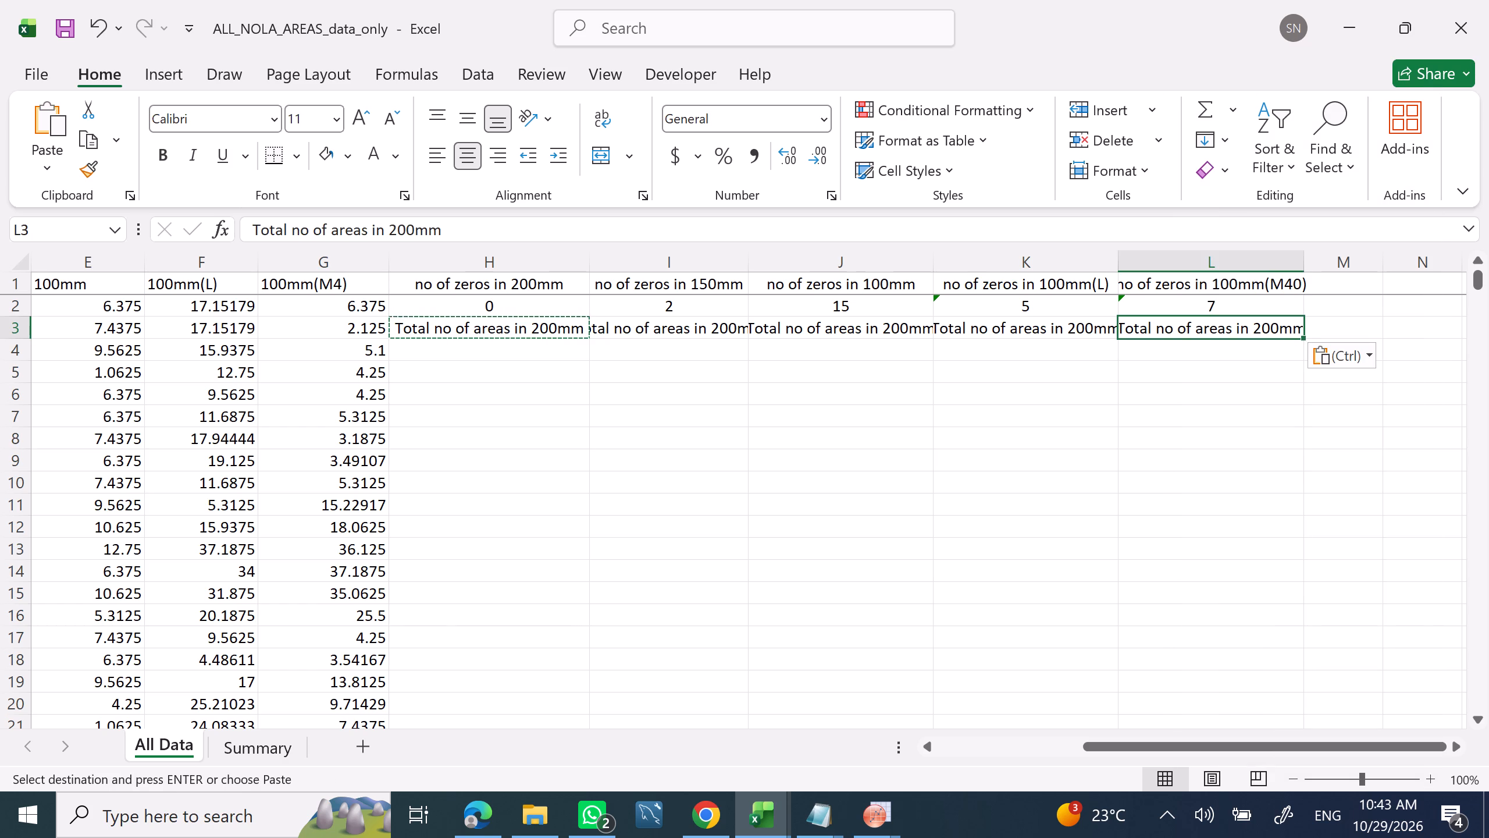
Change the label in I3 to "Total no of areas in 150mm" and widen column I to fit it.
click(689, 328)
click(411, 229)
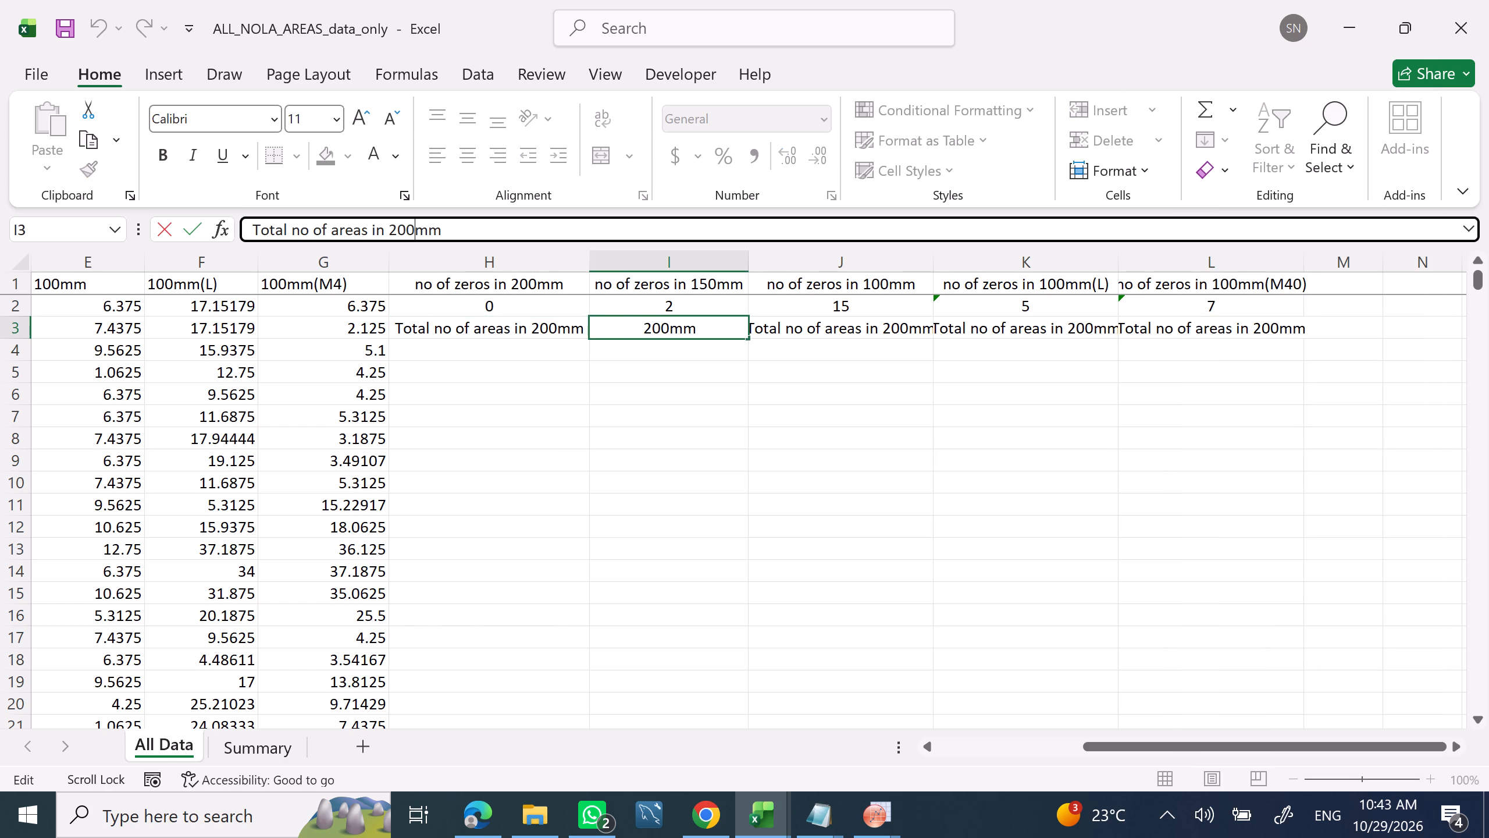
key(BackSpace)
key(BackSpace)
key(BackSpace)
text(150)
key(Return)
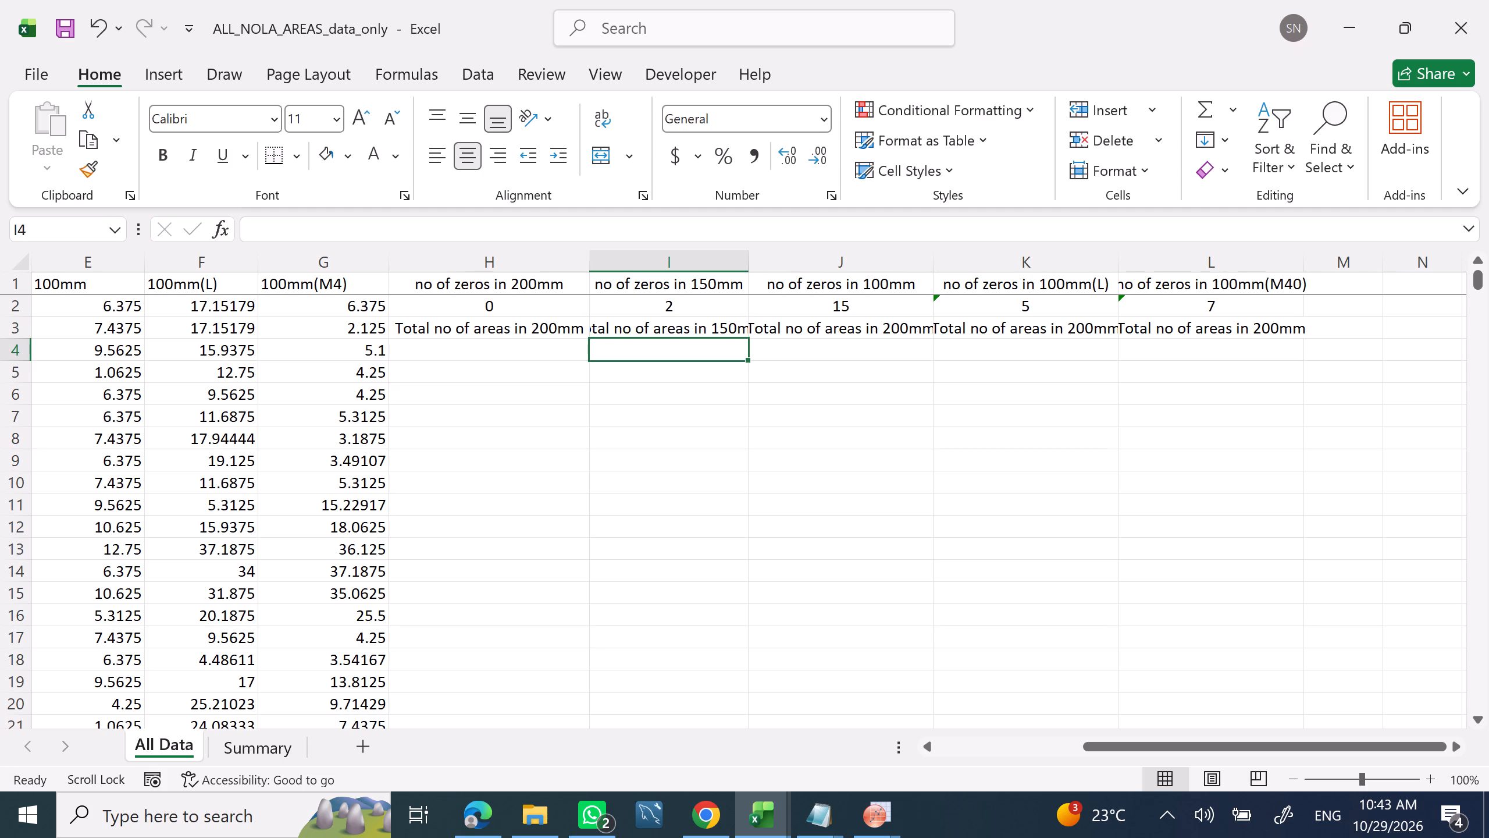
drag(746, 261, 779, 263)
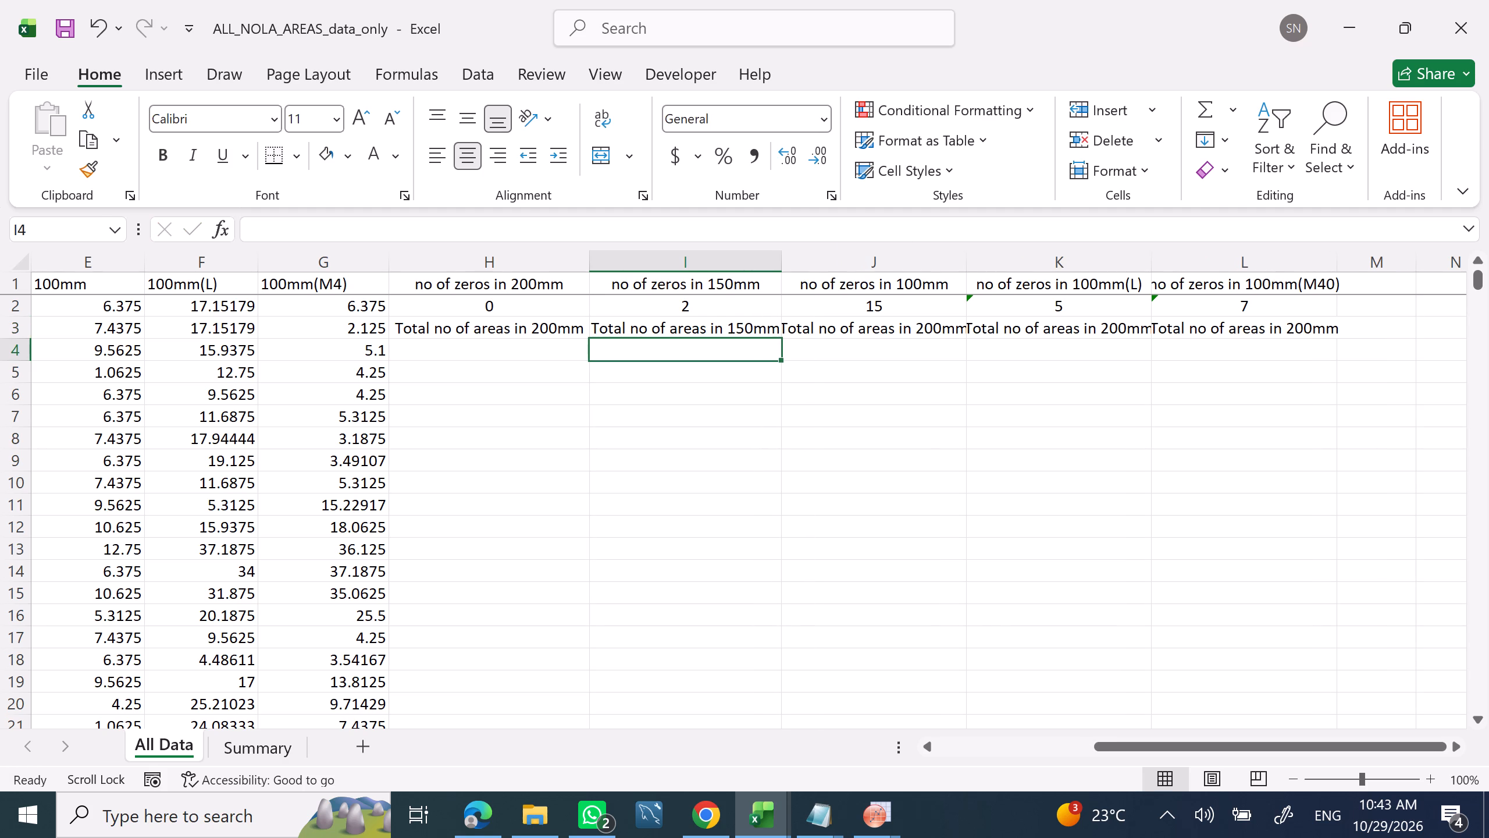
Change the label in J3 to "Total no of areas in 100mm" and widen column J to fit it.
click(938, 332)
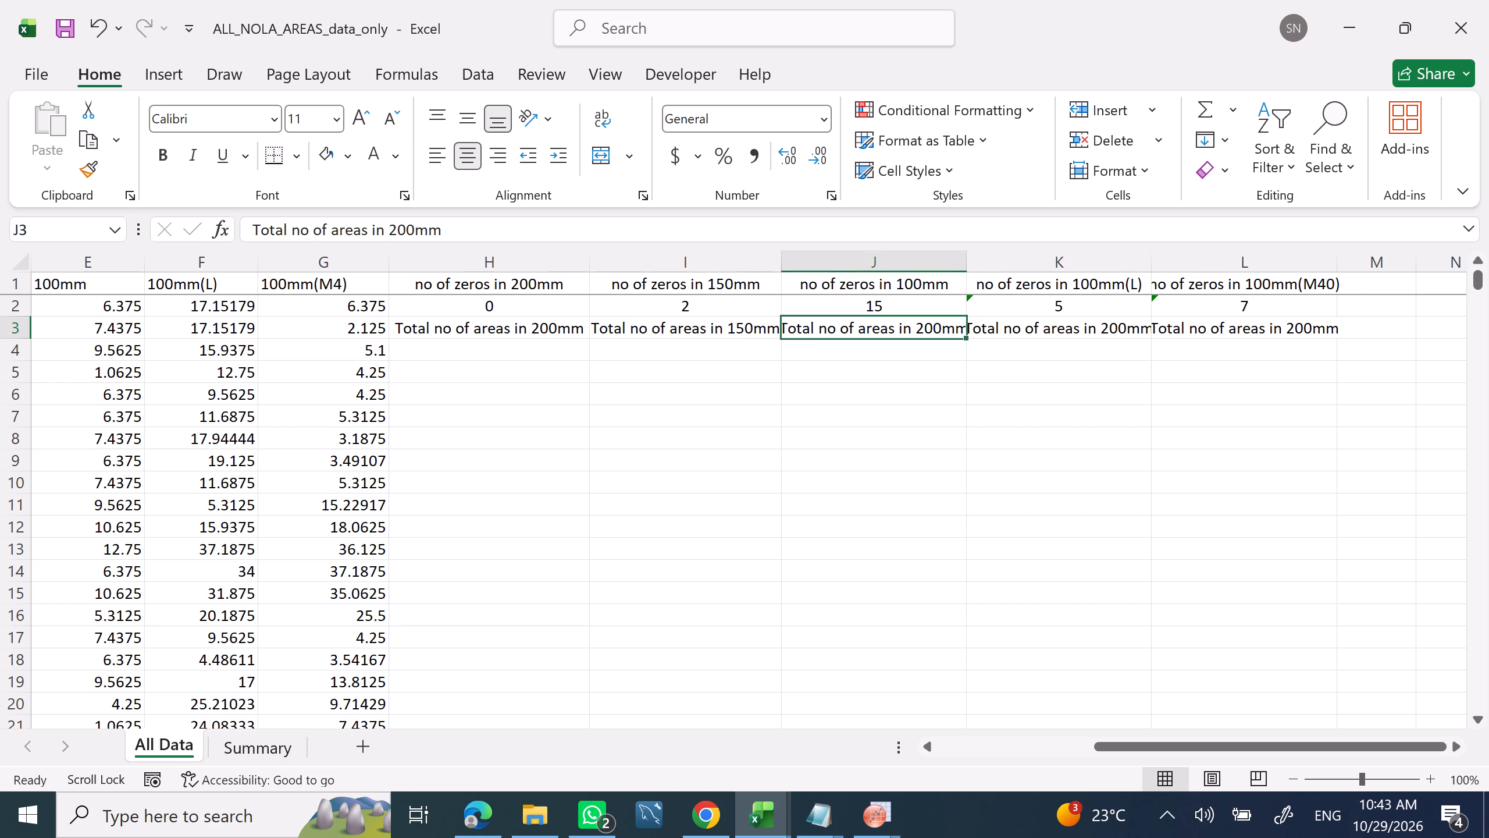
click(415, 227)
key(BackSpace)
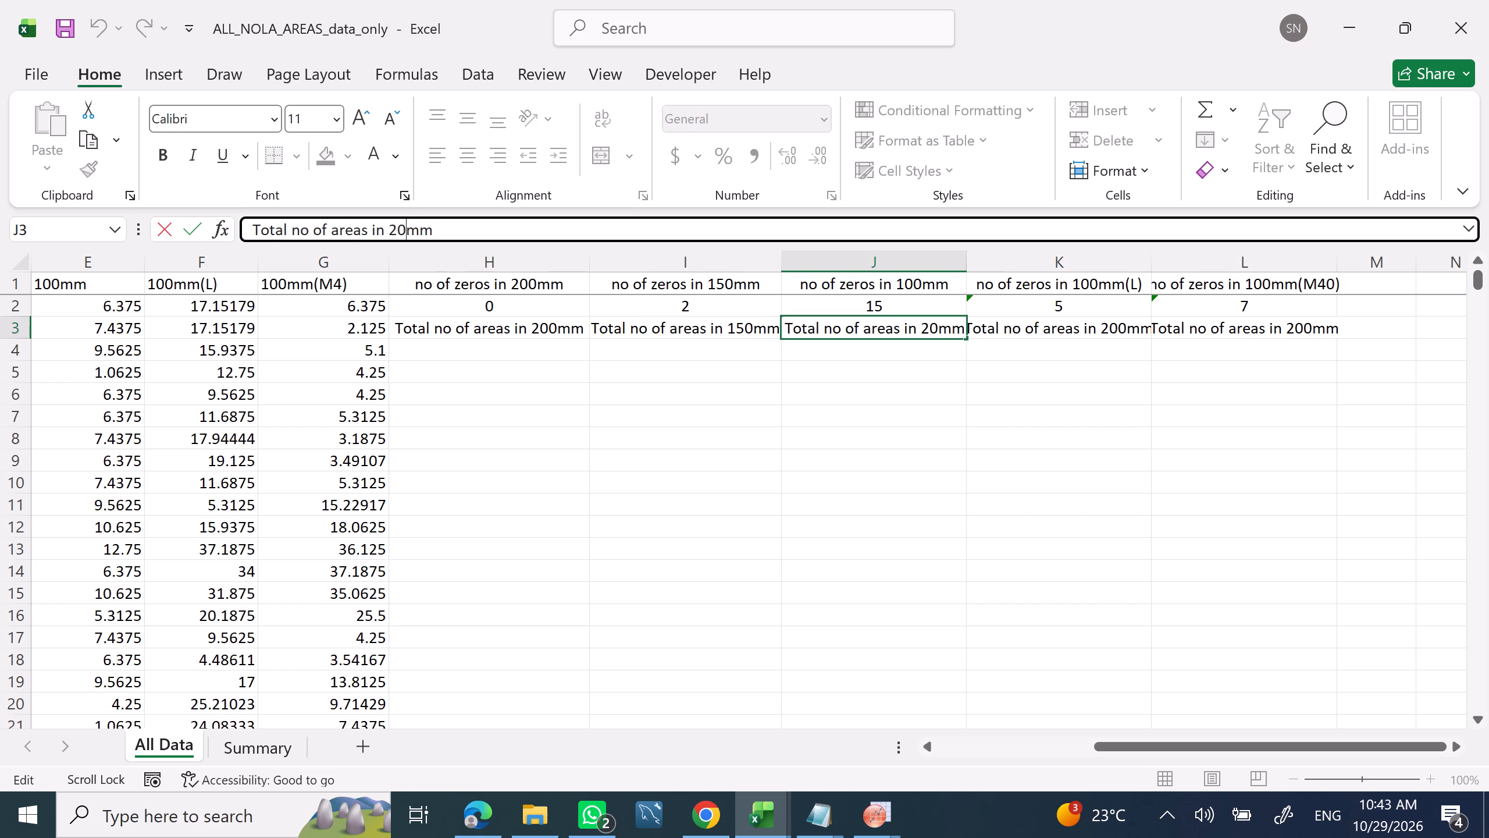
key(BackSpace)
key(BackSpace)
text(100)
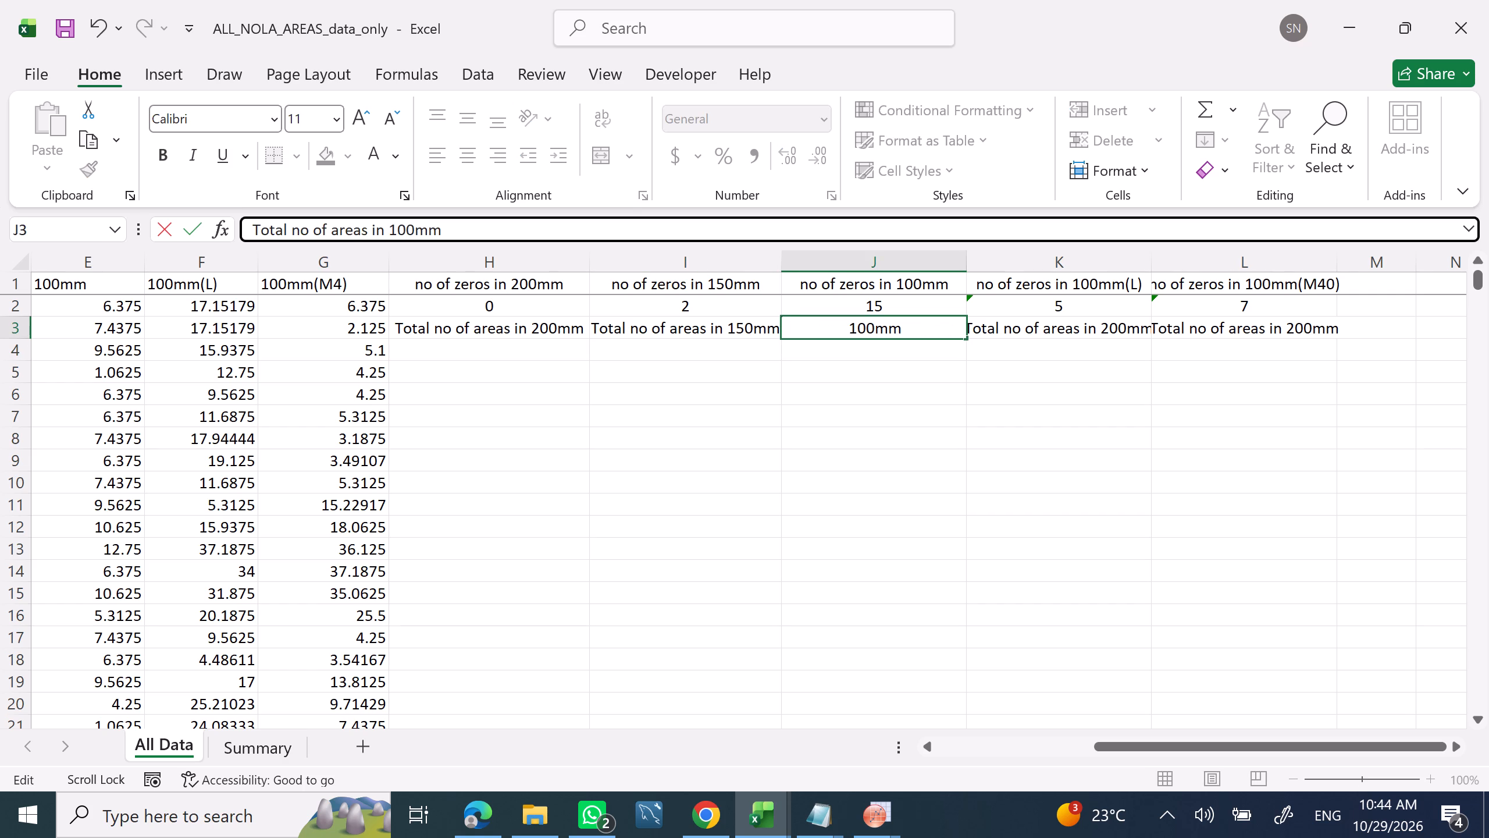
key(Return)
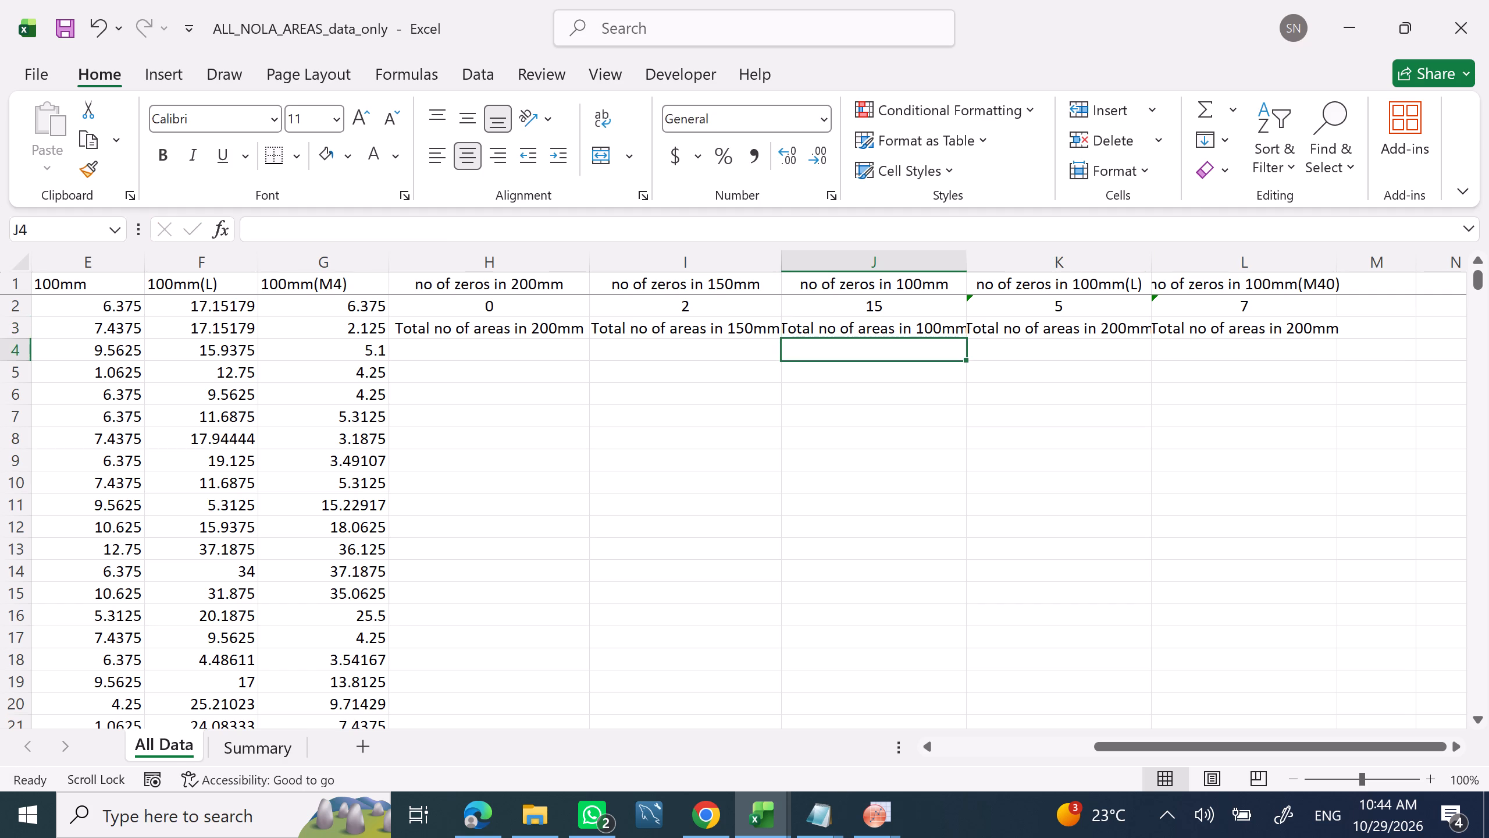
drag(966, 266, 975, 269)
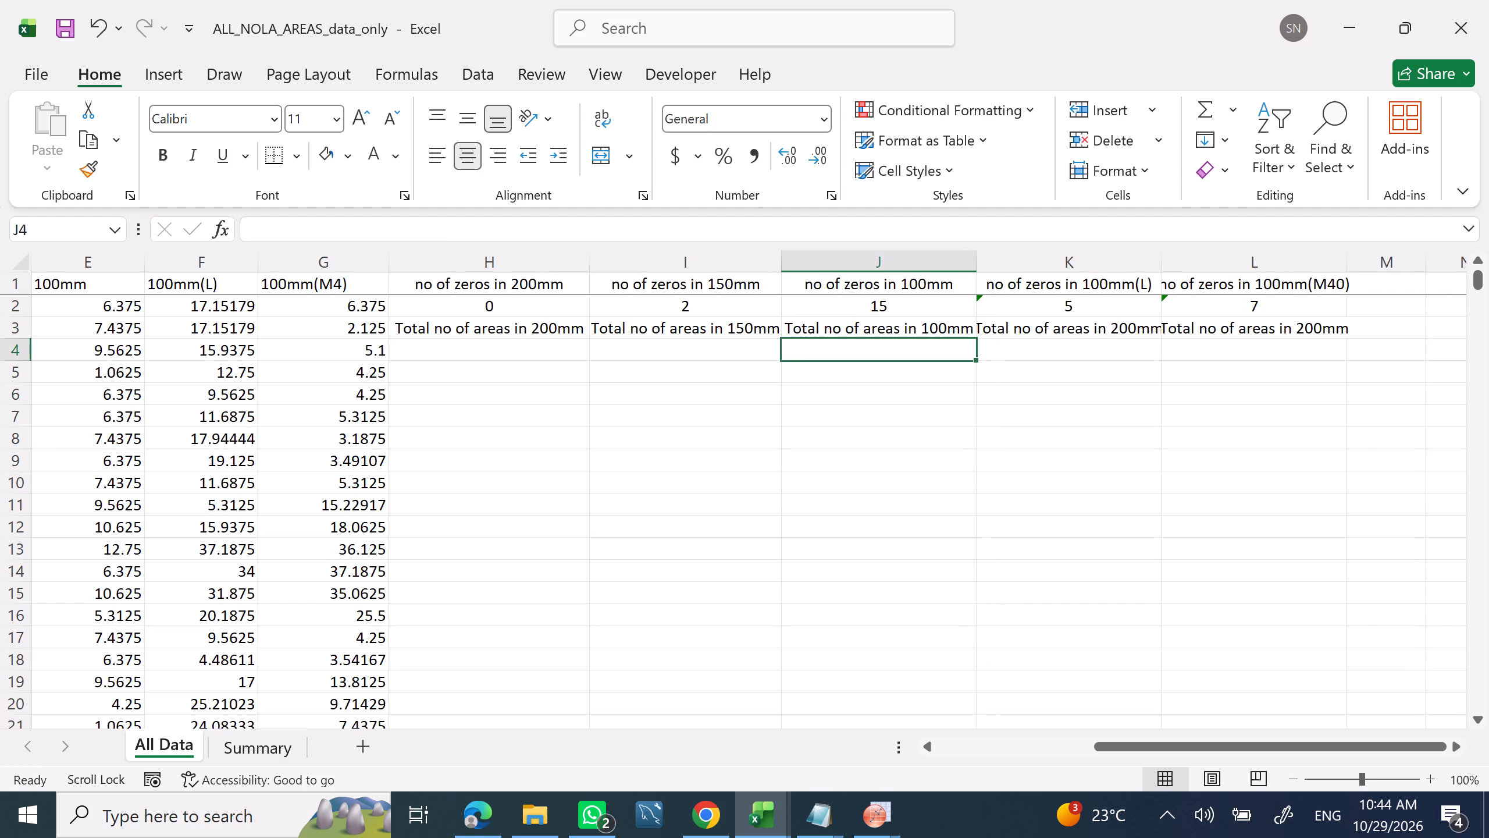
Change the label in K3 to "Total no of areas in 100mm(L)" and widen column K to roughly its length.
click(1103, 335)
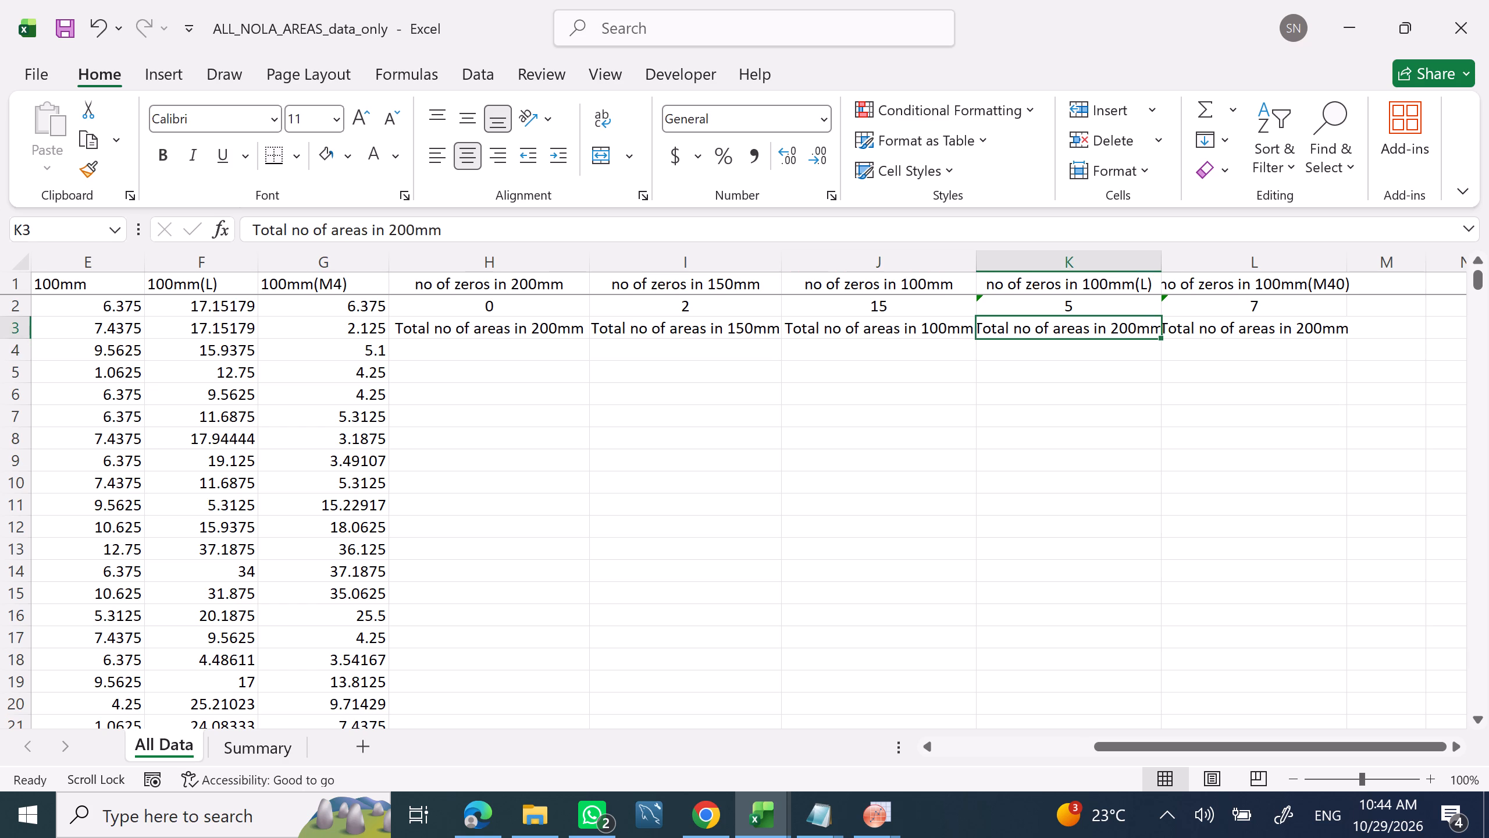
click(457, 237)
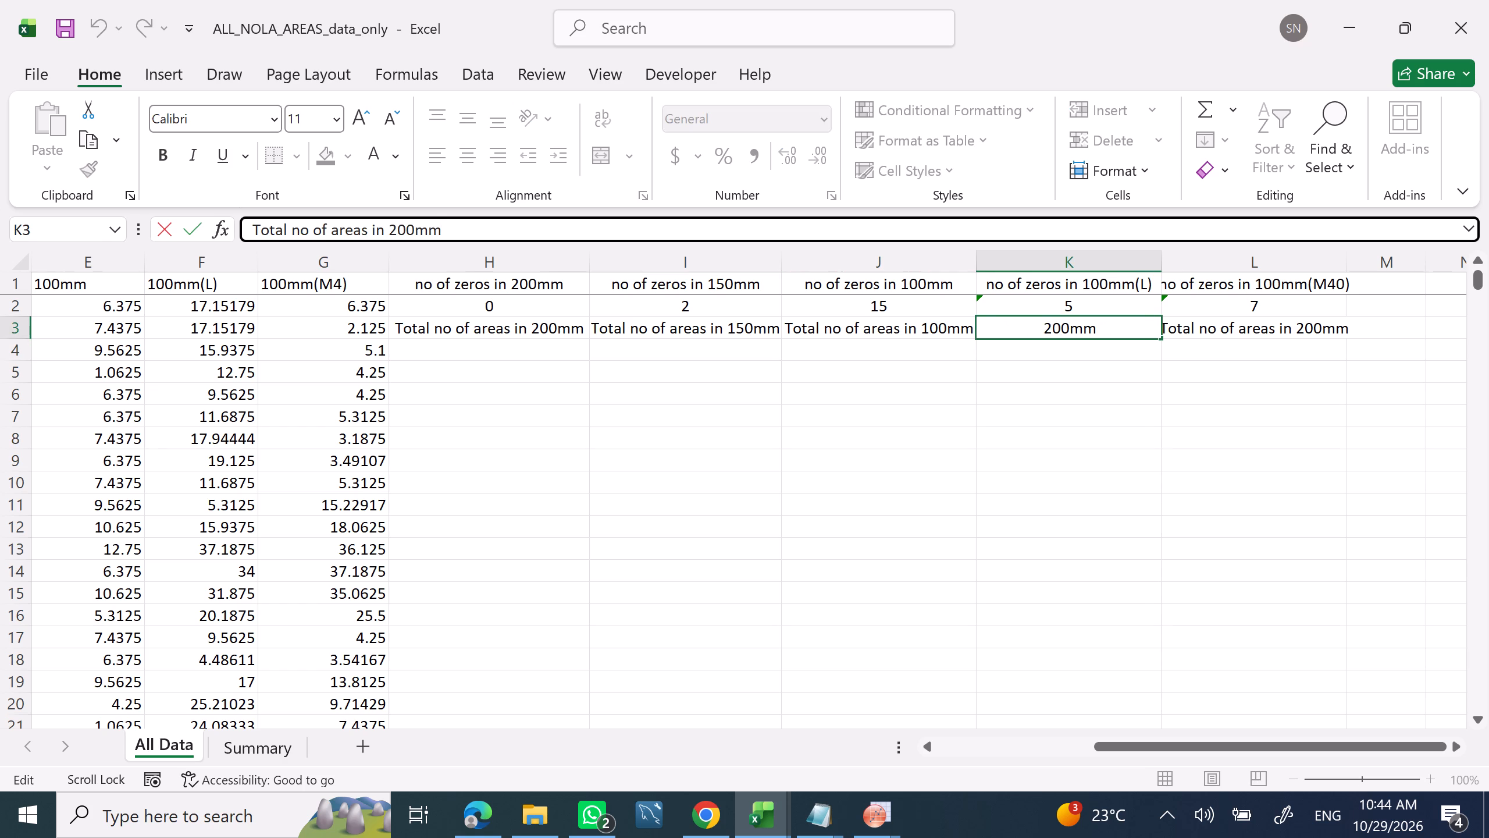
key(BackSpace)
key(BackSpace)
key(BackSpace)
key(BackSpace)
key(BackSpace)
text(100)
text(mm)
text((L))
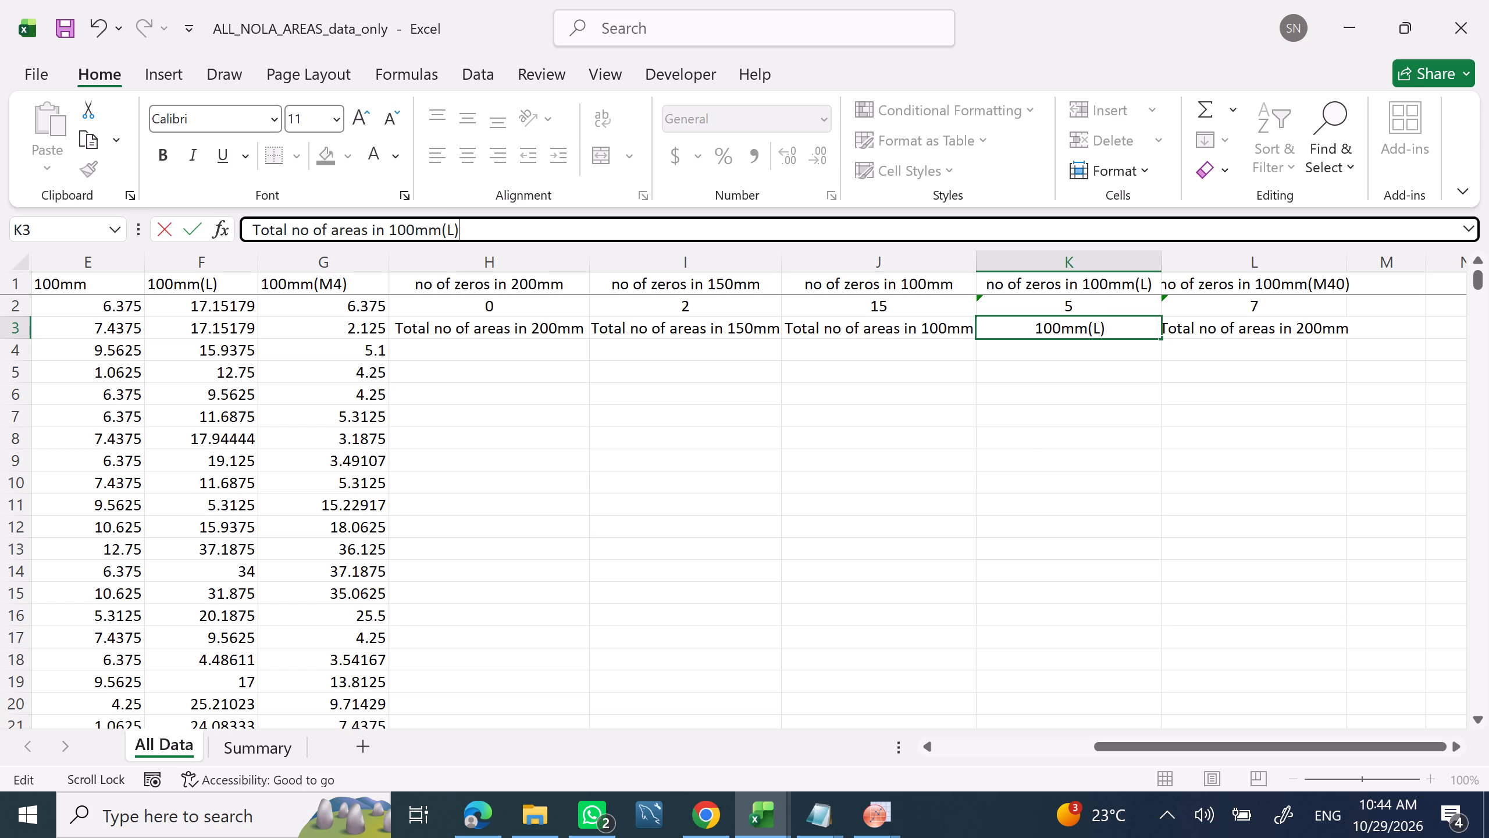
key(Return)
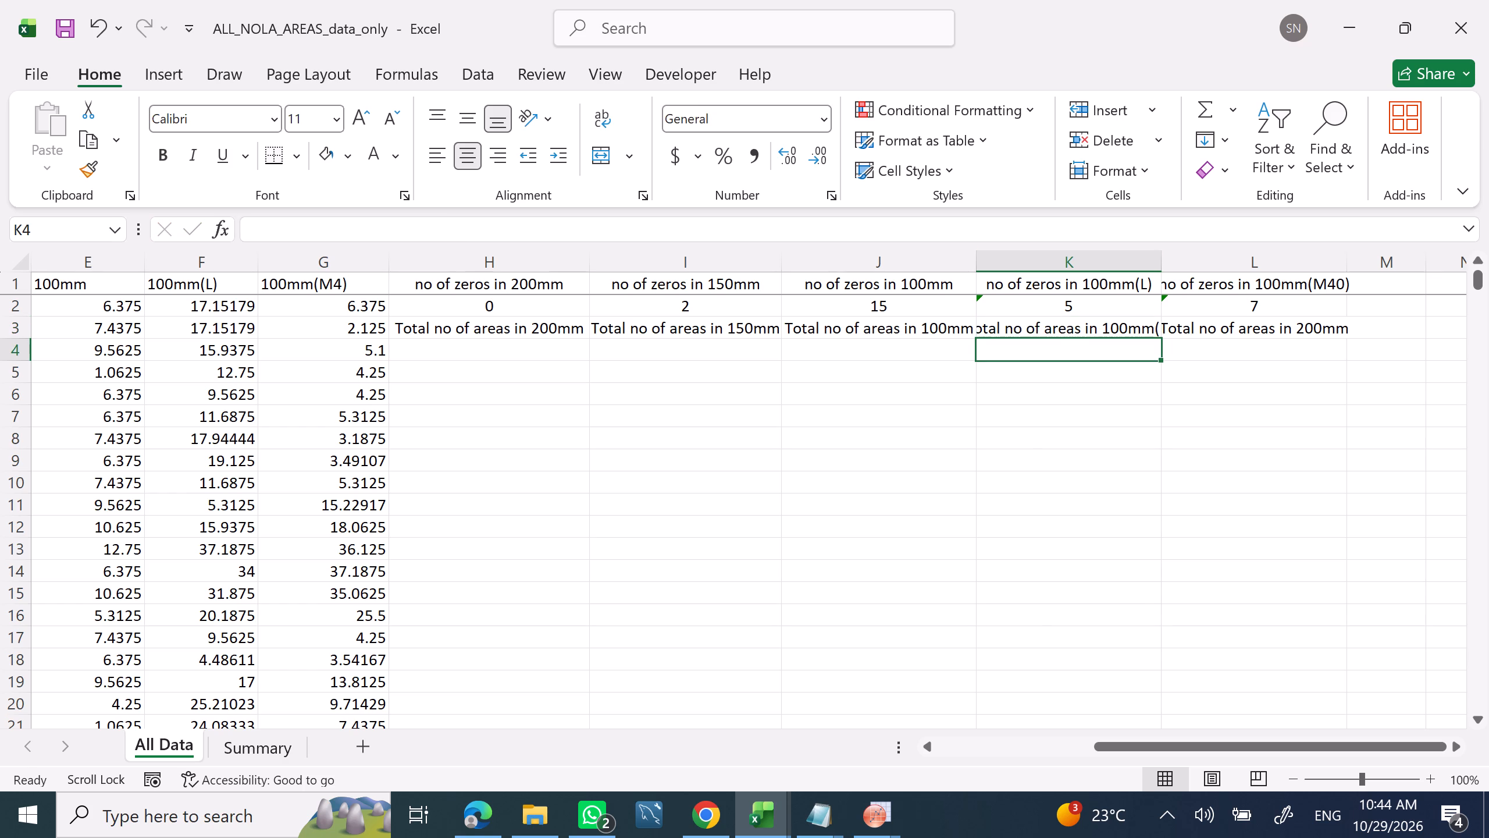
drag(1162, 264, 1181, 267)
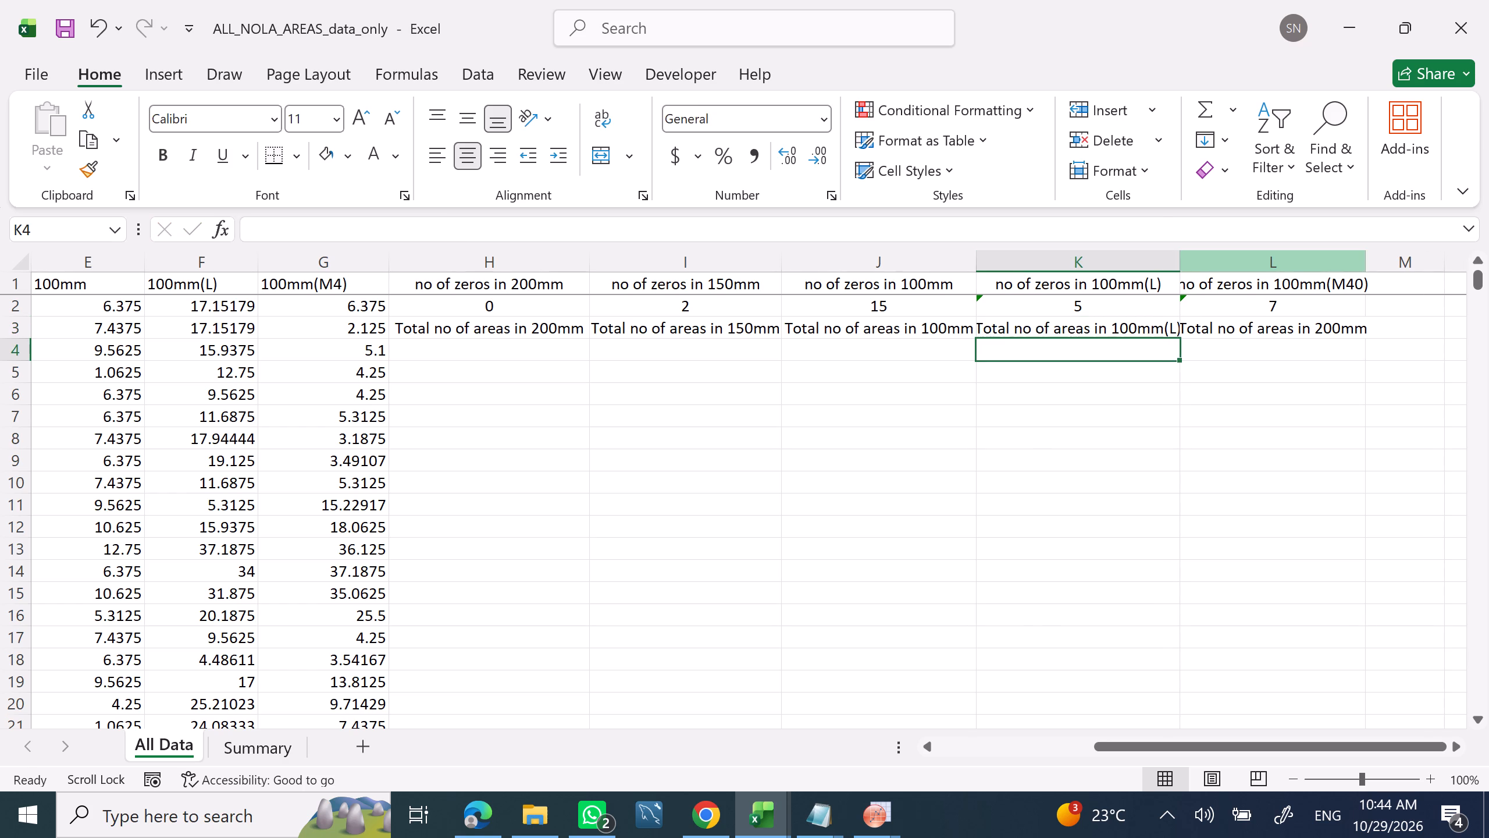
Change the label in L3 to "Total no of areas in 100mm(M40)".
click(1252, 276)
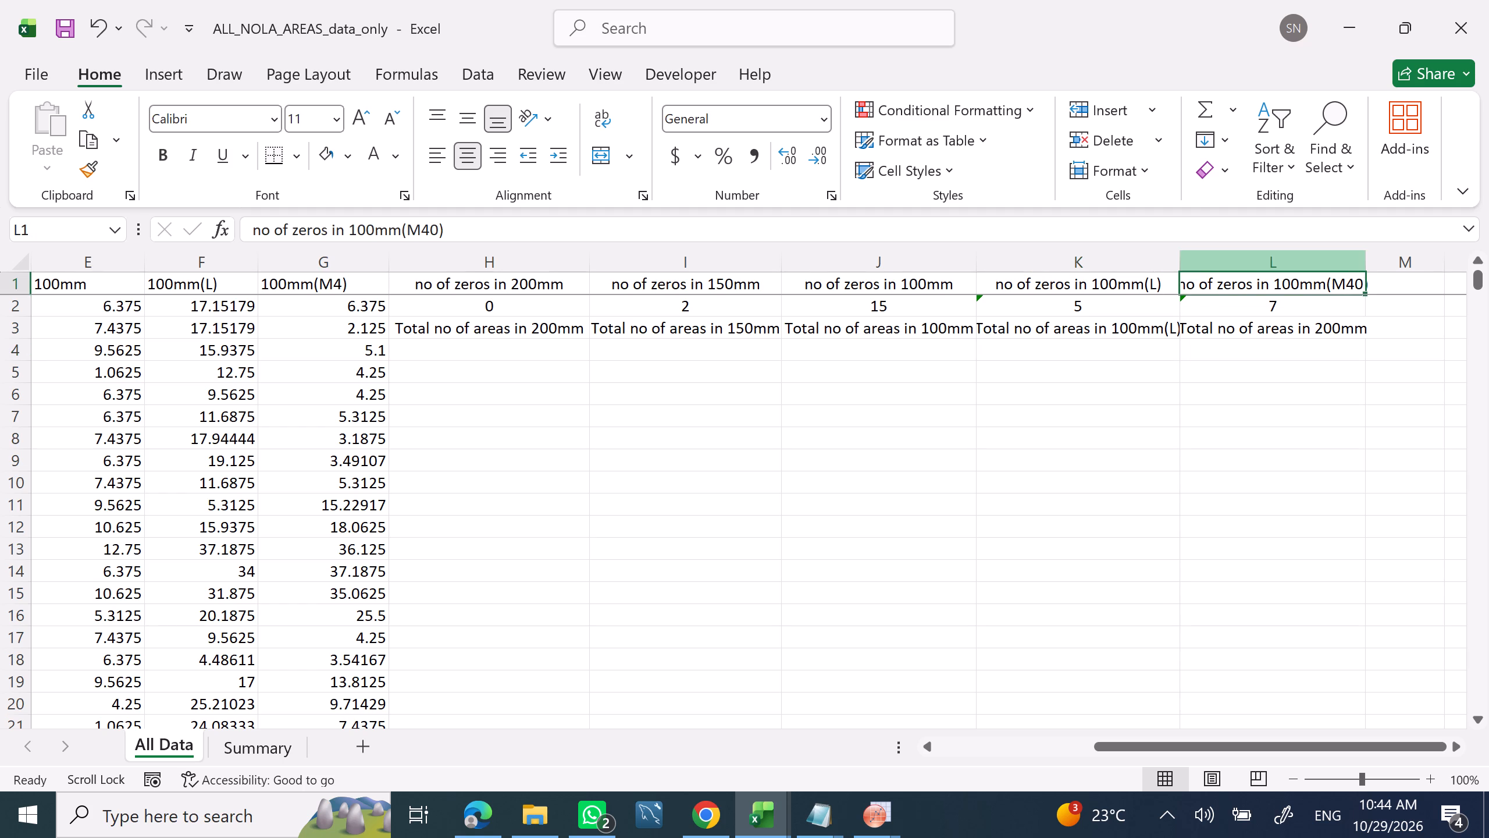
click(1248, 343)
click(1252, 335)
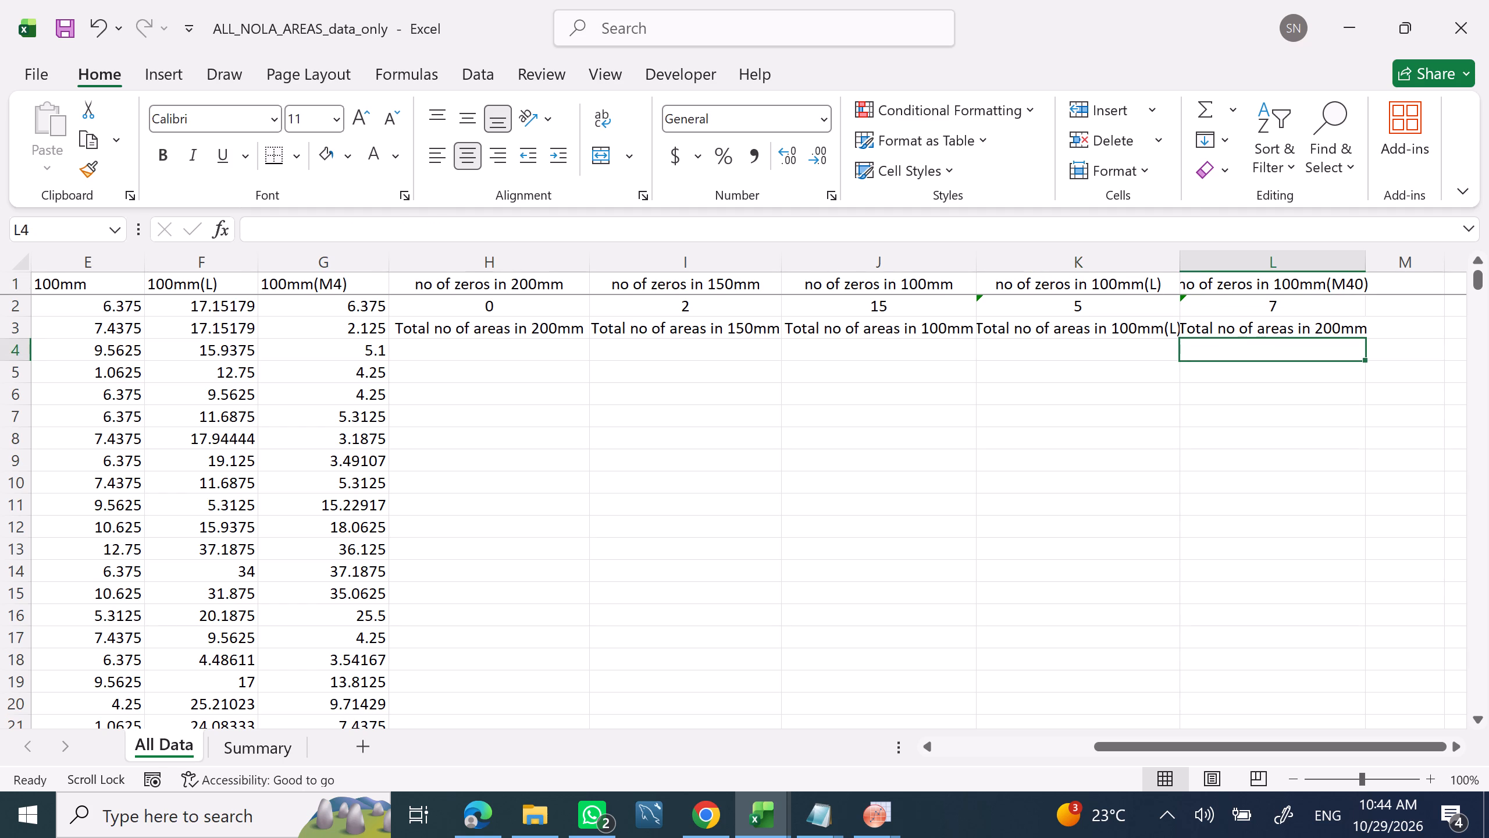
click(1248, 324)
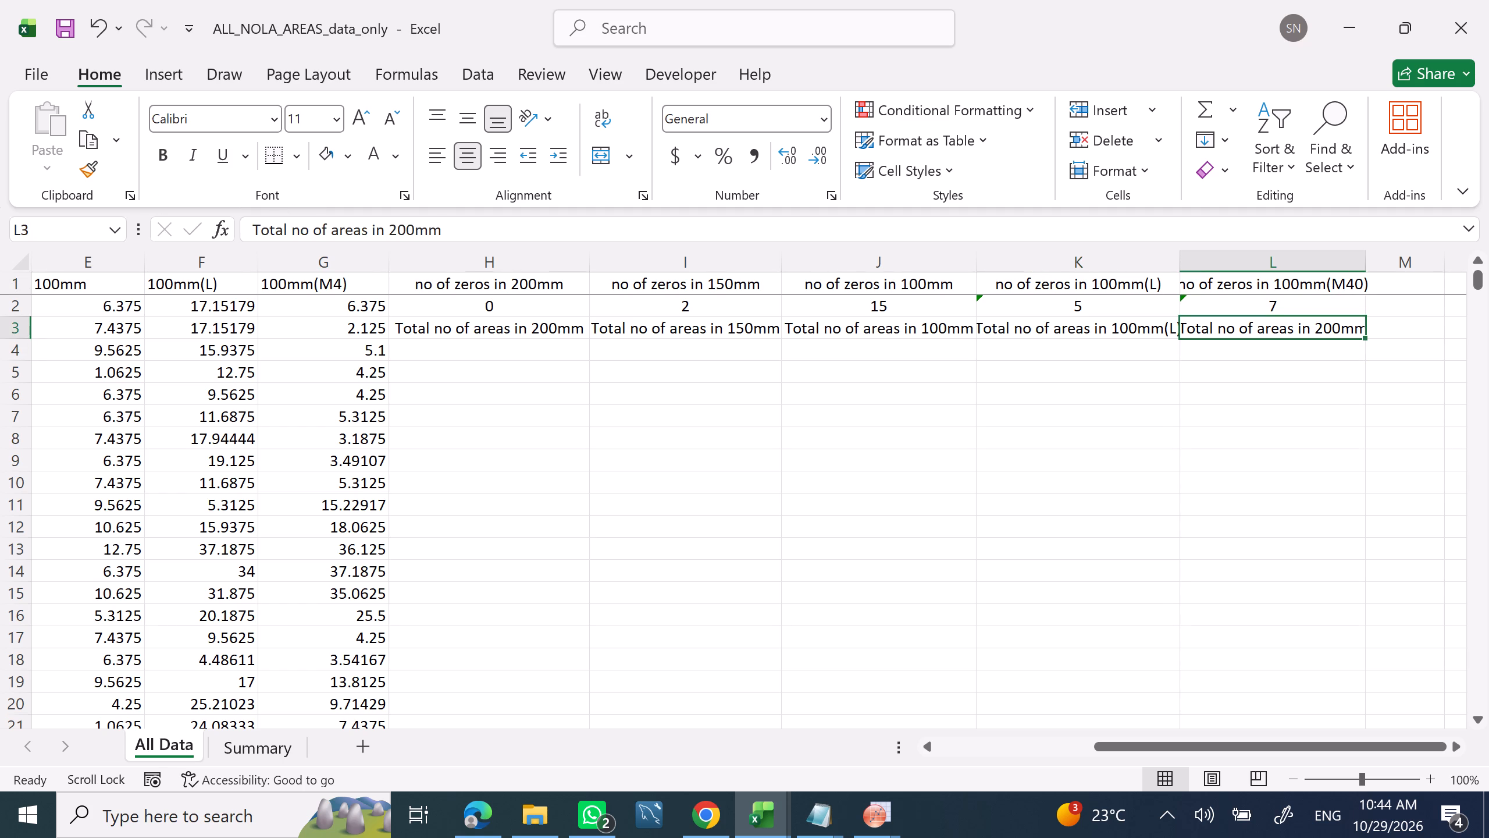
click(412, 232)
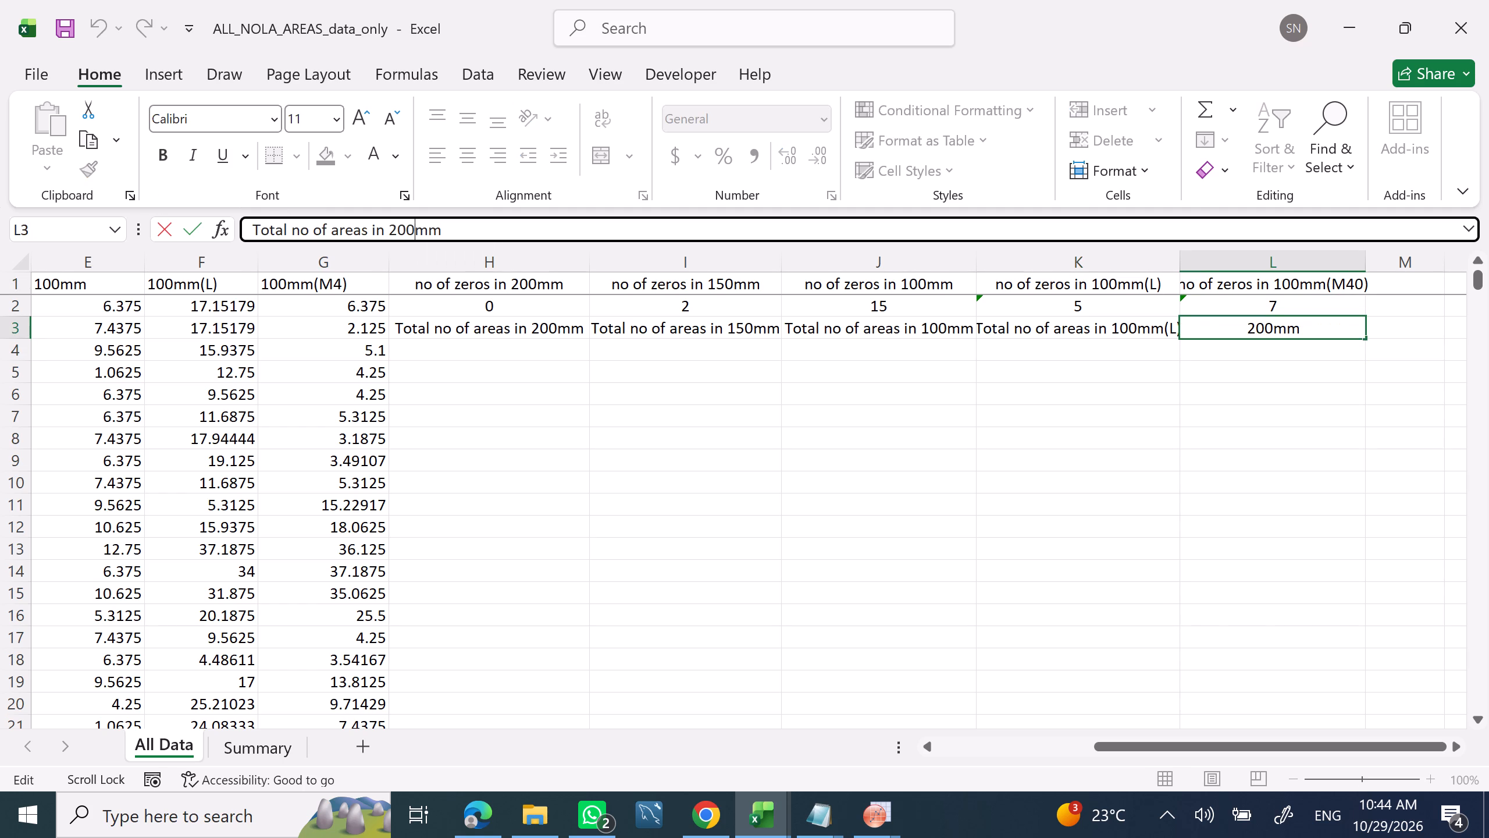
click(396, 224)
key(BackSpace)
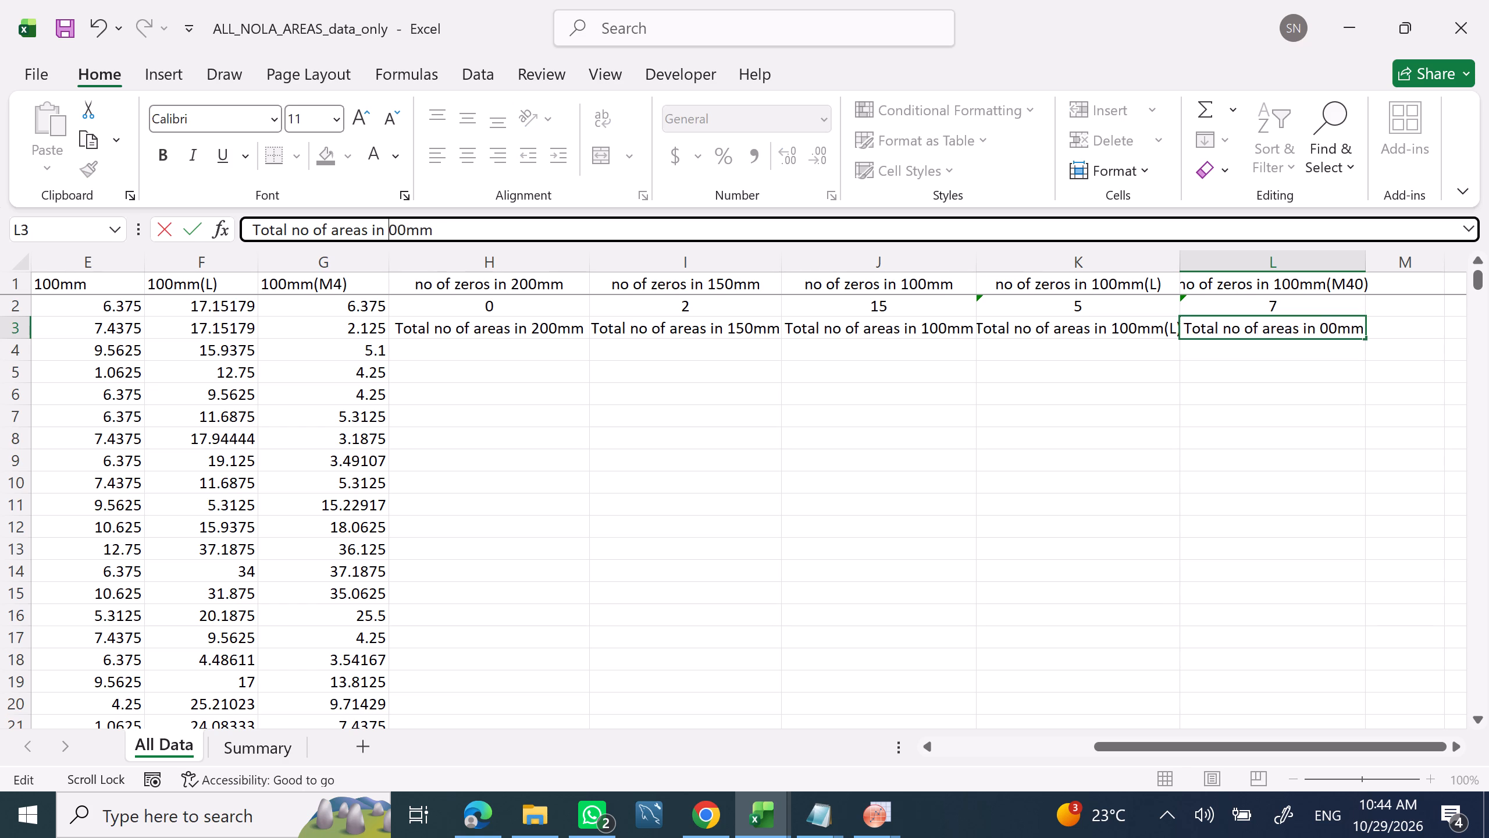
key(1)
click(448, 230)
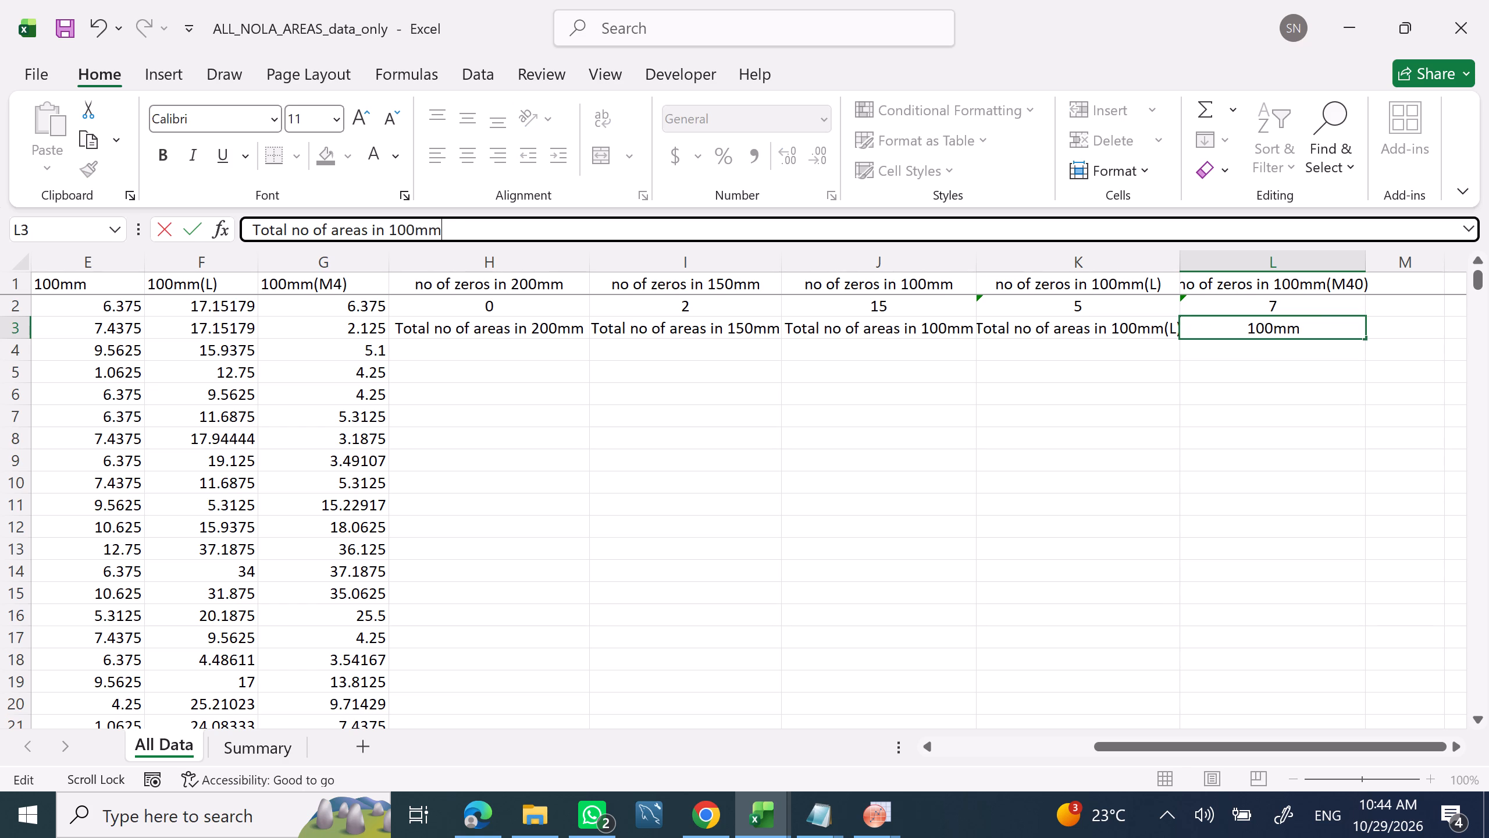
key(m)
text(40)
key(9)
key(BackSpace)
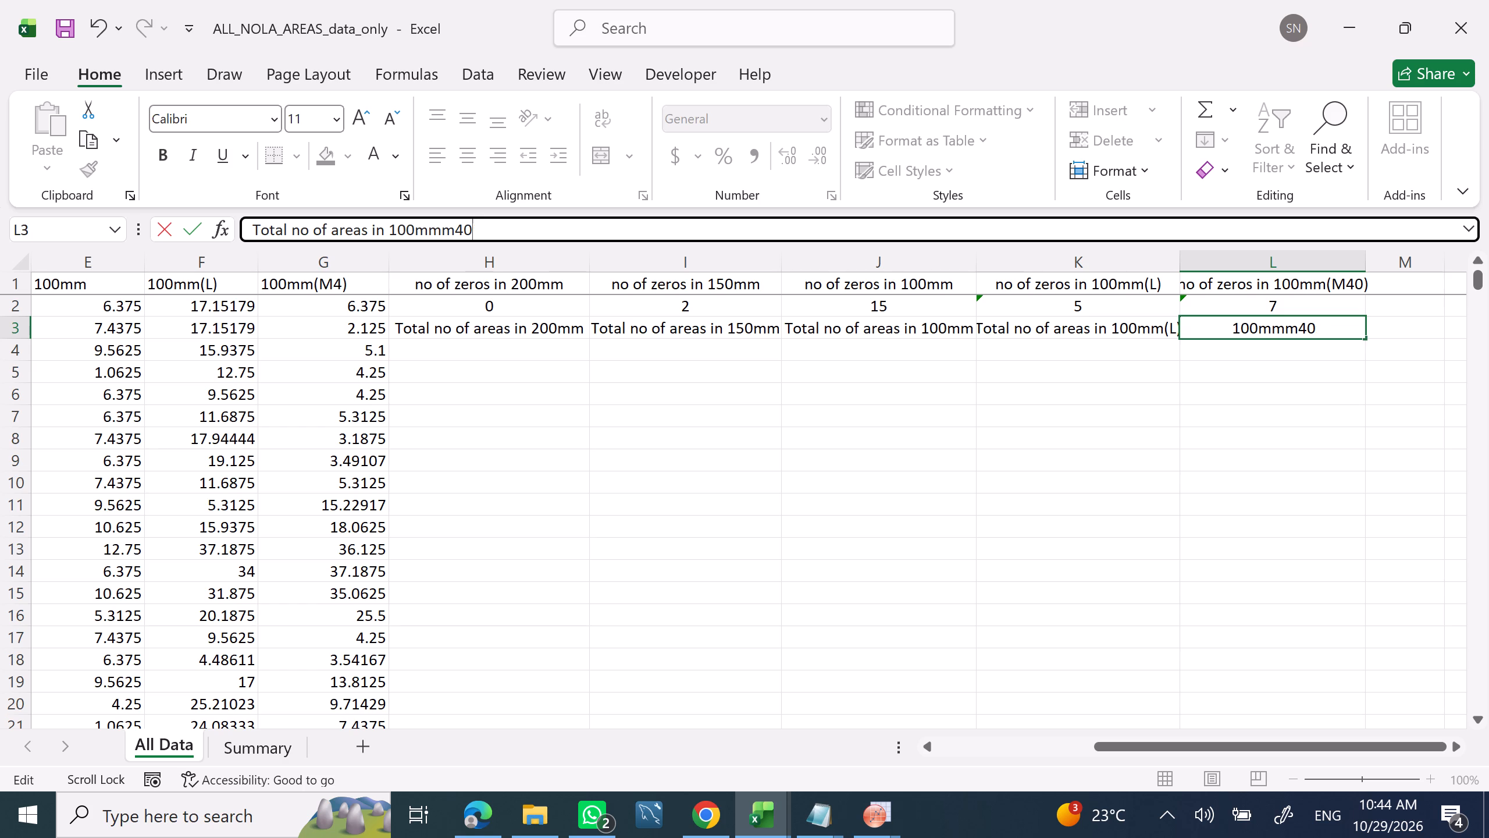
key(0)
key(BackSpace)
key(shift+parenright)
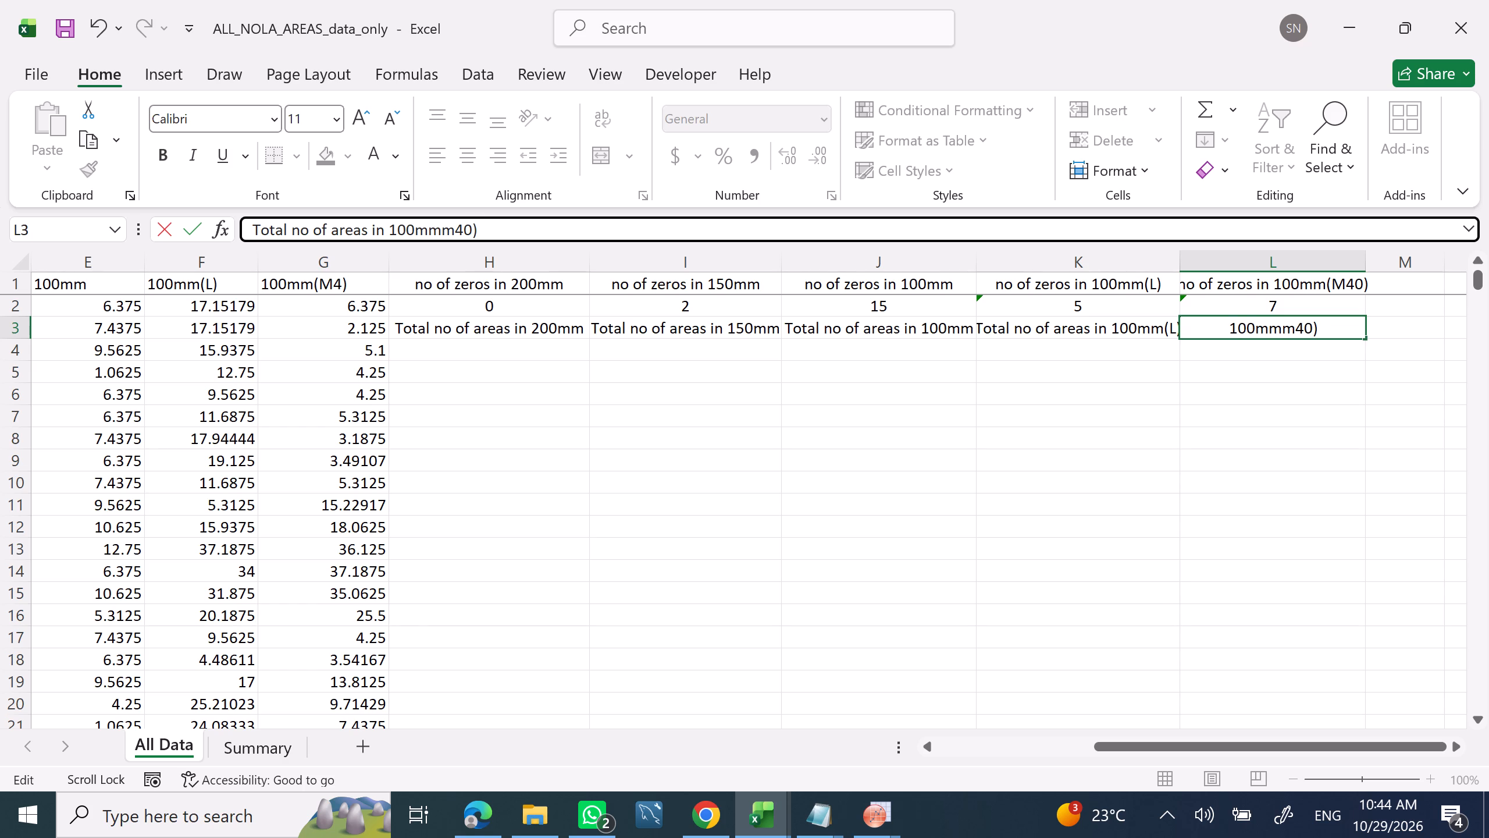
click(443, 228)
key(shift+parenleft)
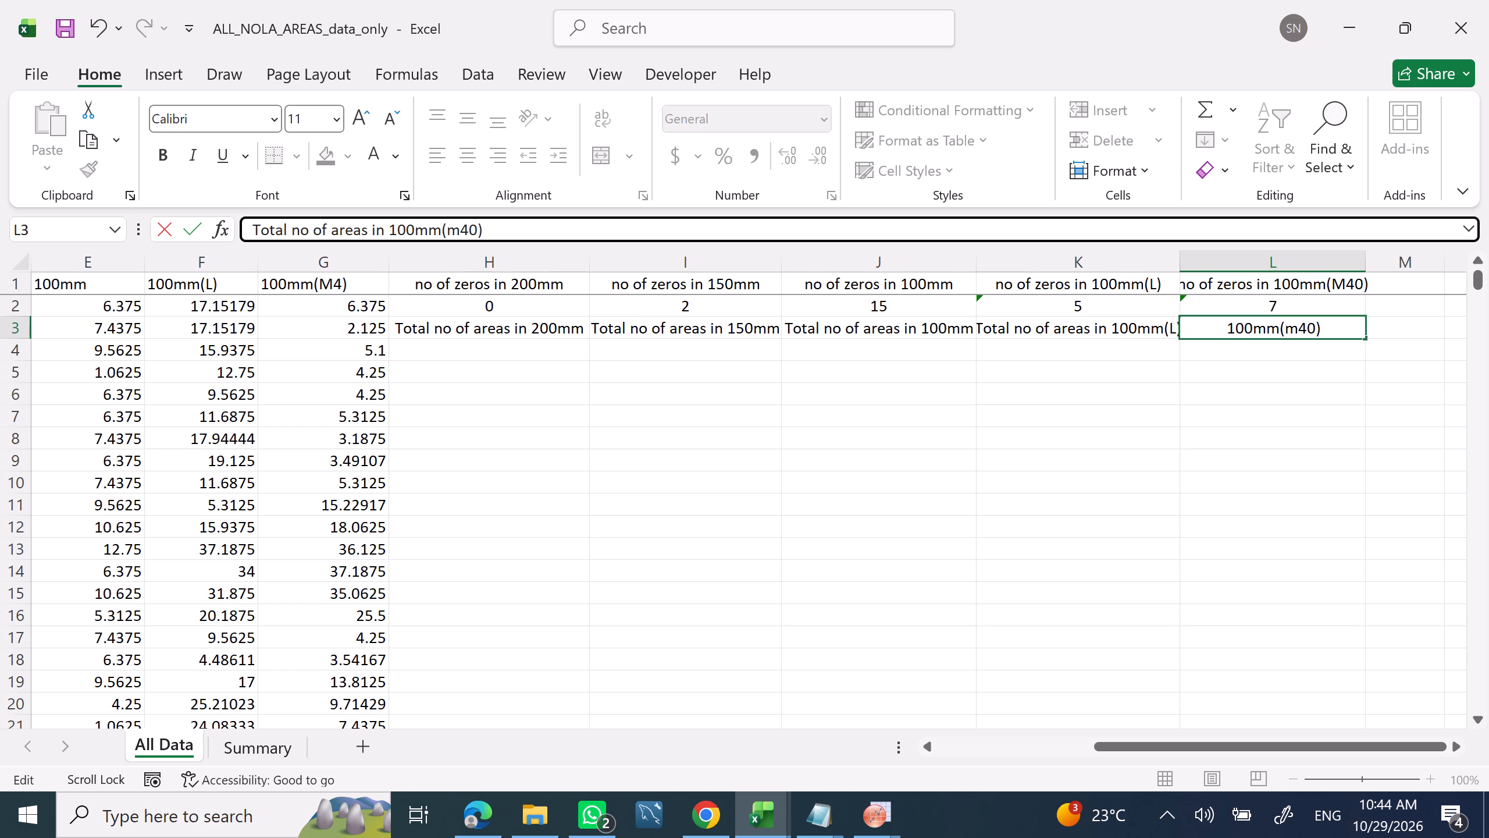
click(458, 222)
key(BackSpace)
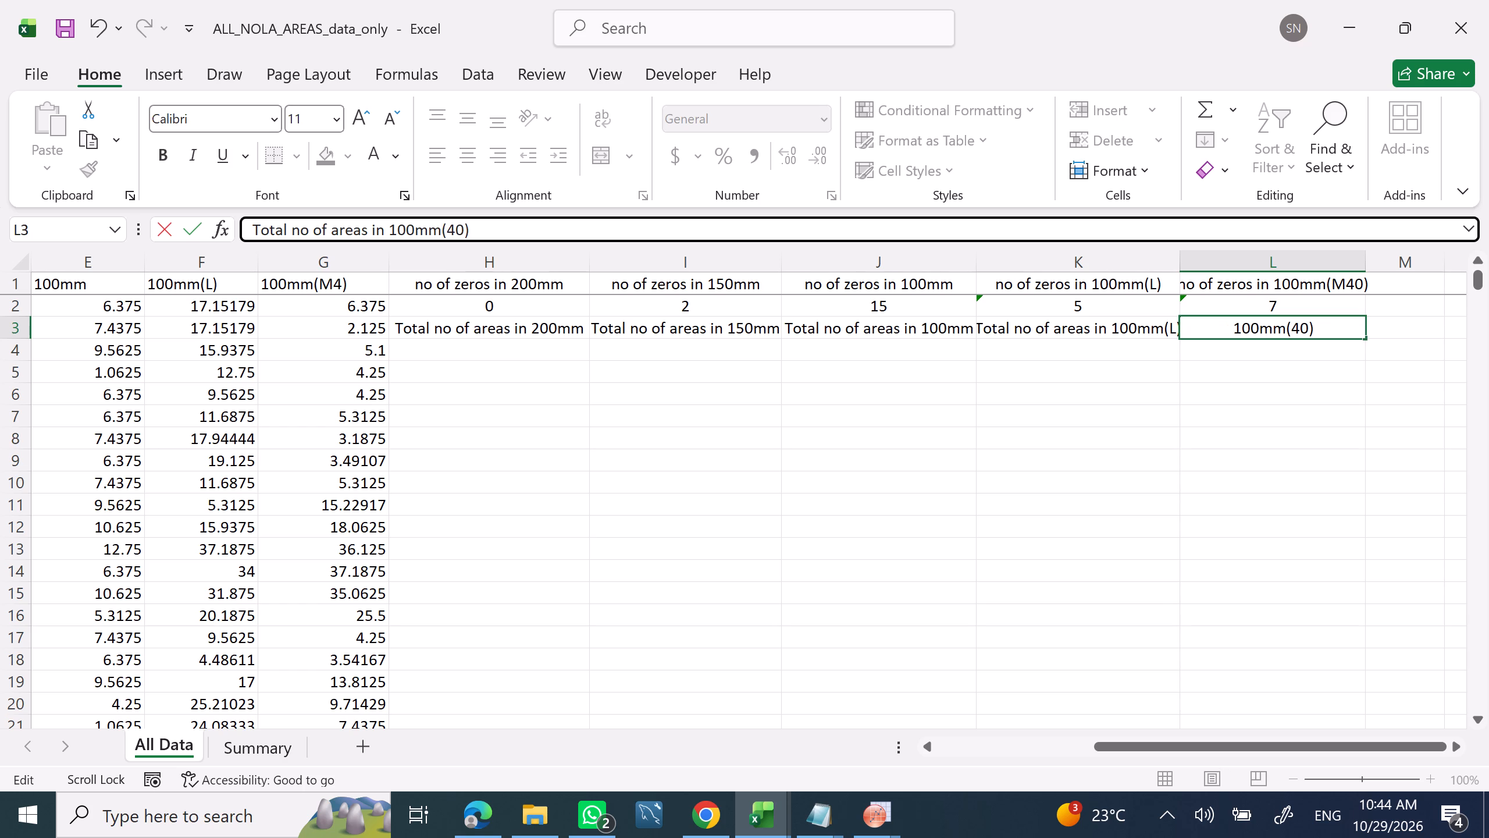
key(shift+m)
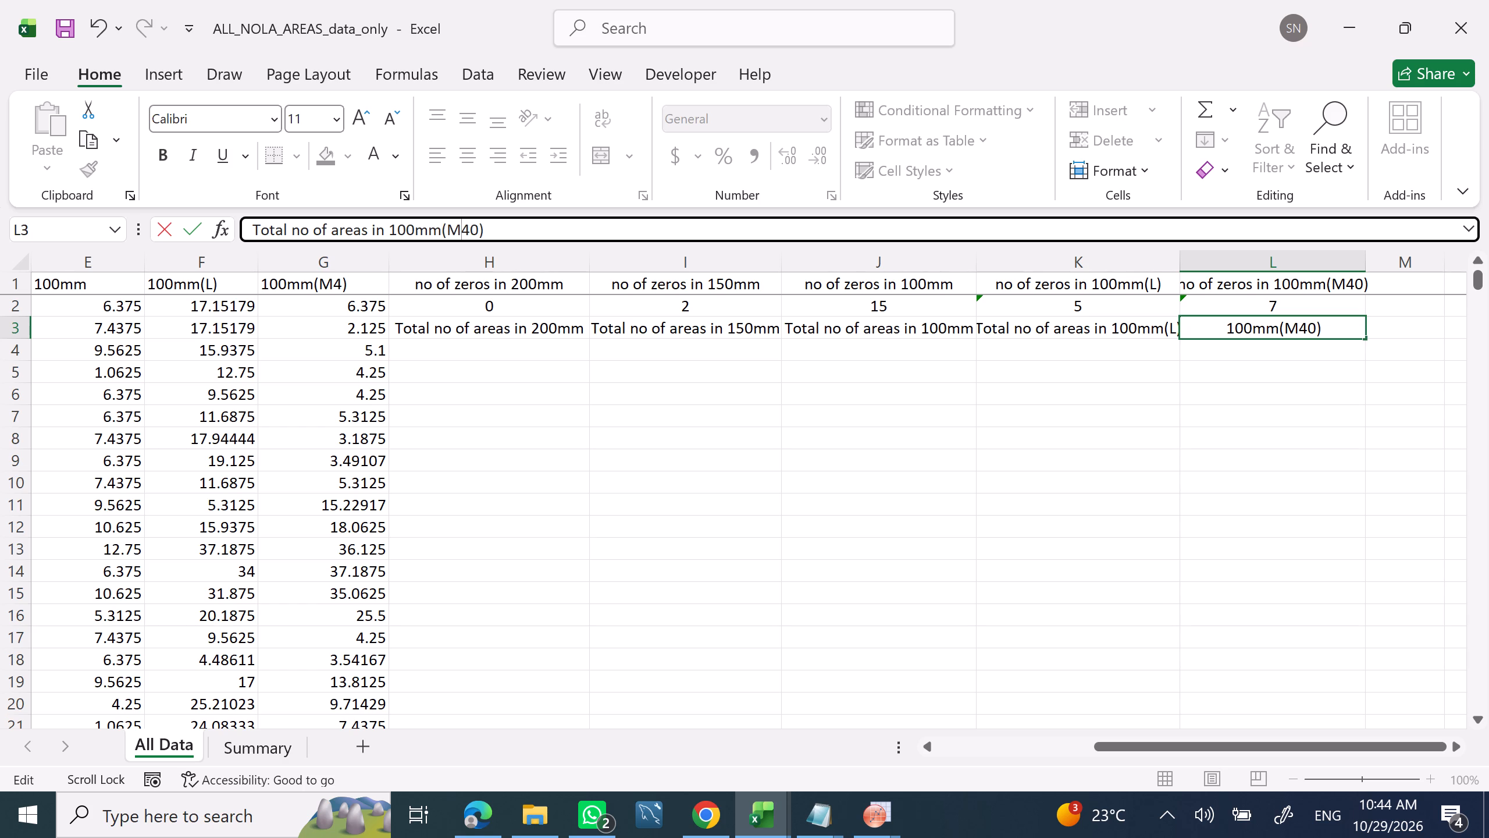
key(Return)
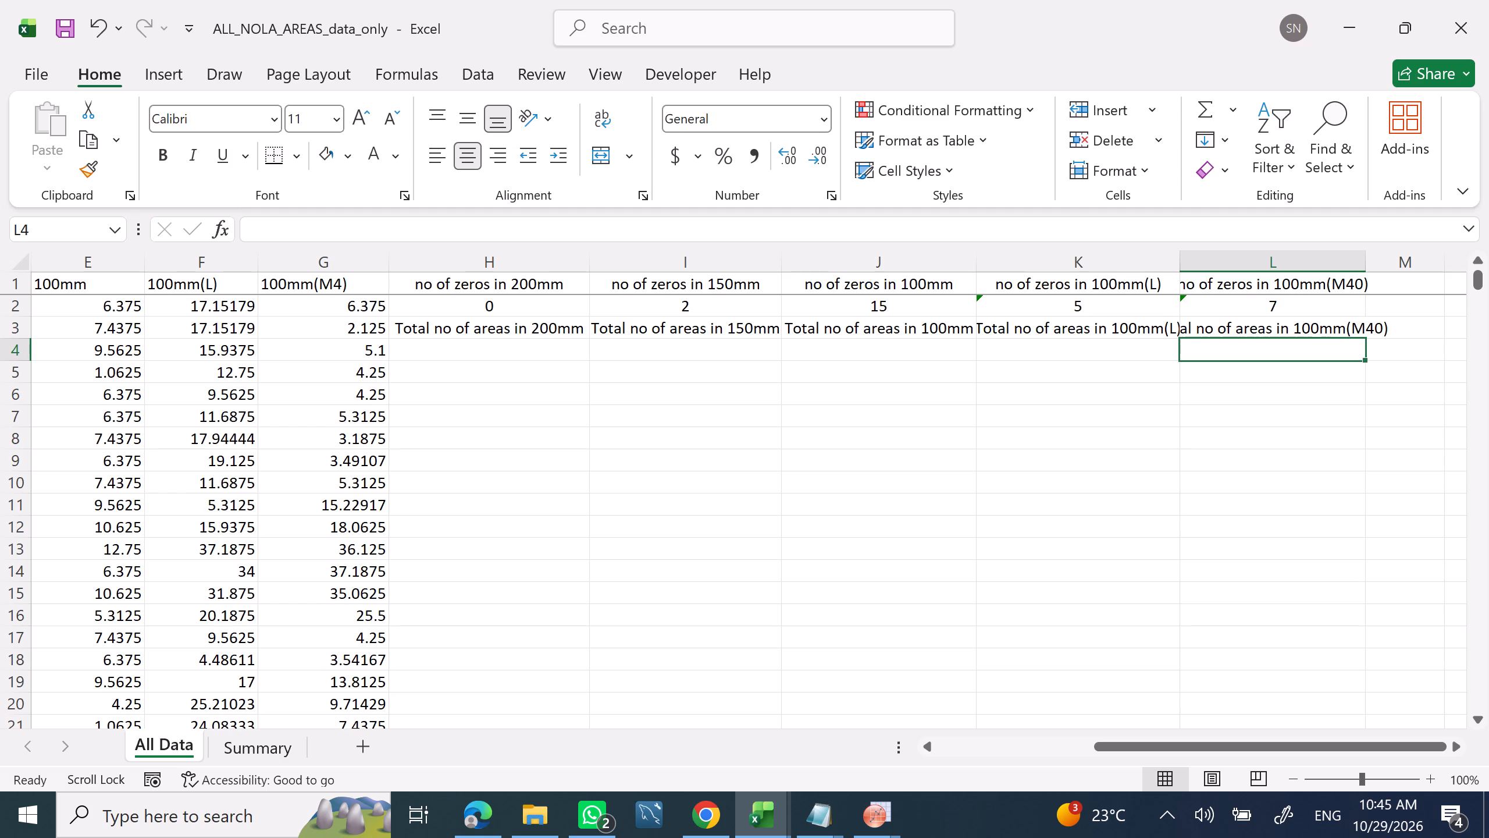
Widen column L to fit the full label in L3.
drag(1369, 269, 1370, 268)
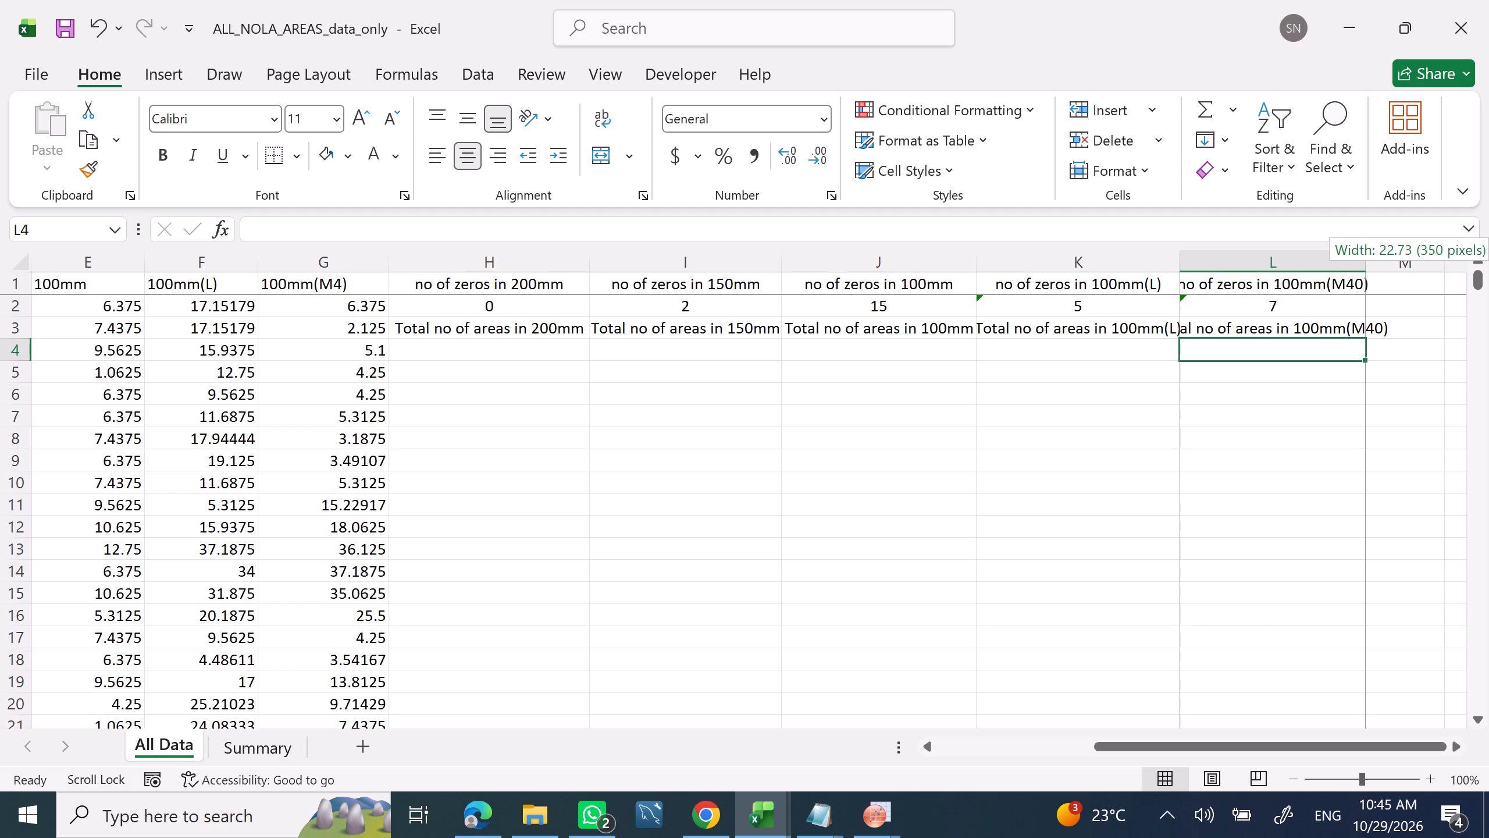
drag(1370, 268, 1402, 268)
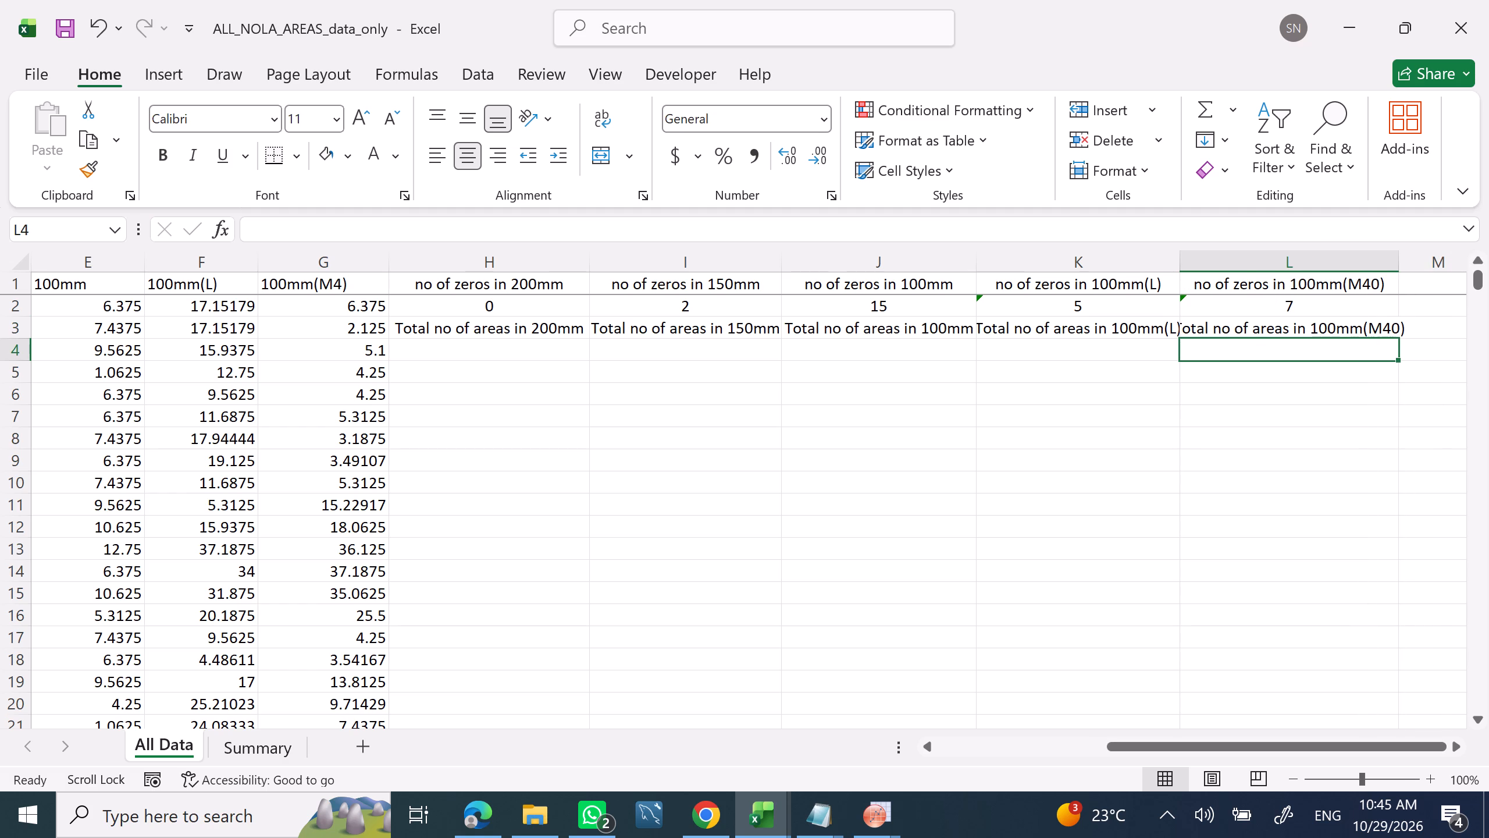
drag(1397, 261, 1416, 264)
click(1308, 428)
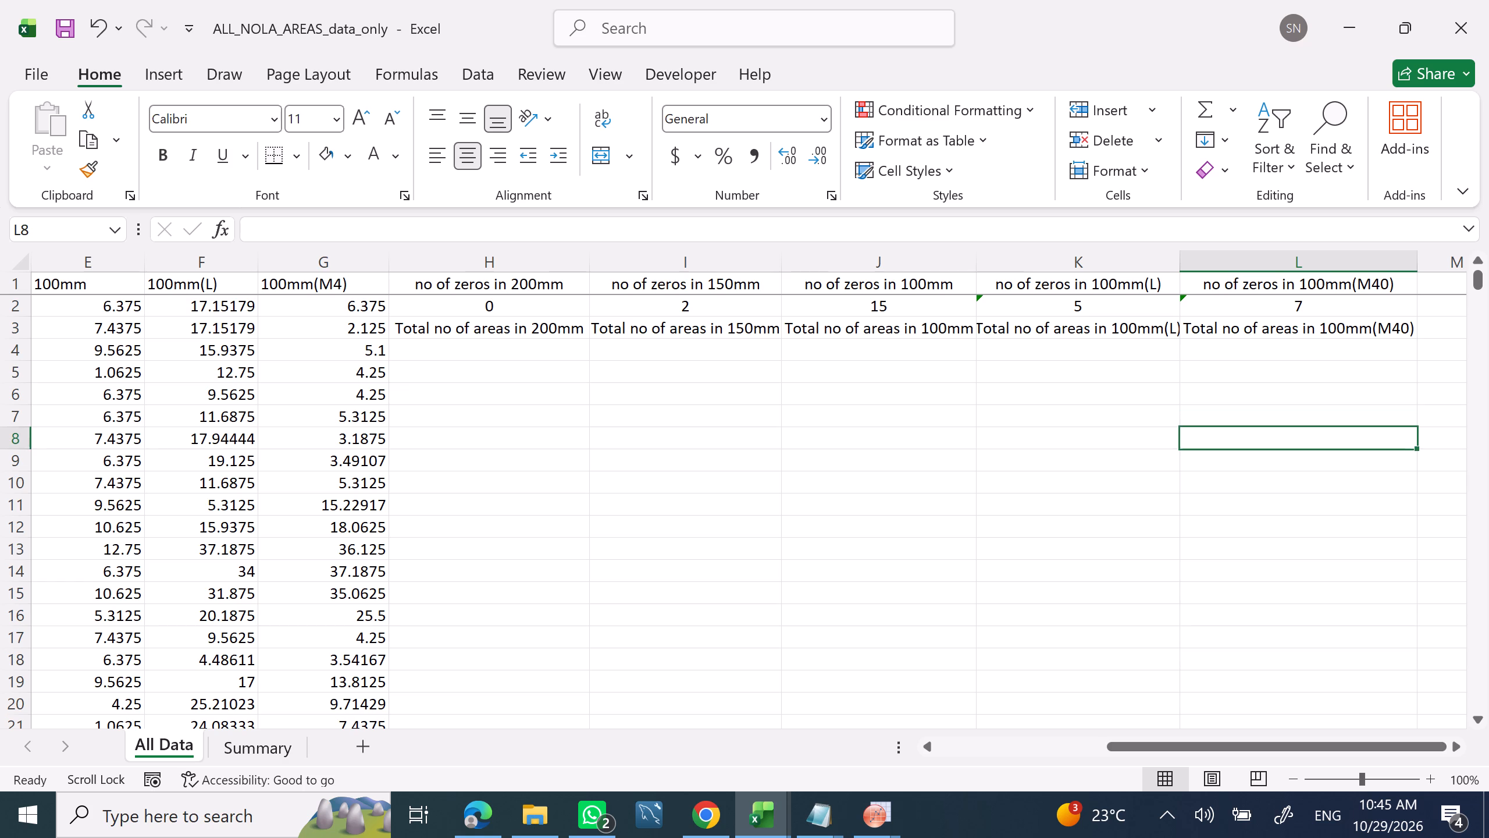
click(486, 352)
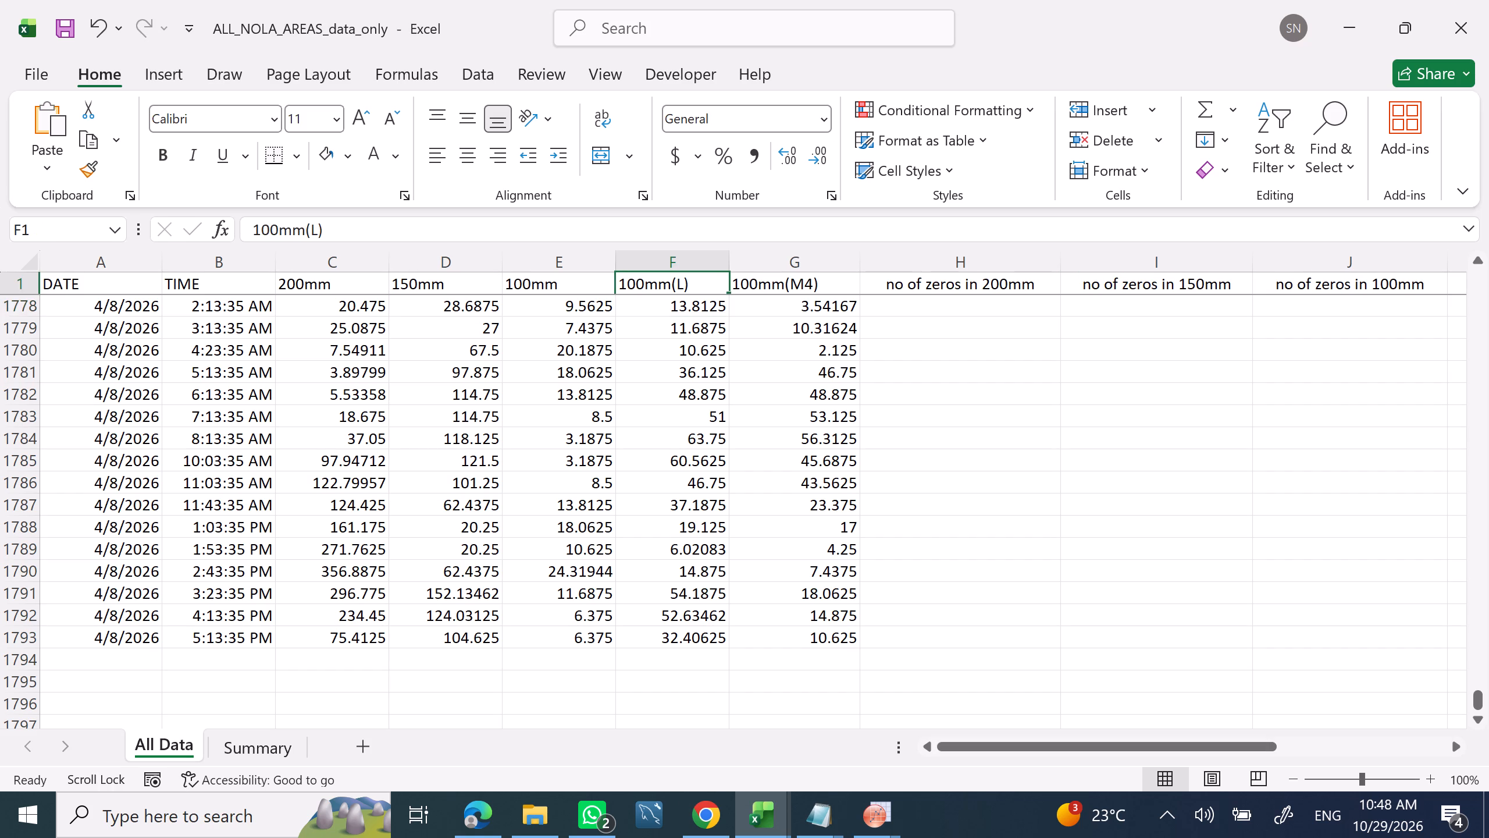
click(806, 305)
click(982, 312)
scroll(1090, 394, up, 2)
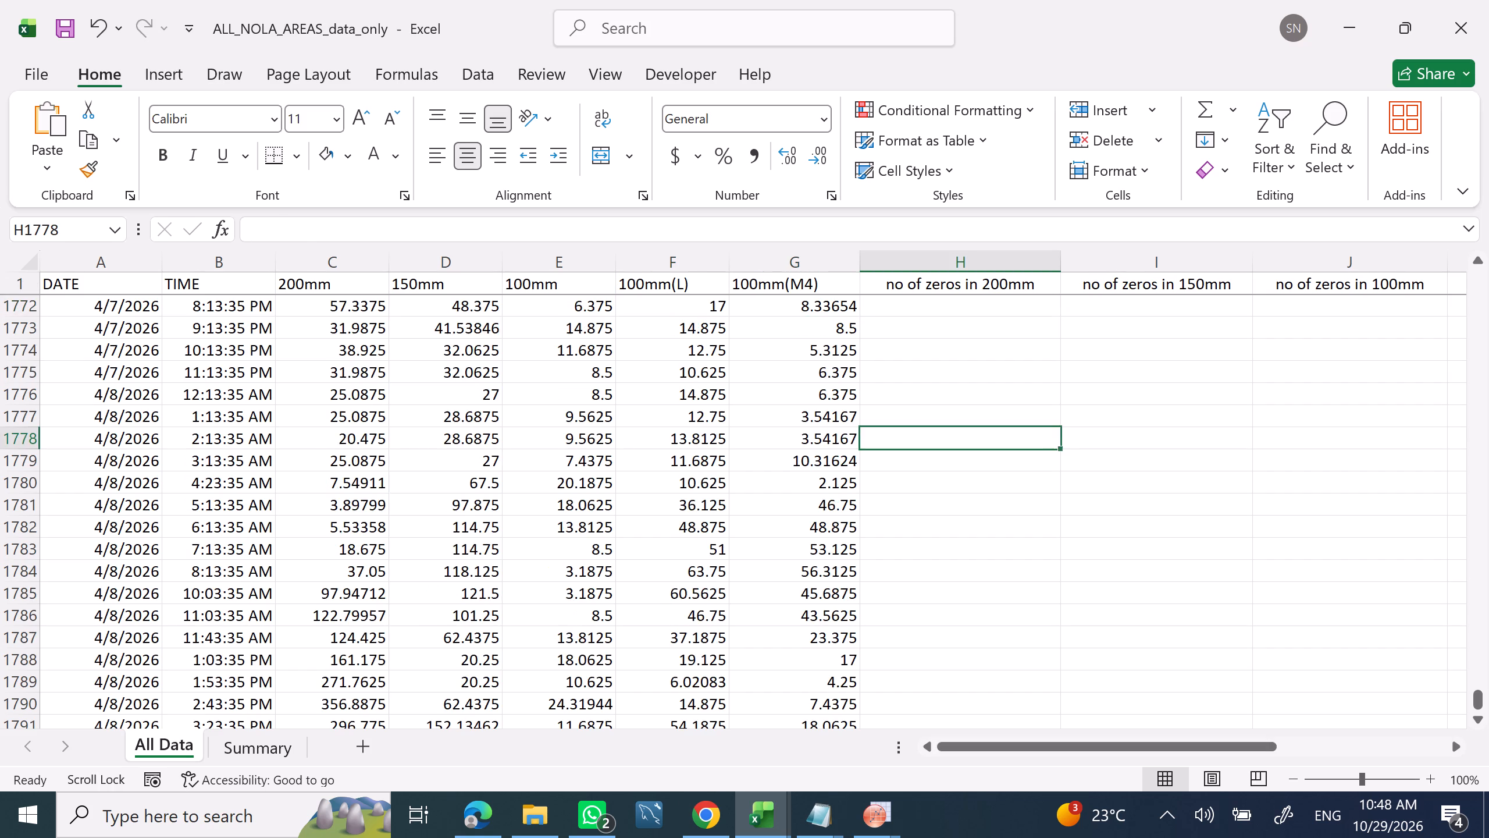
scroll(992, 374, up, 19)
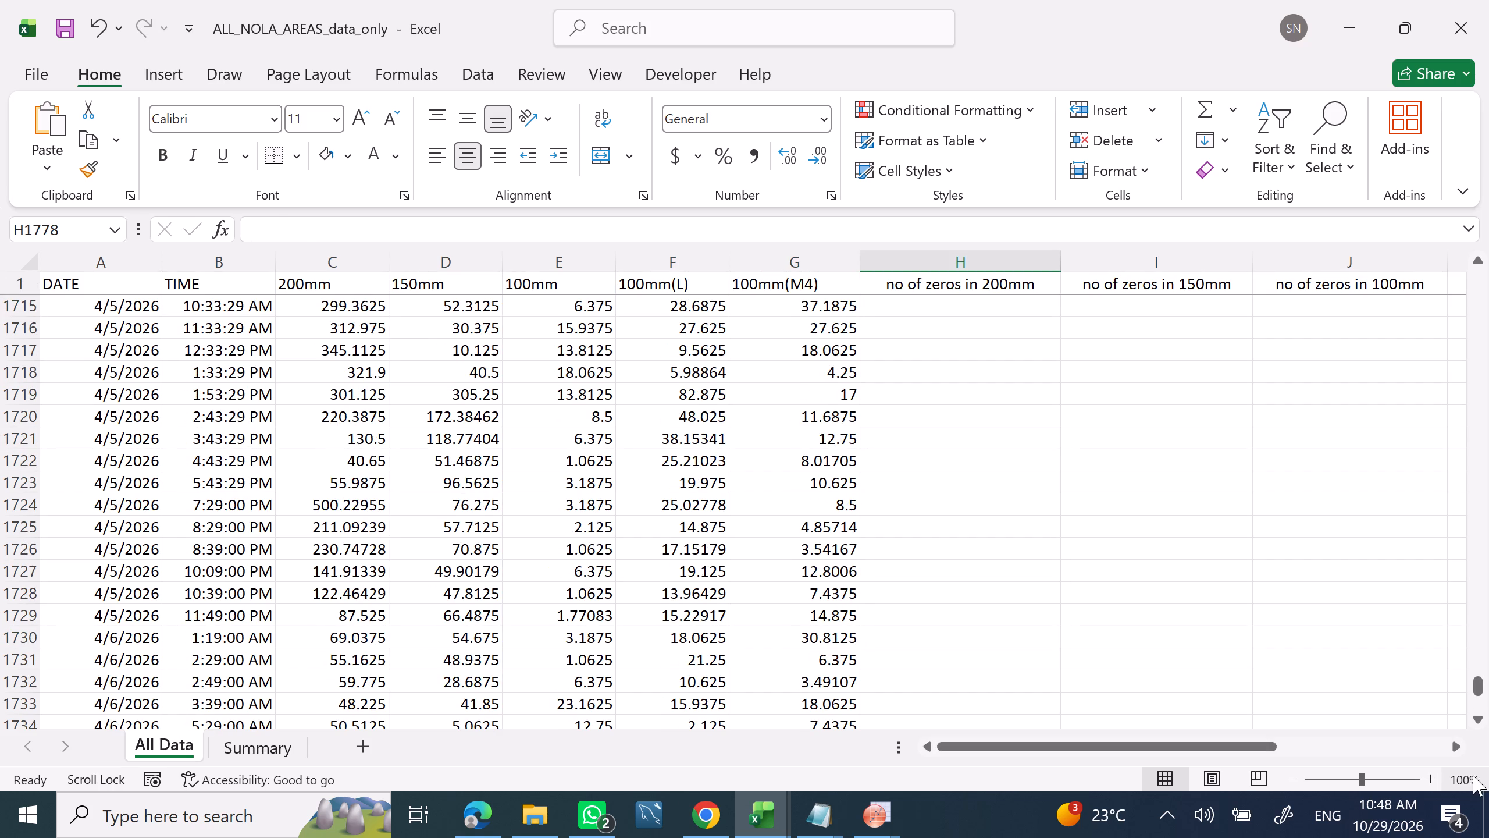
scroll(1289, 536, down, 20)
scroll(1289, 536, down, 10)
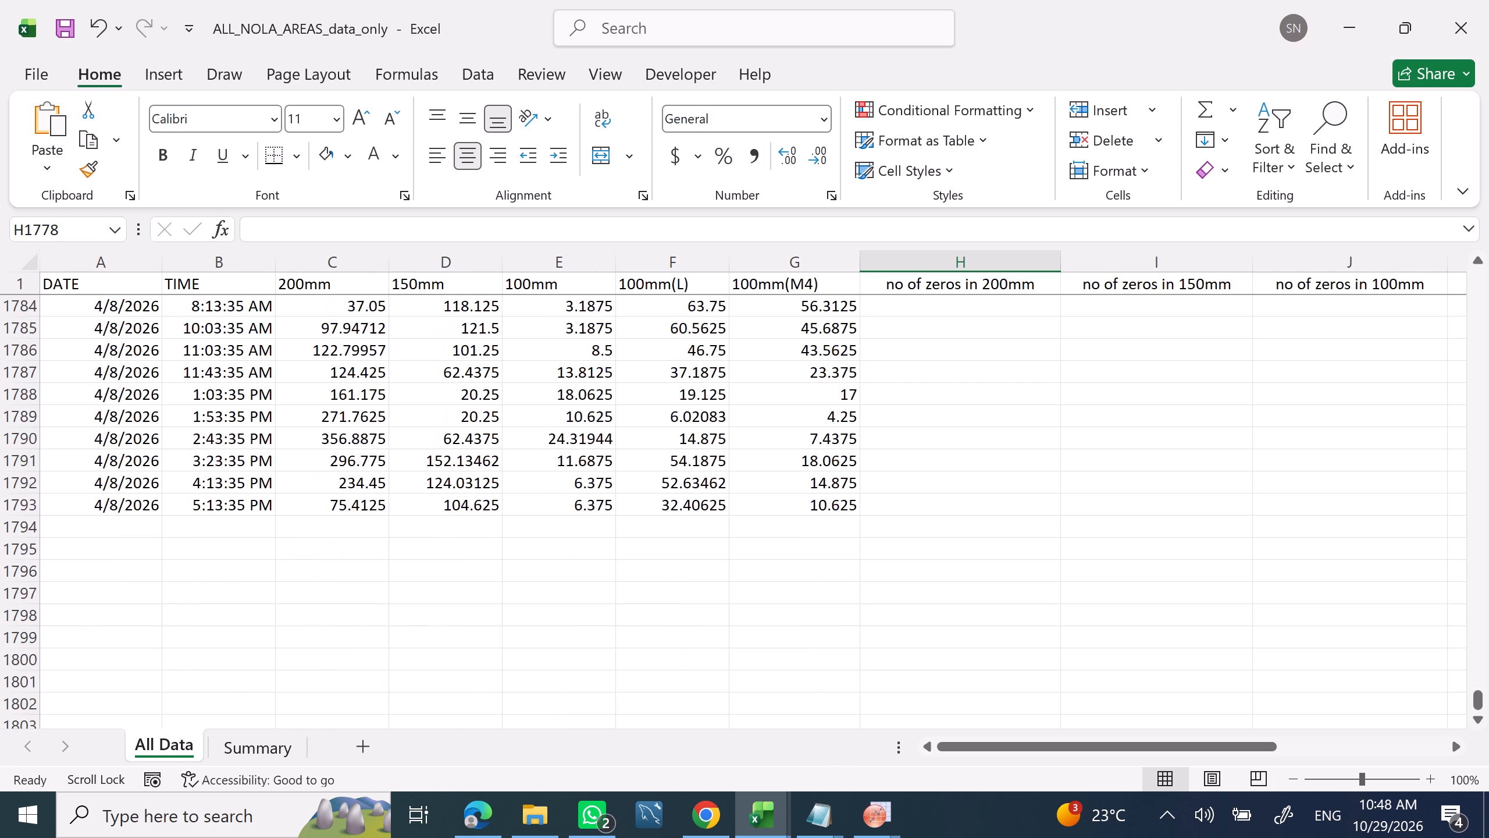
scroll(1135, 462, up, 6)
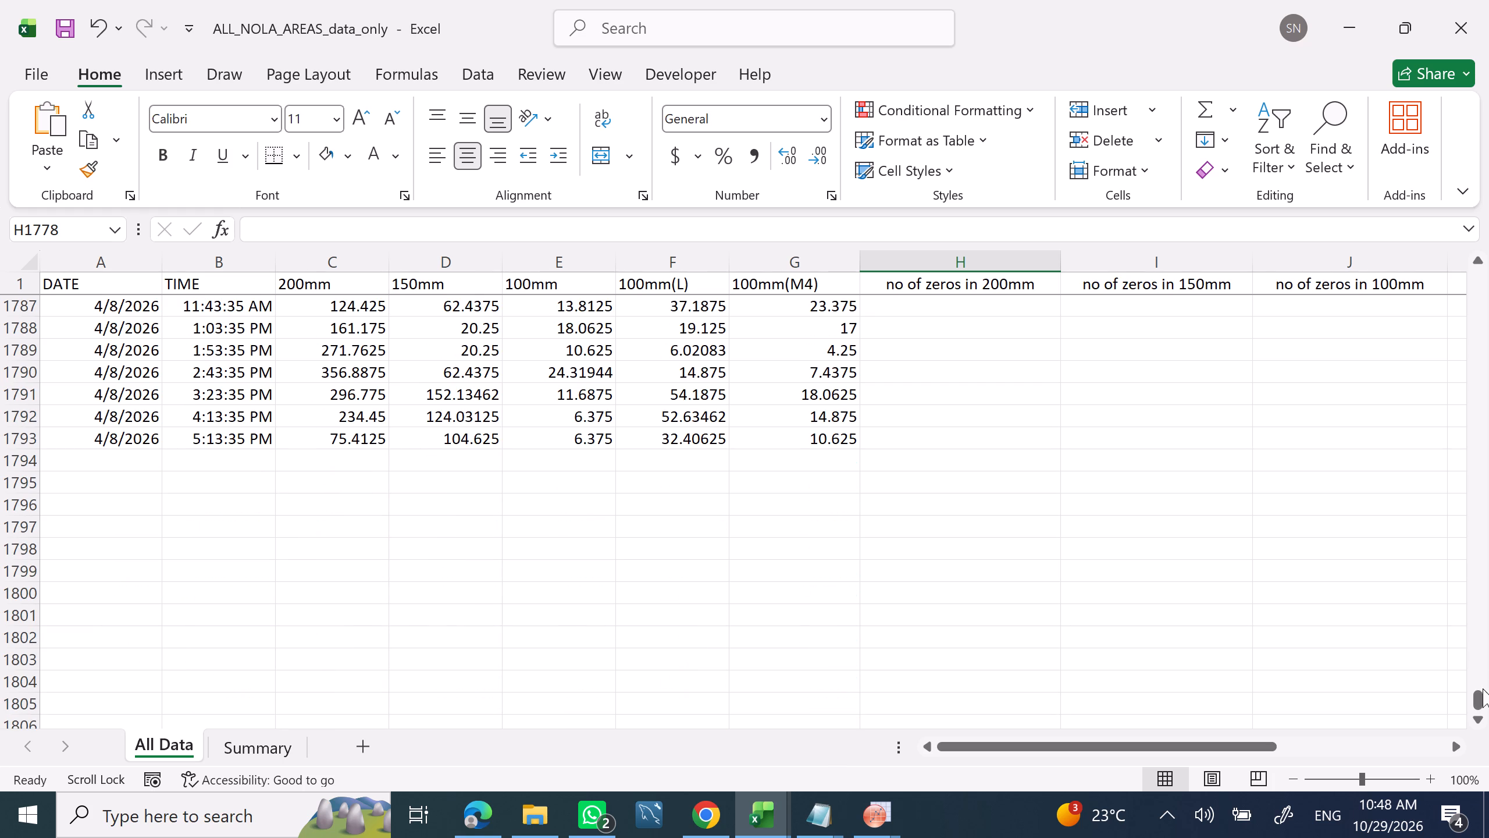
drag(1473, 693, 1365, 166)
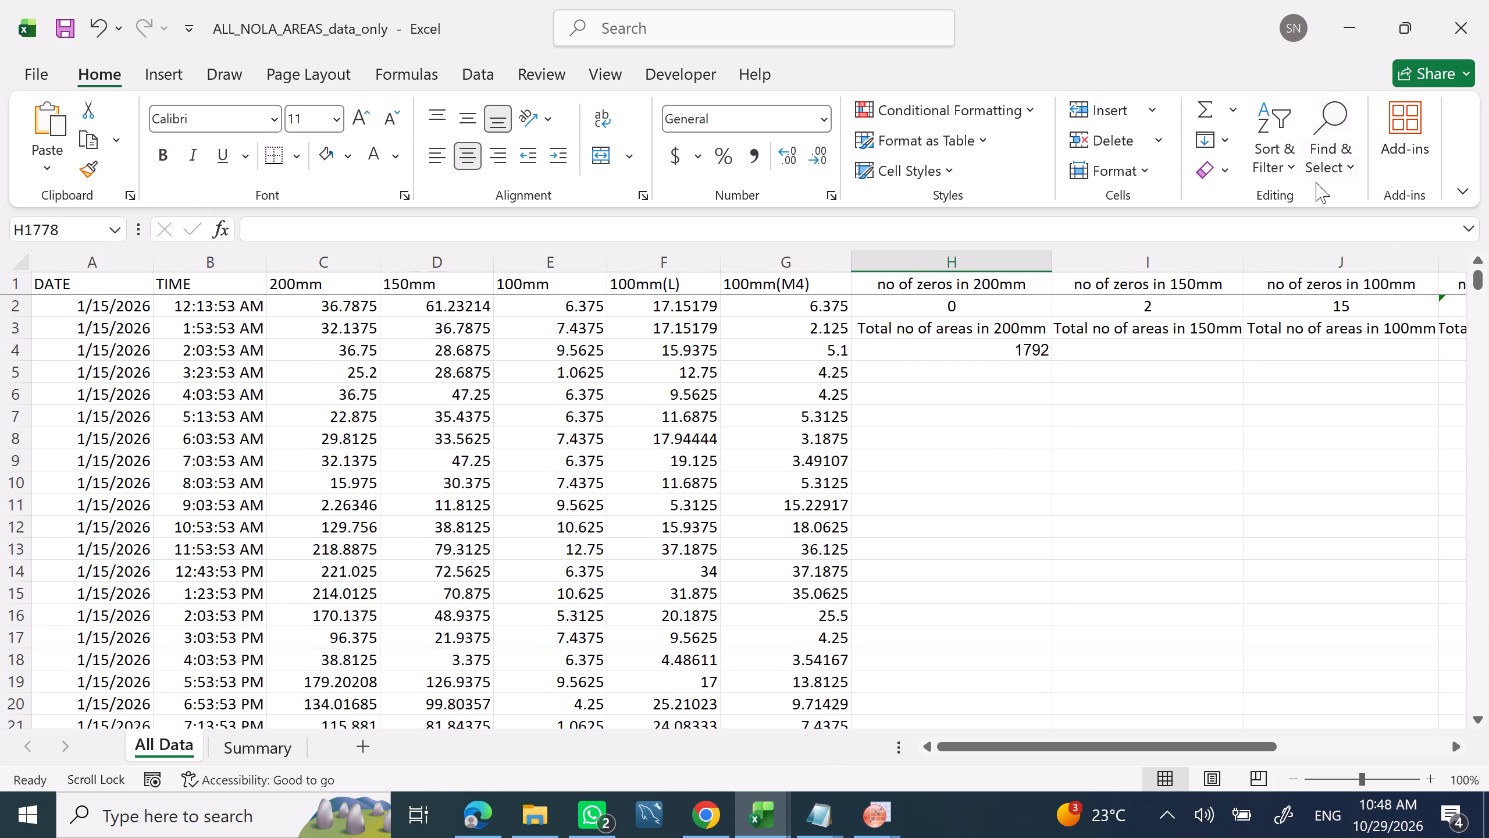
click(935, 299)
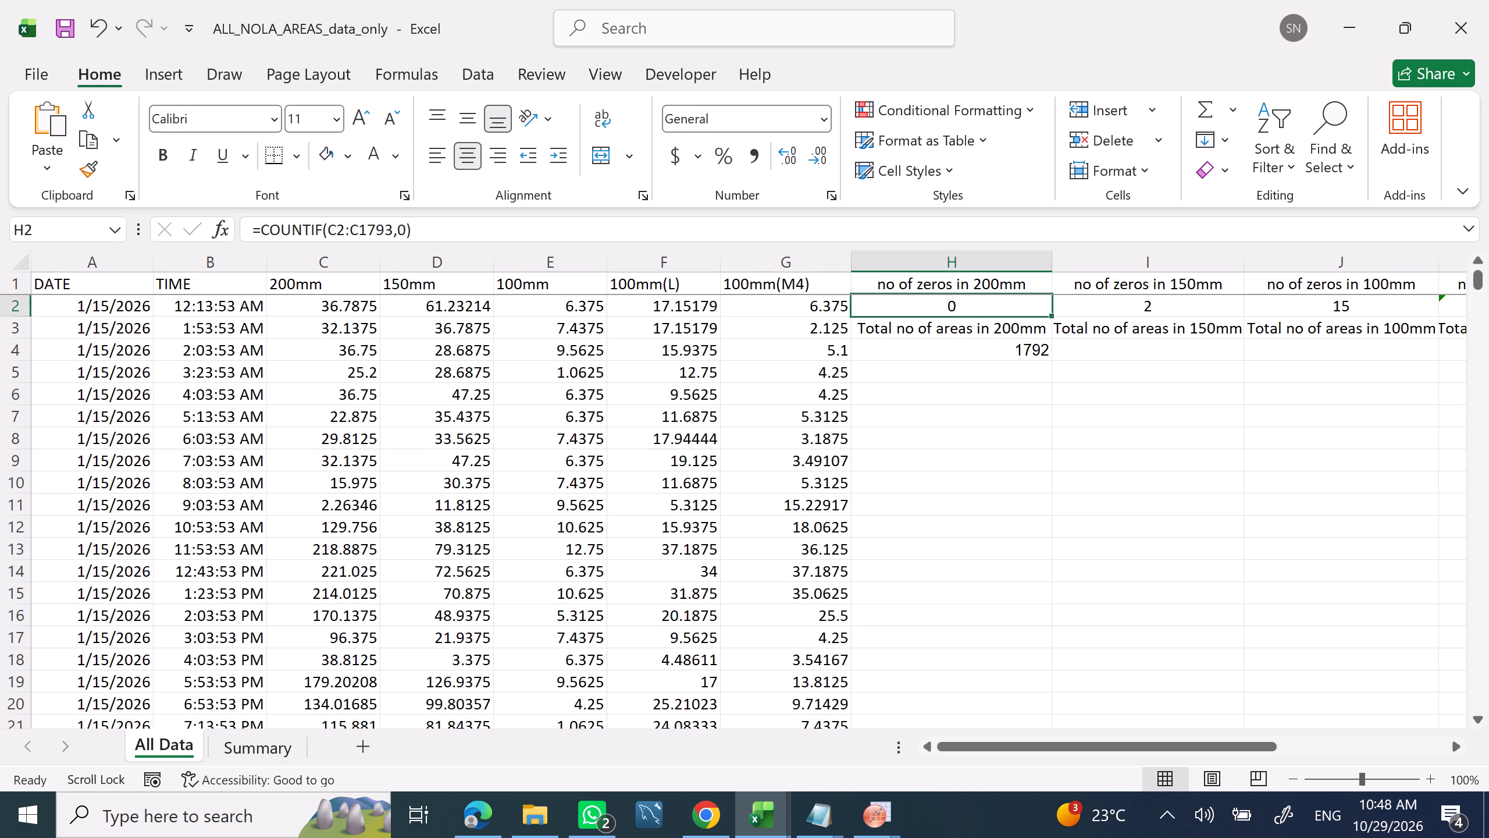
Review the zero-count formulas in I2 and J2, and extend the K2 formula's range to =COUNTIF(F2:F1793,0).
click(1119, 307)
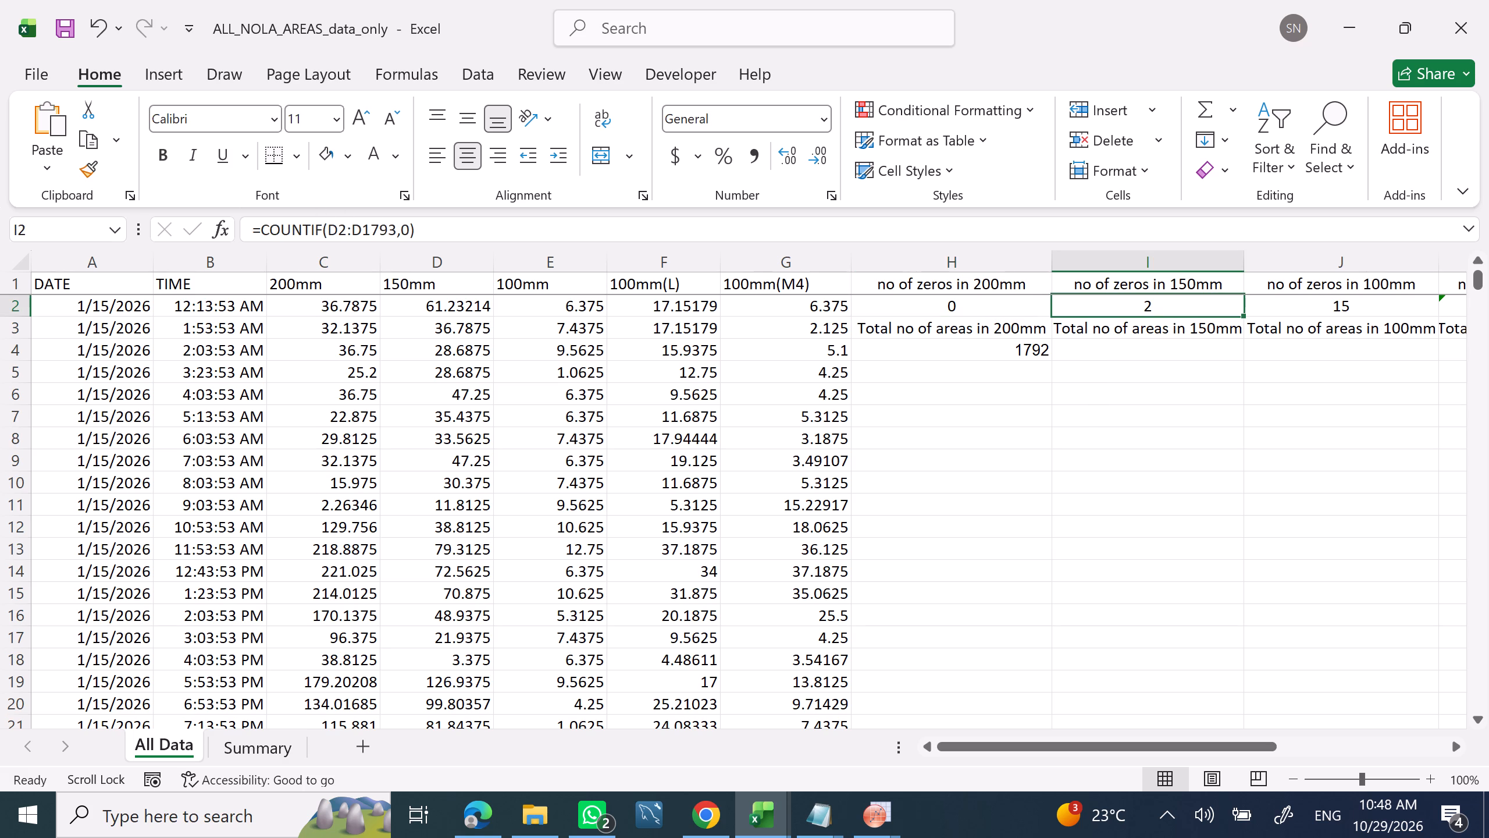
click(1116, 311)
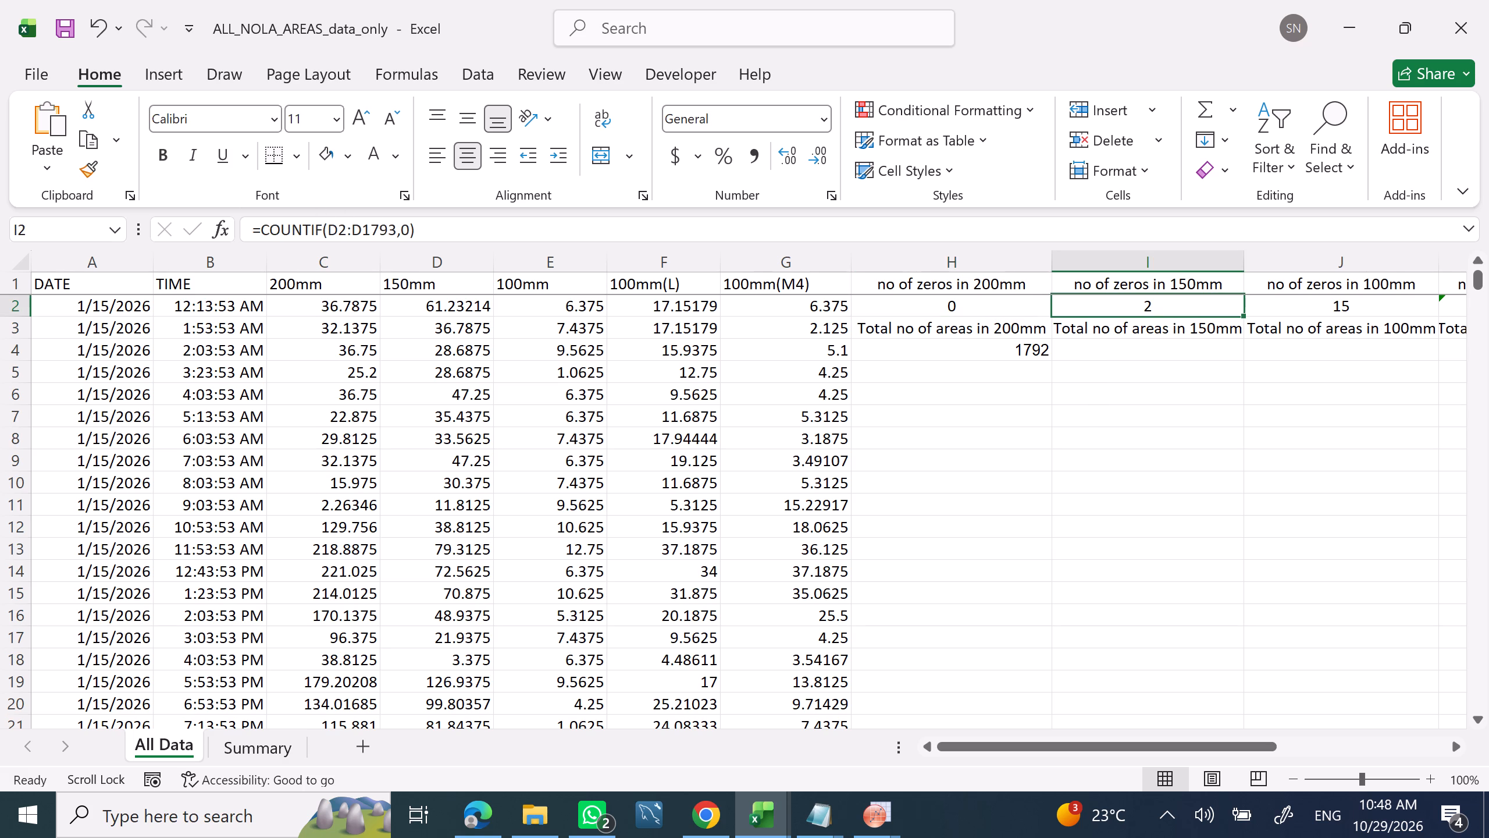
click(1283, 306)
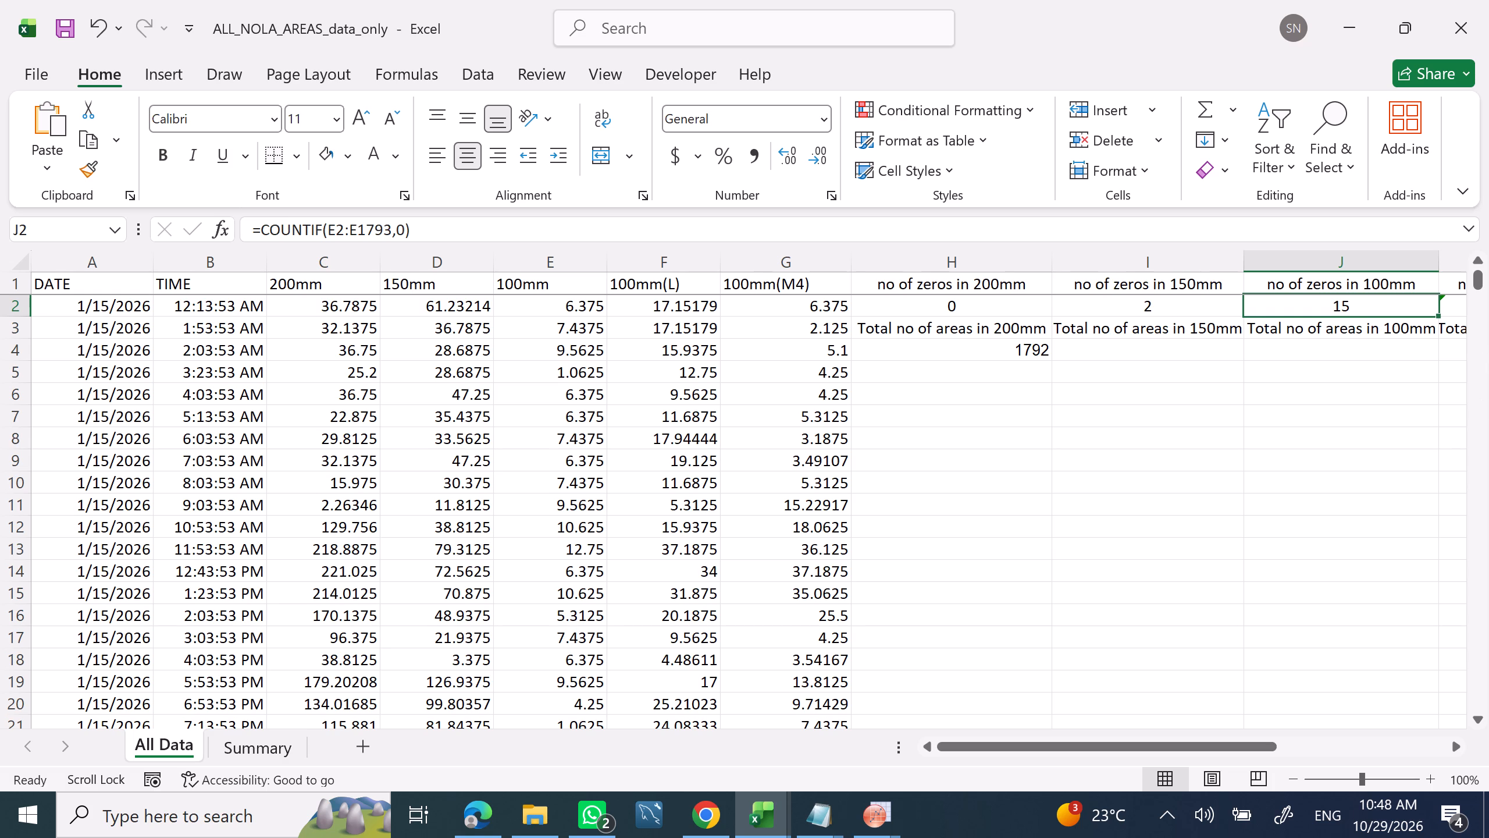
click(1459, 741)
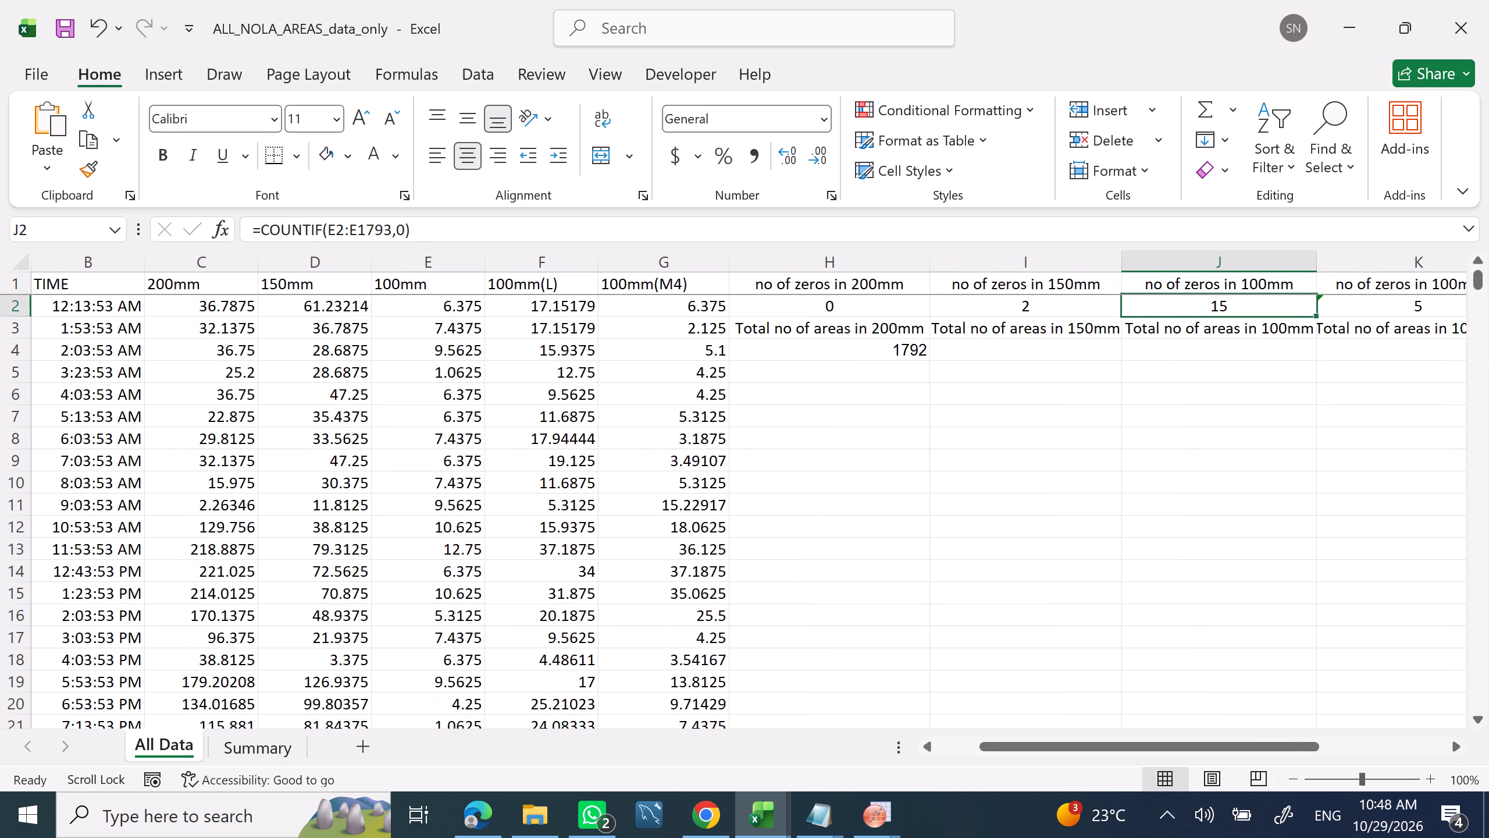
click(1395, 314)
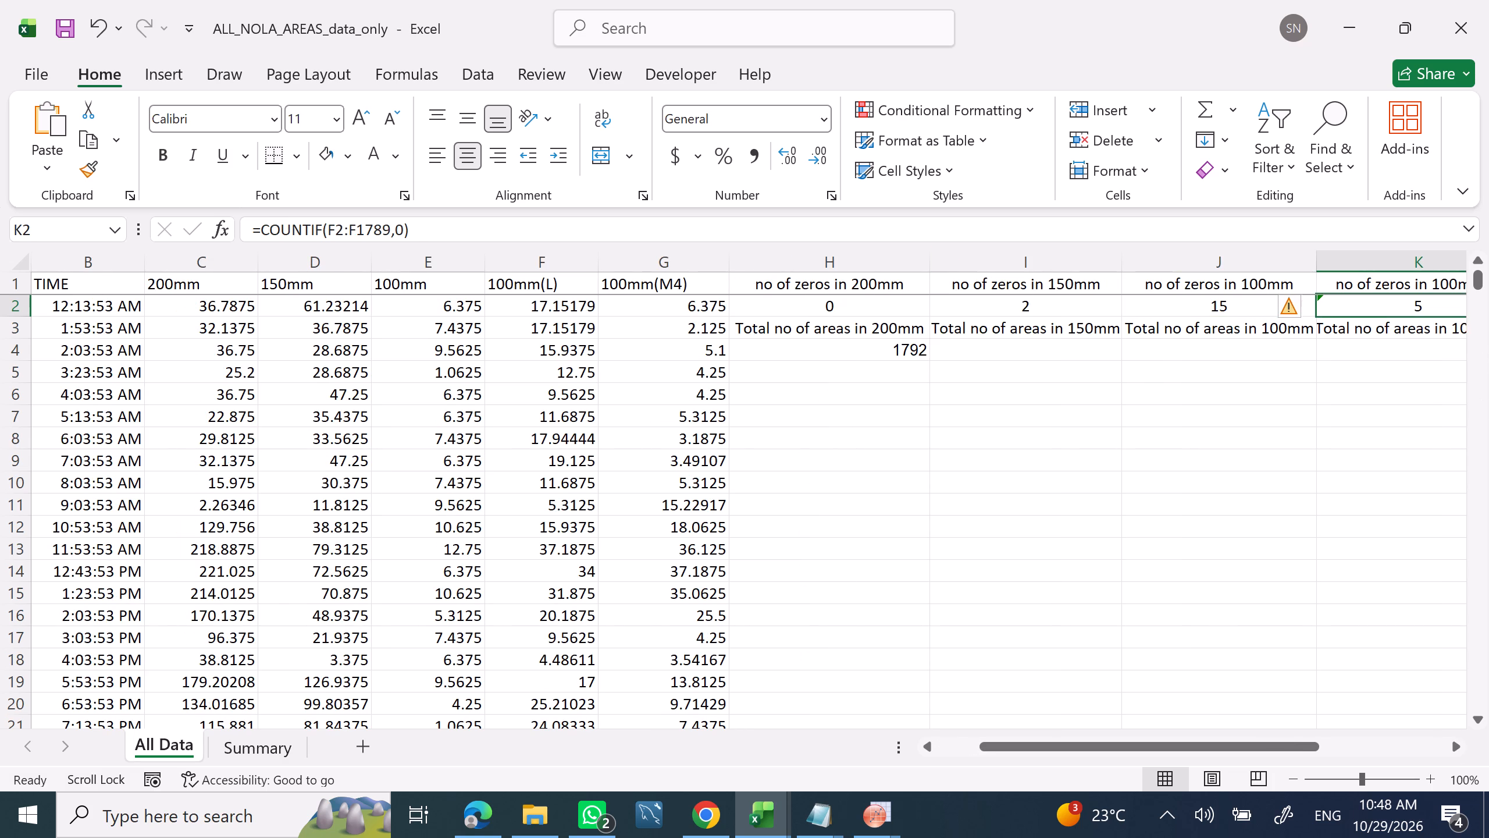
click(386, 229)
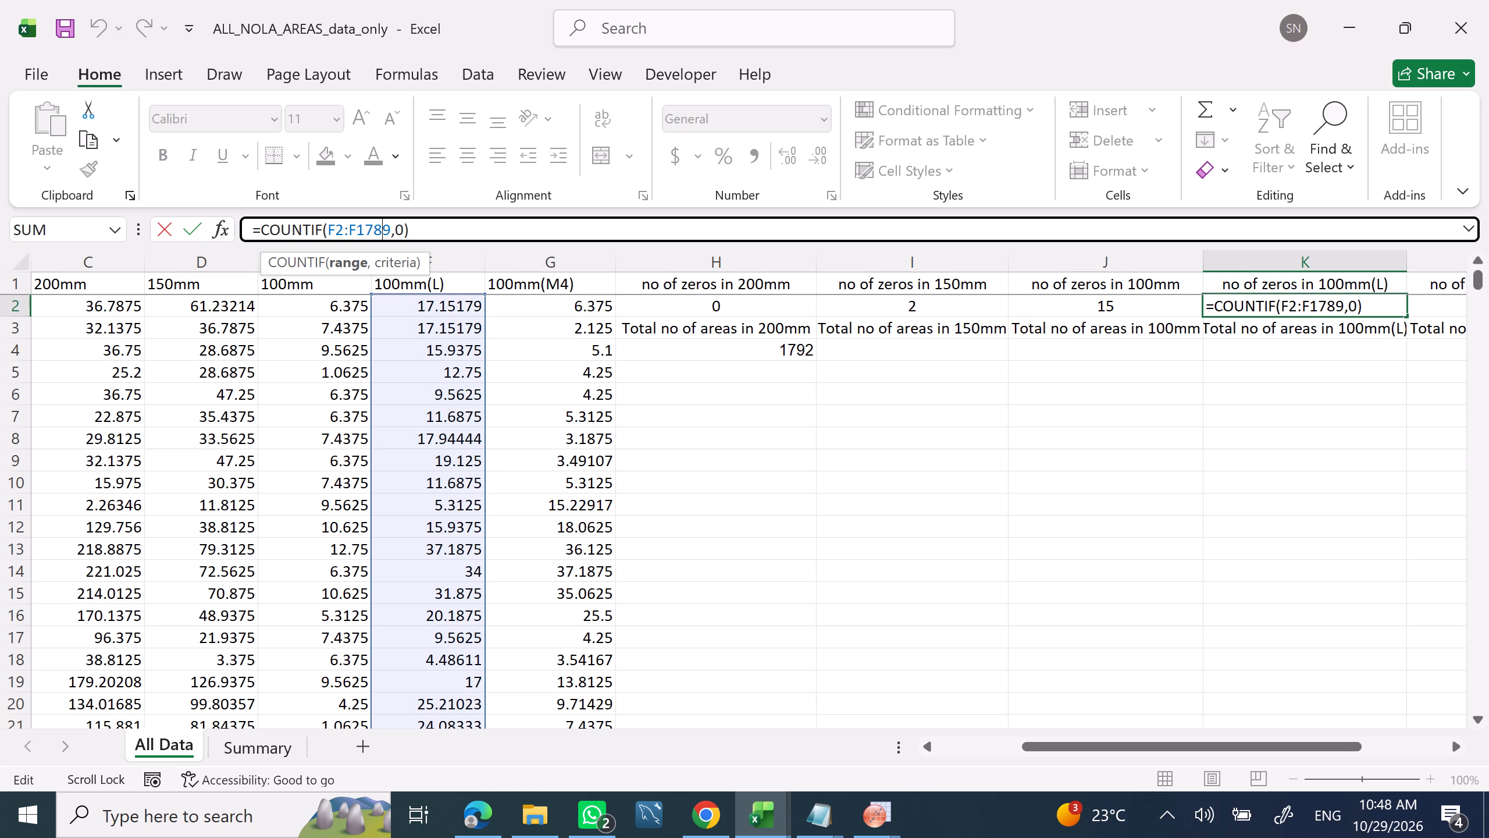
click(386, 230)
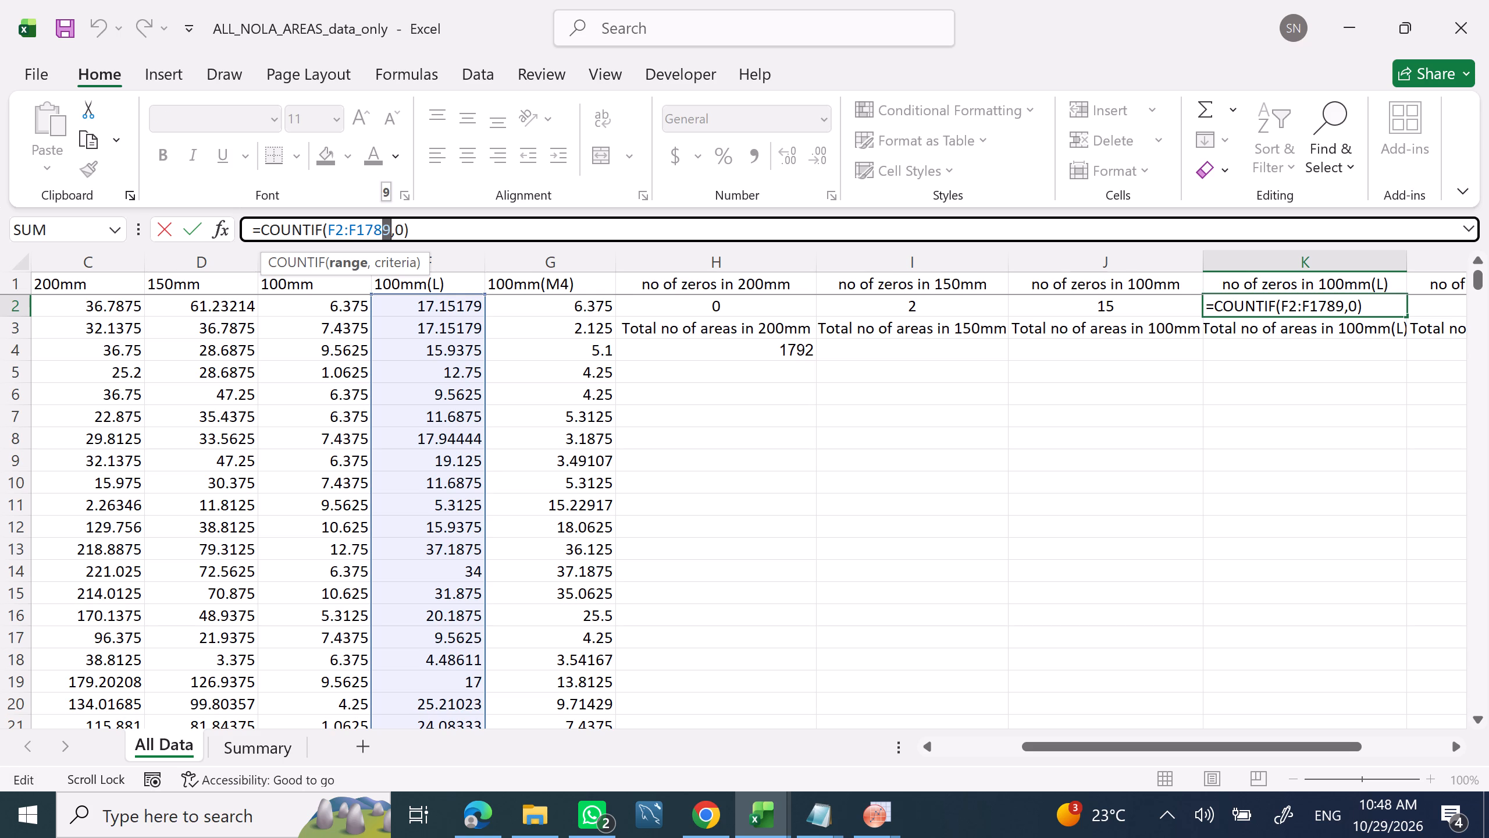
click(389, 229)
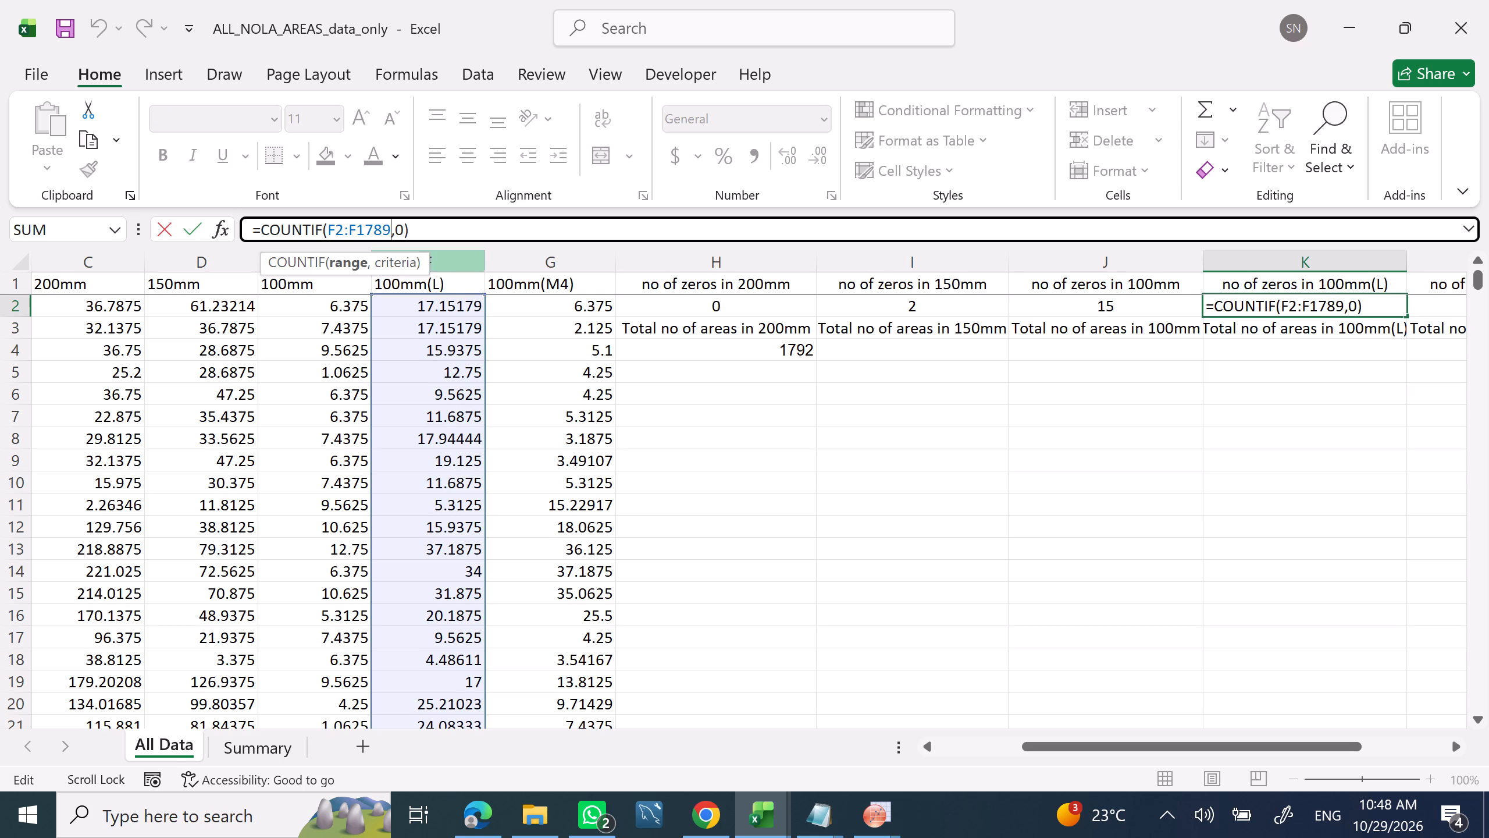
key(BackSpace)
key(BackSpace)
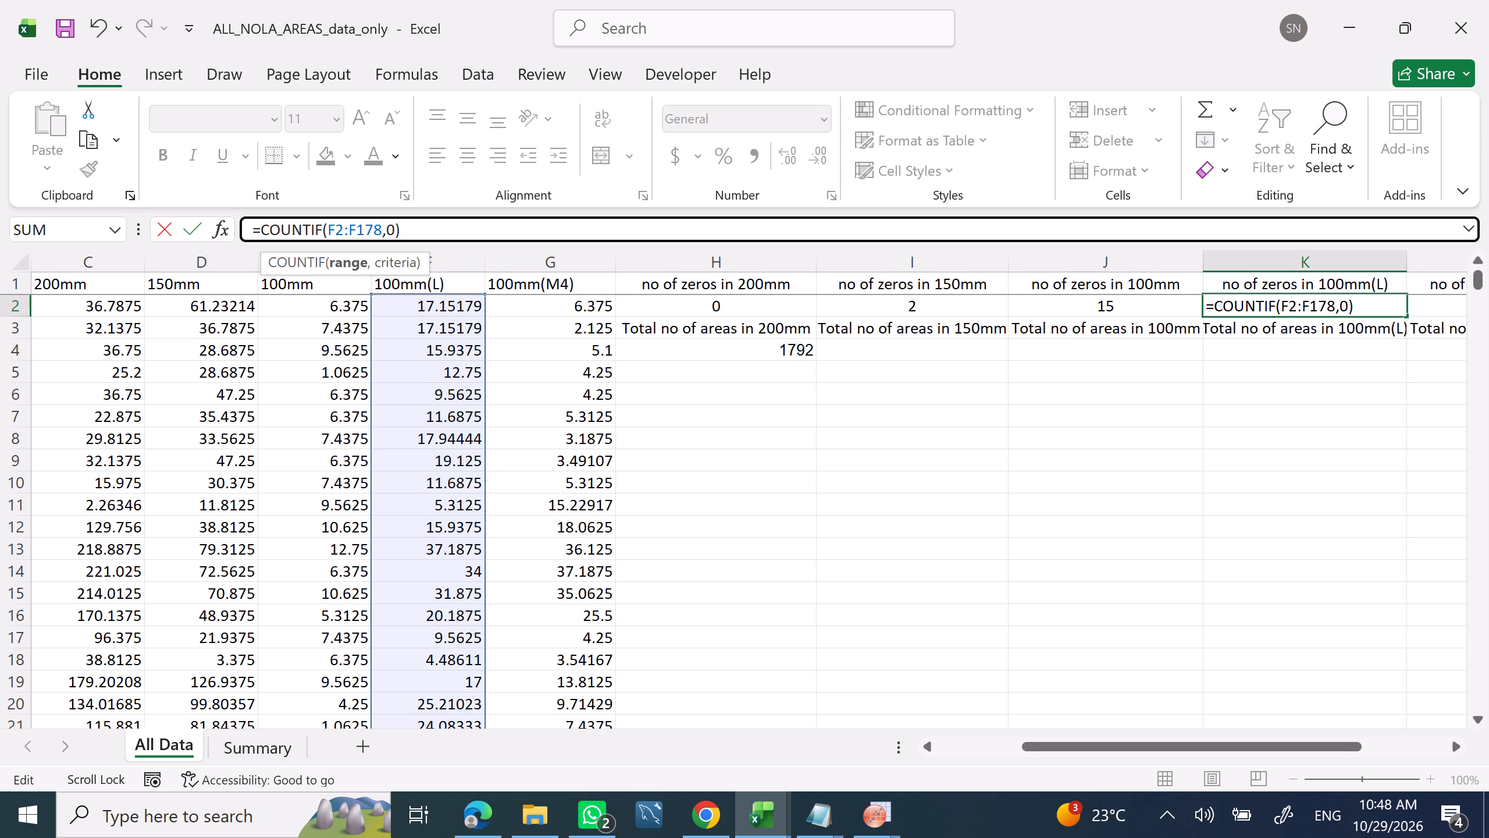
text(93)
key(Return)
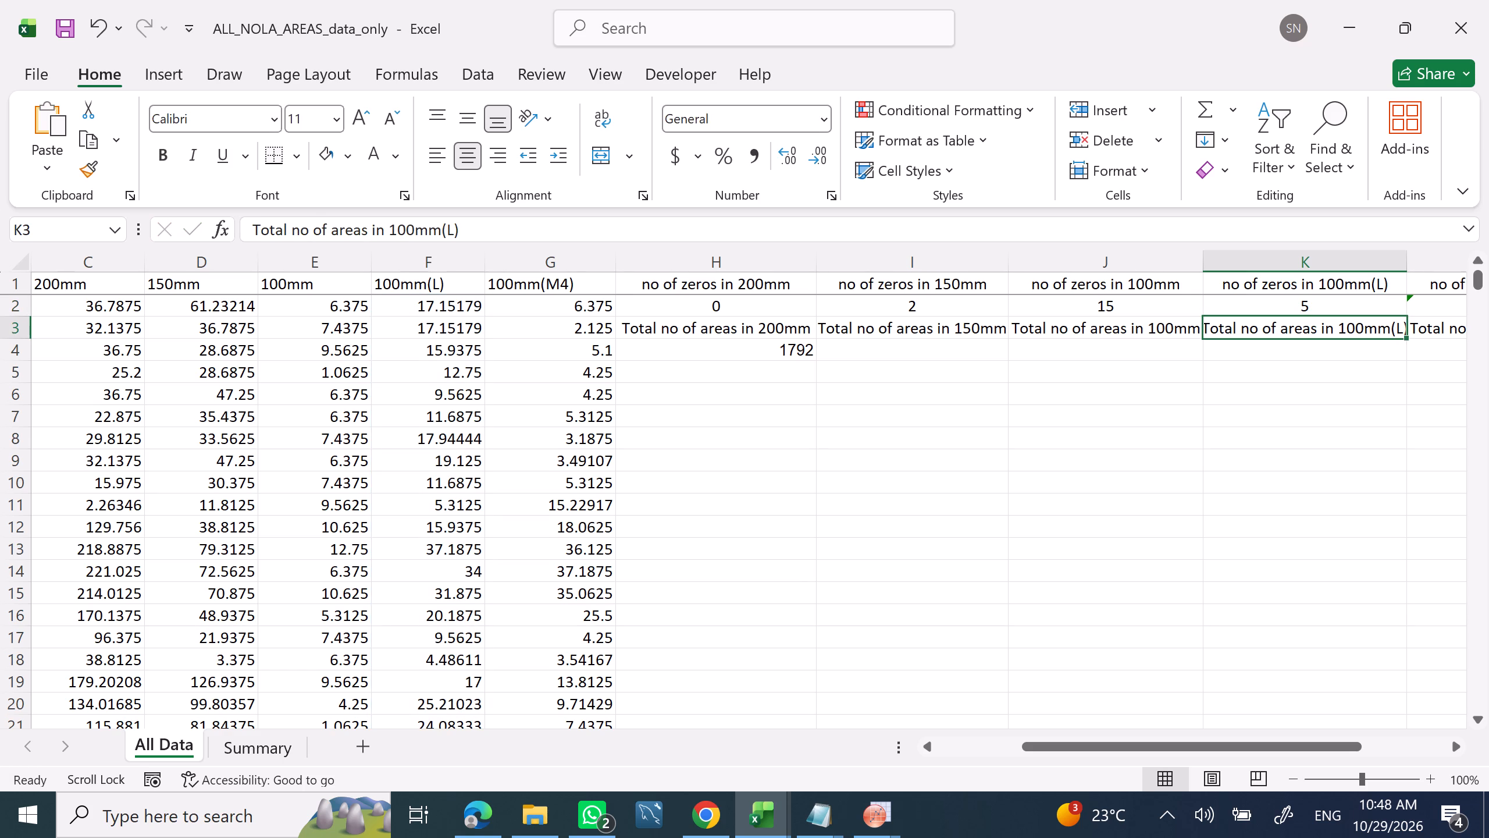
Extend the 100mm(M40) zero-count formula in L2 to =COUNTIF(G2:G1793,0), using K2 as the reference.
click(1451, 740)
click(1451, 740)
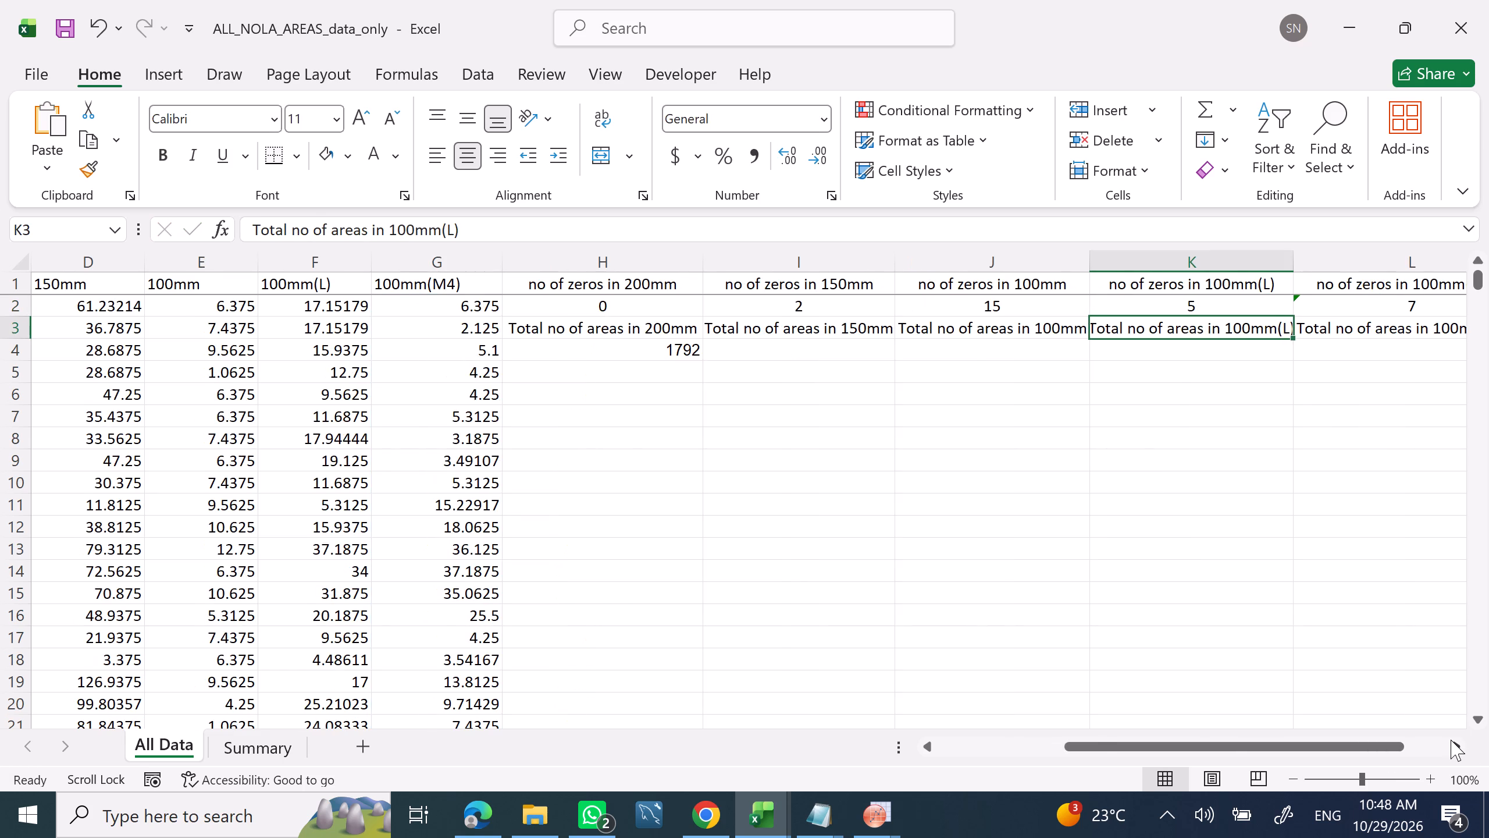
click(1276, 311)
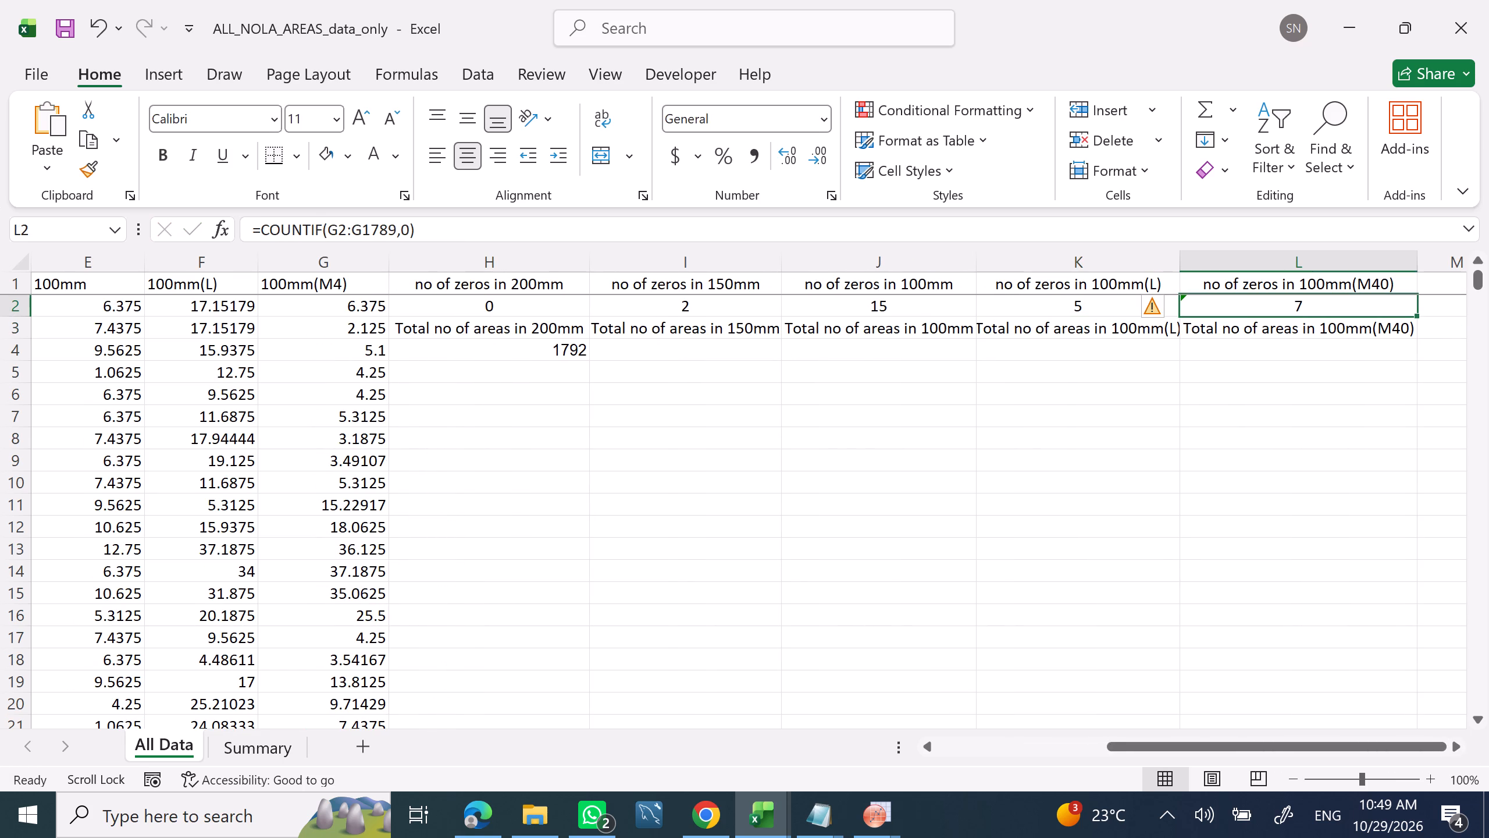
click(1074, 313)
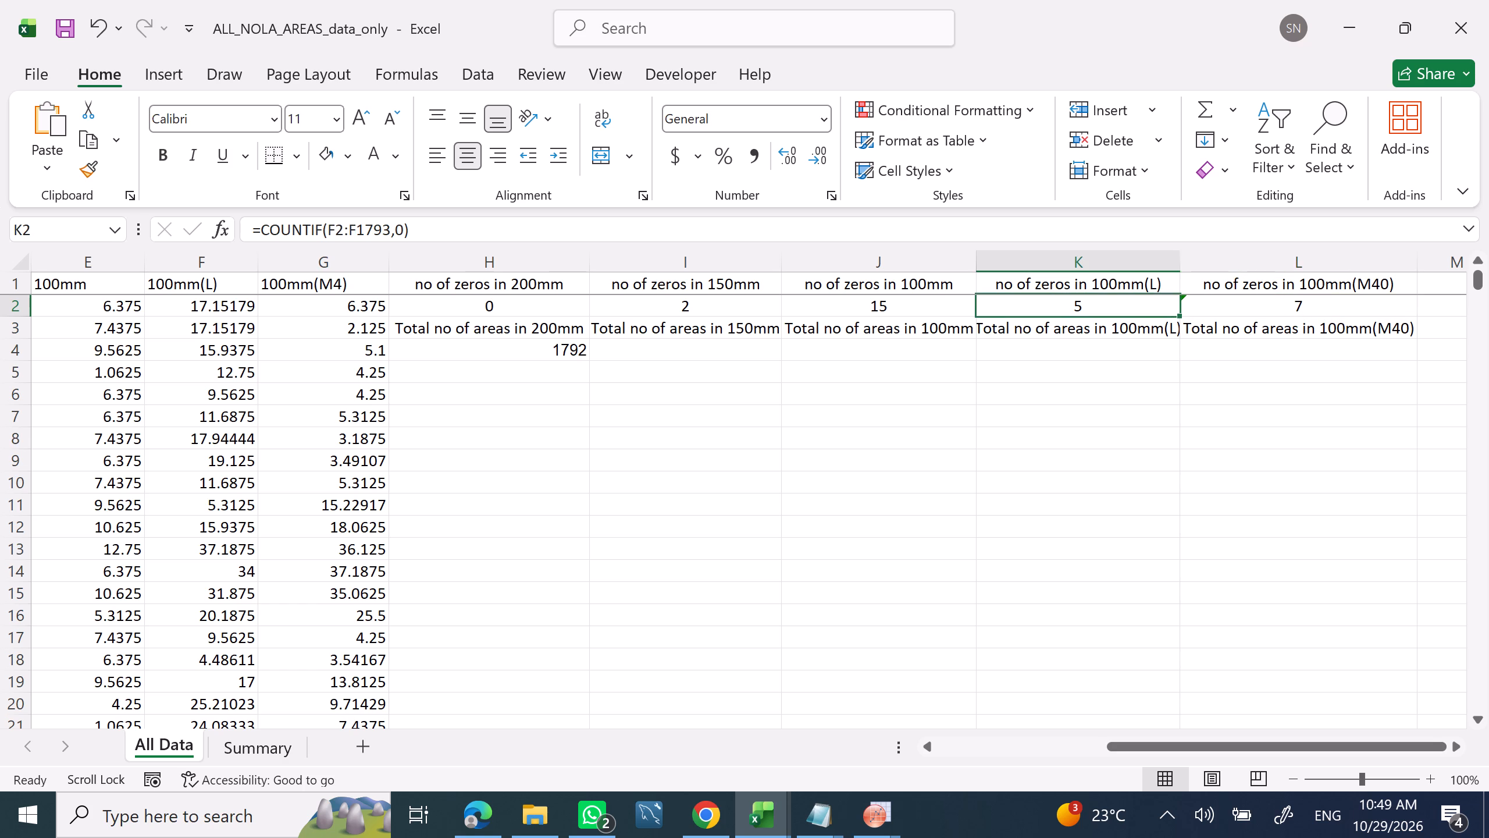
click(1281, 309)
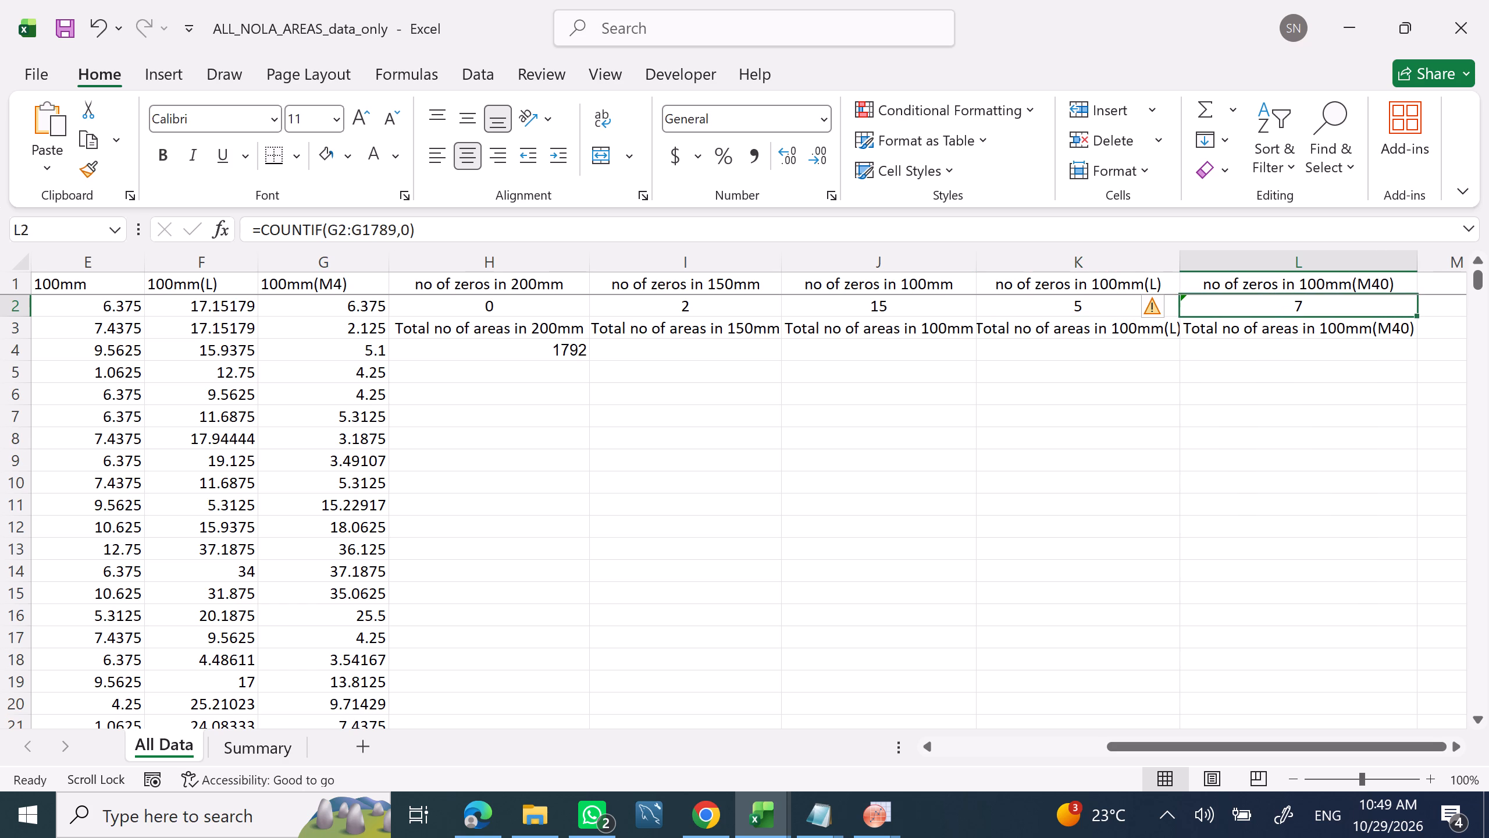
click(394, 226)
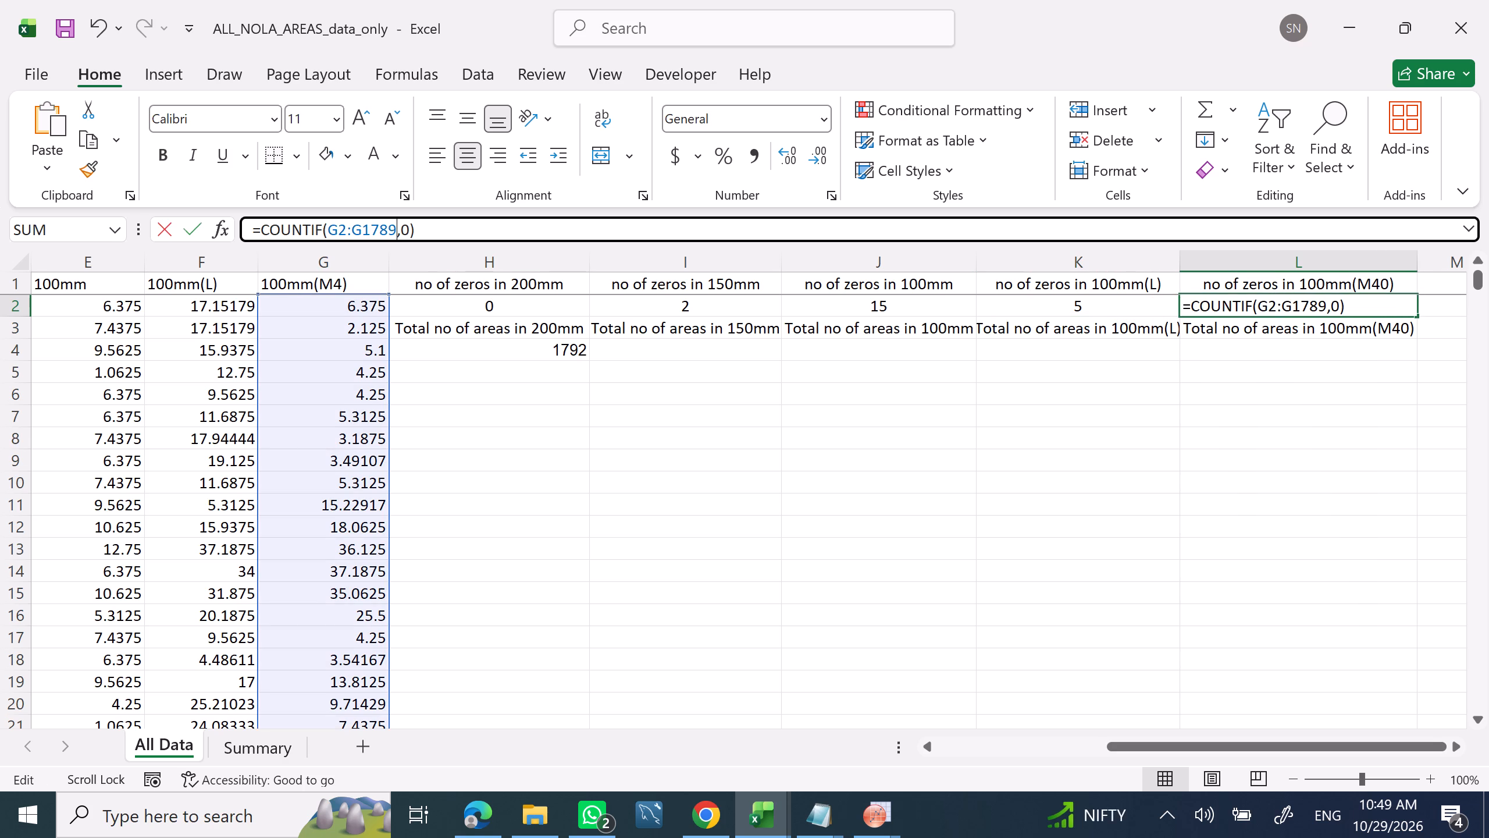
key(BackSpace)
key(BackSpace)
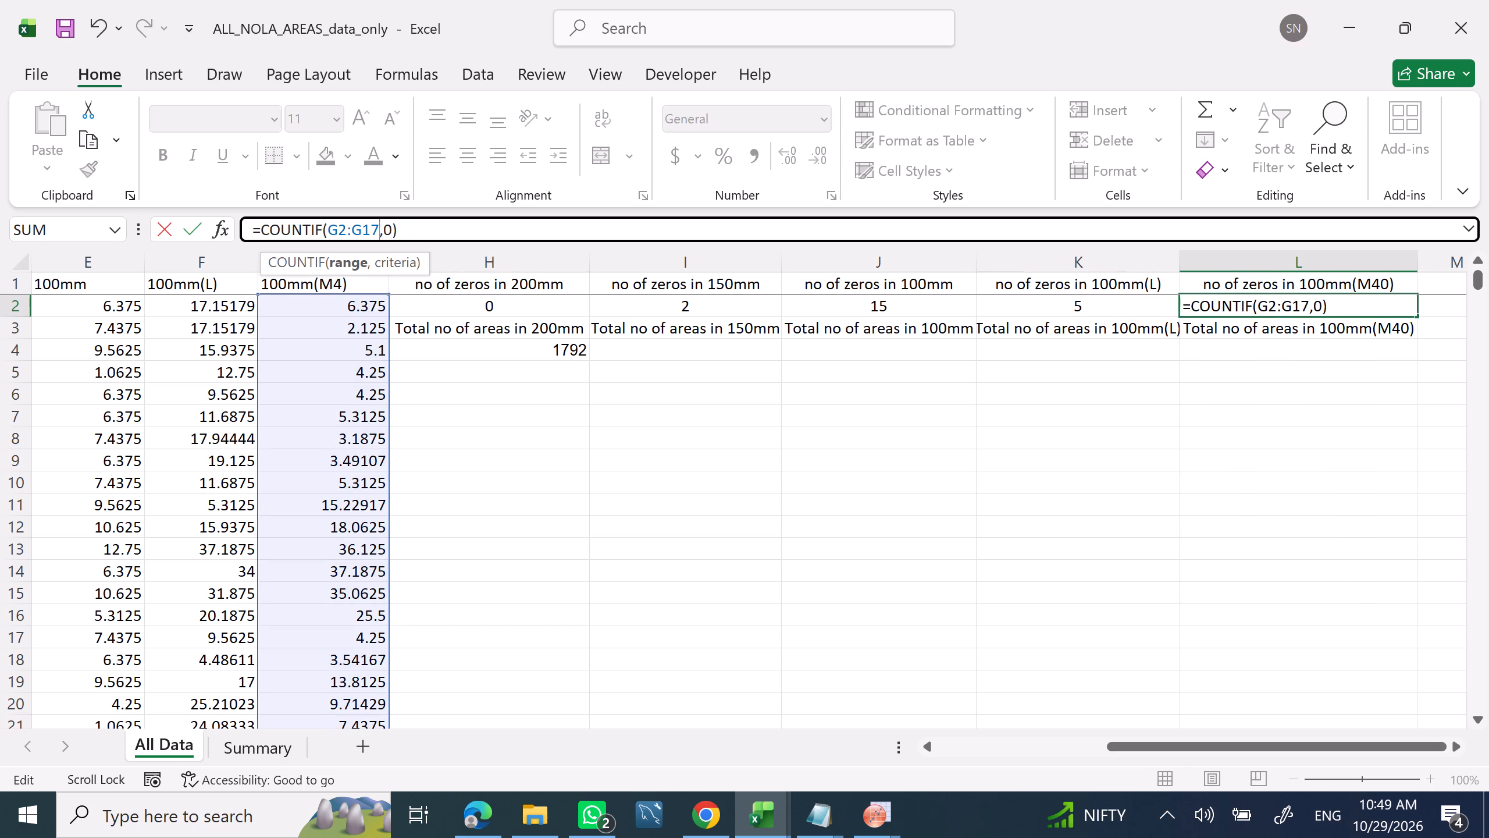
text(93)
key(Return)
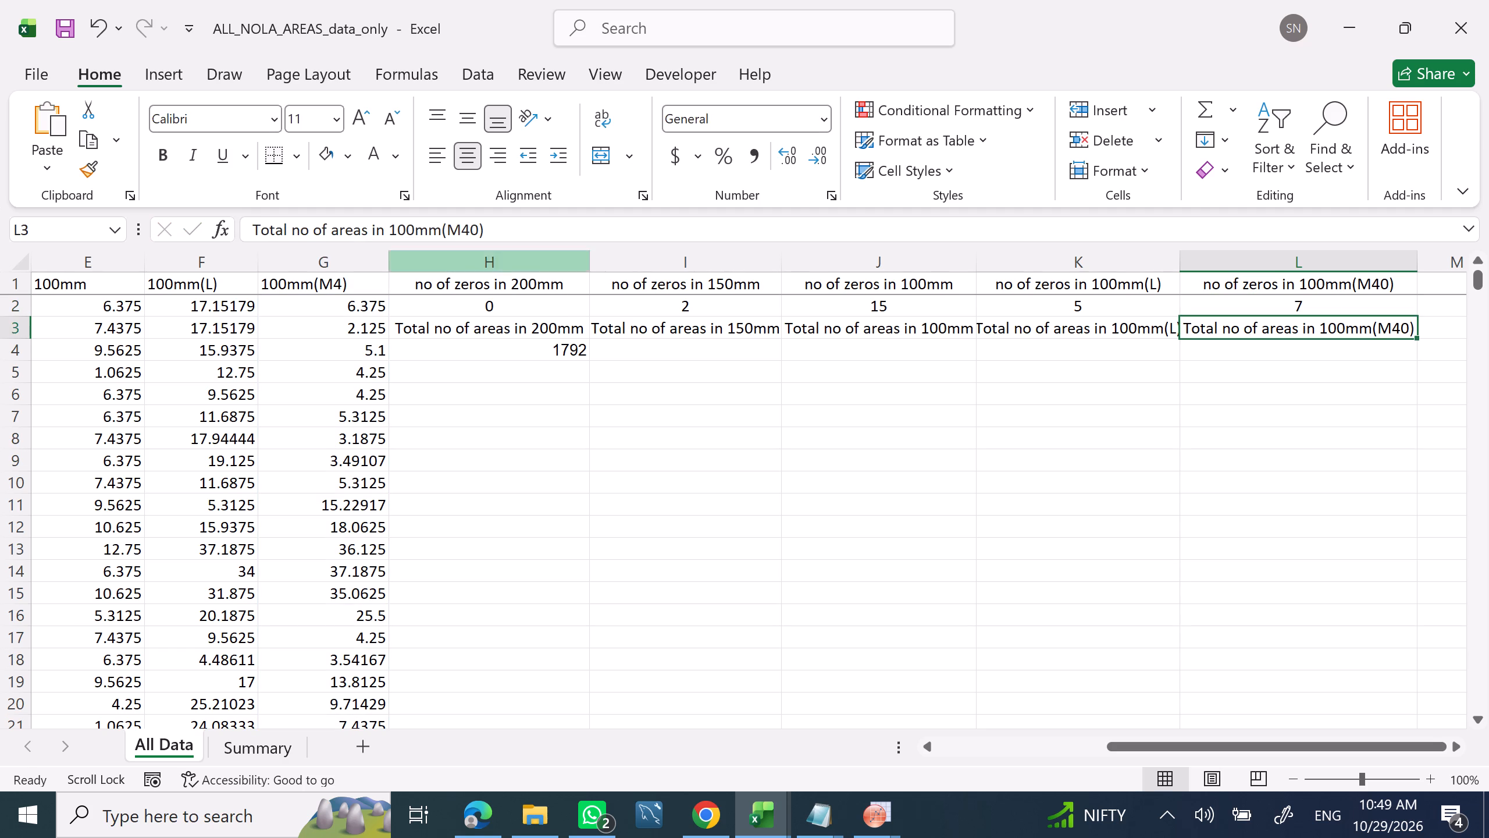
Examine the zero-count formulas across H2 to L2 and the 200mm total-areas formula in H4 for matching row ranges.
click(1267, 317)
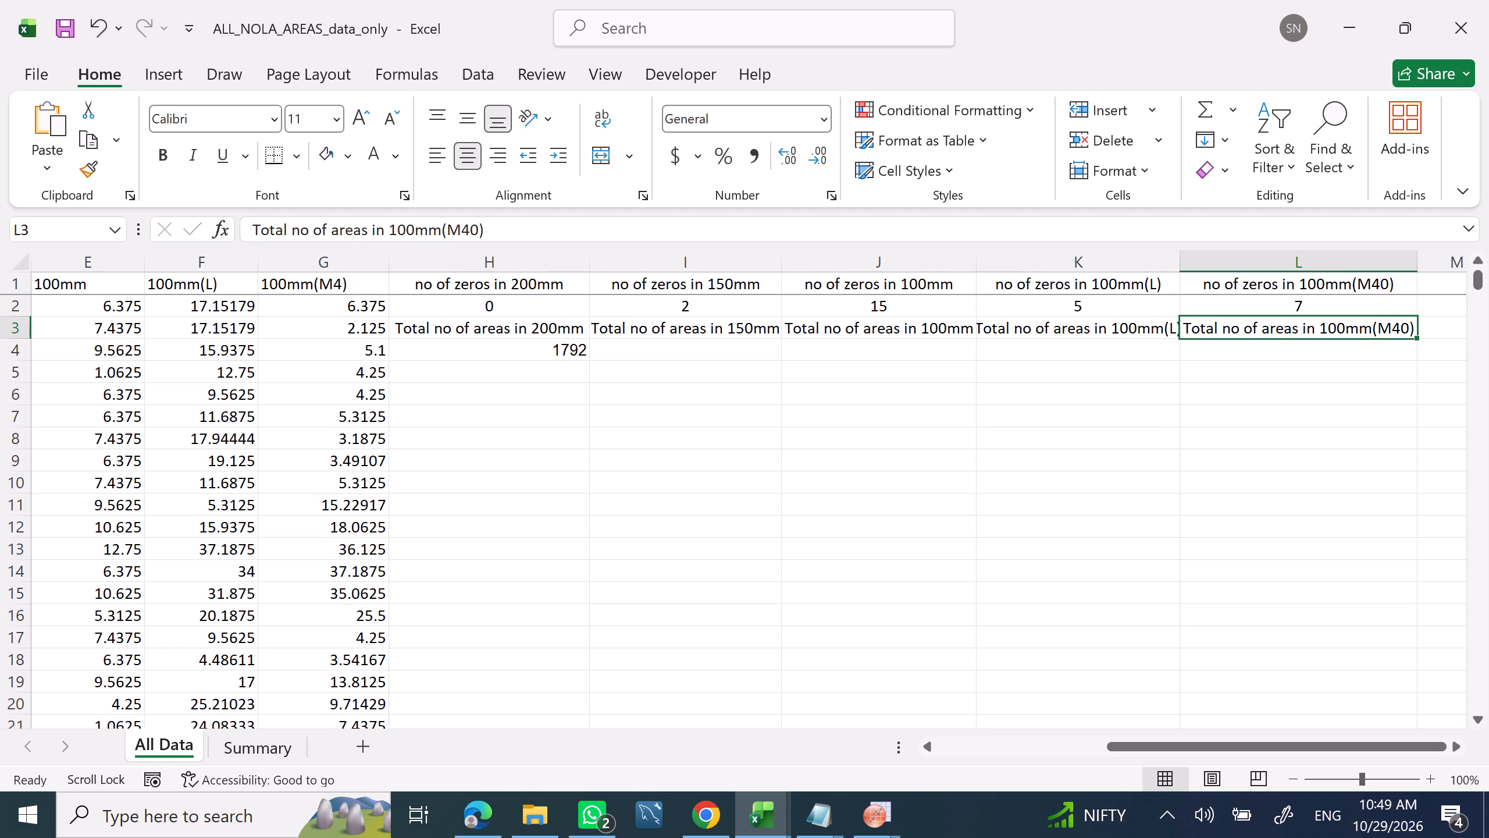
click(1269, 304)
click(1093, 307)
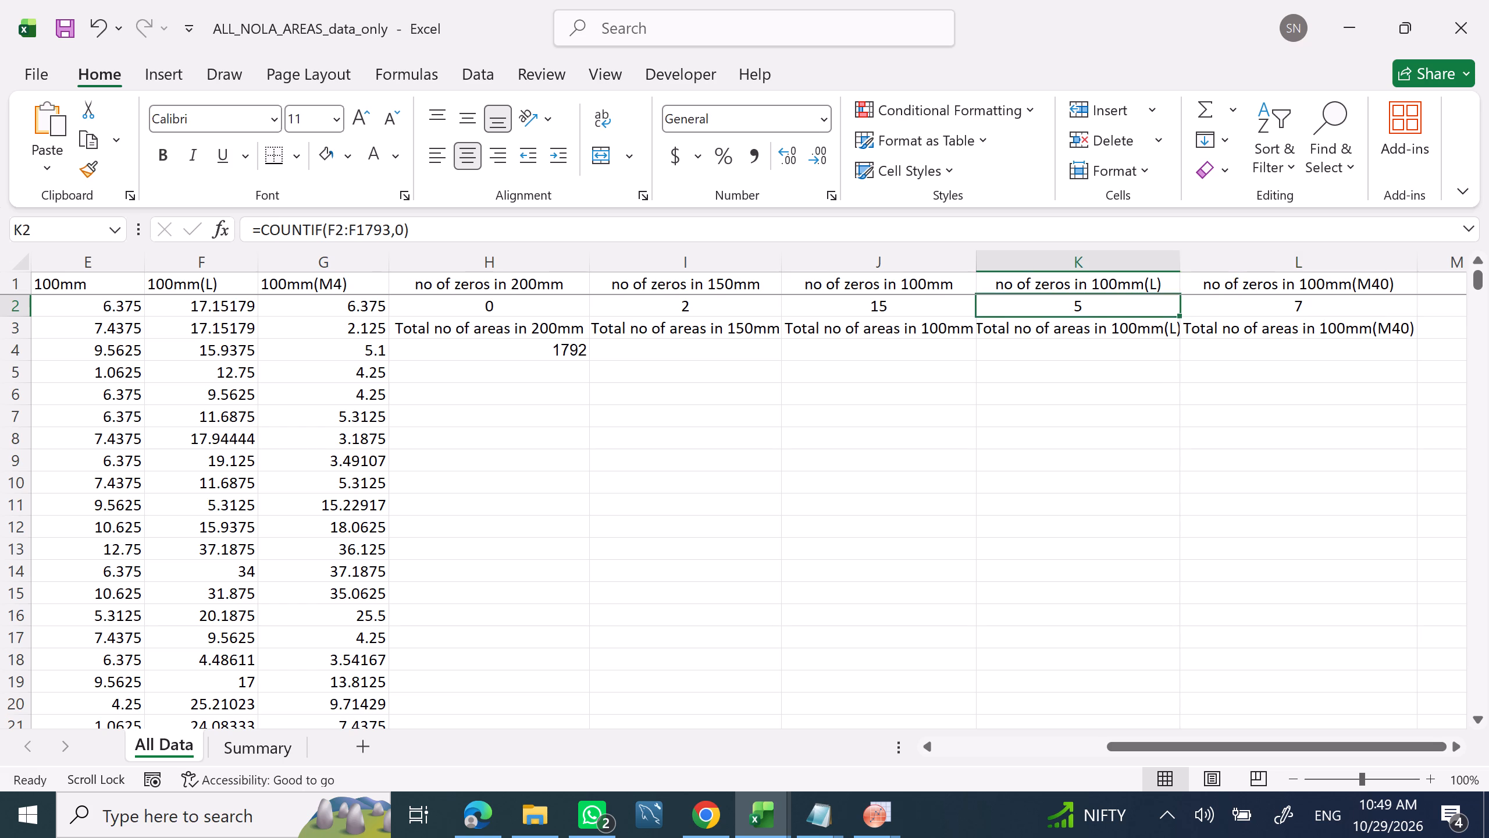
click(831, 307)
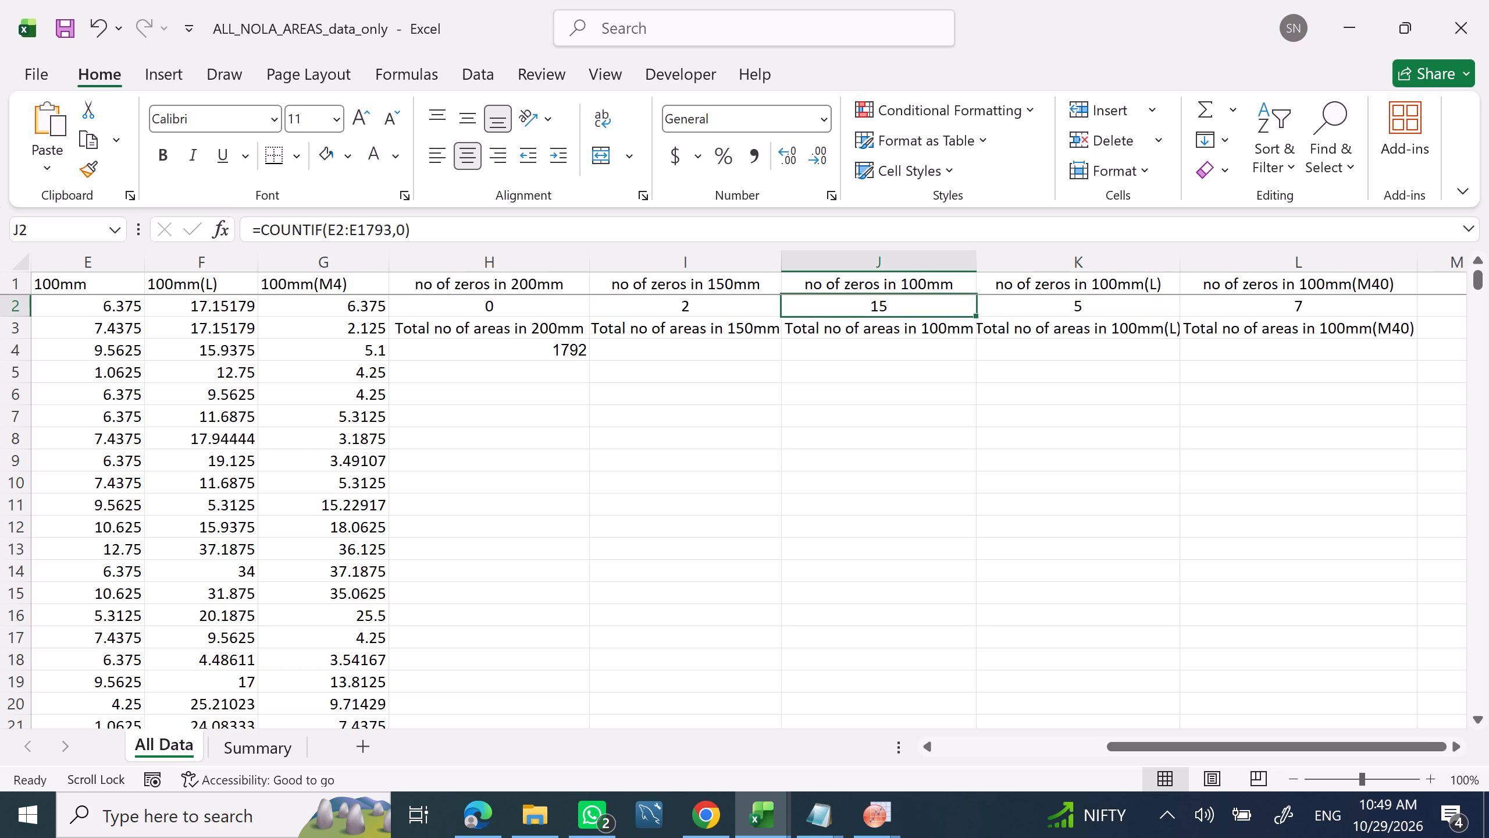
click(692, 313)
click(527, 314)
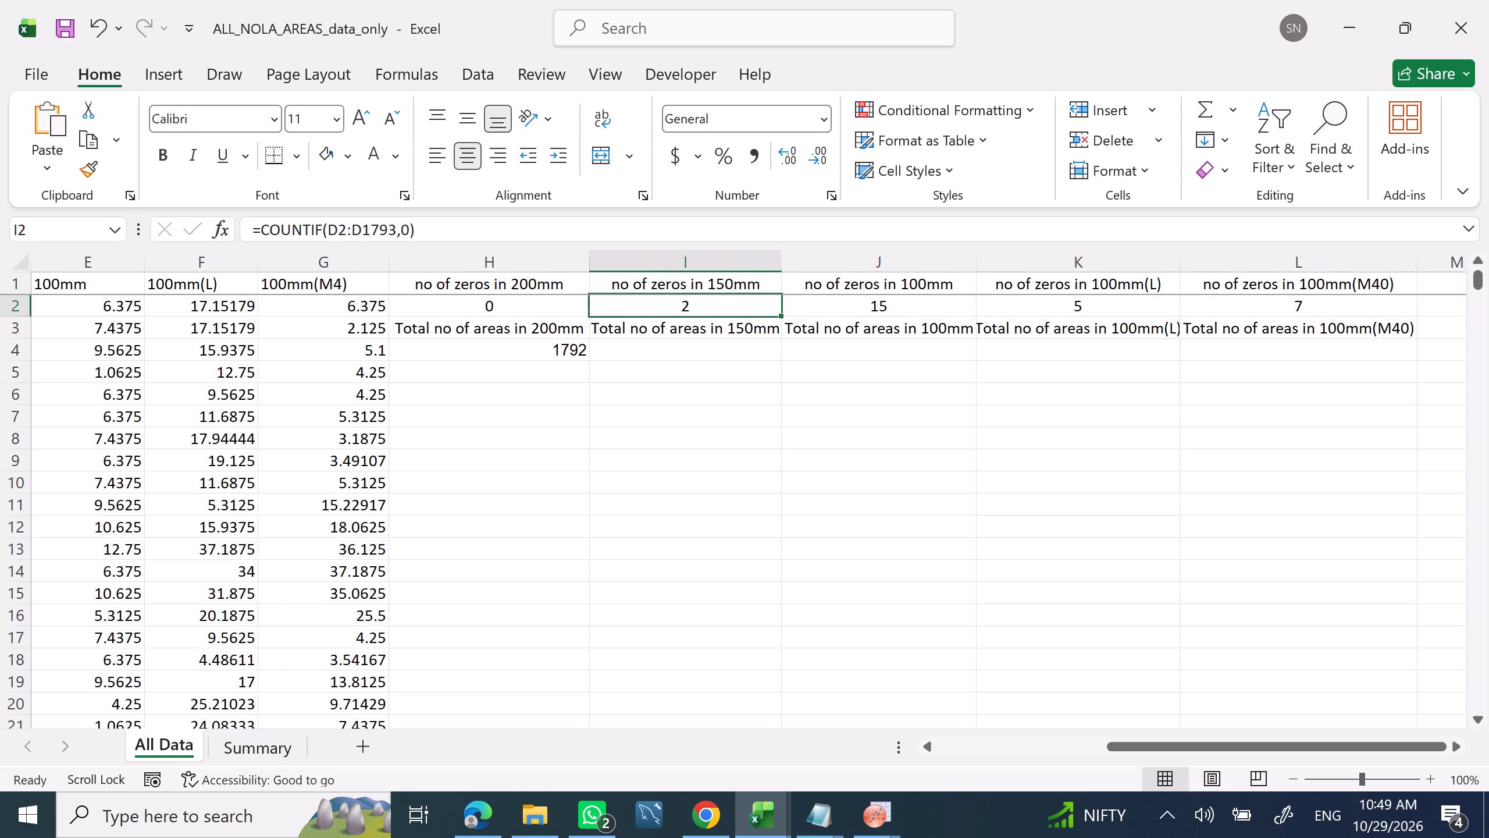
click(1334, 304)
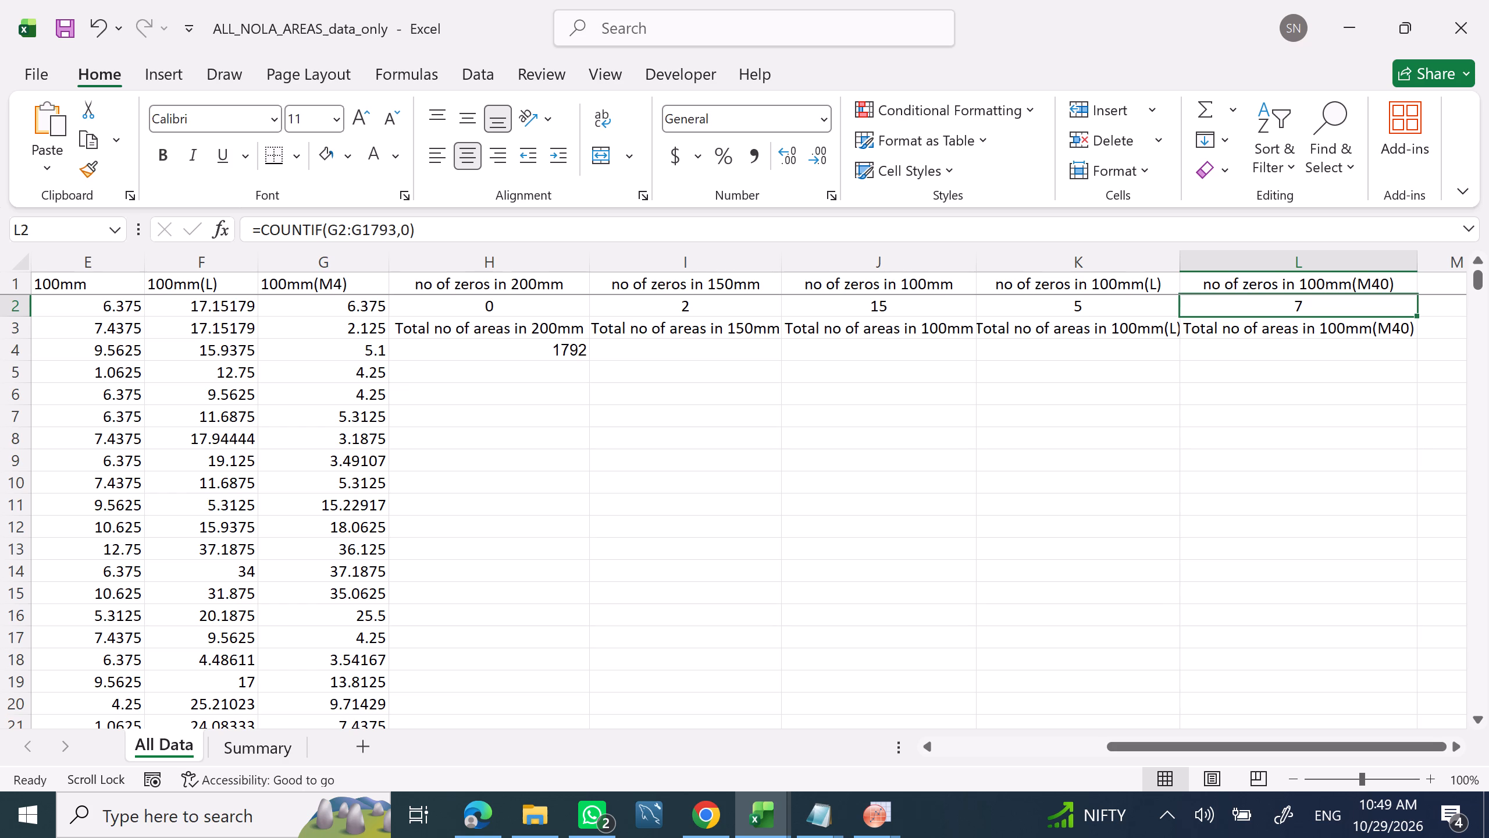
click(1390, 329)
click(1386, 303)
click(560, 352)
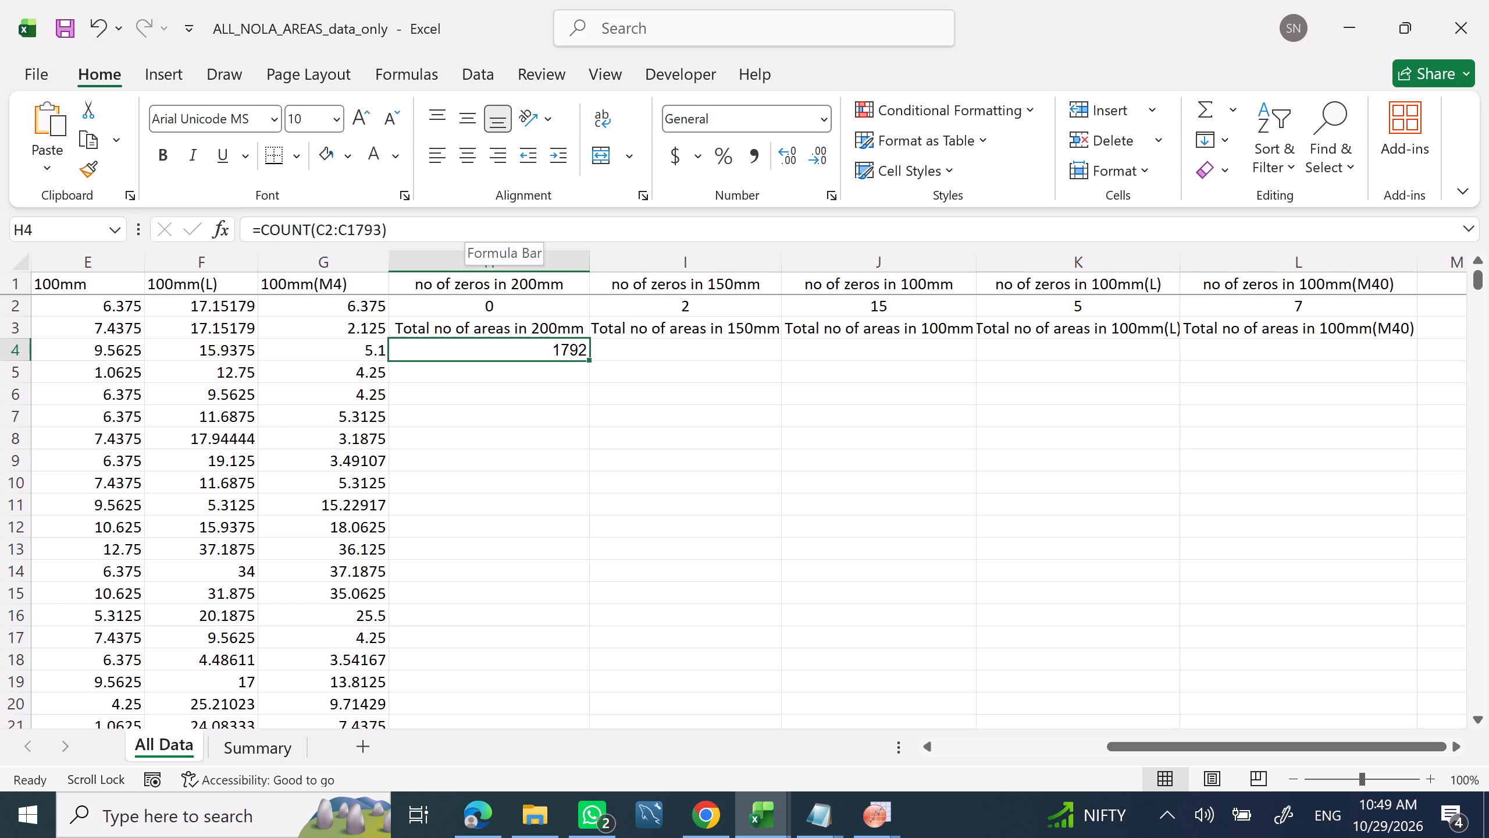
scroll(526, 391, up, 2)
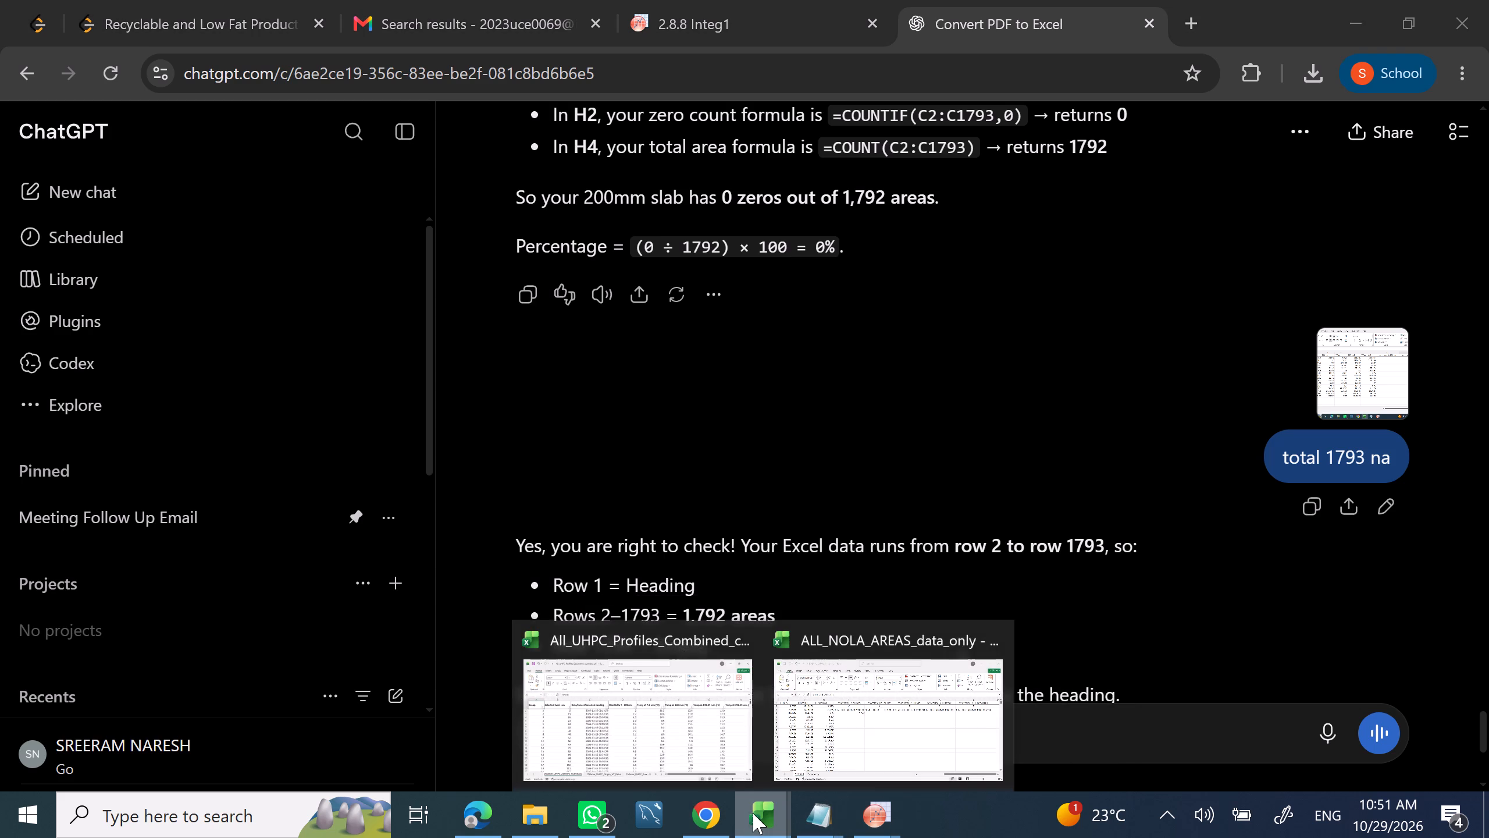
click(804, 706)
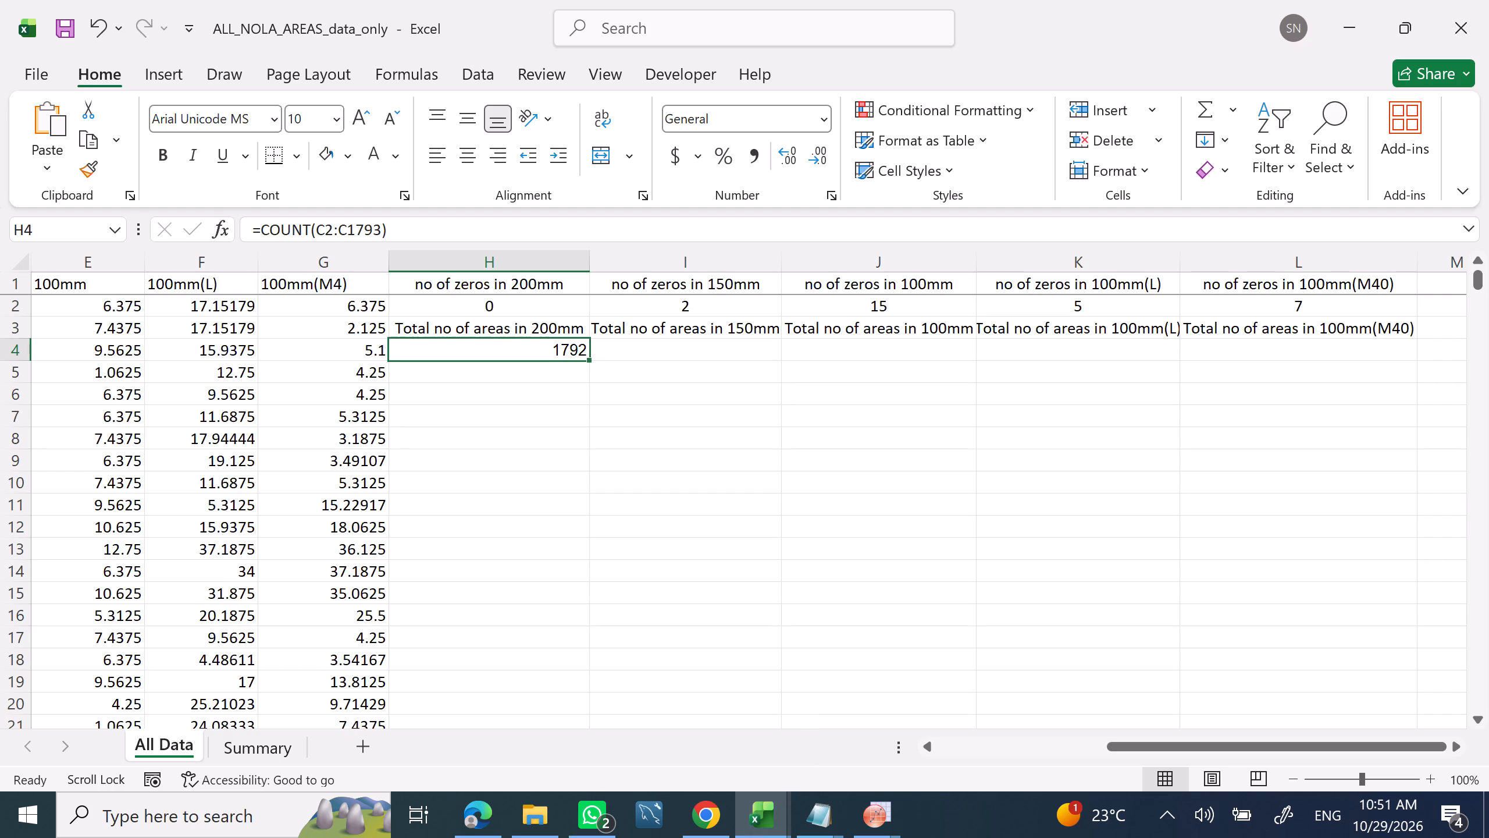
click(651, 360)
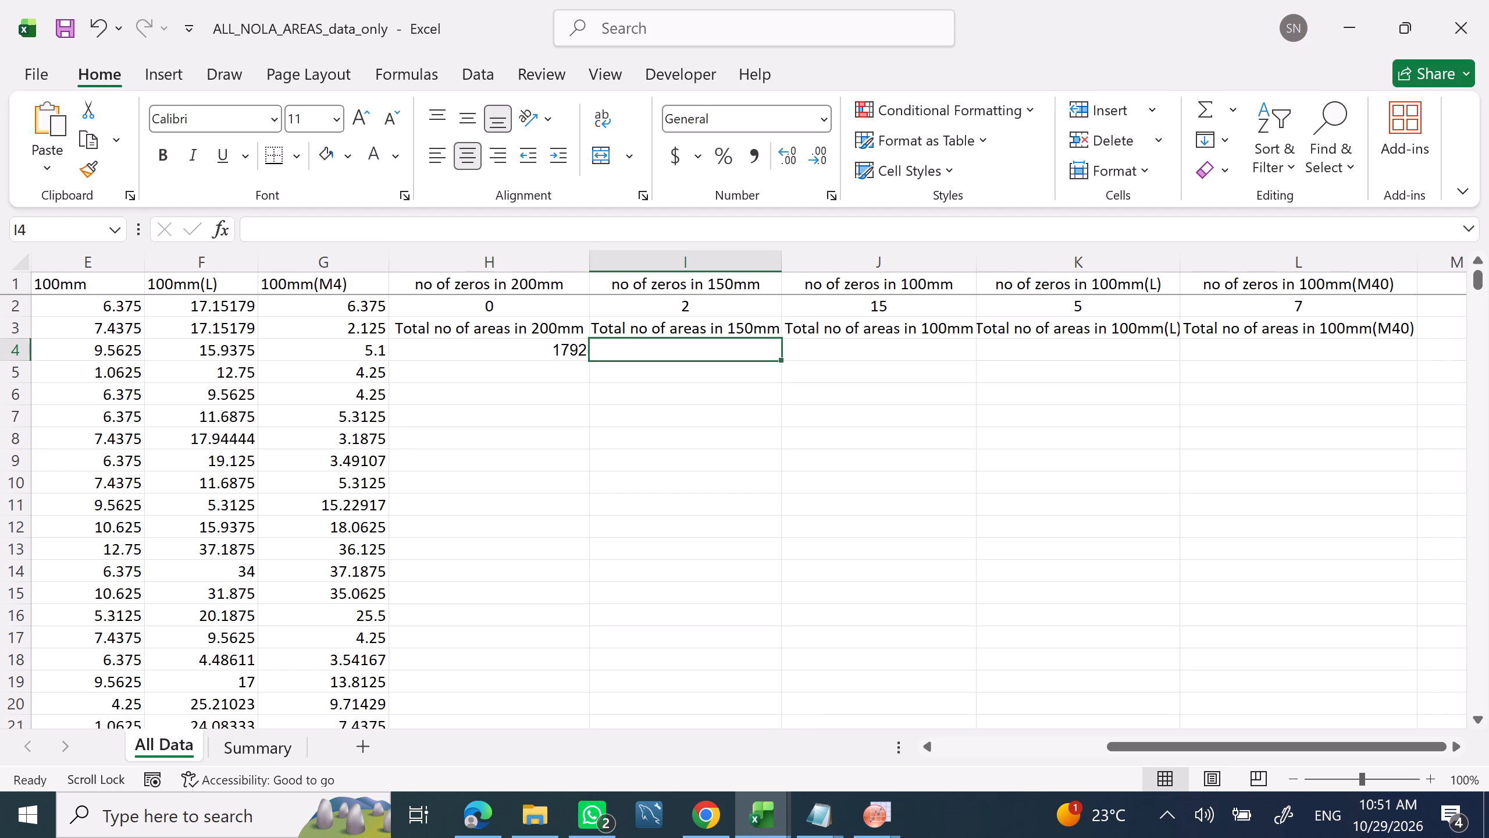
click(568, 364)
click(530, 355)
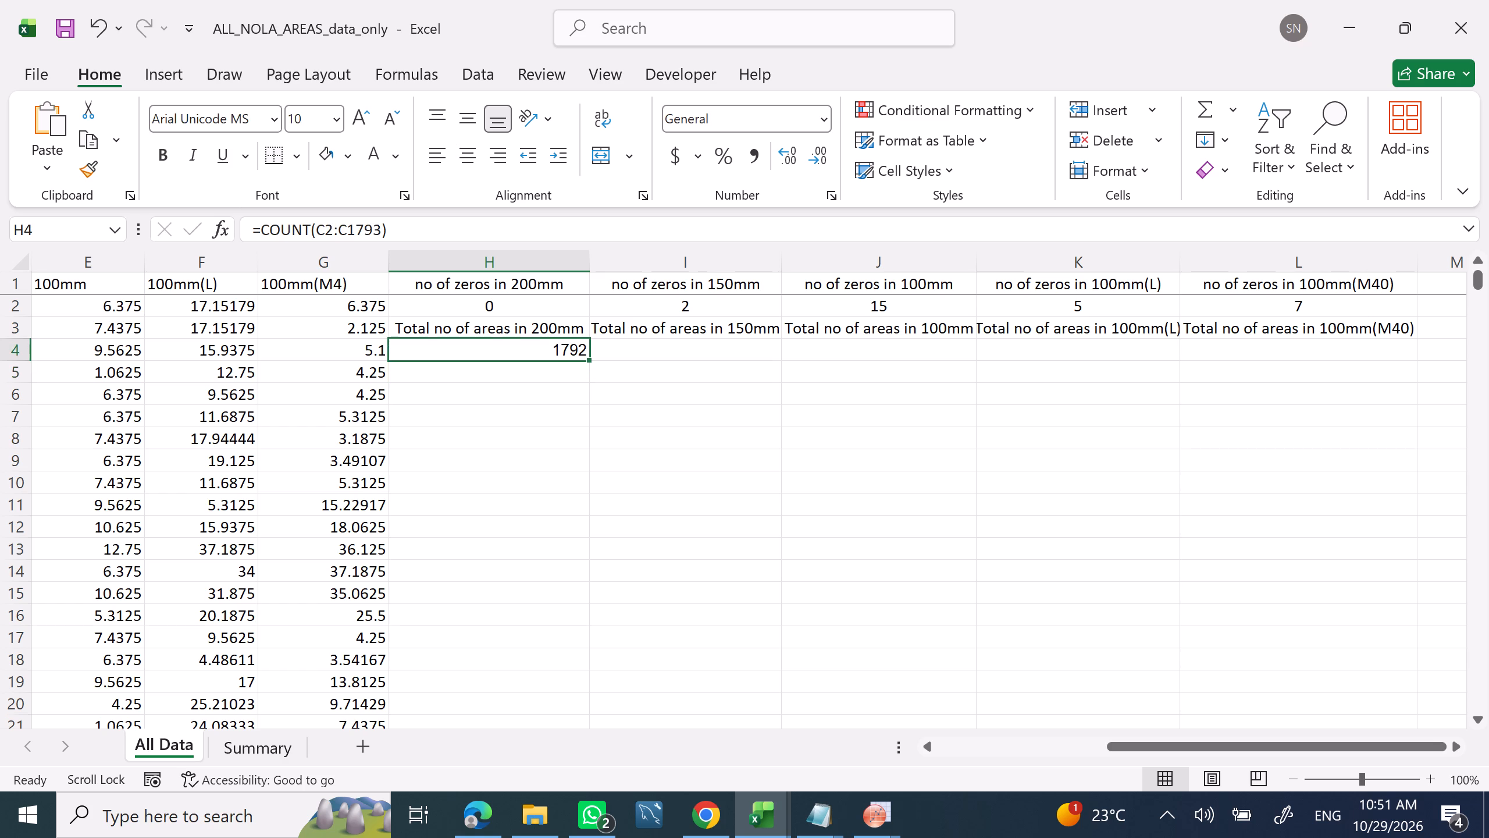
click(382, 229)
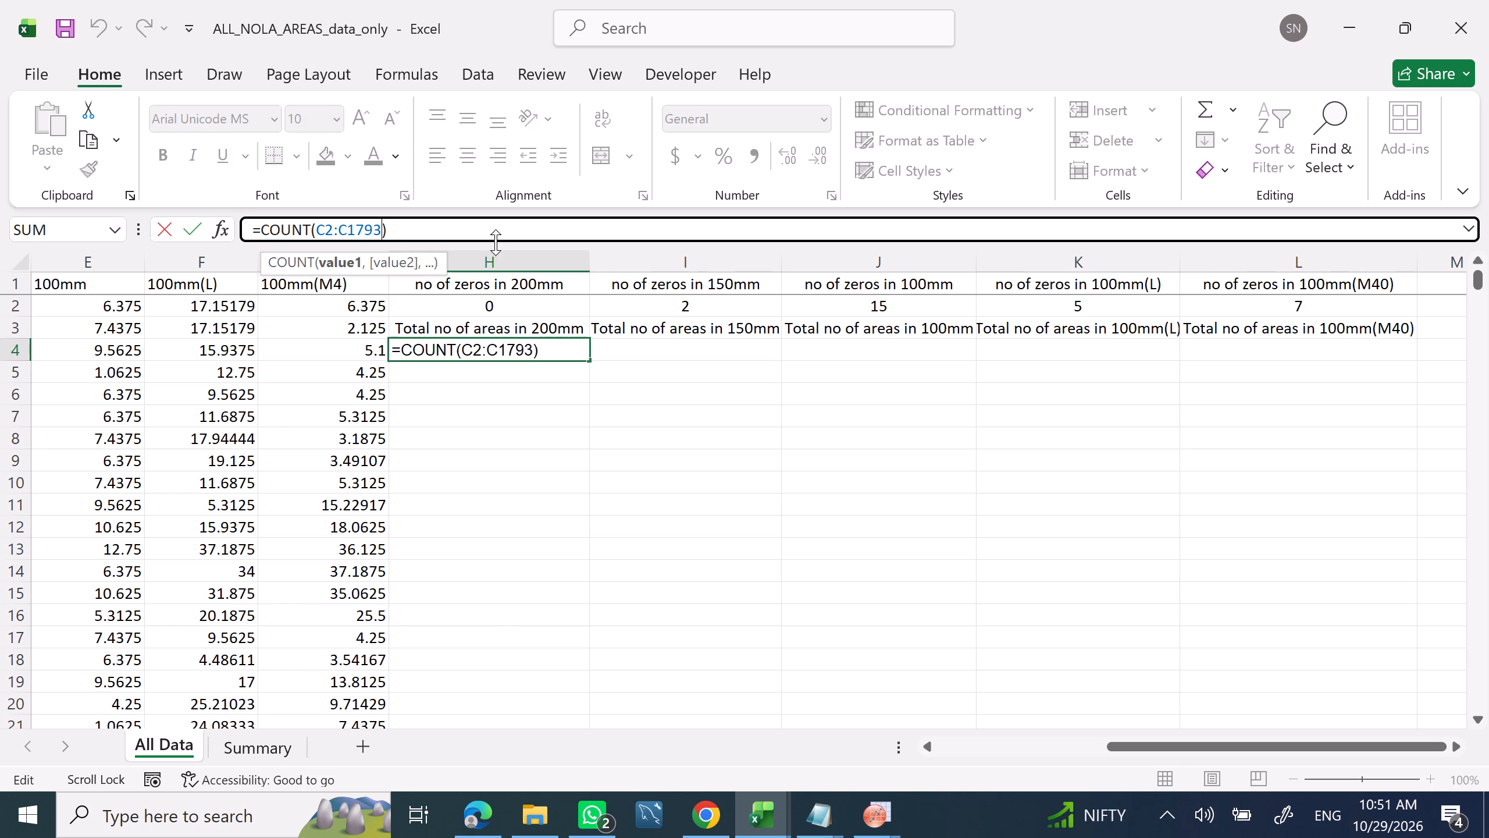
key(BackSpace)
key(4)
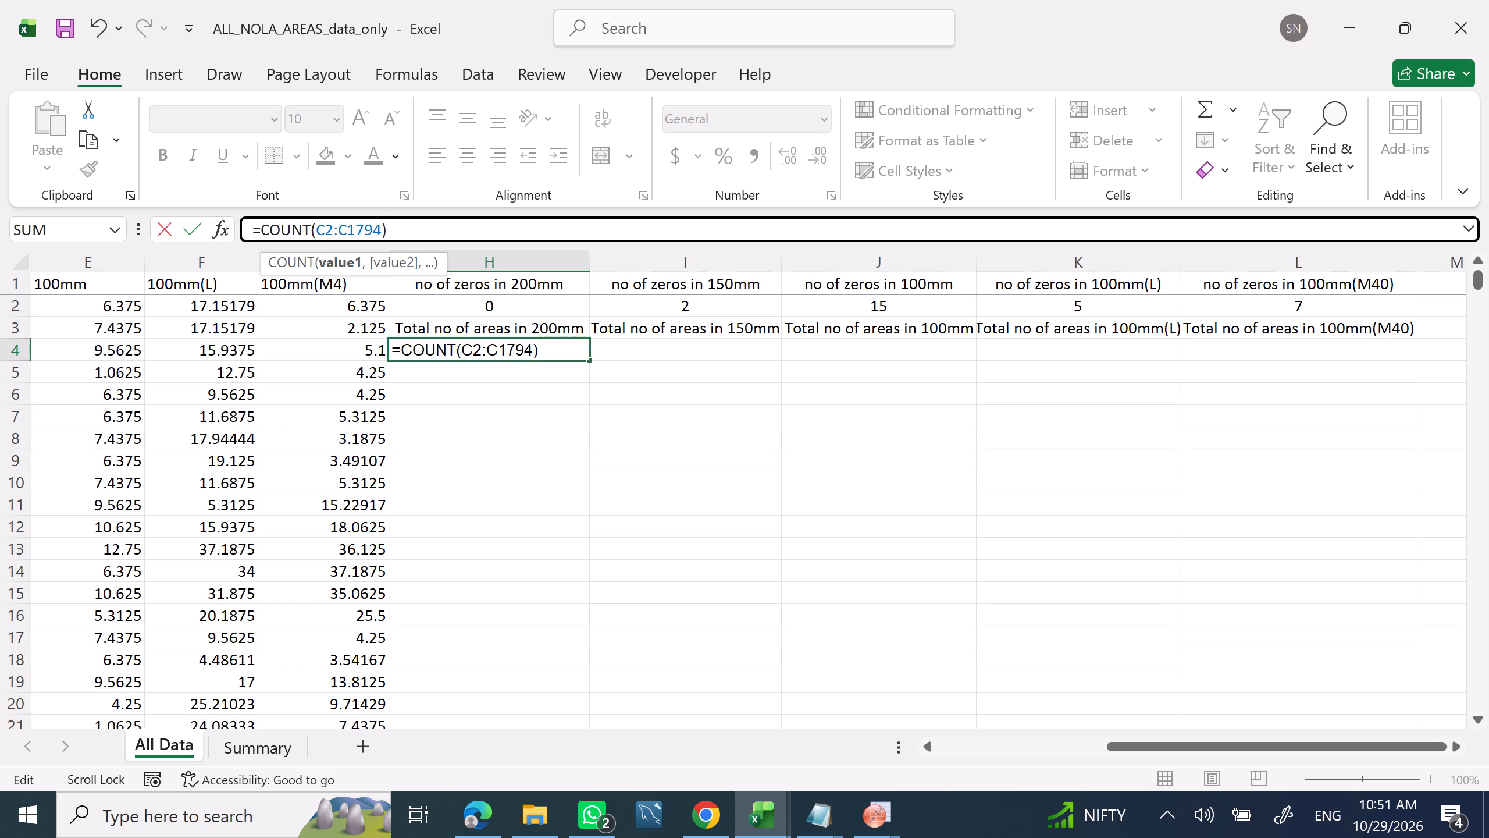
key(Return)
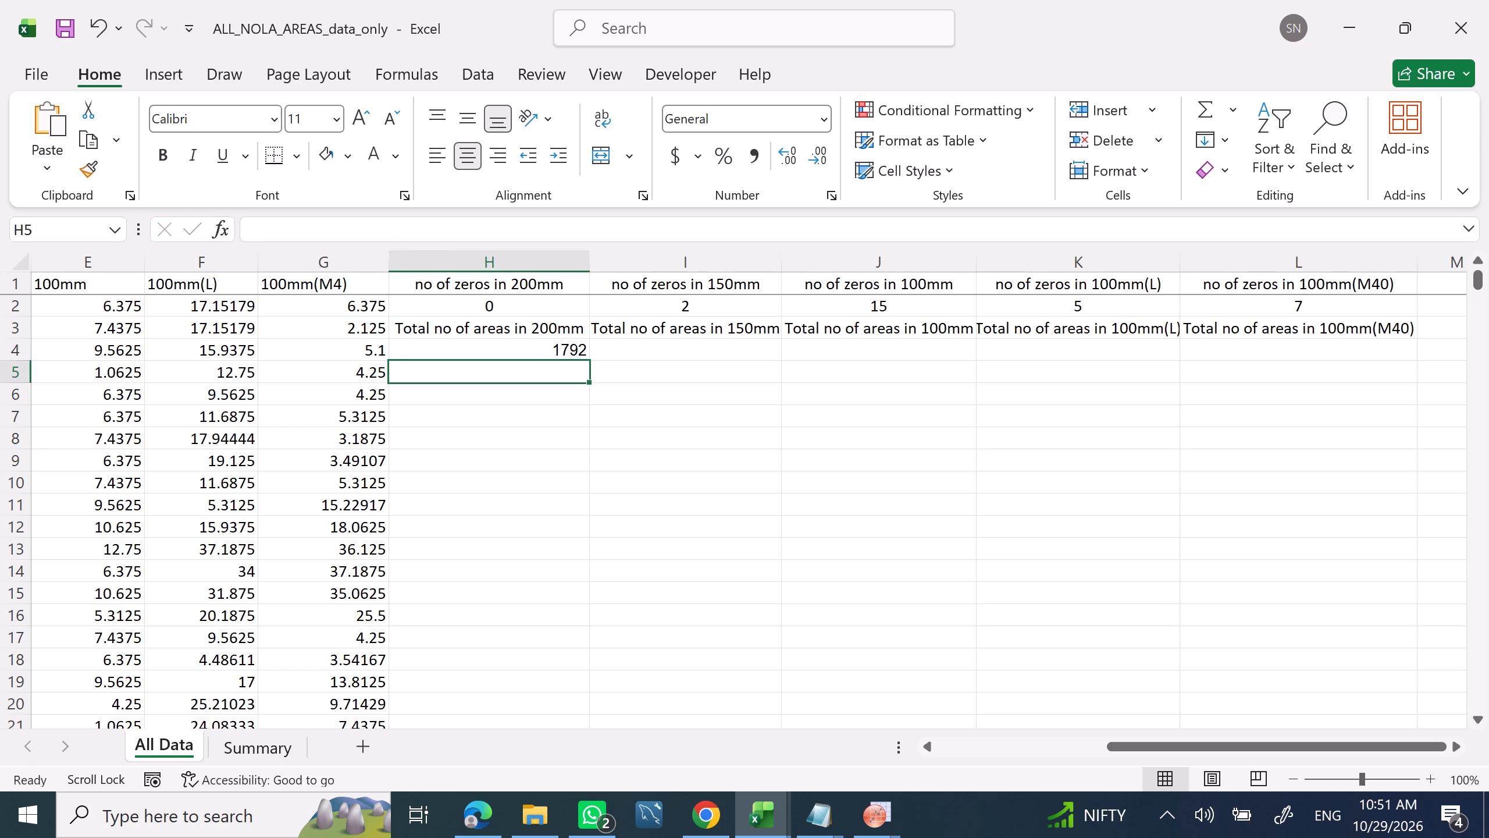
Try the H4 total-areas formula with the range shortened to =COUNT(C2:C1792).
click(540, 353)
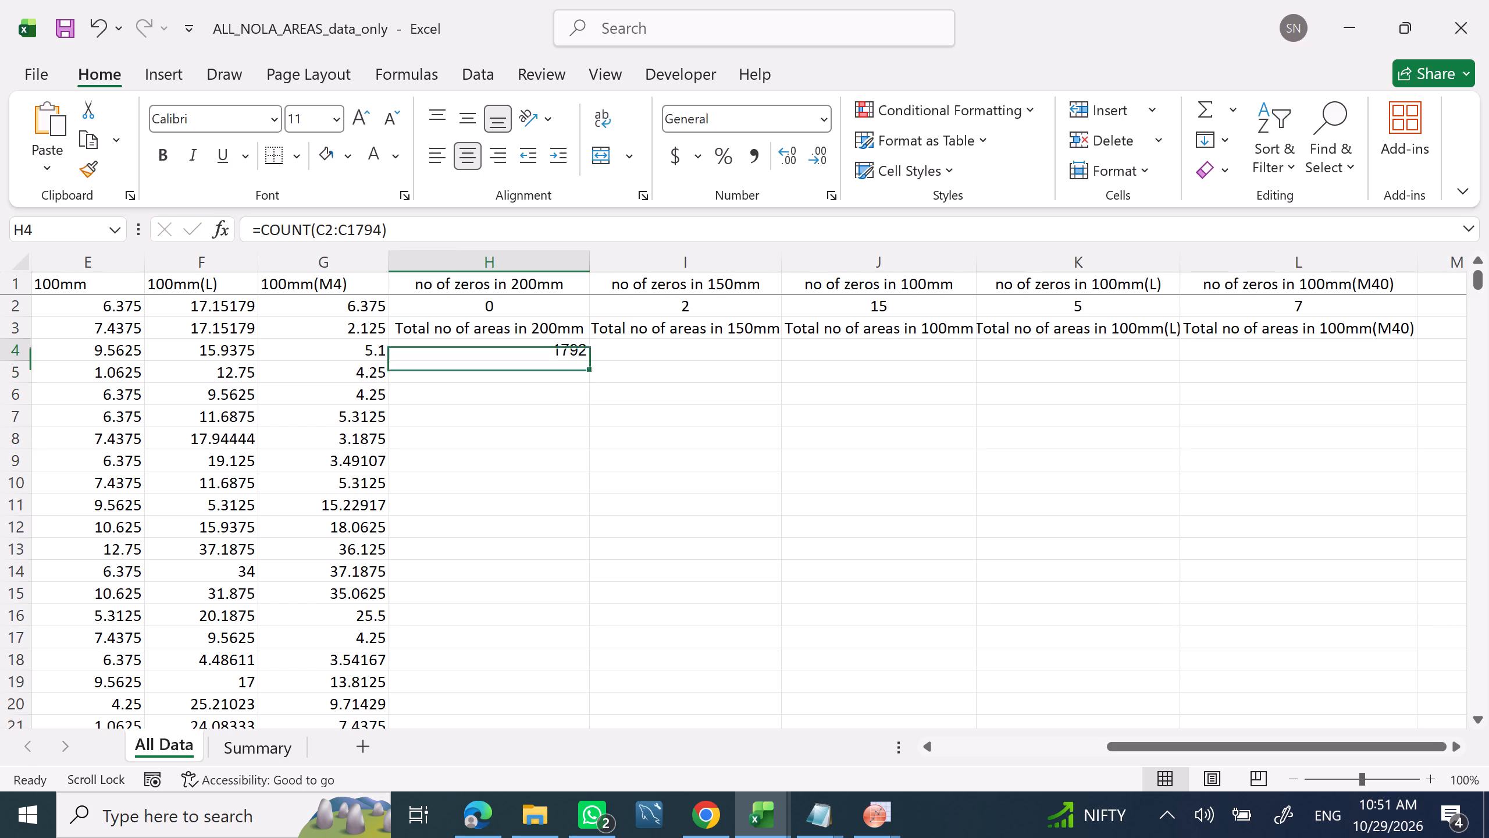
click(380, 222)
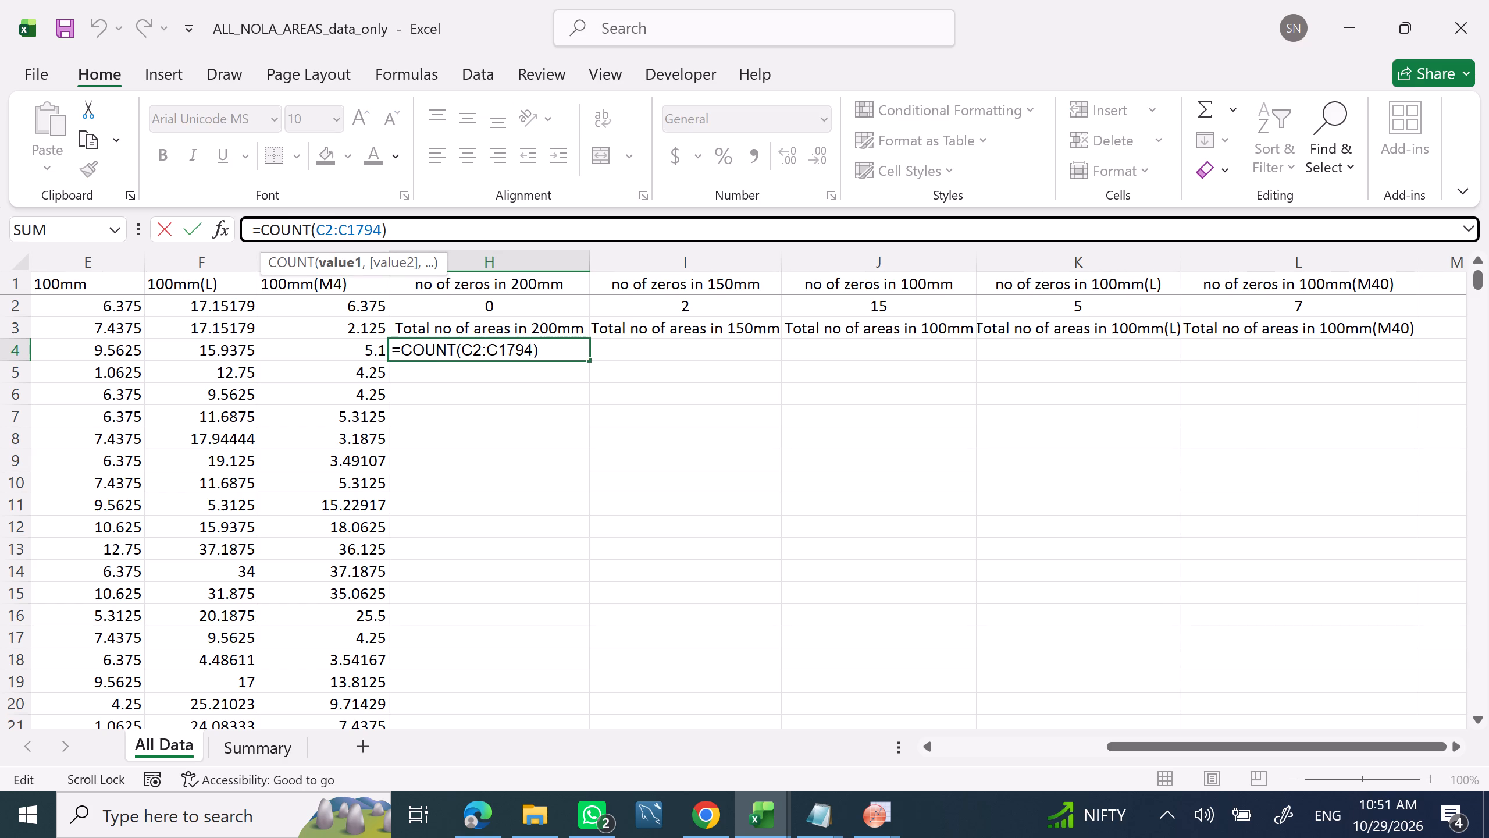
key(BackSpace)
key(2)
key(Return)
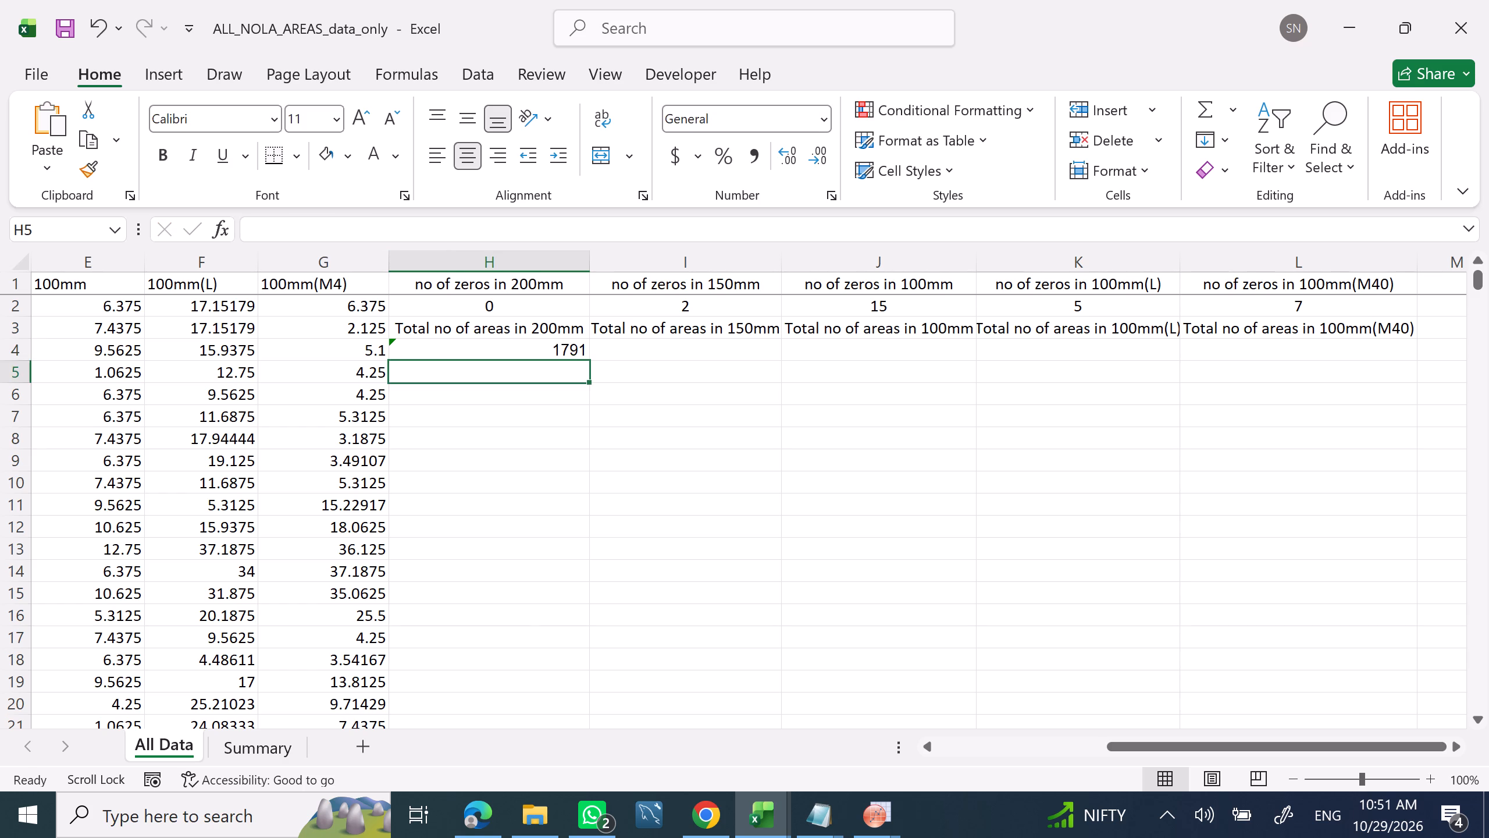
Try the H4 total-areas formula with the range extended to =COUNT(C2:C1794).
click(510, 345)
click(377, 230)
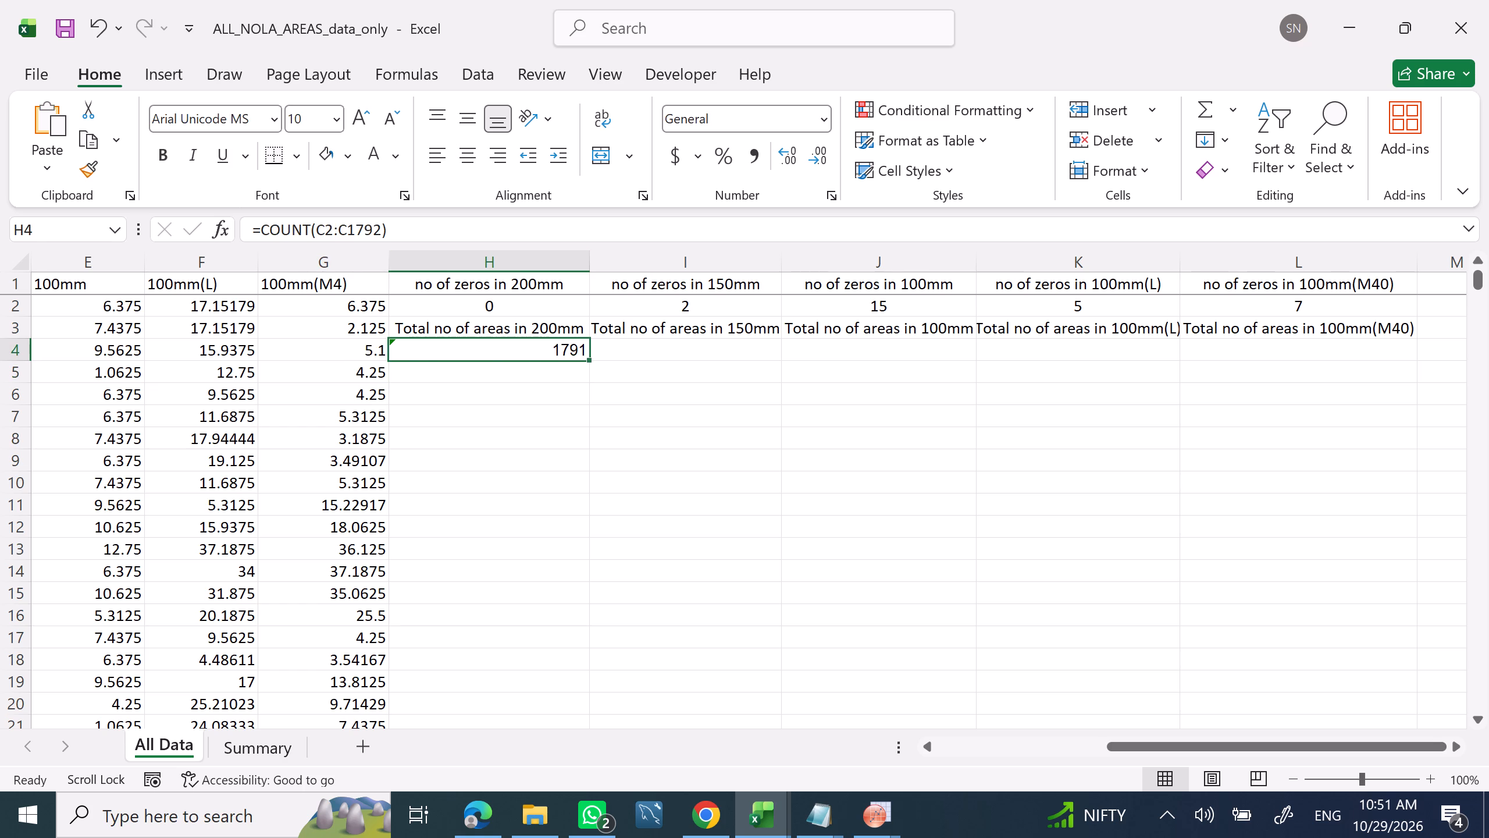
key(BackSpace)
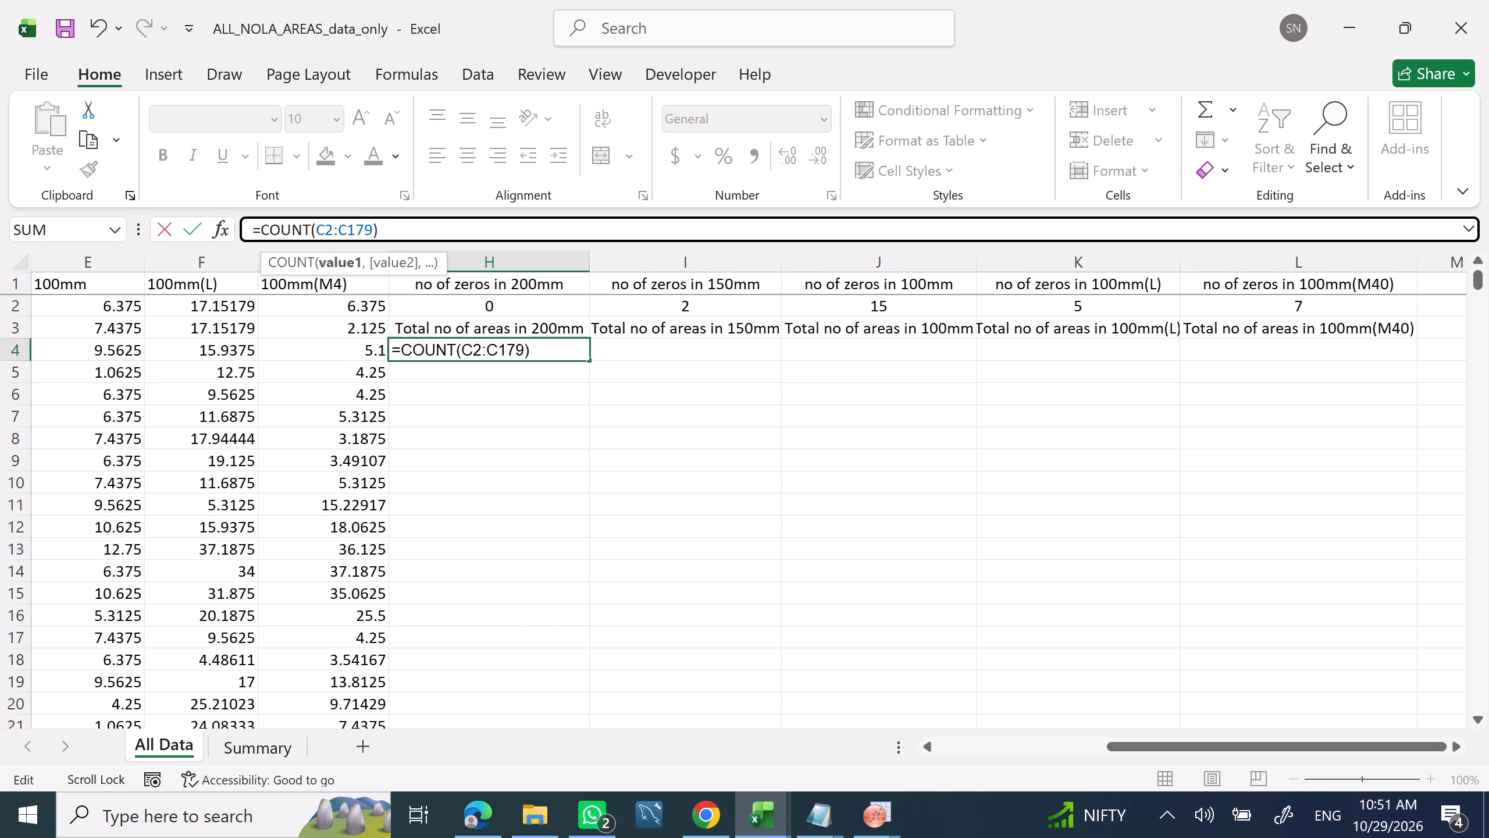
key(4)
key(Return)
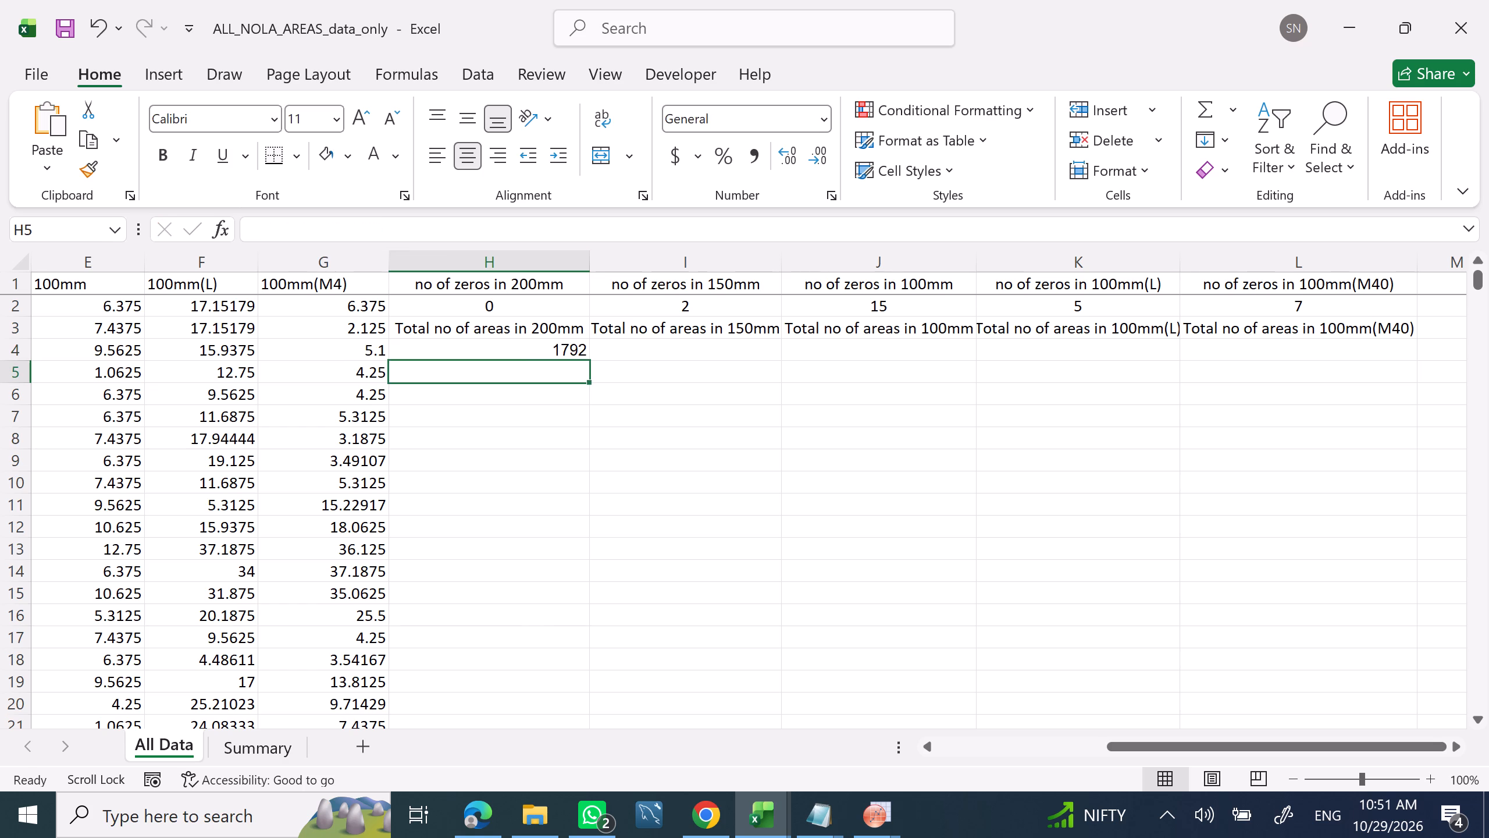
Select the whole 200mm column C and compare its cell count with the H4 total.
click(540, 347)
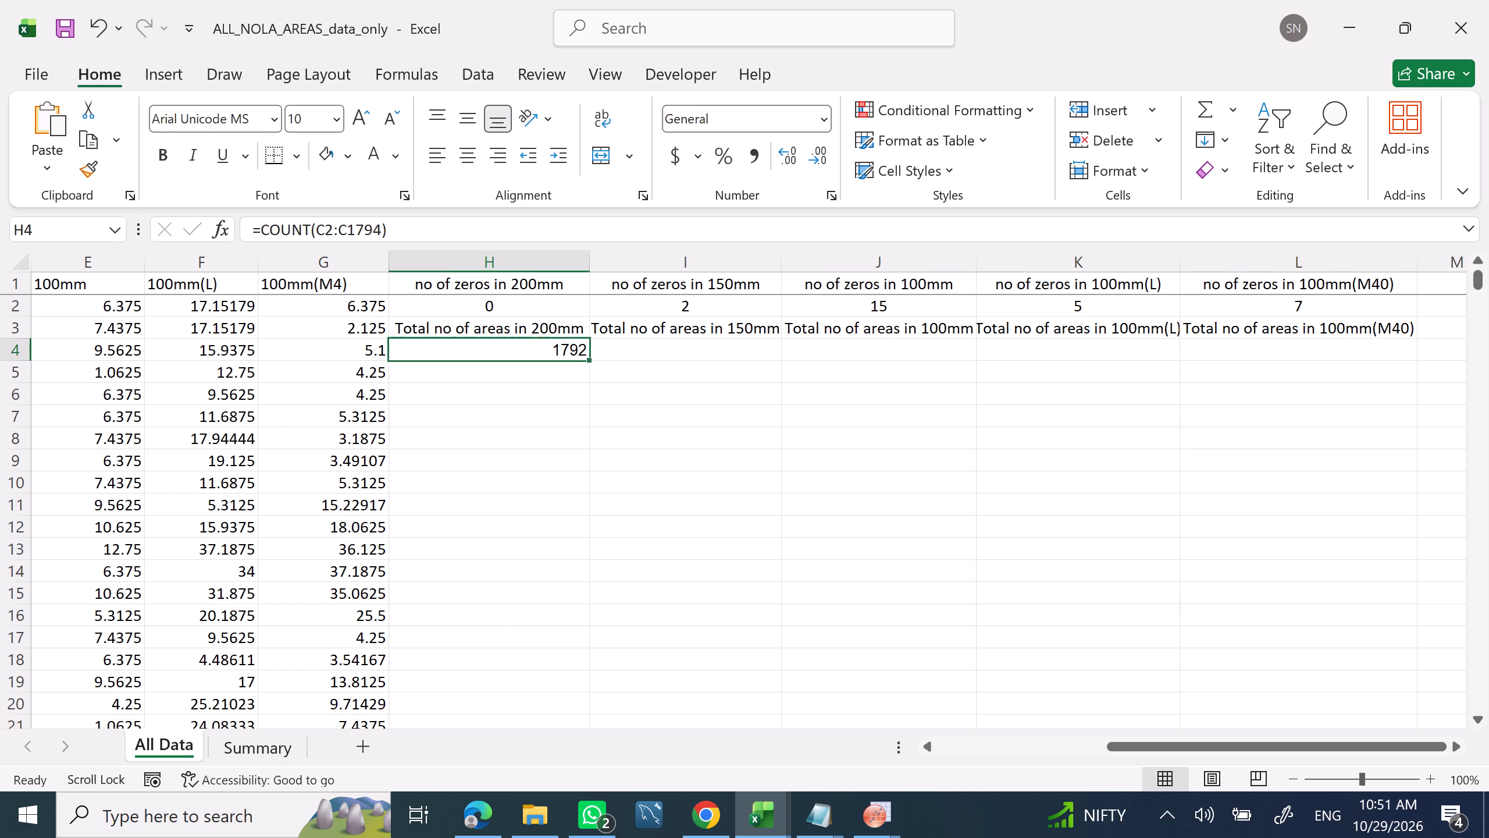
click(934, 750)
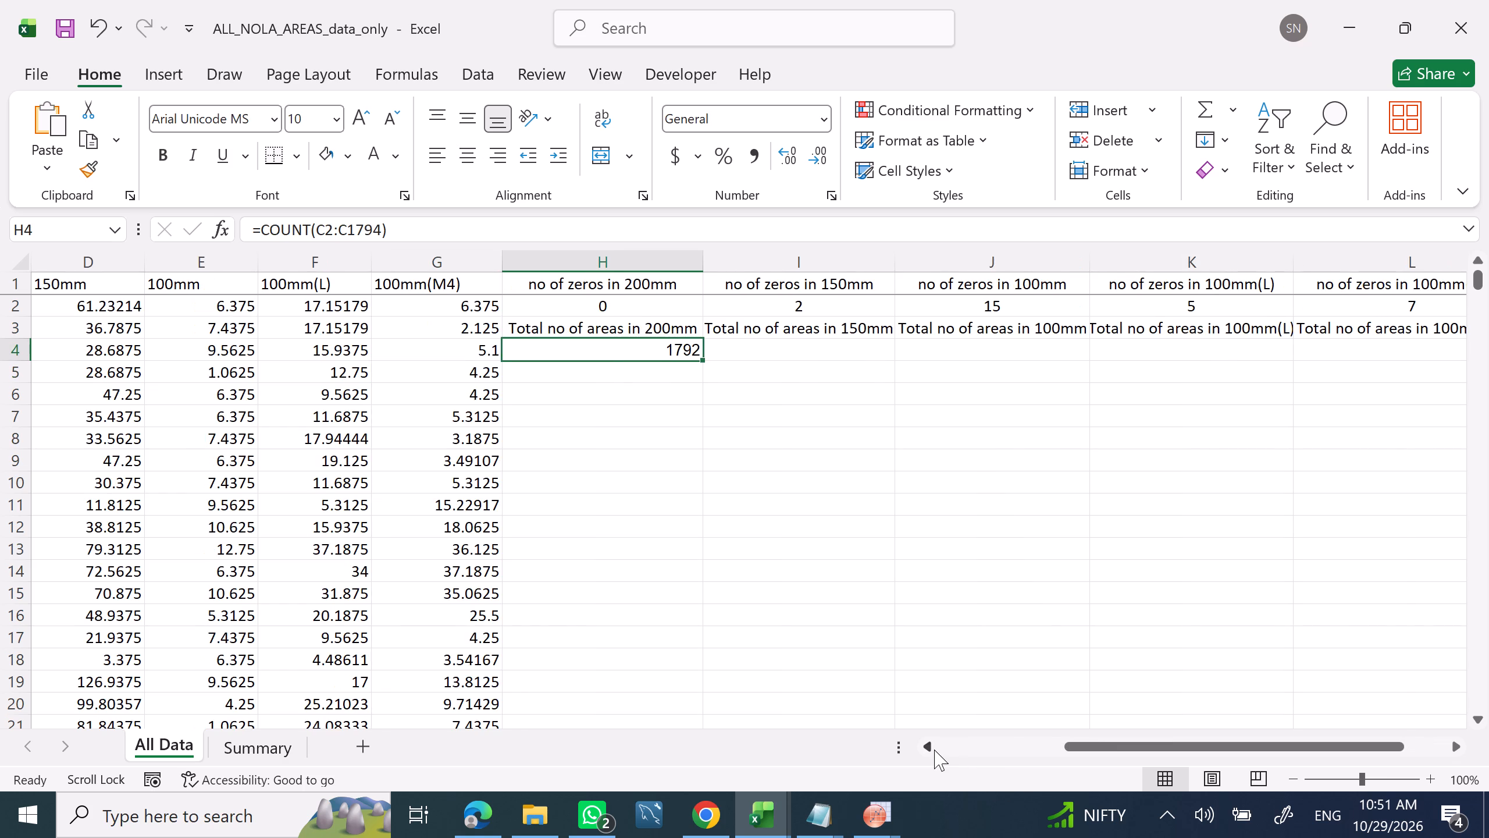
click(934, 750)
click(934, 750)
click(934, 750)
click(934, 750)
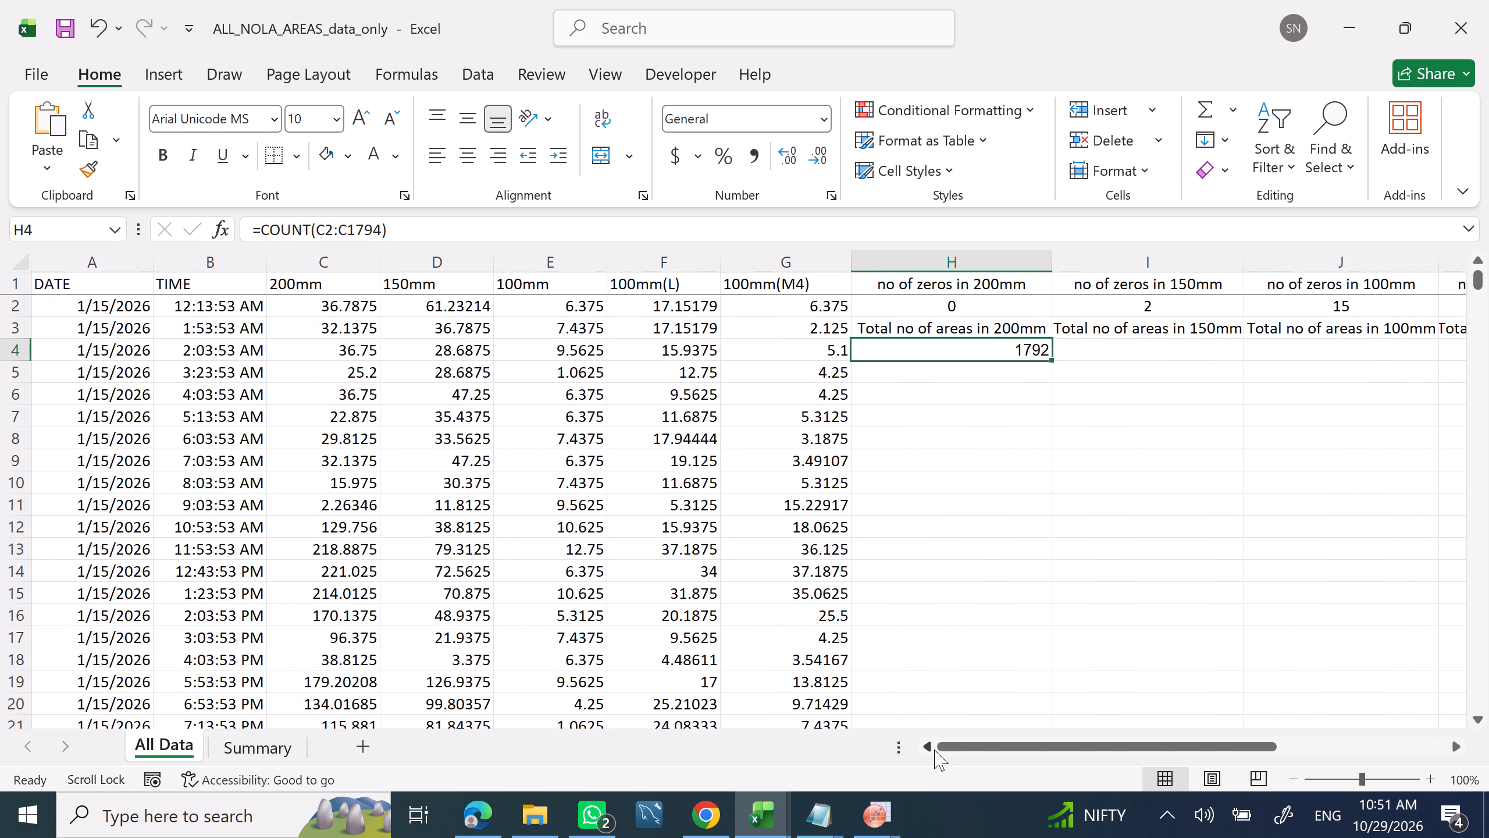
click(345, 267)
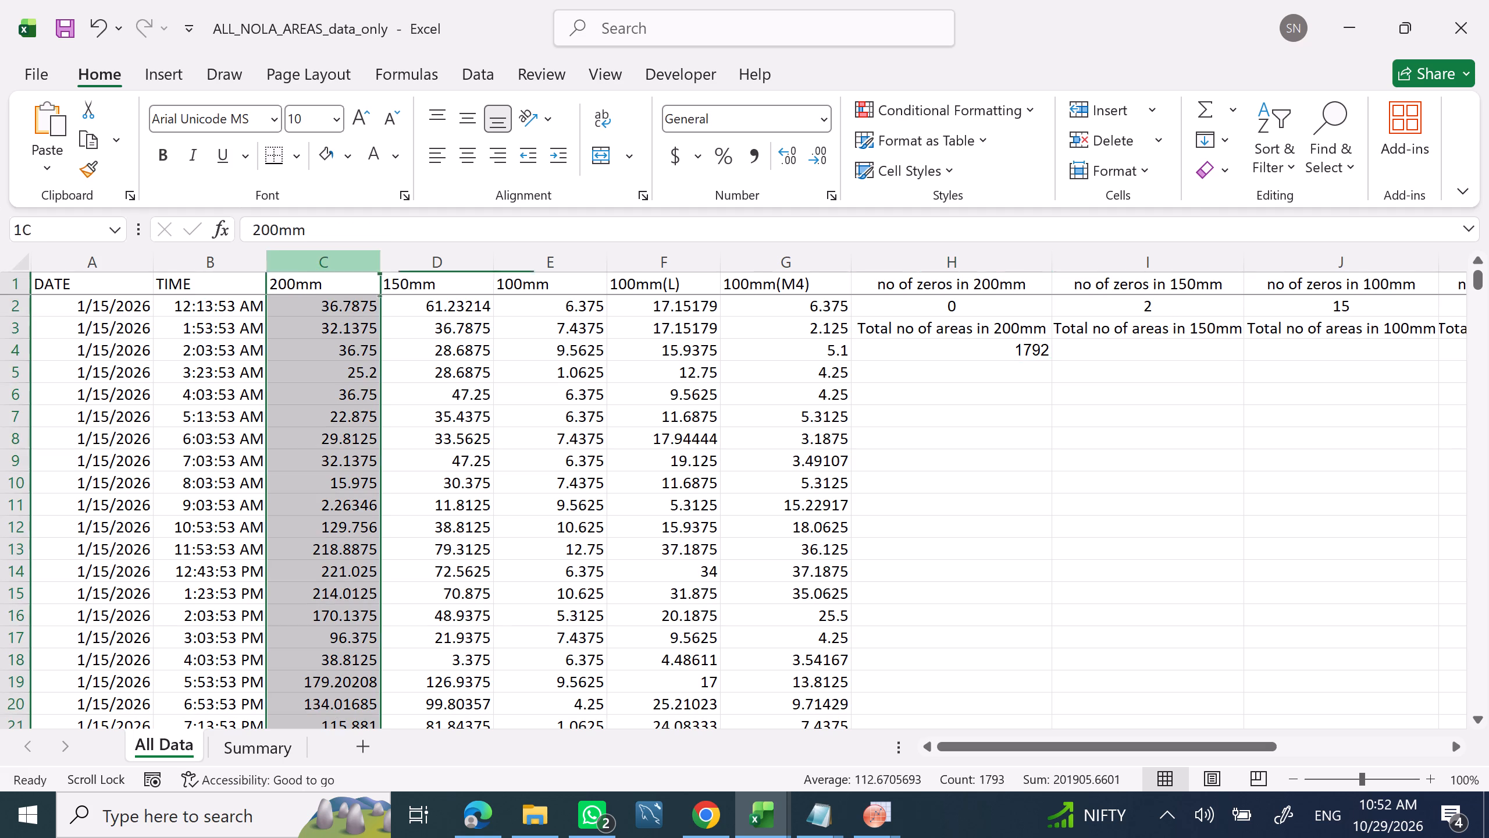
Set the 200mm total-areas formula in H4 to =COUNT(C2:C1793).
click(995, 347)
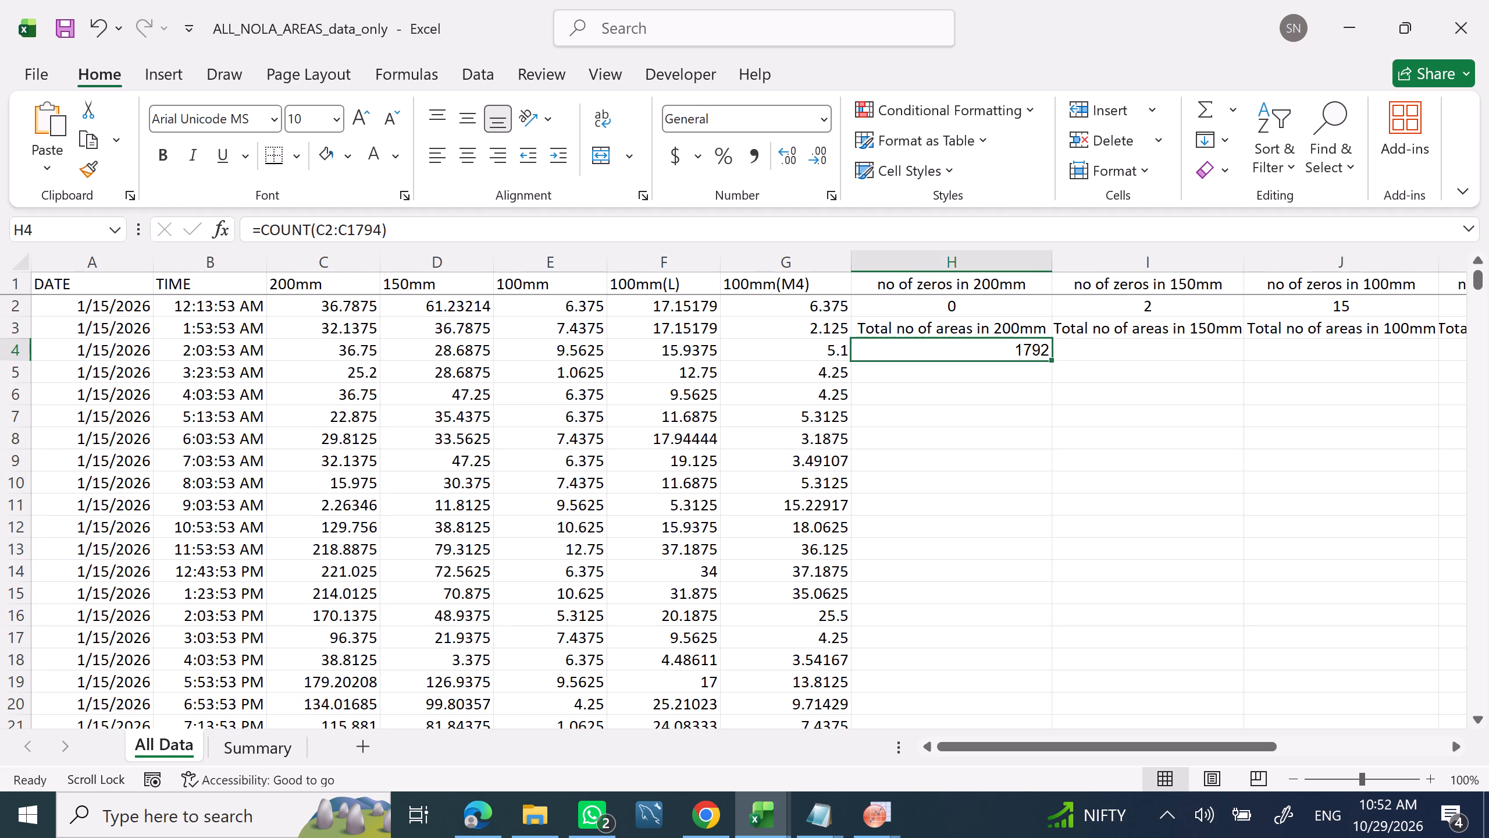
click(419, 229)
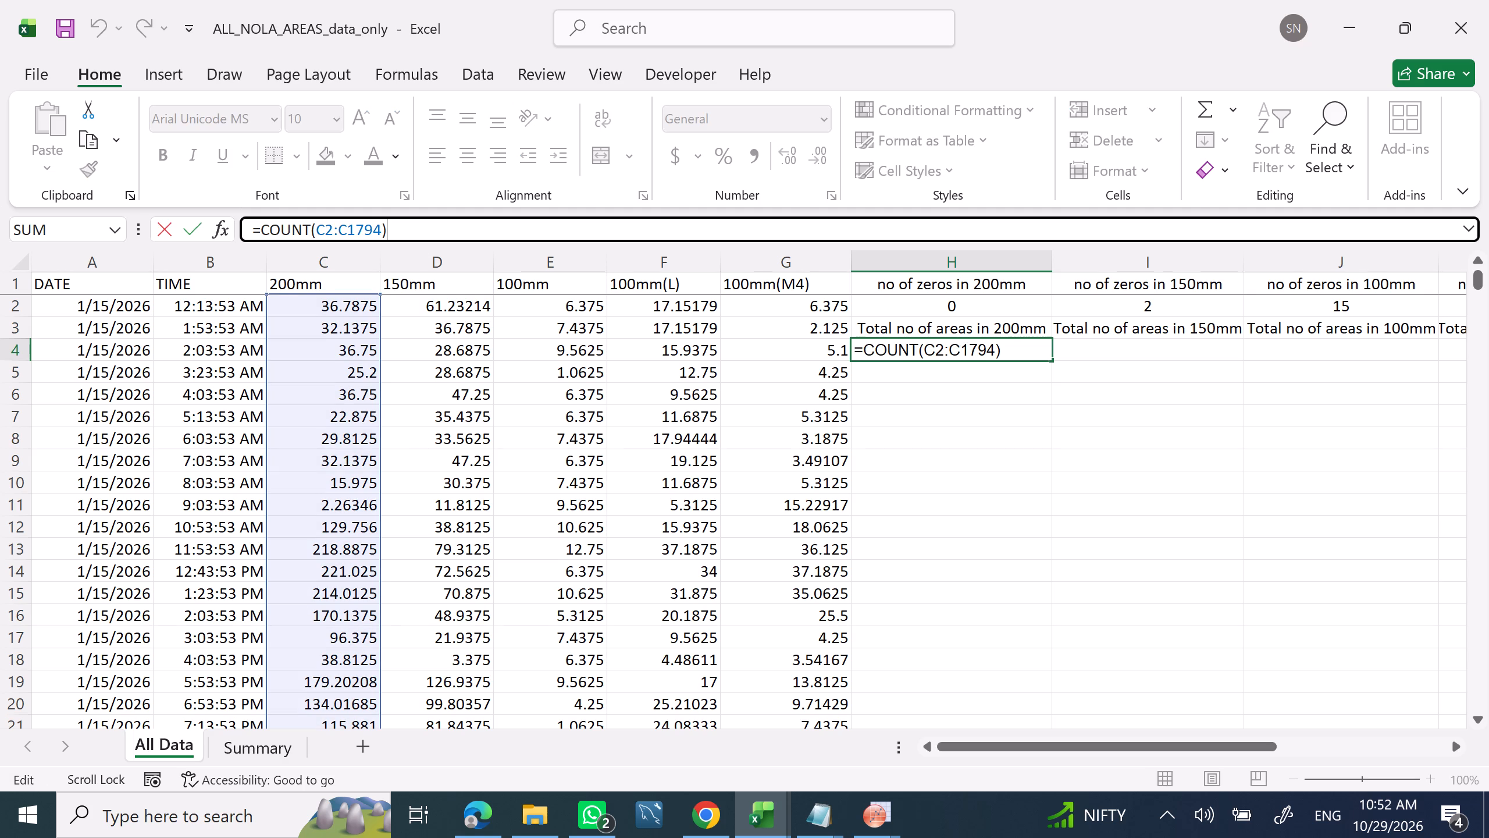
key(BackSpace)
key(BackSpace)
key(BackSpace)
key(BackSpace)
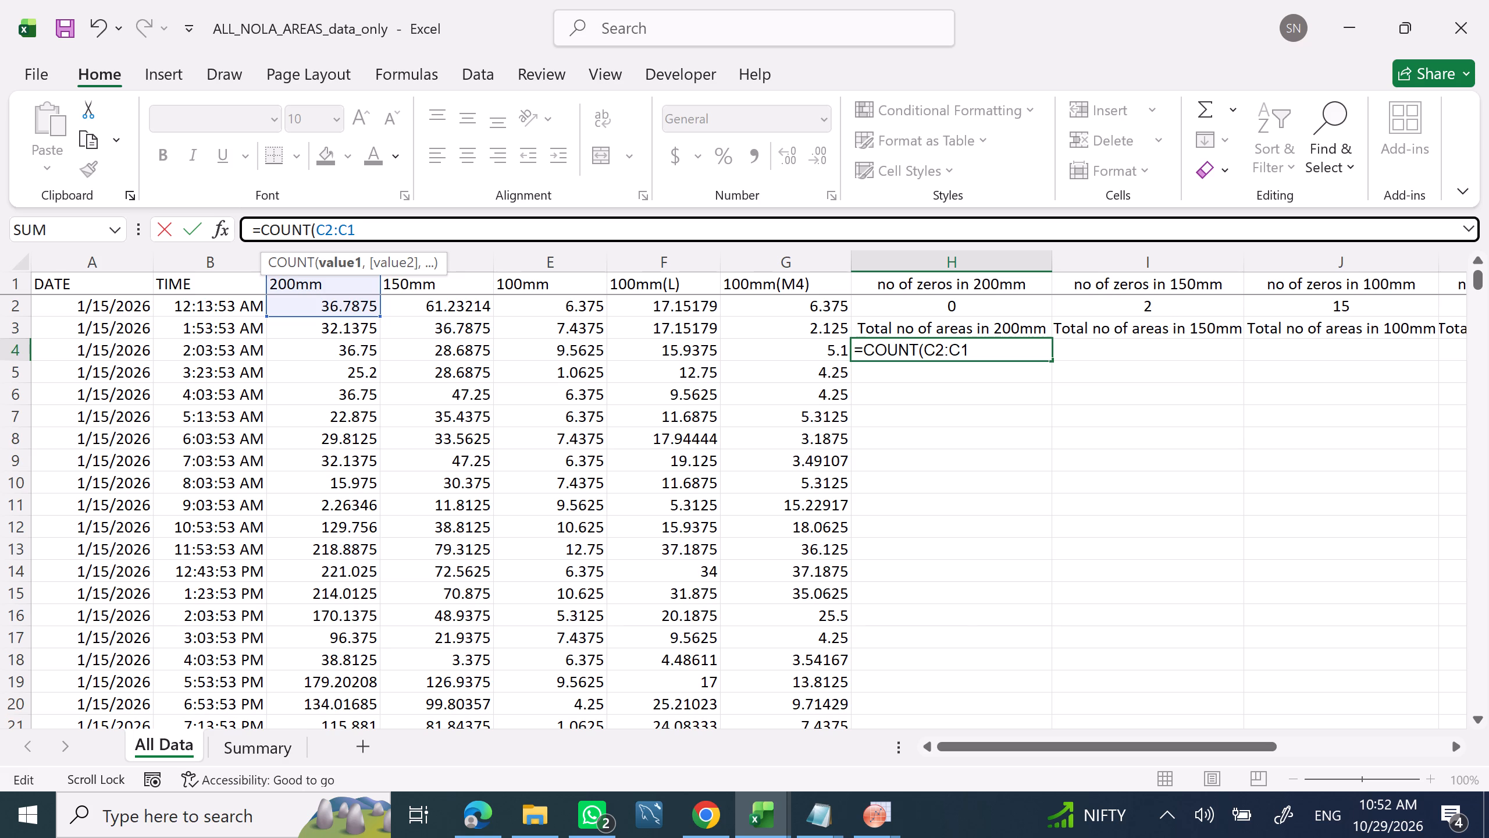
key(7)
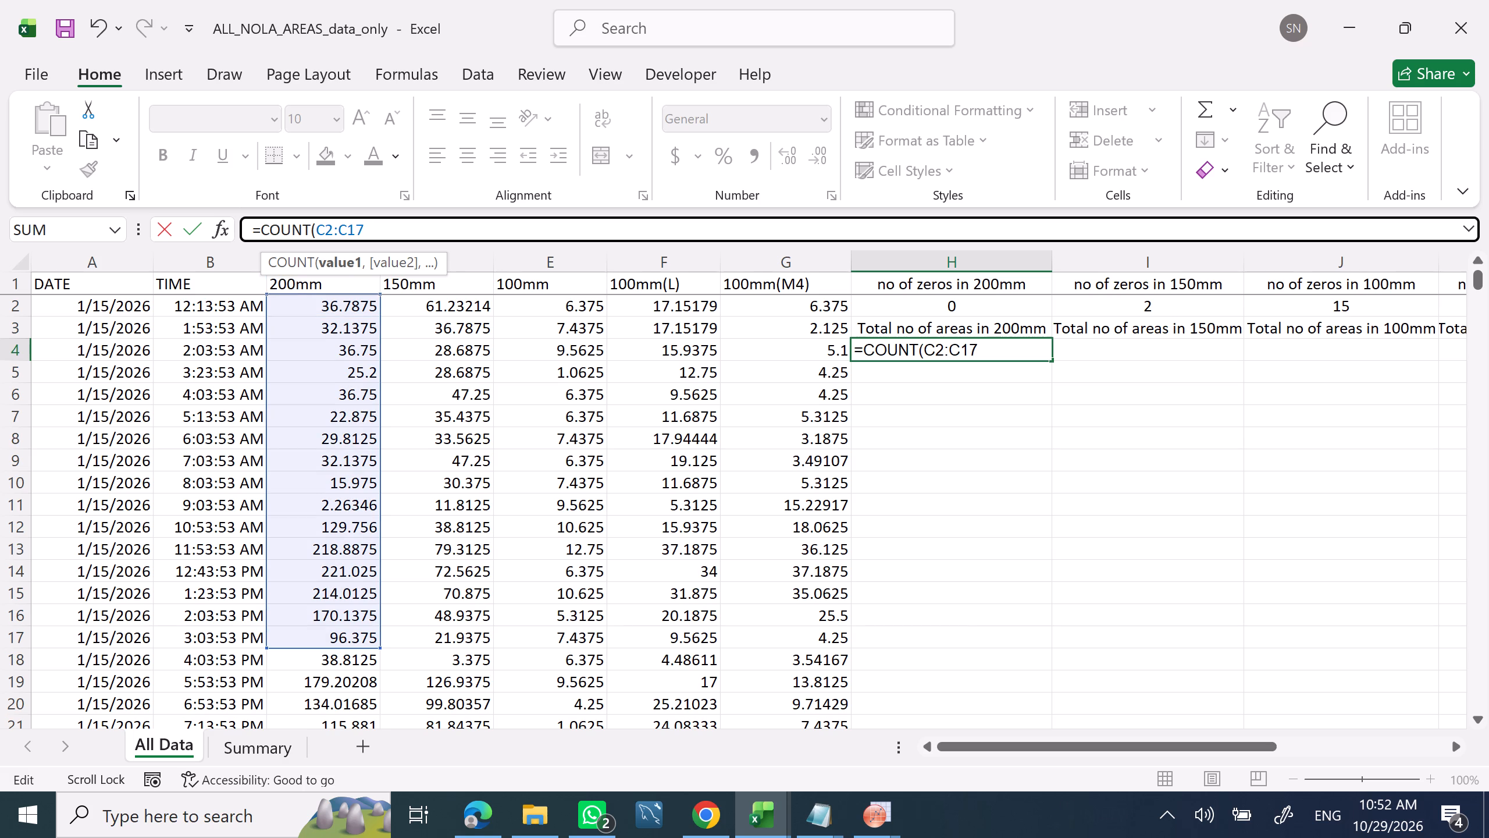
text(93)
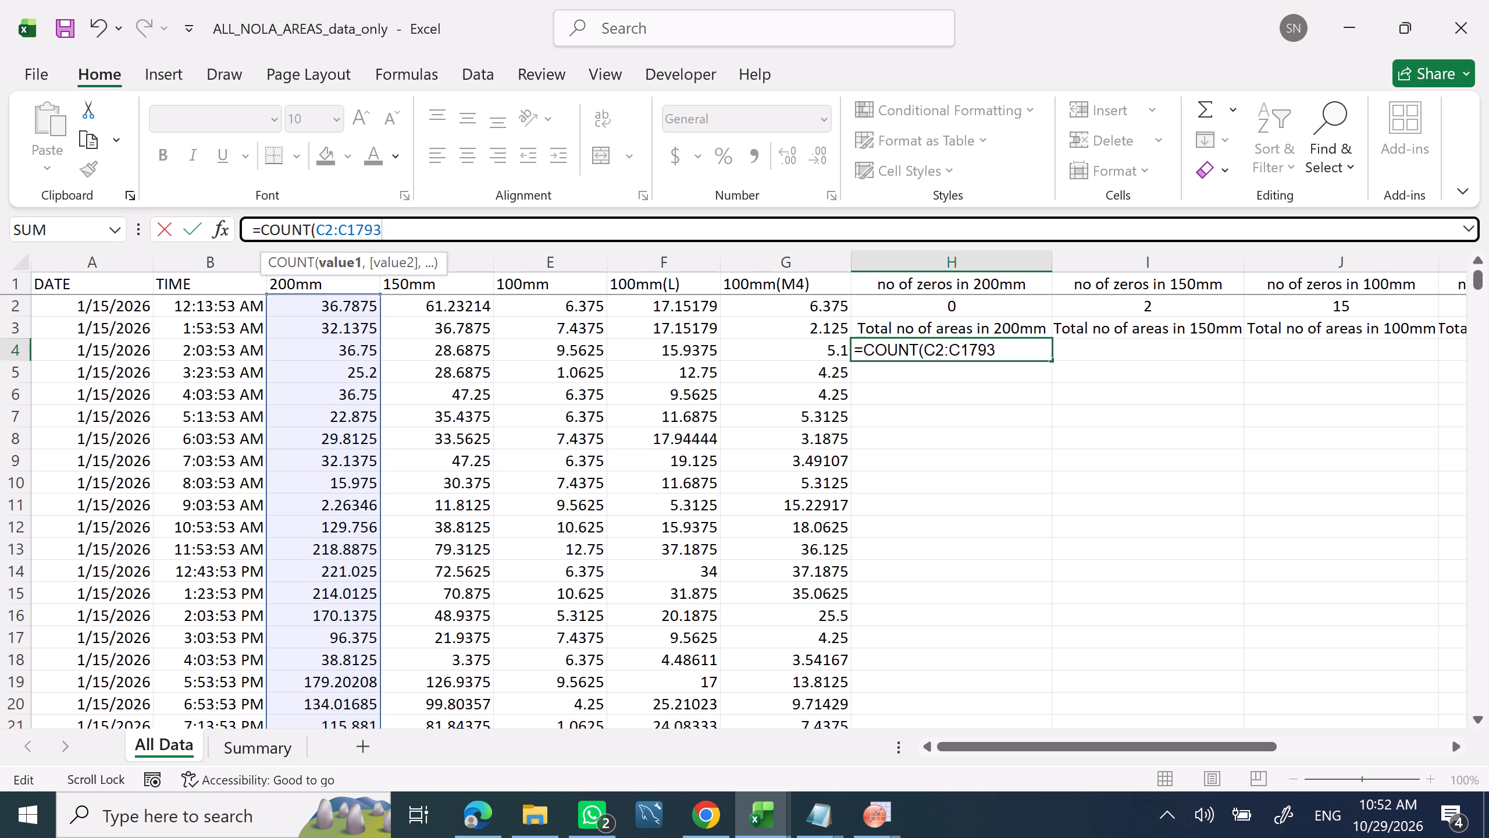
key(shift+parenright)
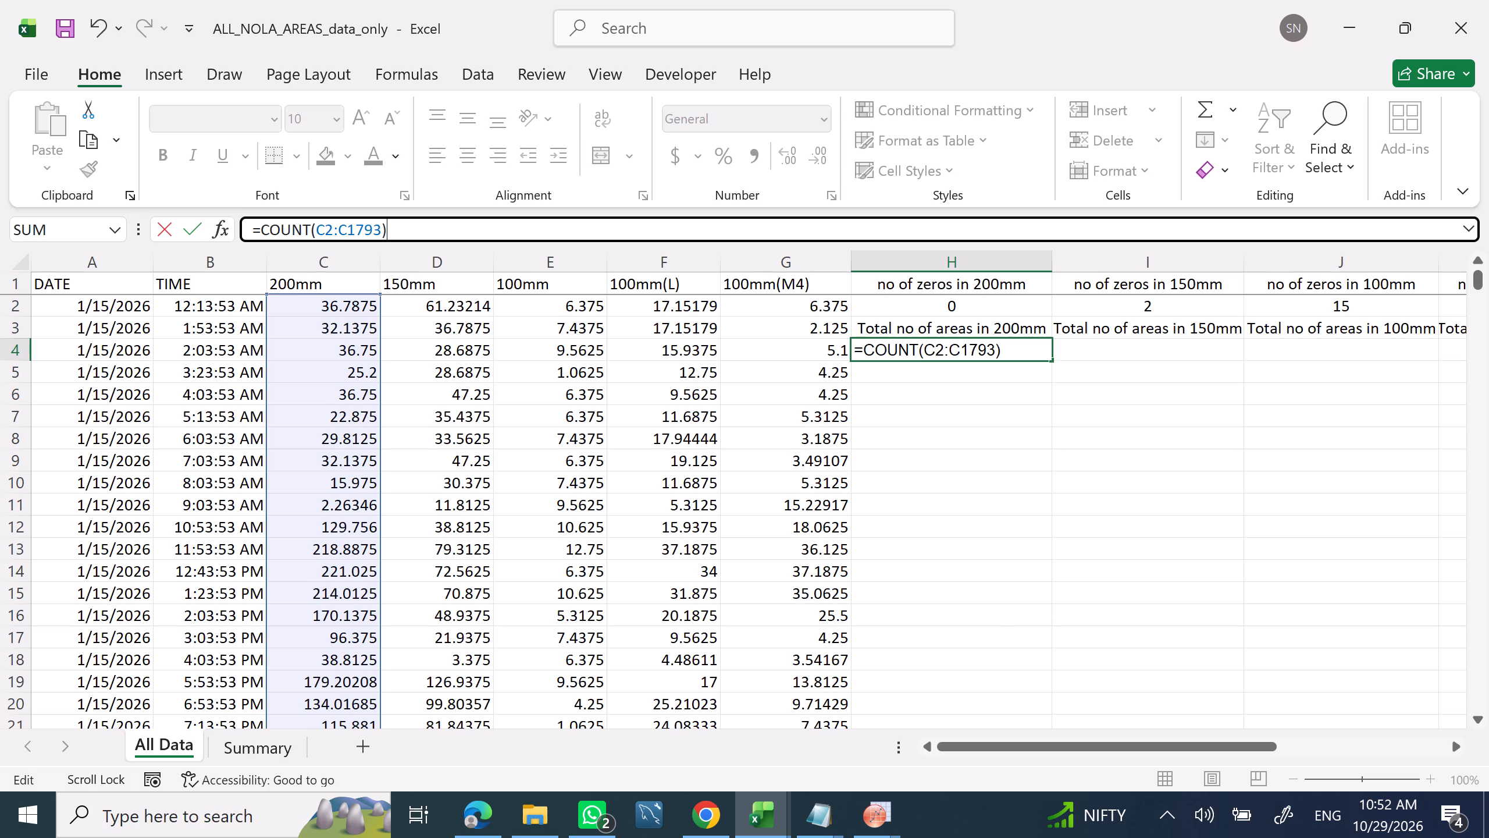
key(Return)
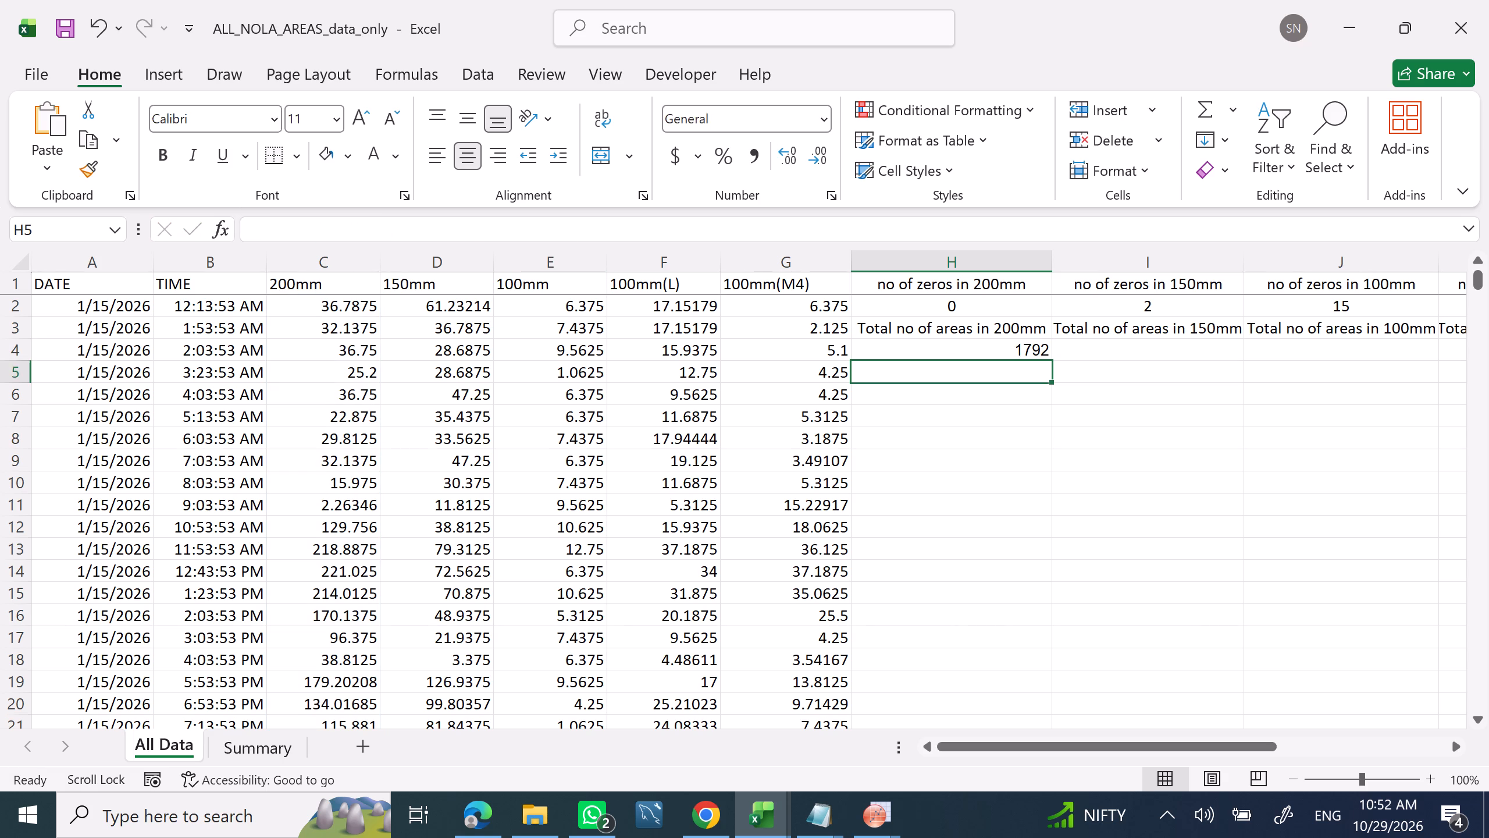
Enter the 150mm total-areas formula =COUNT(D2:D1793) in cell I4.
click(1131, 357)
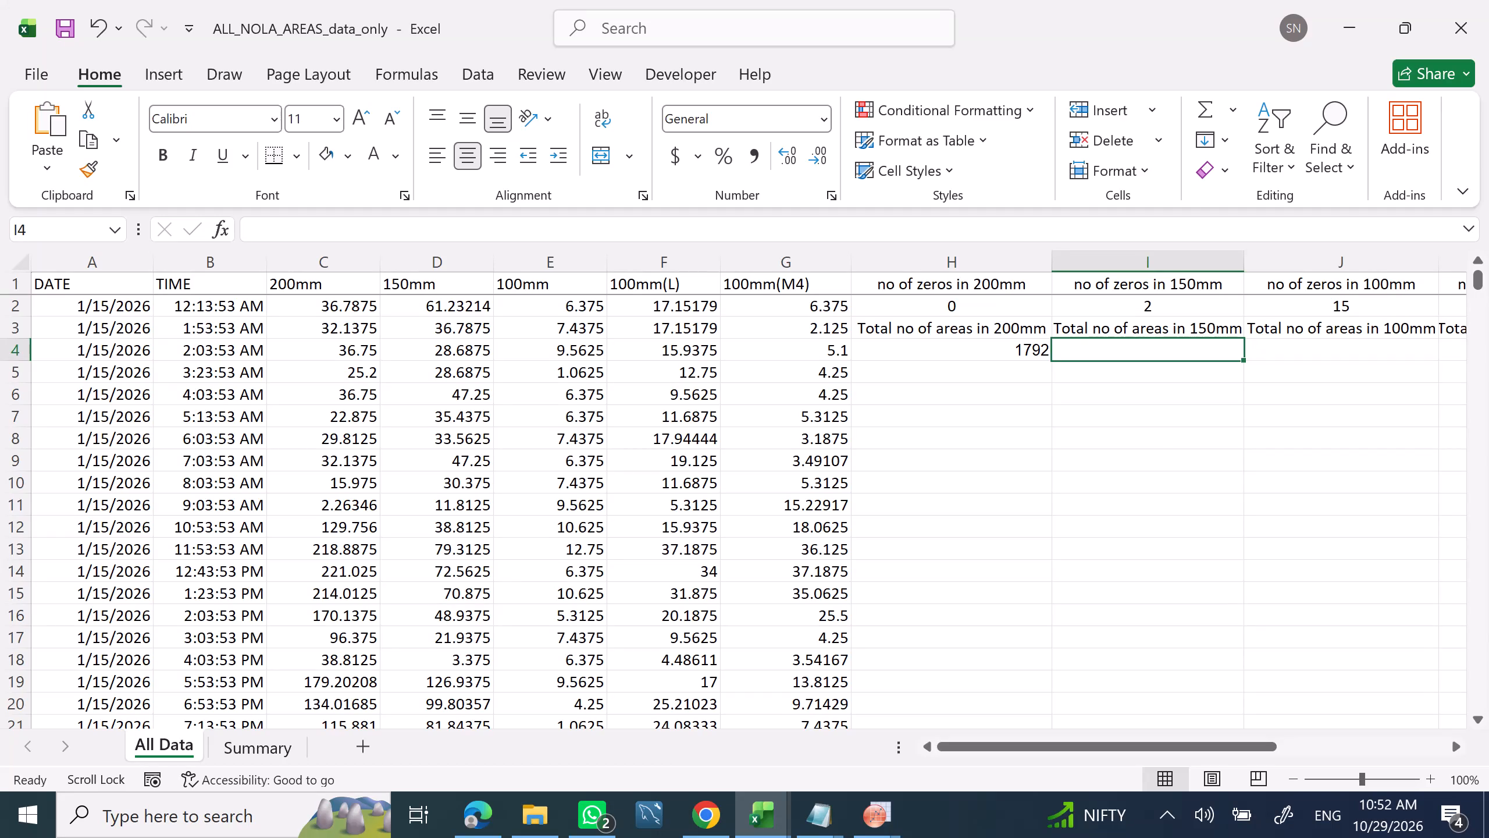
click(451, 223)
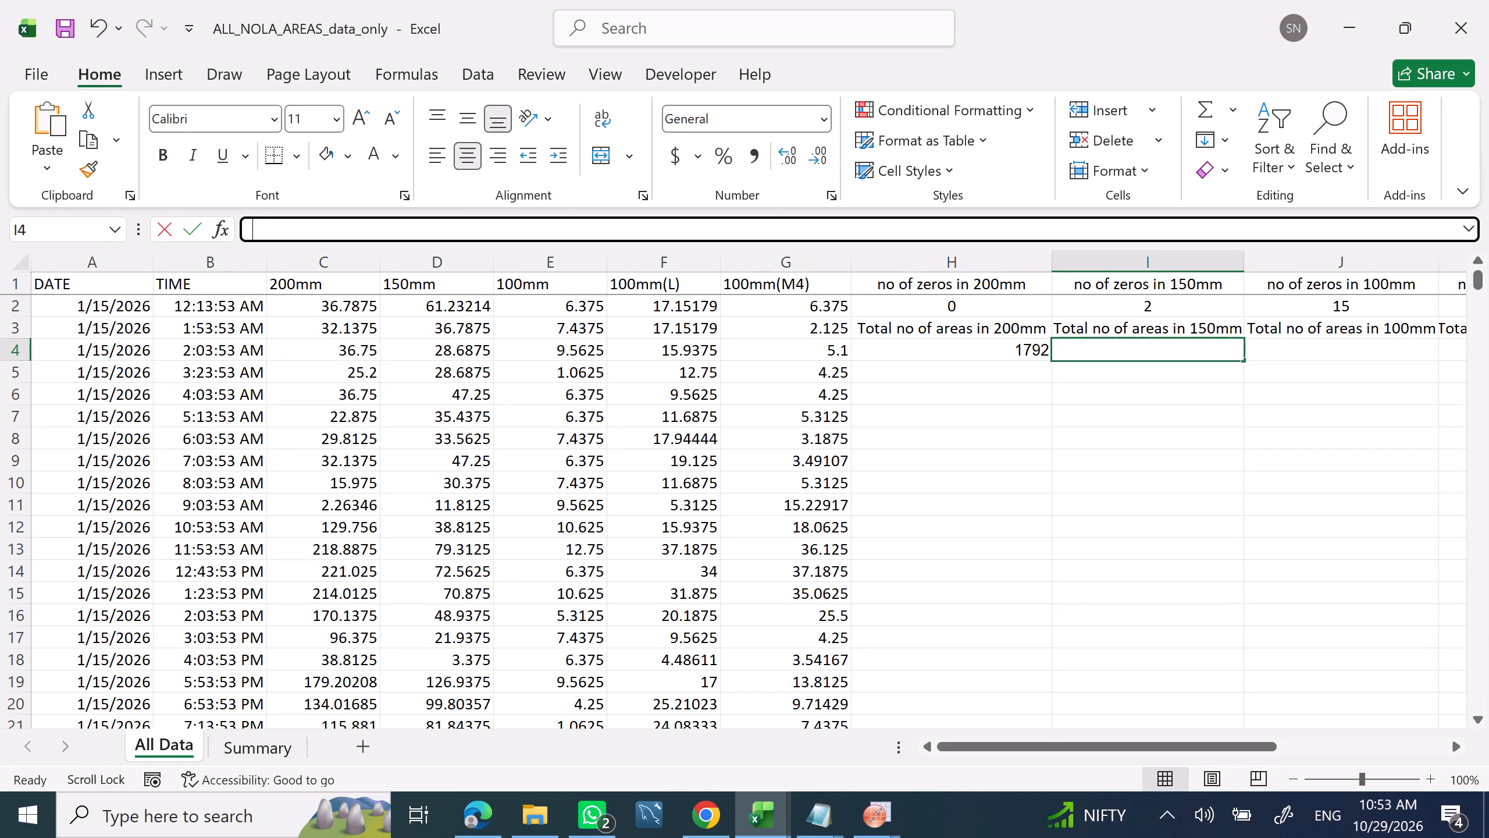
text(=count)
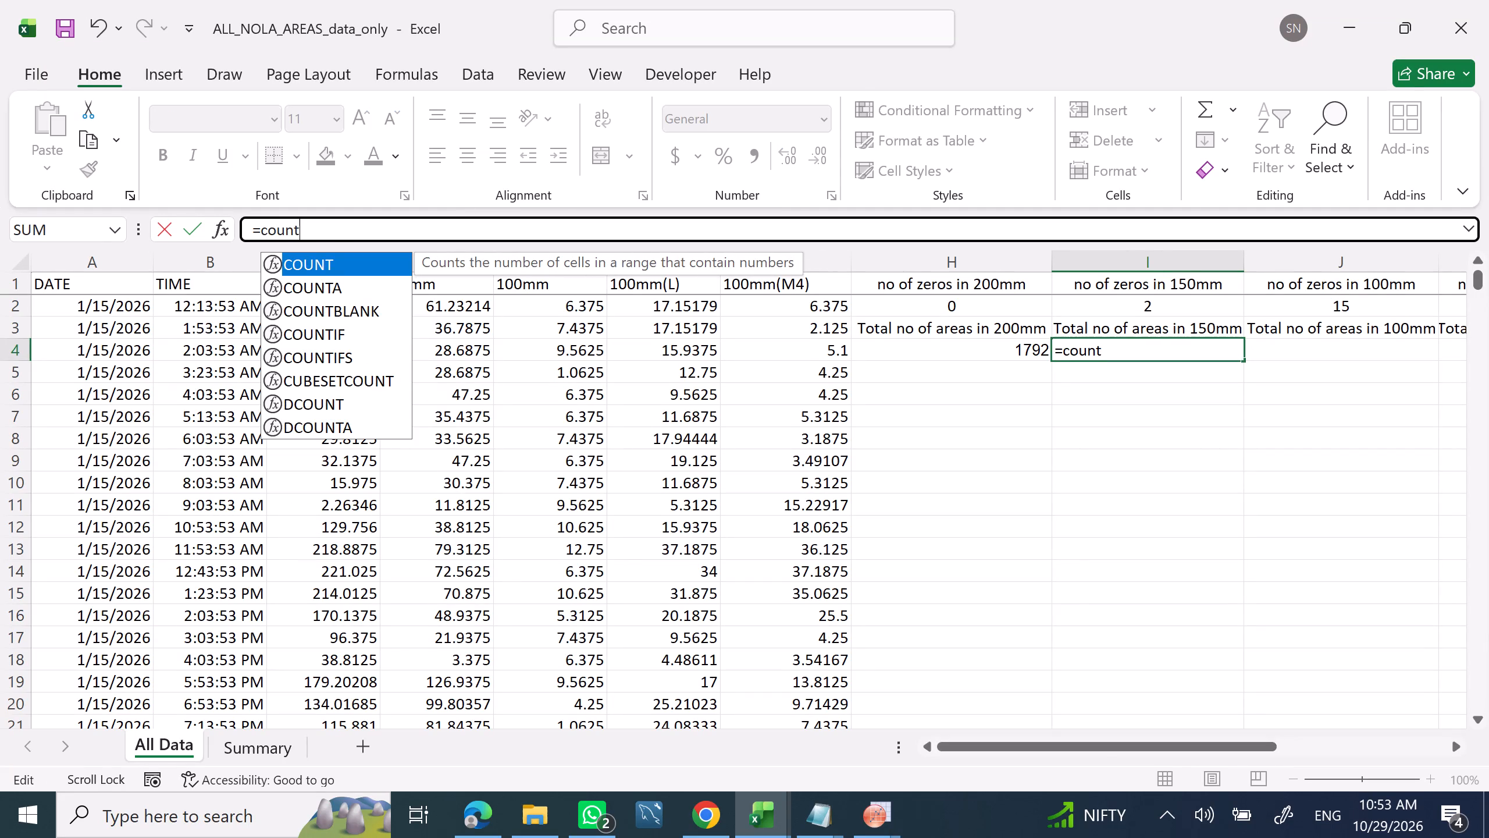
key(BackSpace)
key(BackSpace)
key(BackSpace)
key(BackSpace)
key(BackSpace)
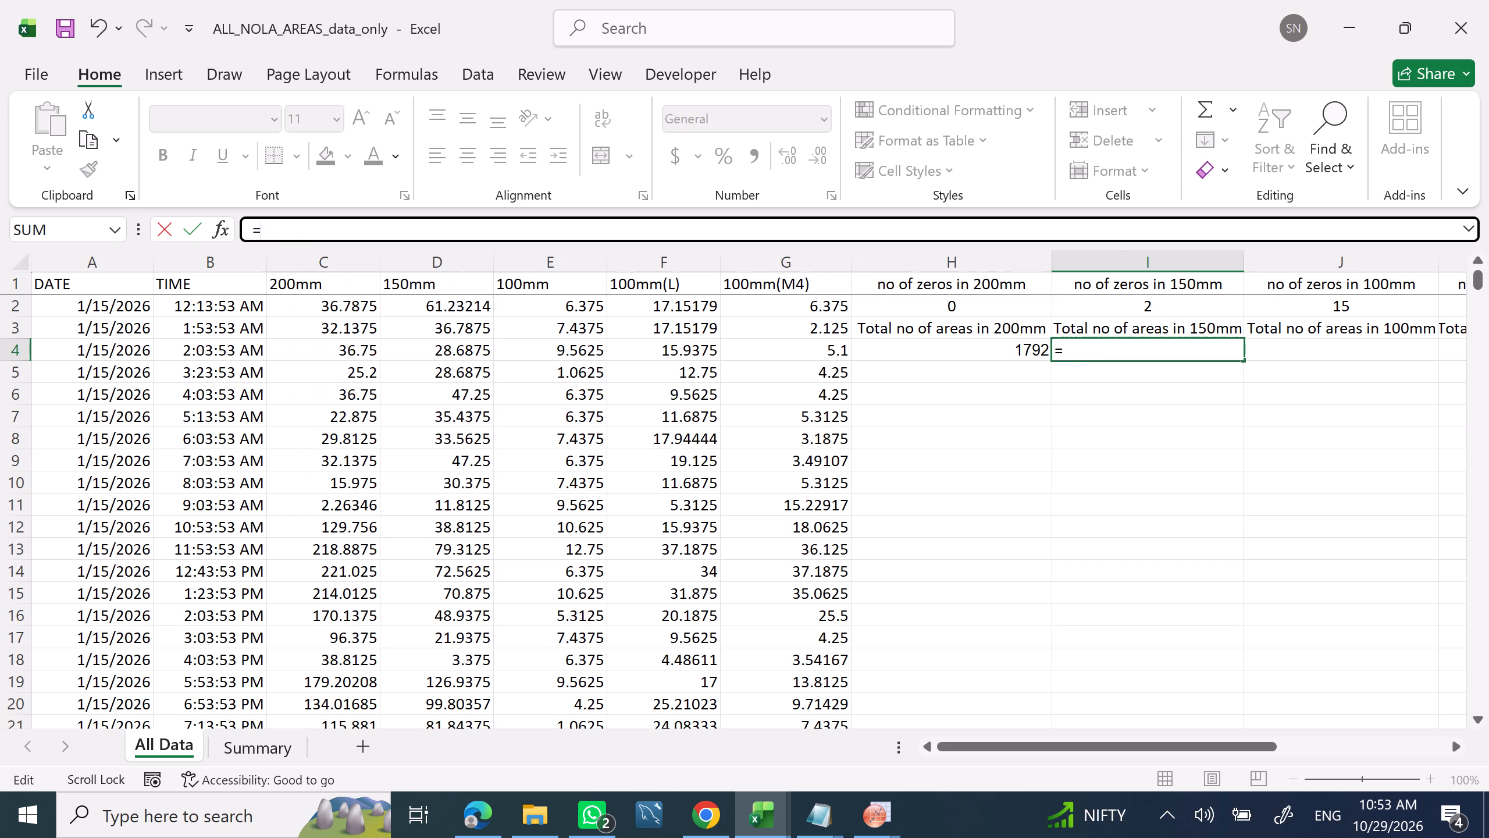
text(COUNT)
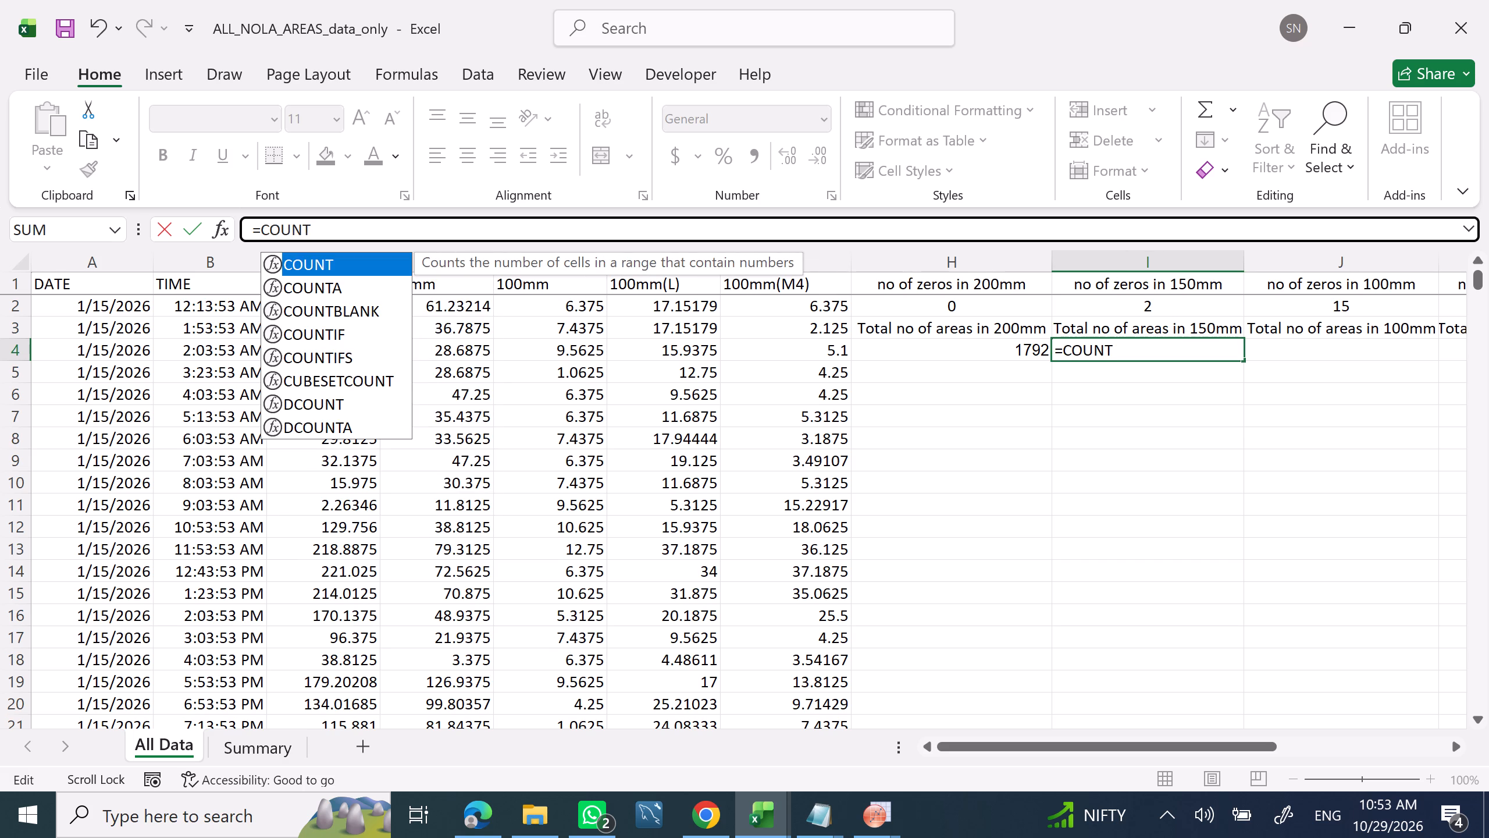
click(970, 345)
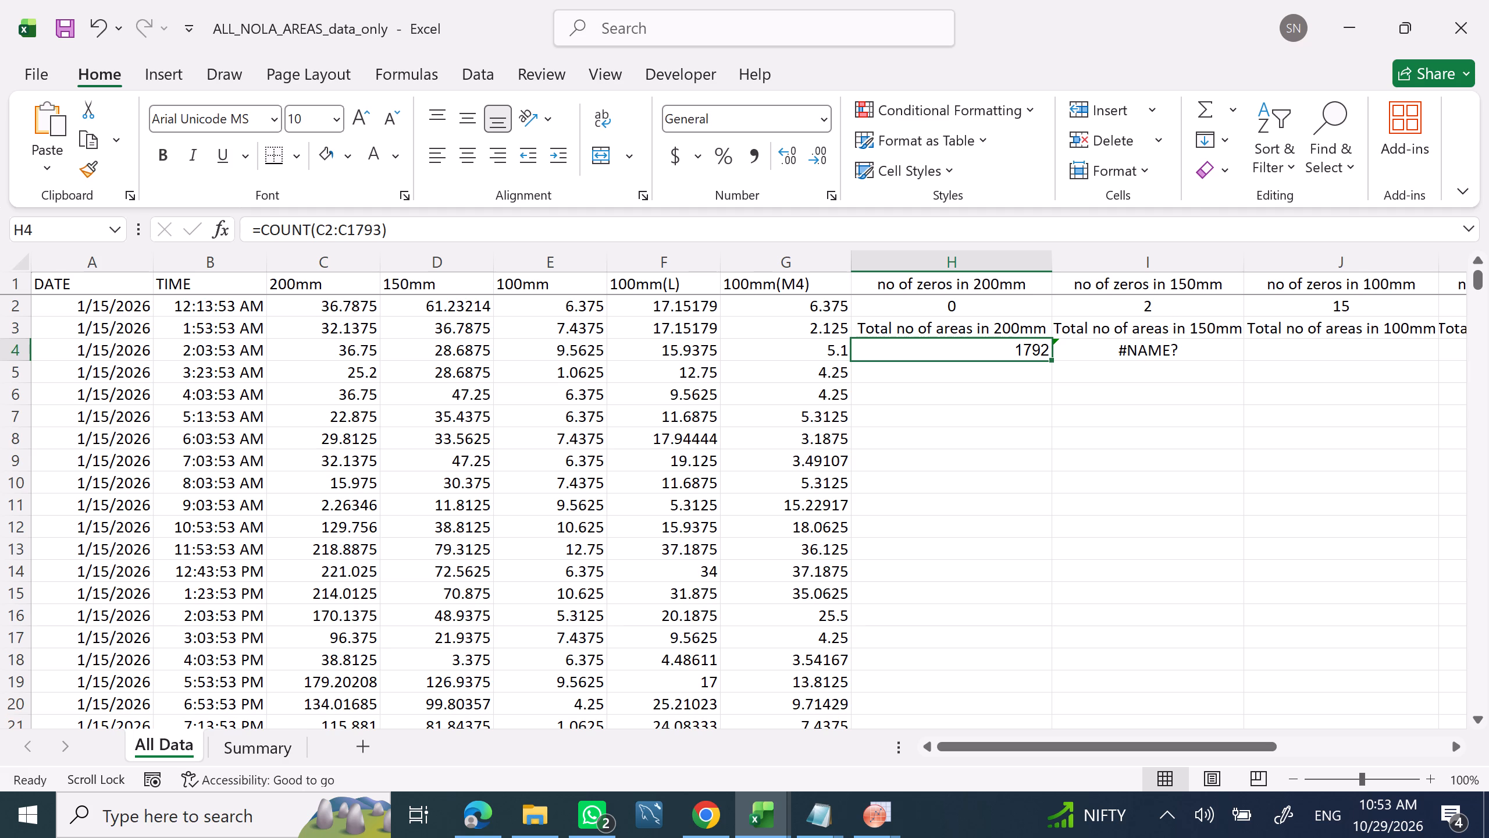
click(1135, 343)
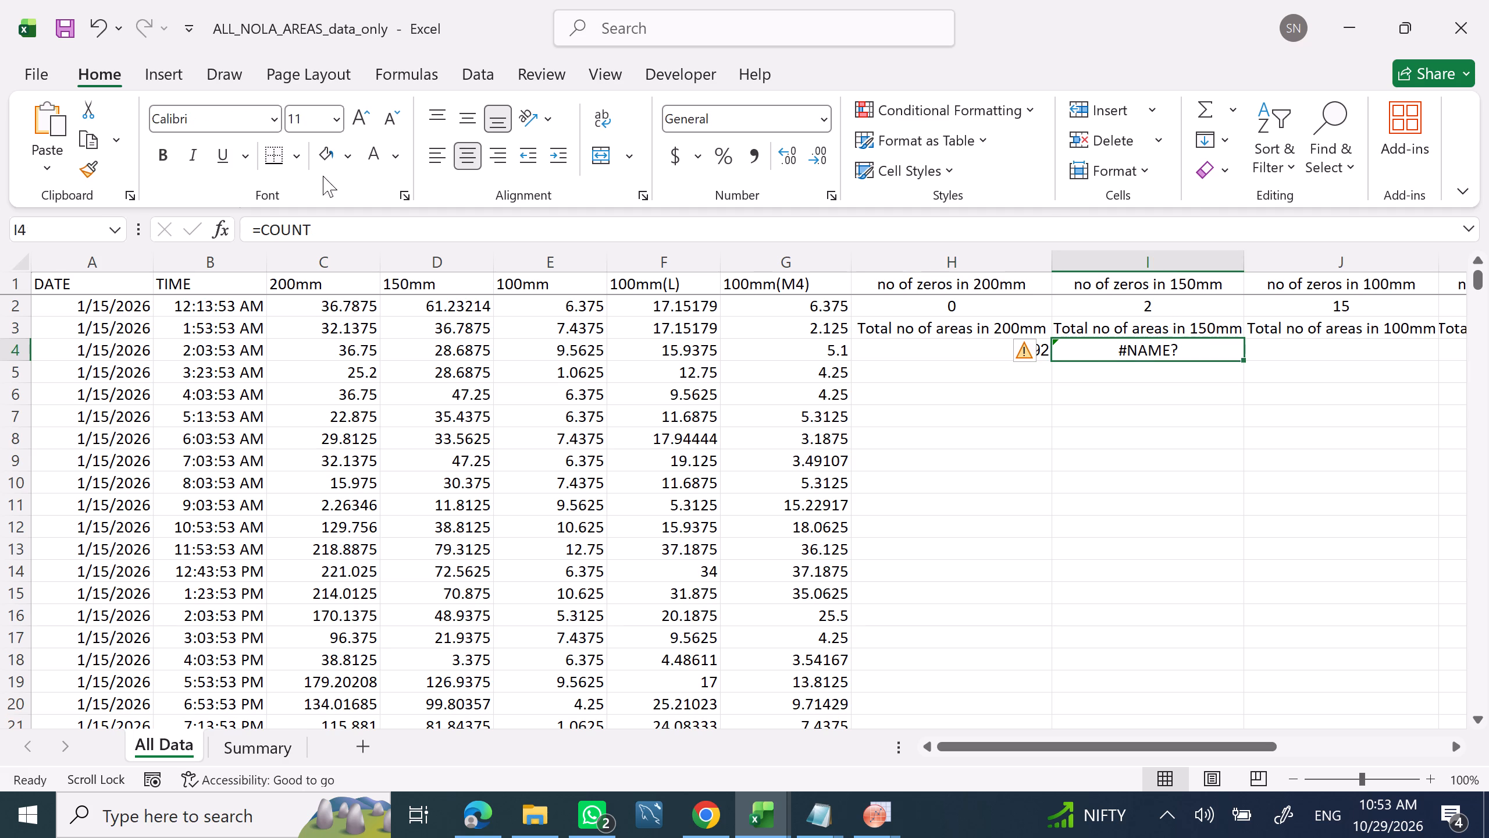
click(348, 228)
key(shift+parenleft)
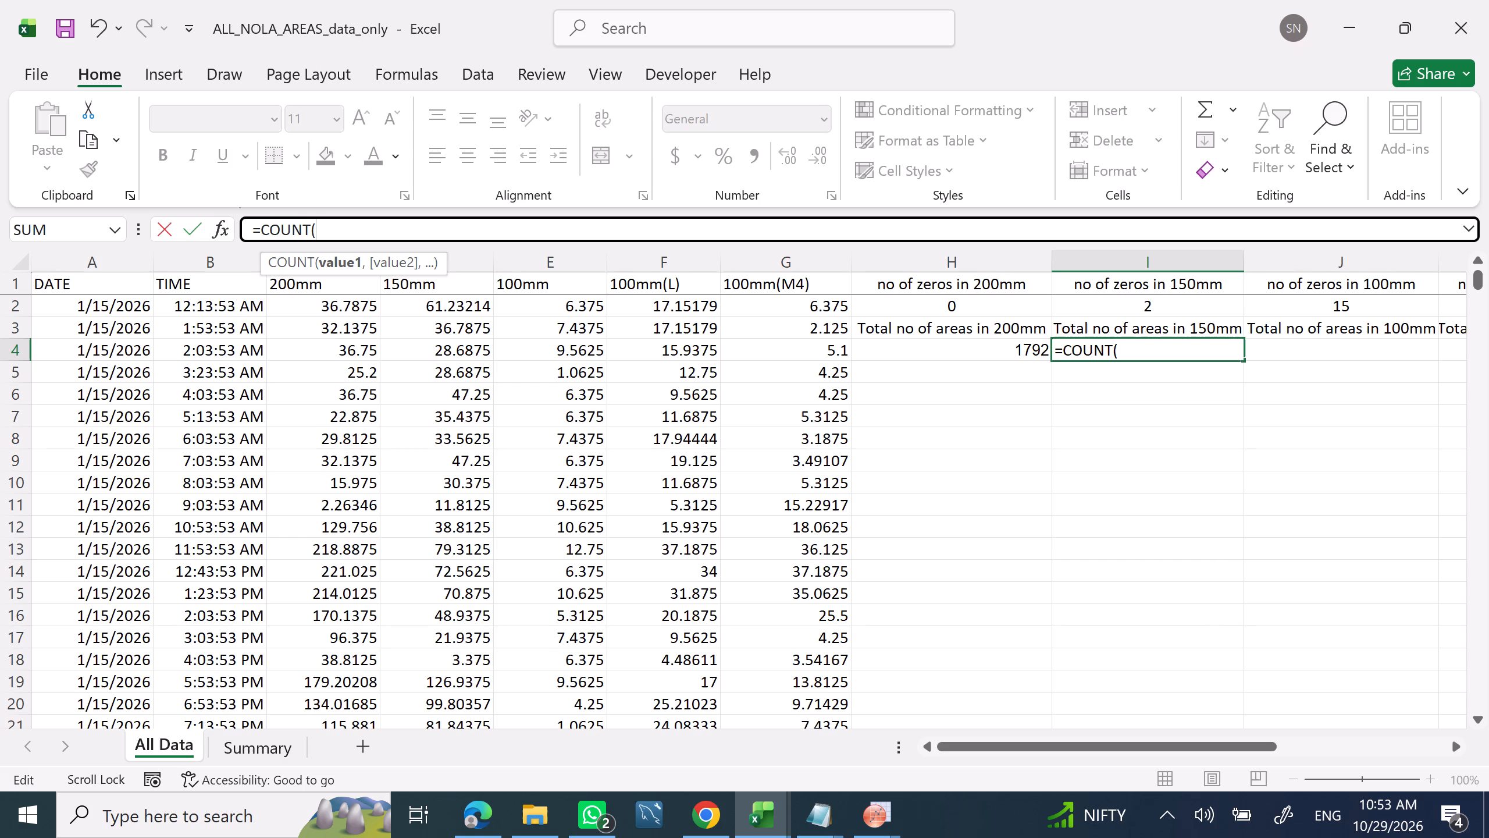
key(d)
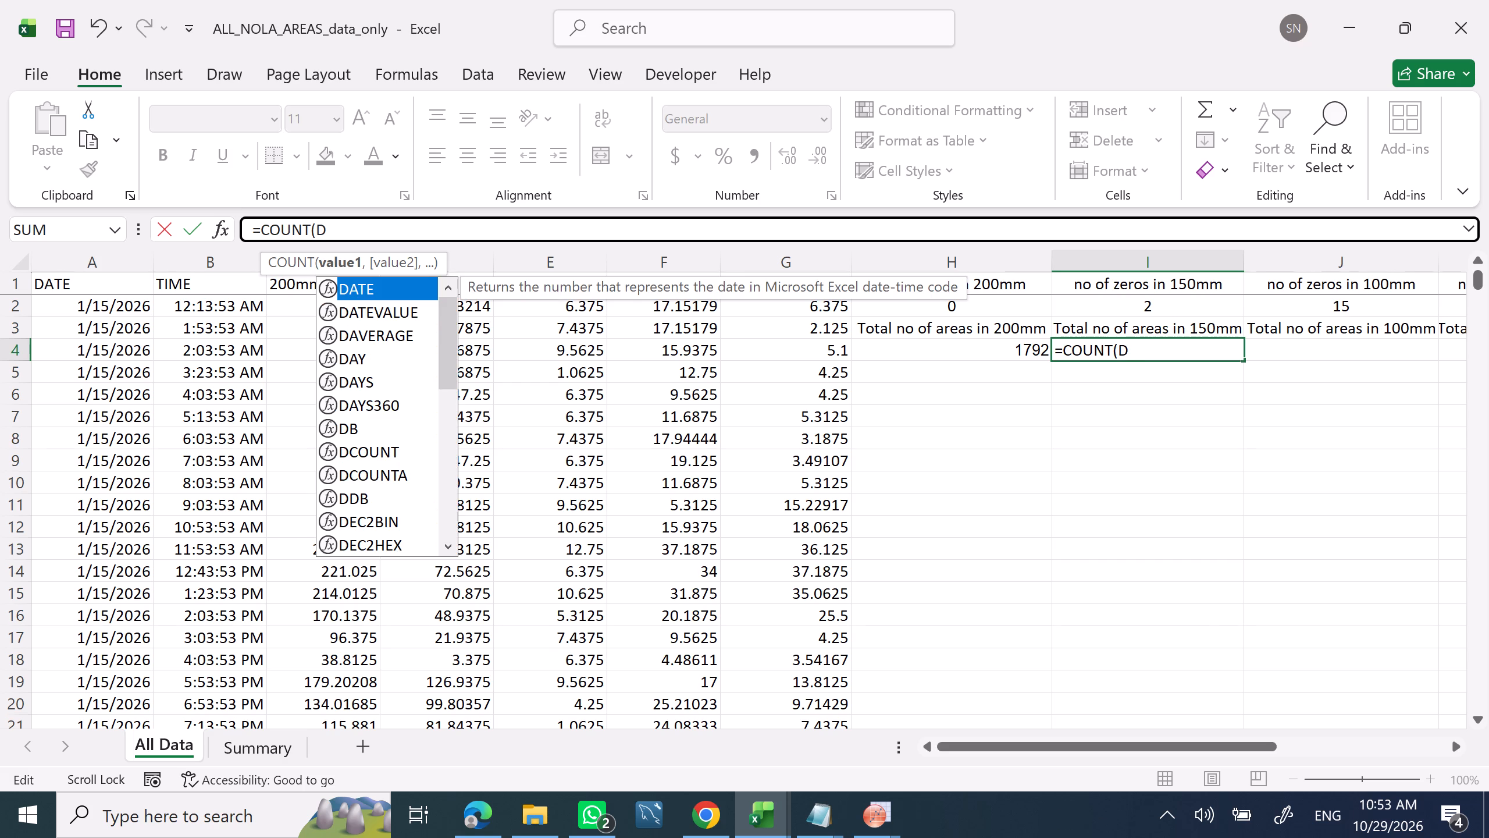
key(2)
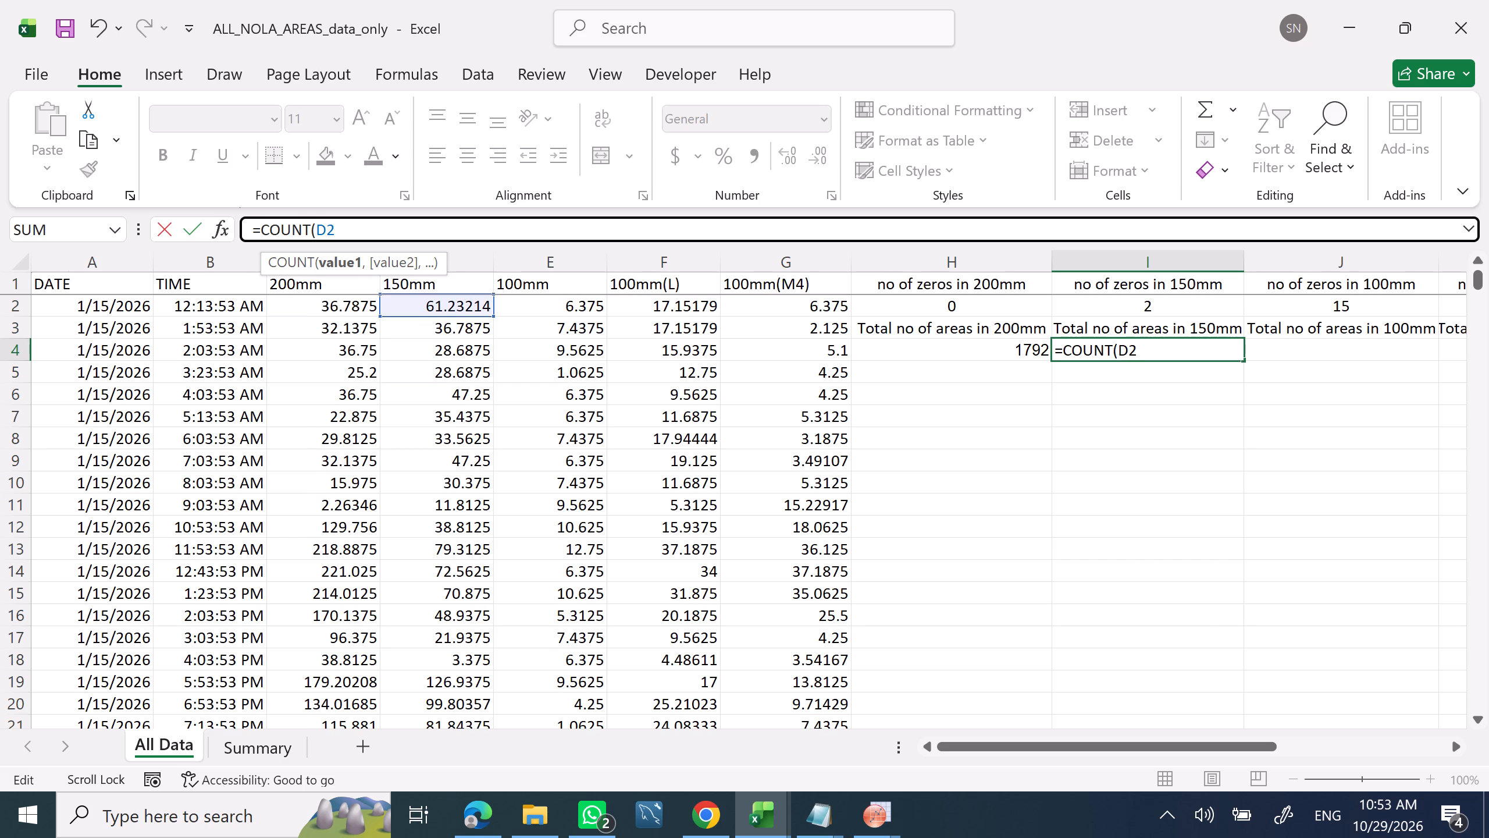
key(shift+colon)
text(D1793)
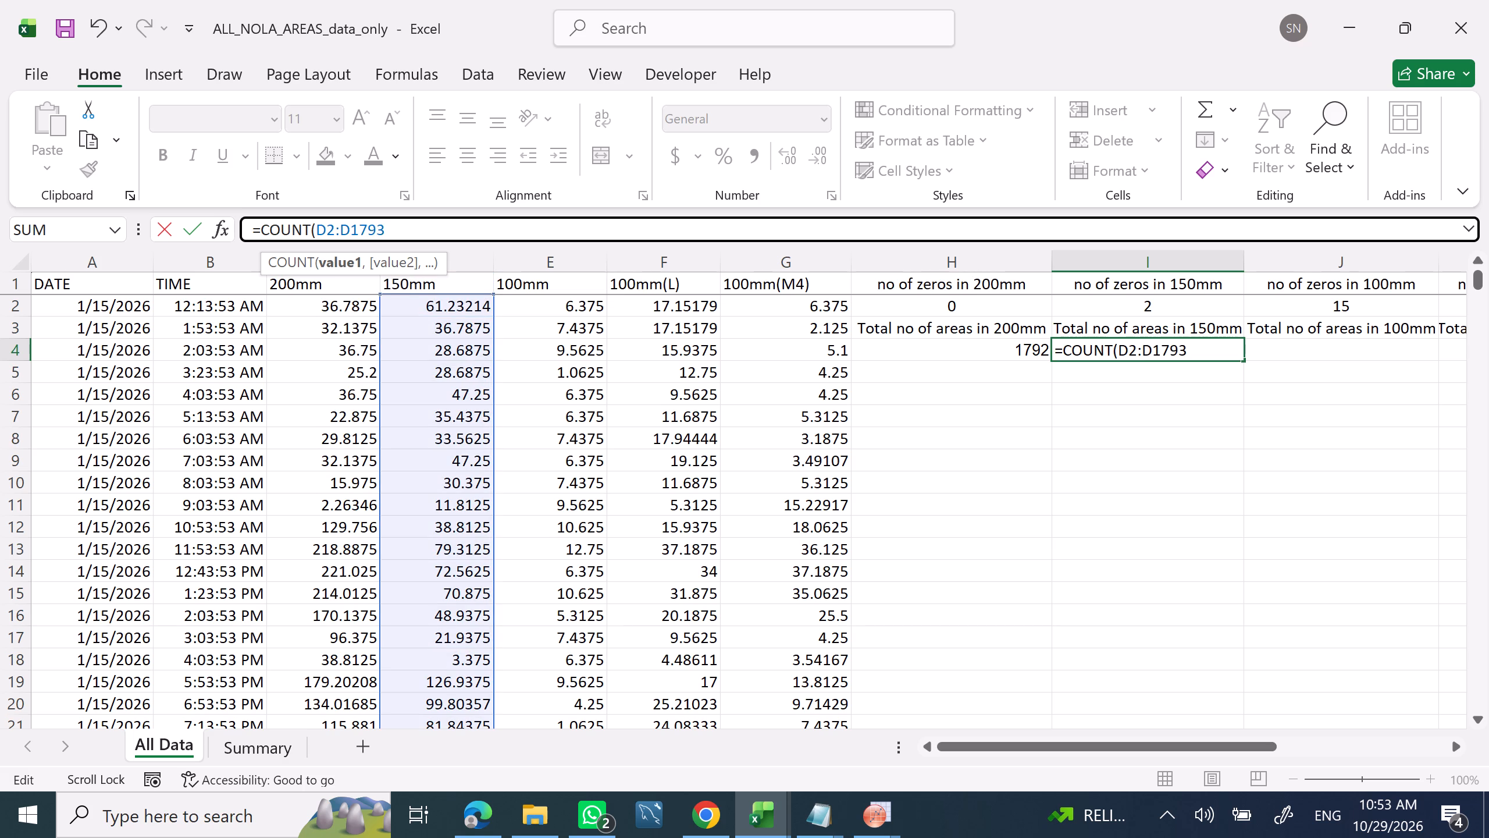
key(shift+parenright)
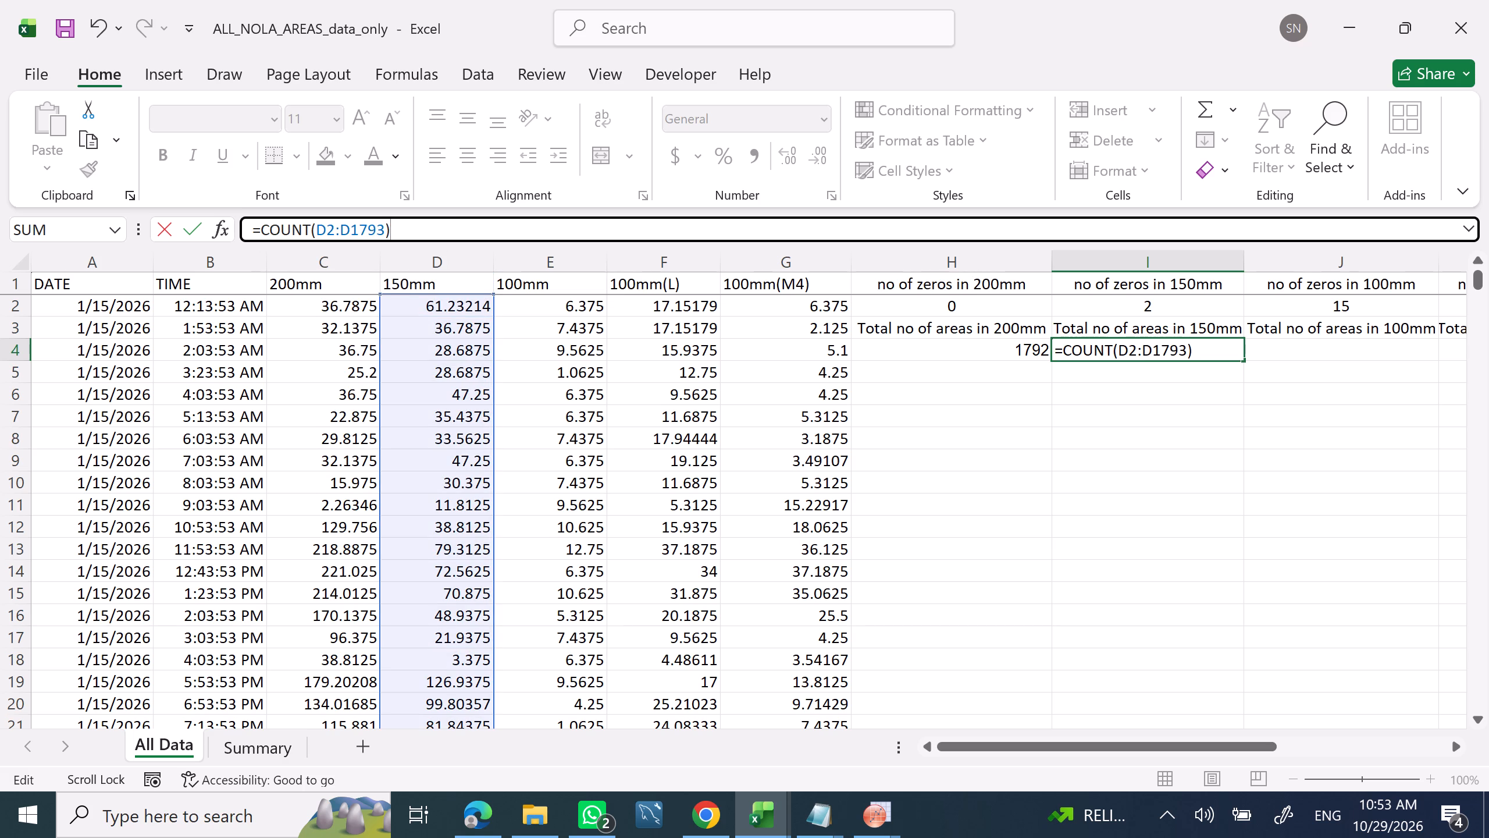
key(Return)
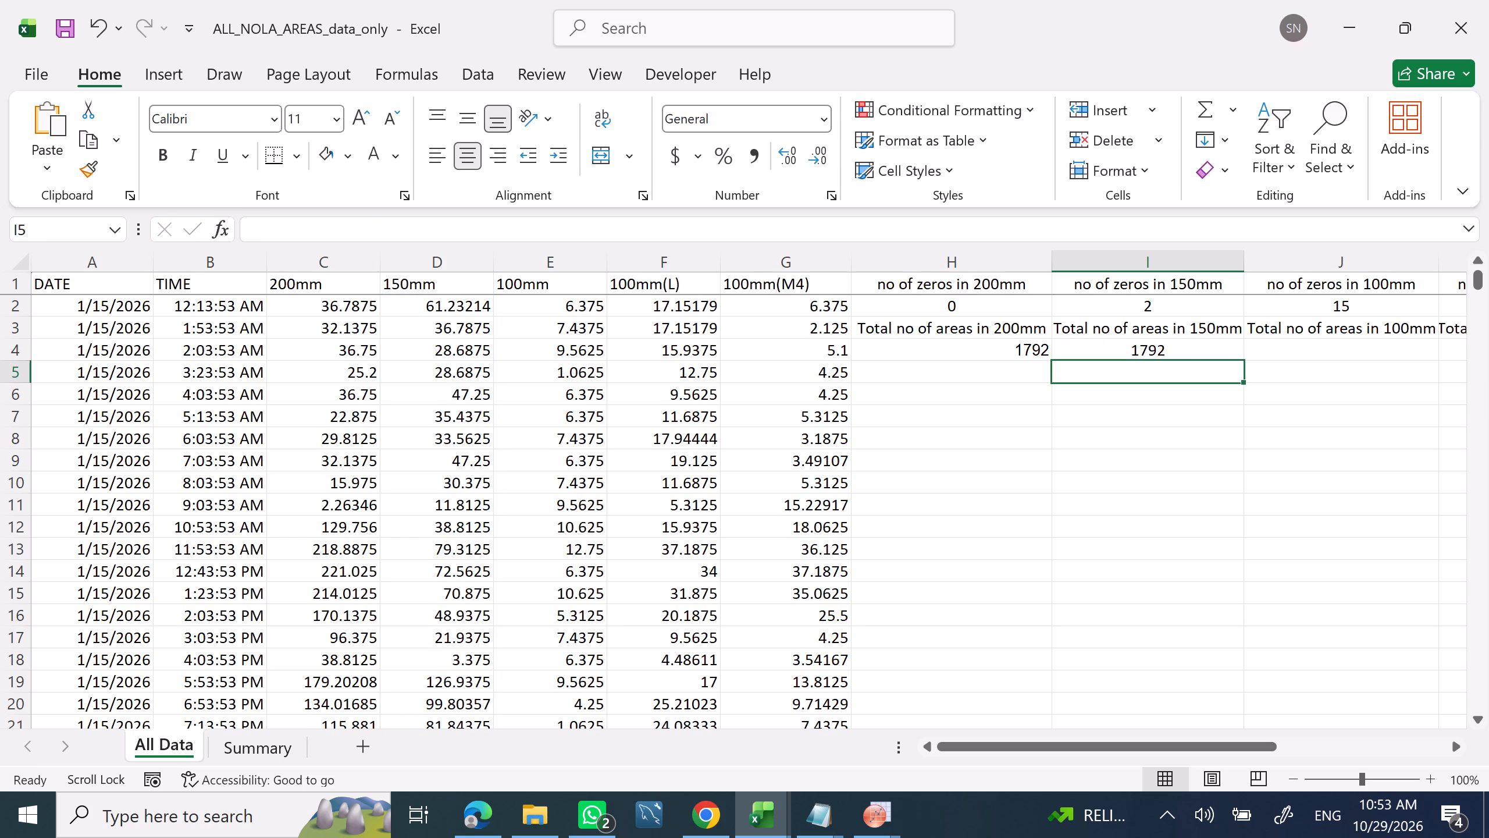
Enter the 100mm total-areas formula =COUNT(E2:E1793) in cell J4.
click(1334, 353)
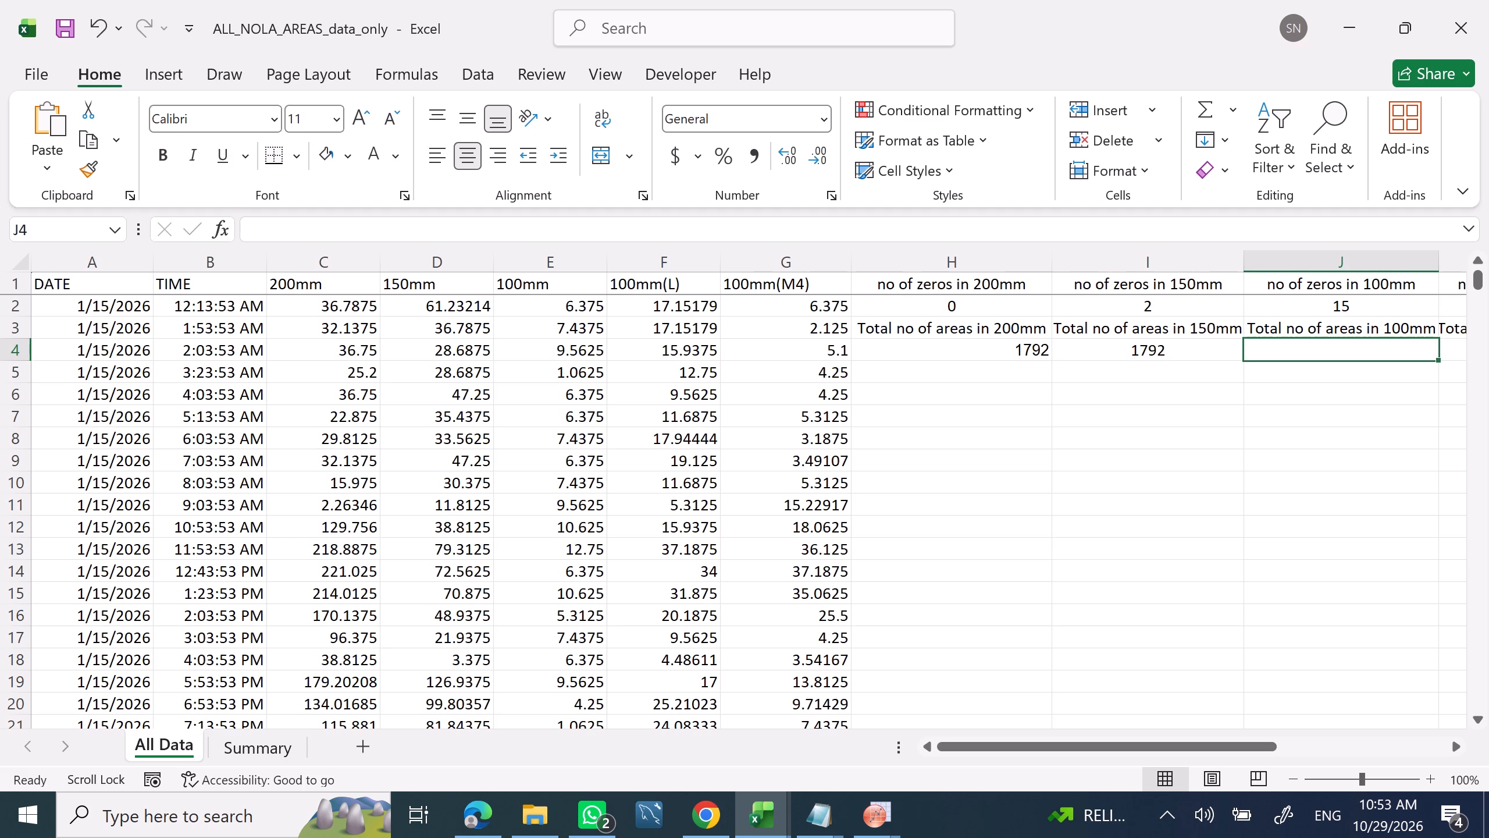
click(465, 223)
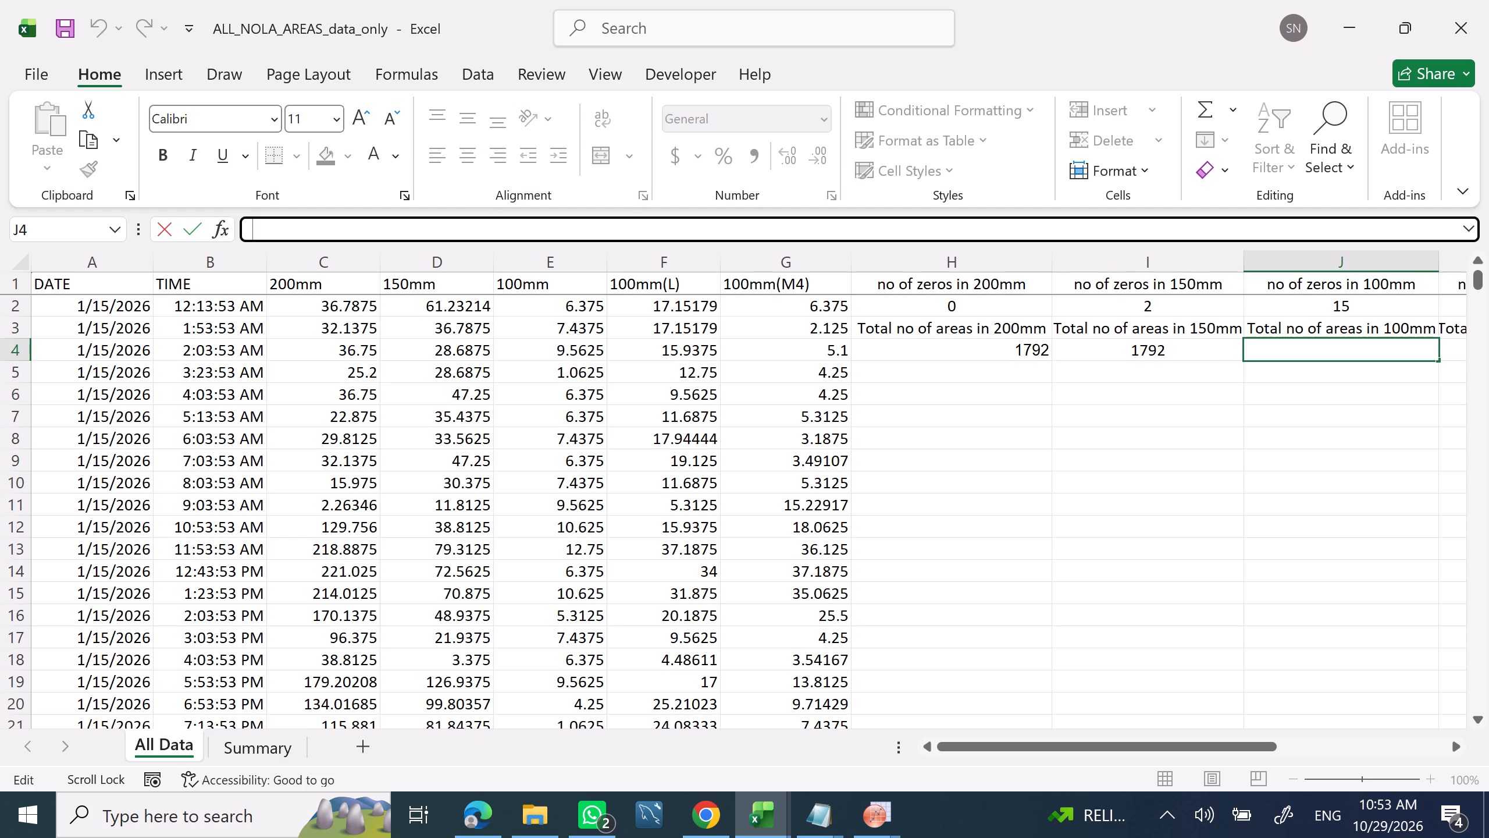
key(c)
key(BackSpace)
text(=COUNT)
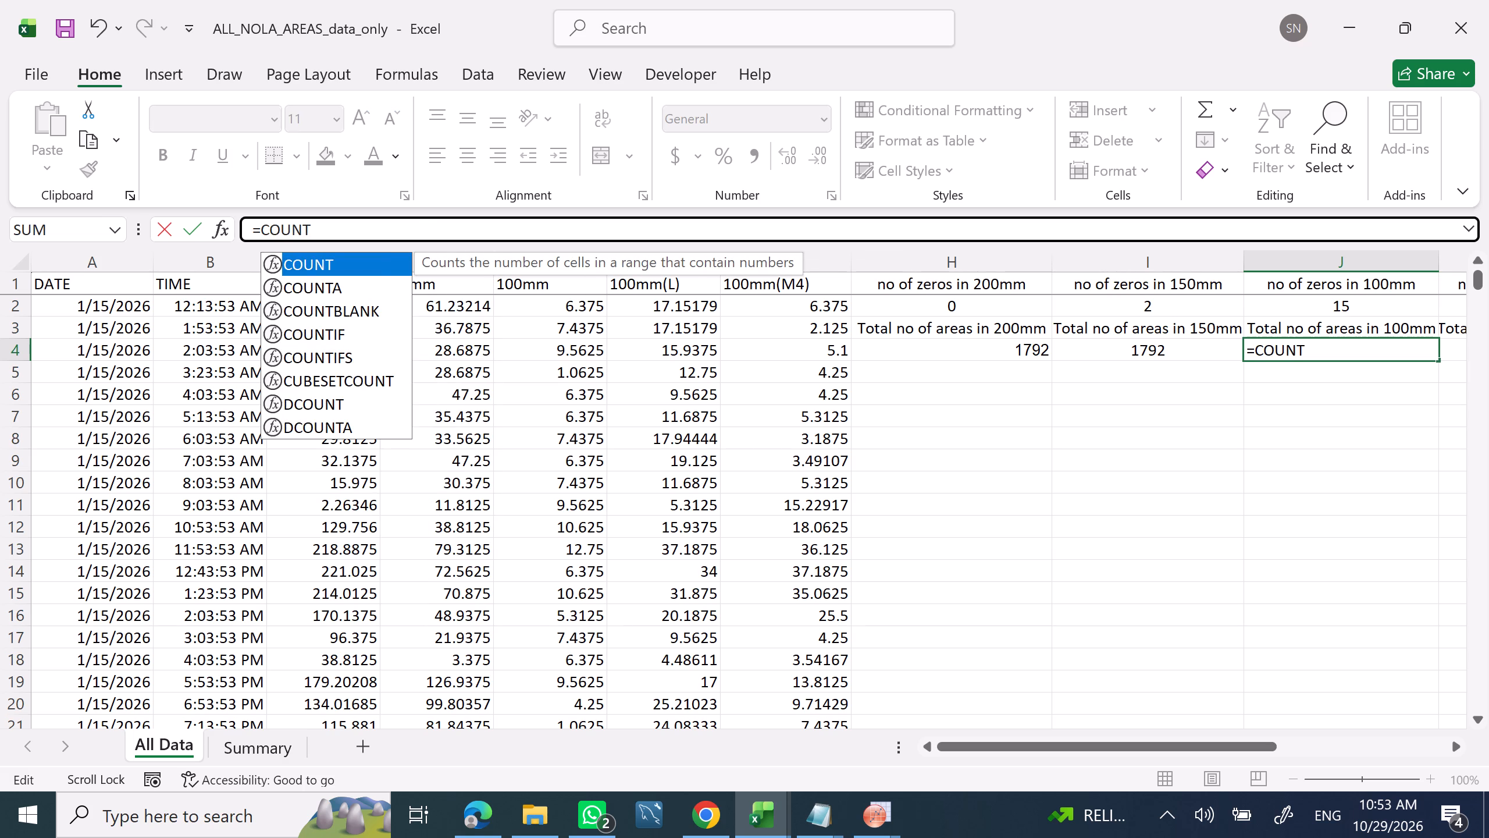
key(shift+parenleft)
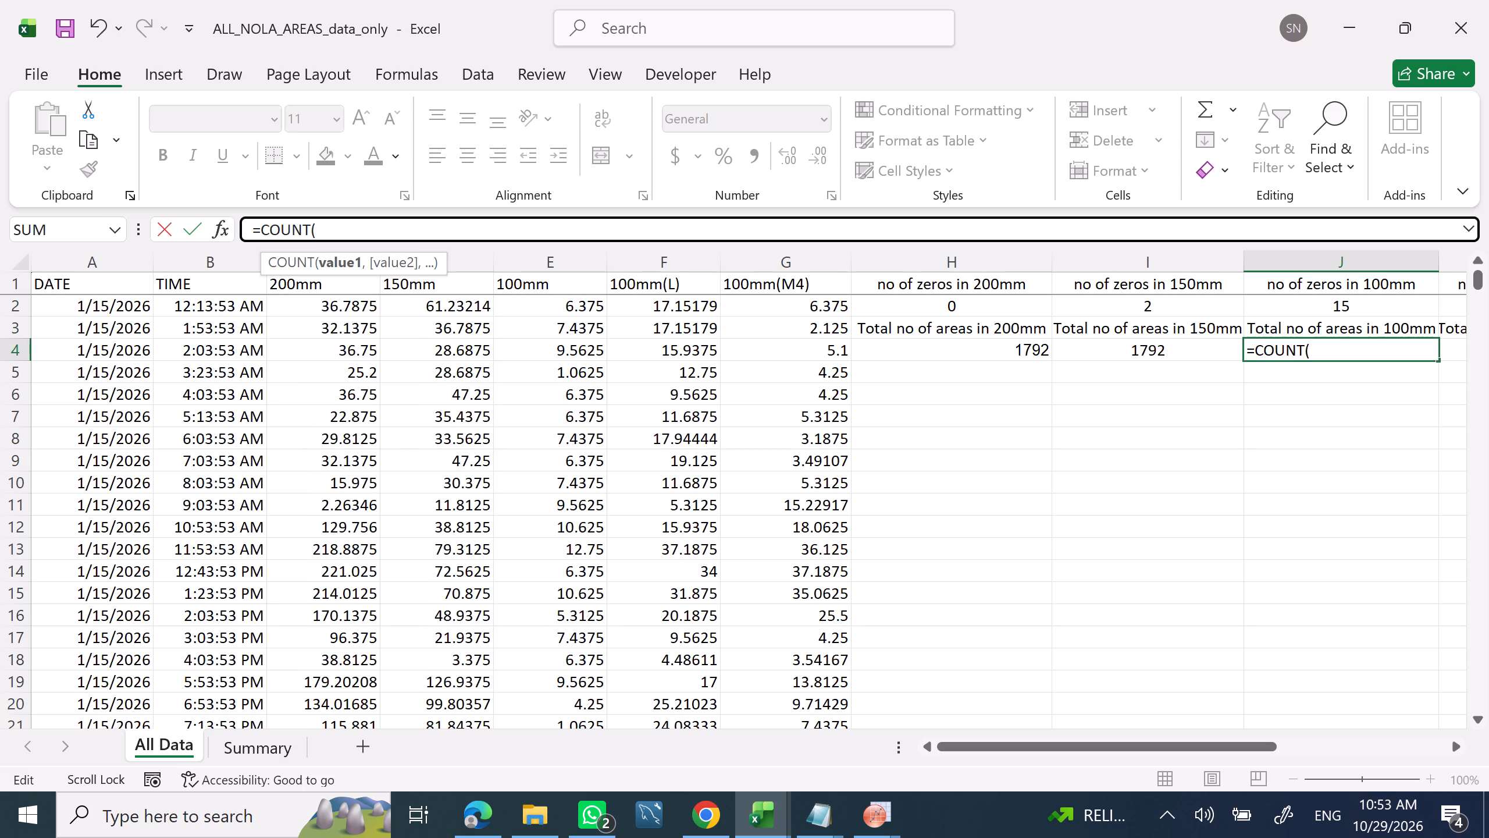
key(e)
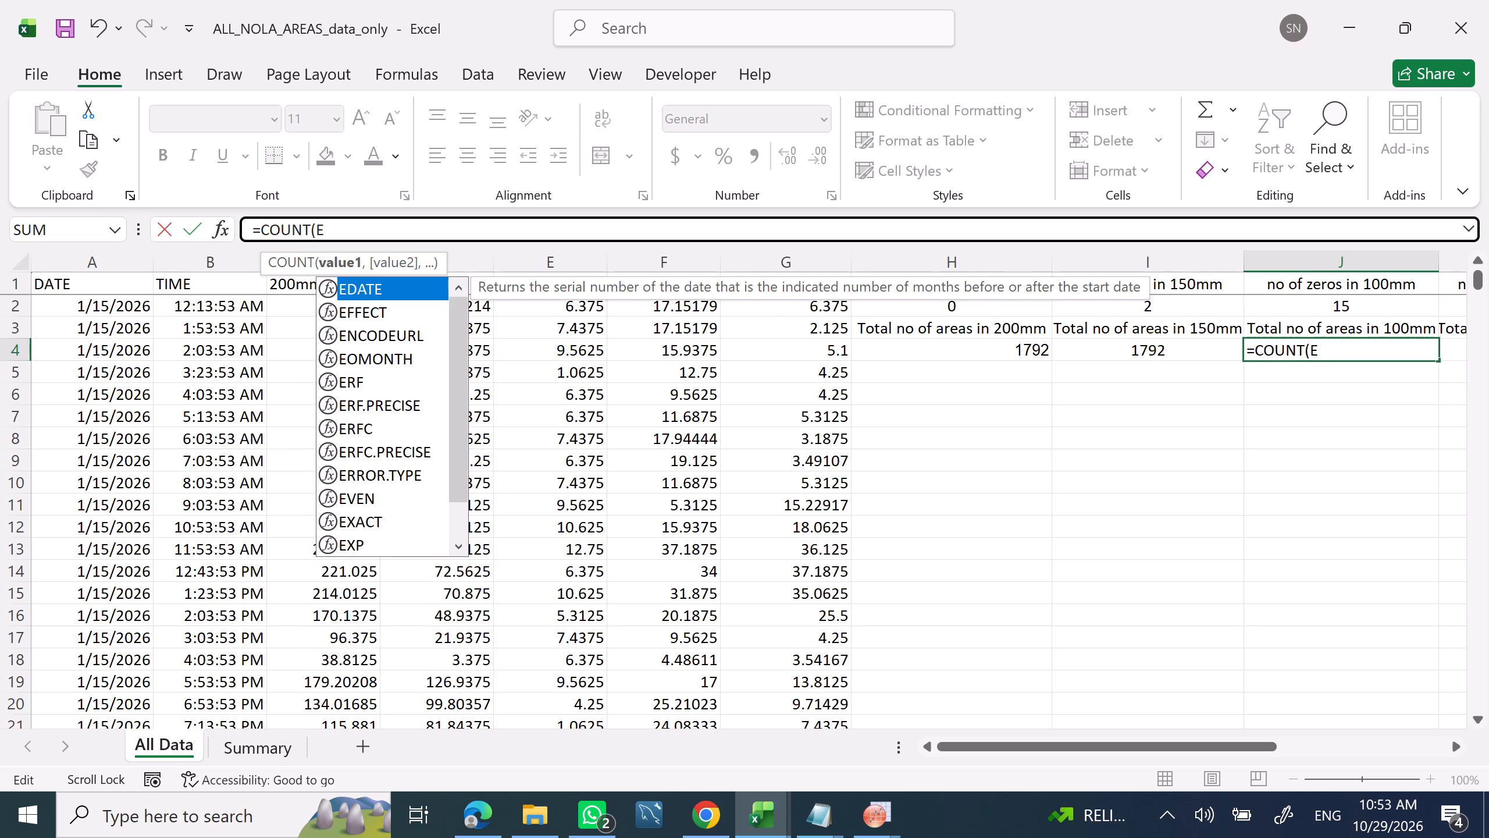
key(2)
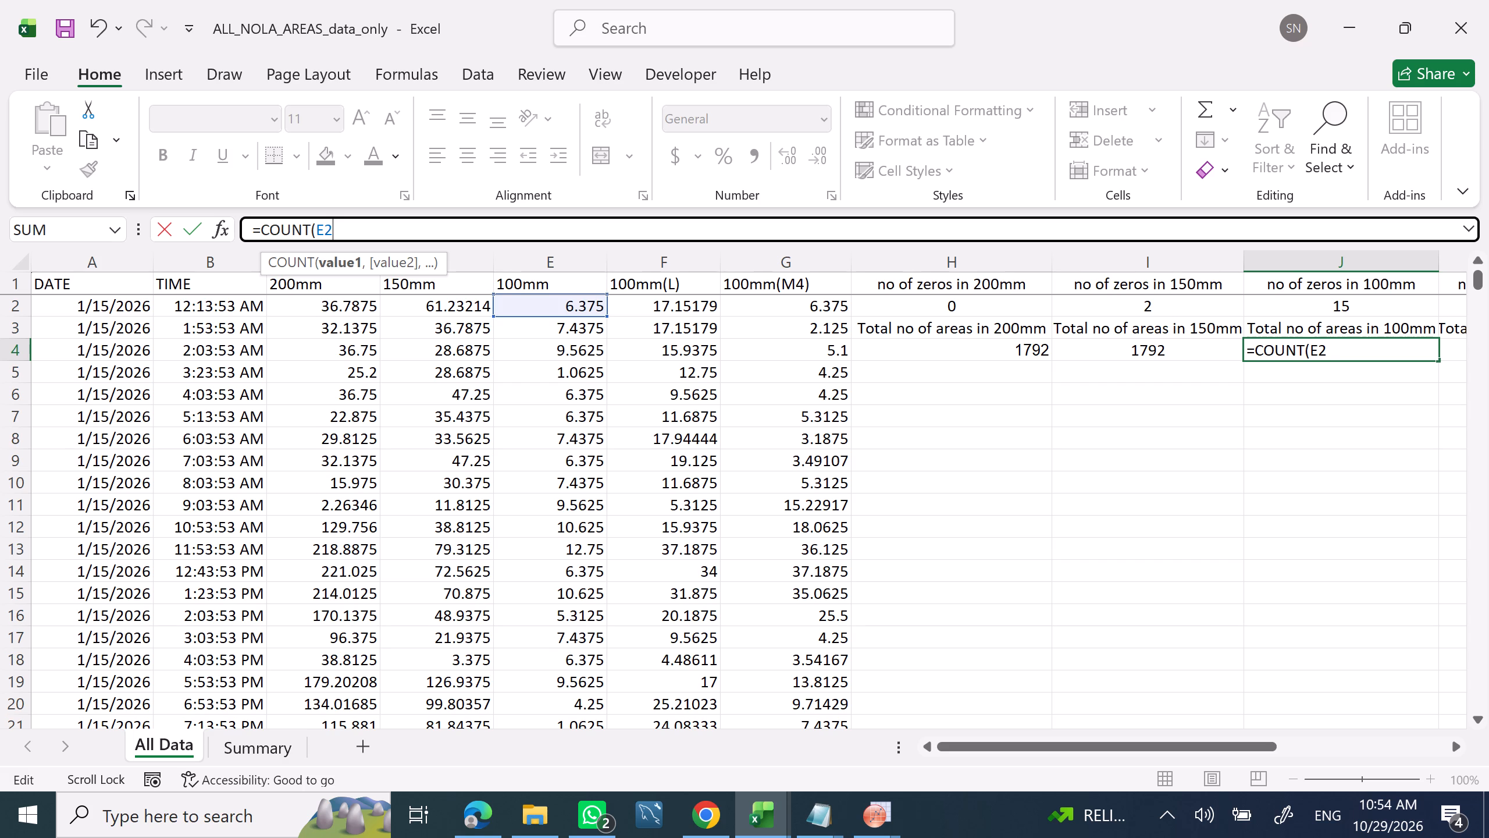
key(shift+colon)
text(E1)
text(793)
key(shift+parenright)
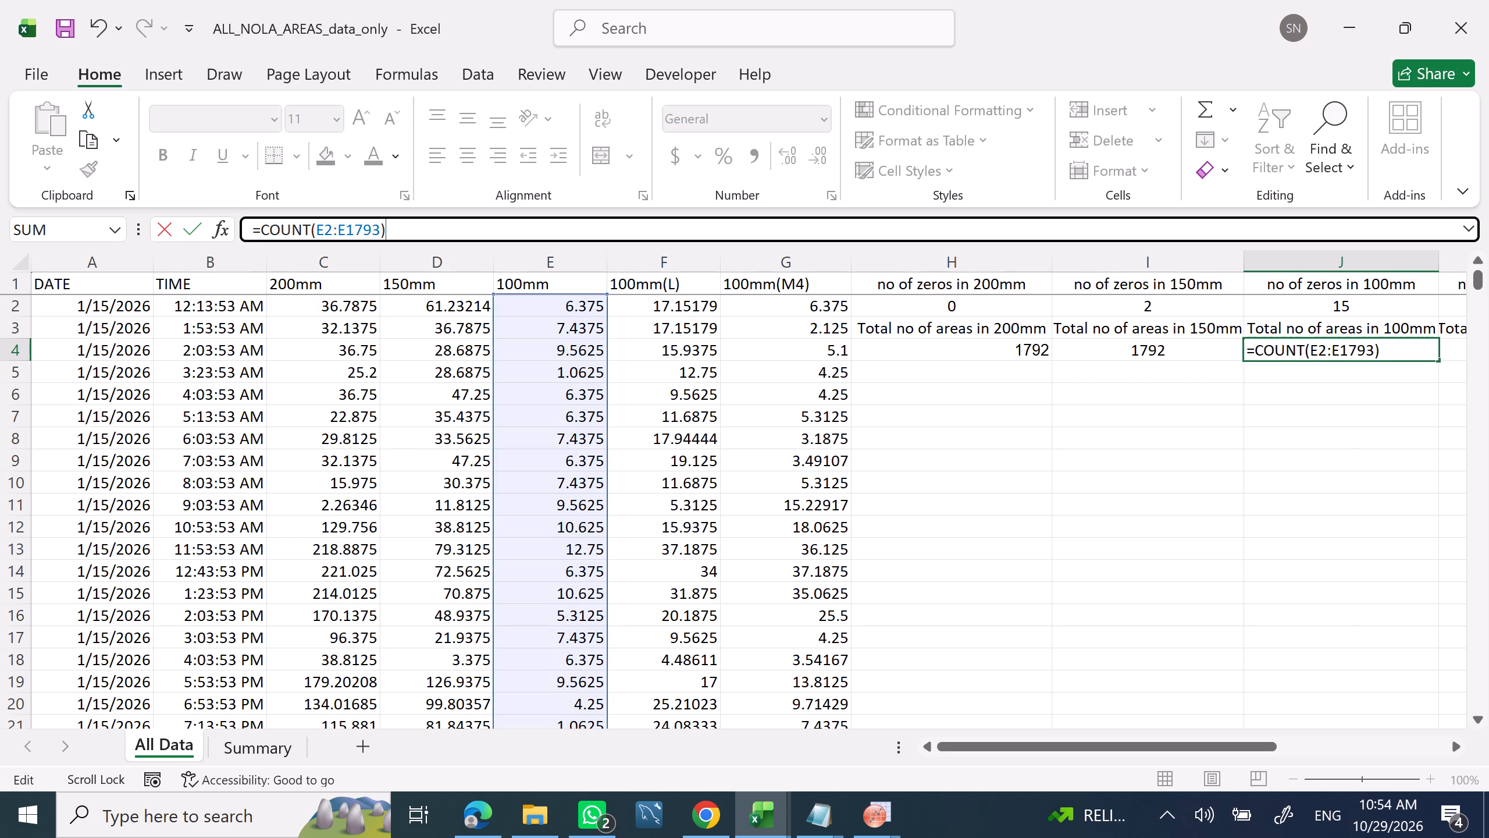
key(Return)
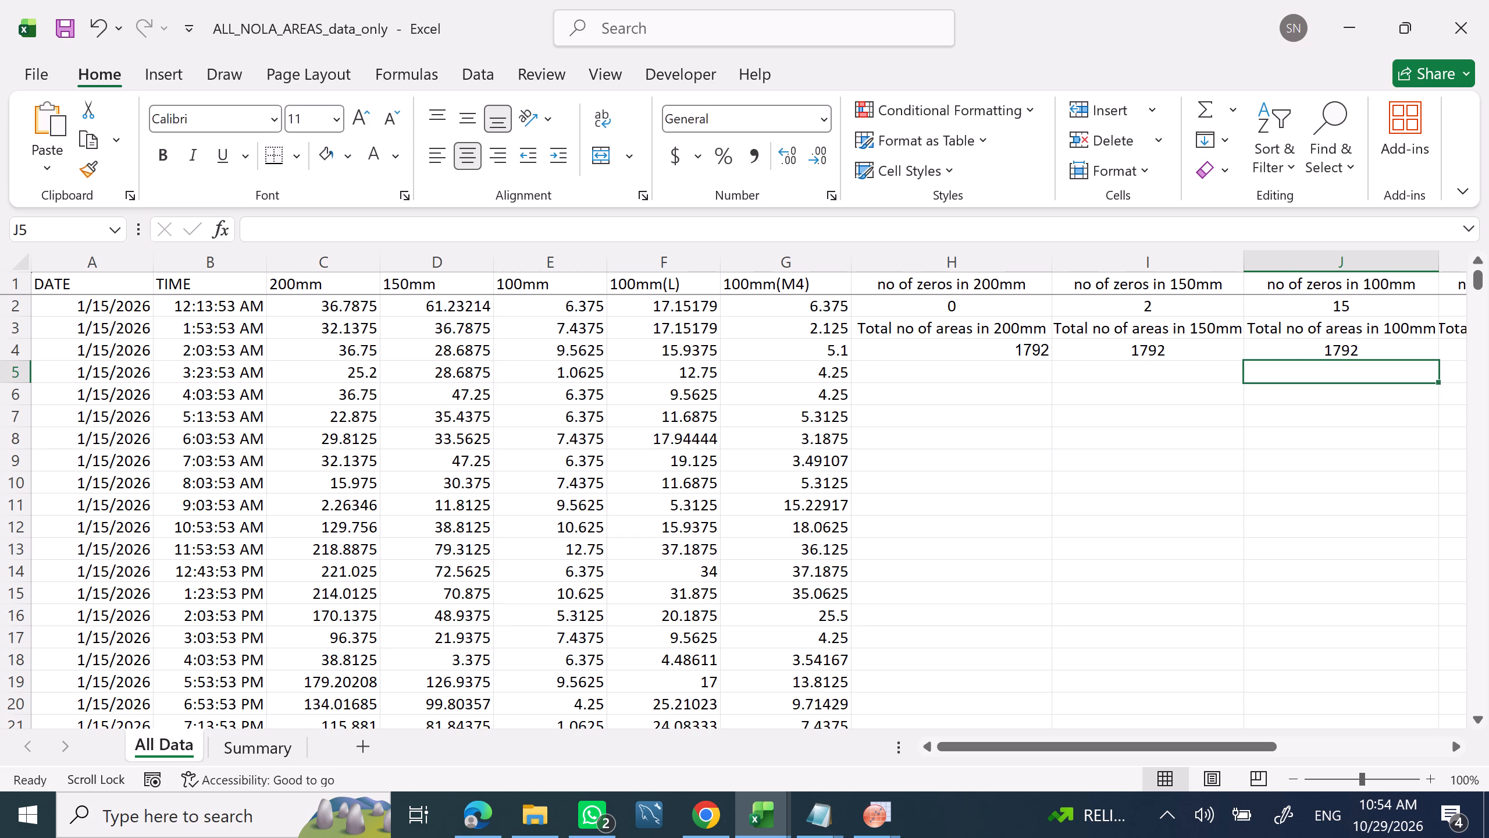
Enter the 100mm(L) total-areas formula =COUNT(F2:F1793) in cell K4.
click(1449, 738)
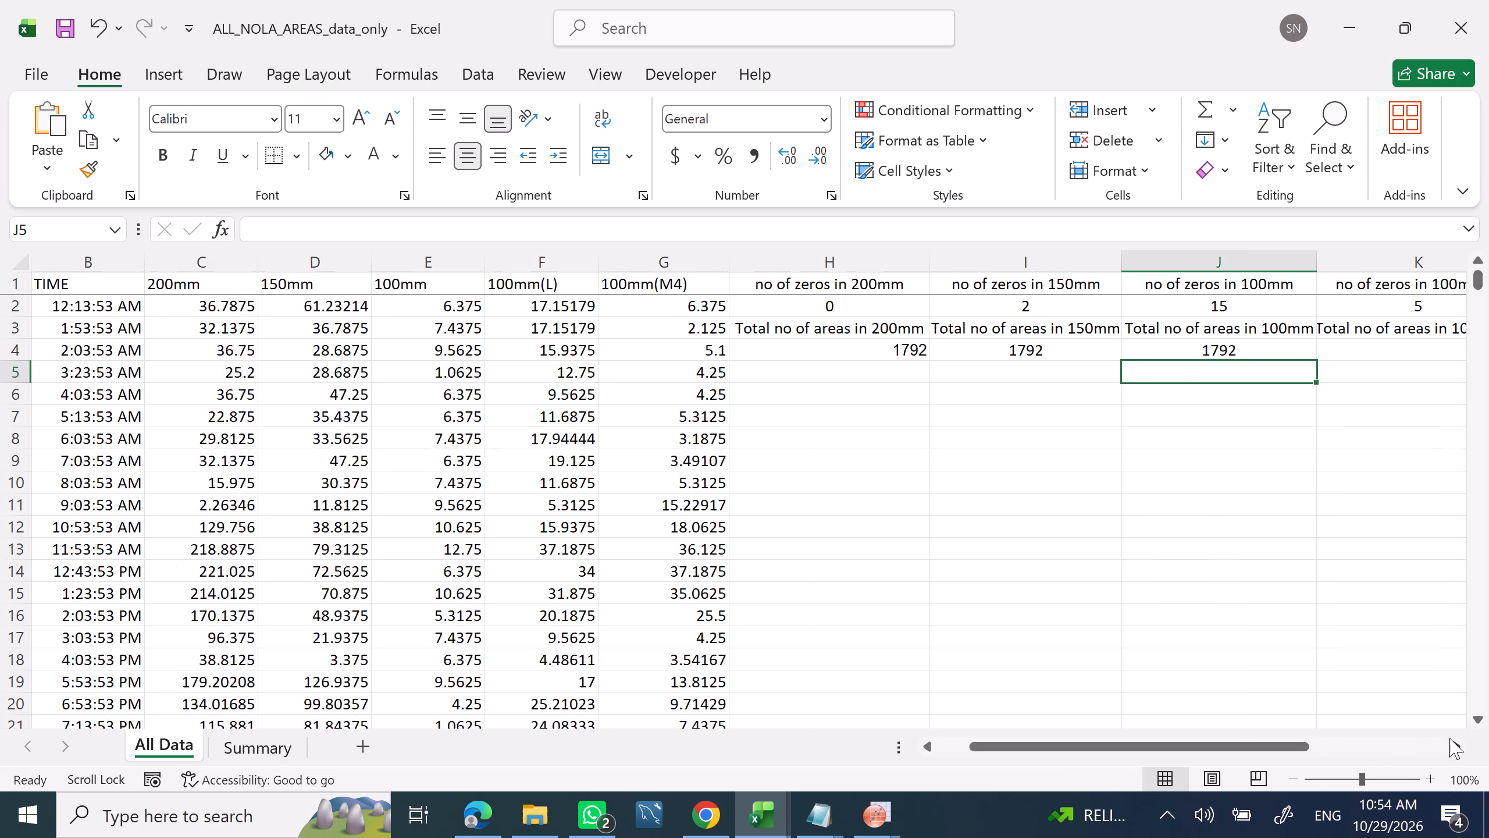
double_click(1447, 748)
click(1194, 370)
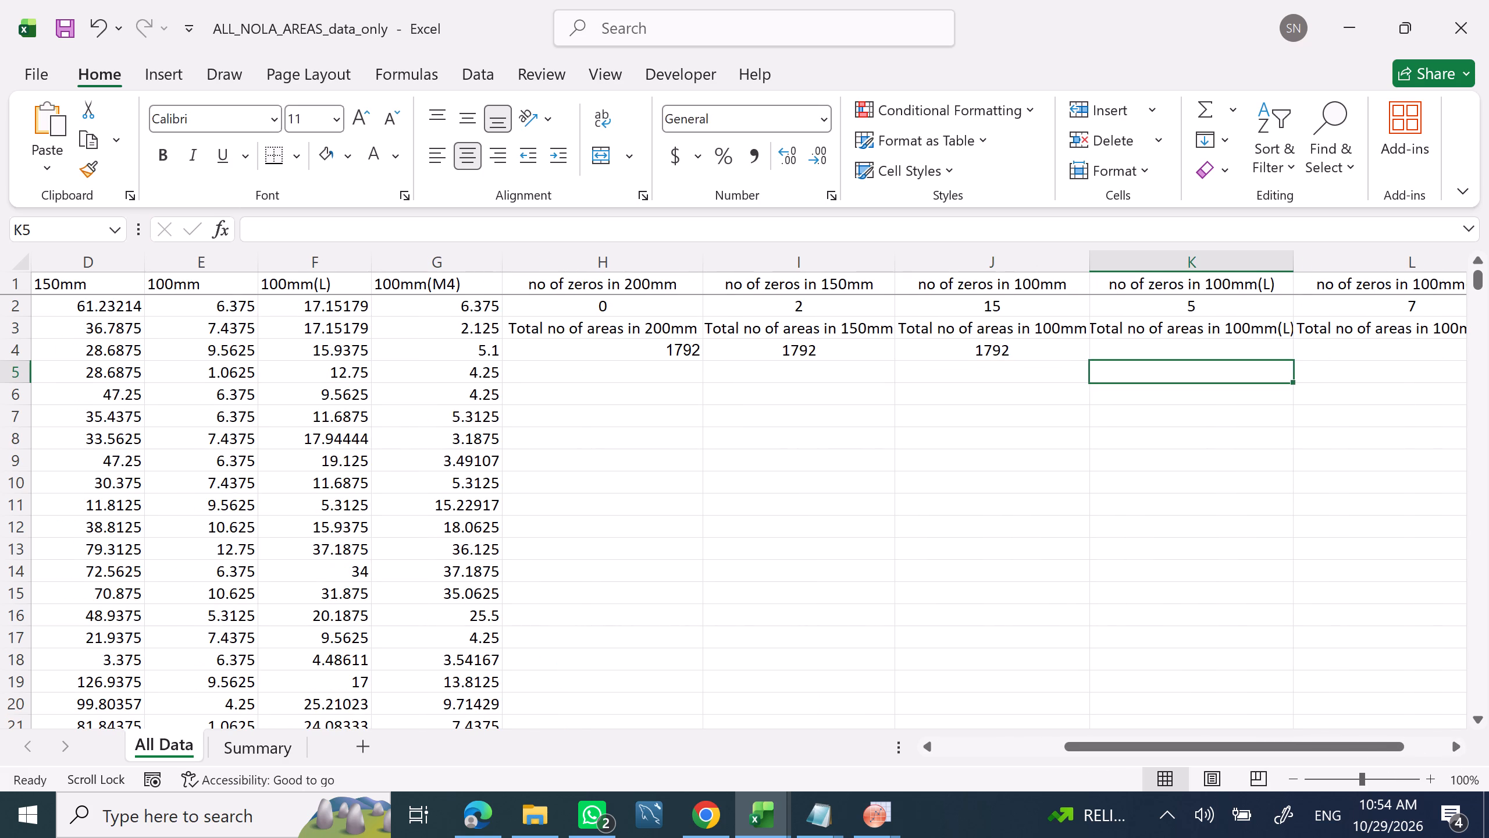
click(1197, 346)
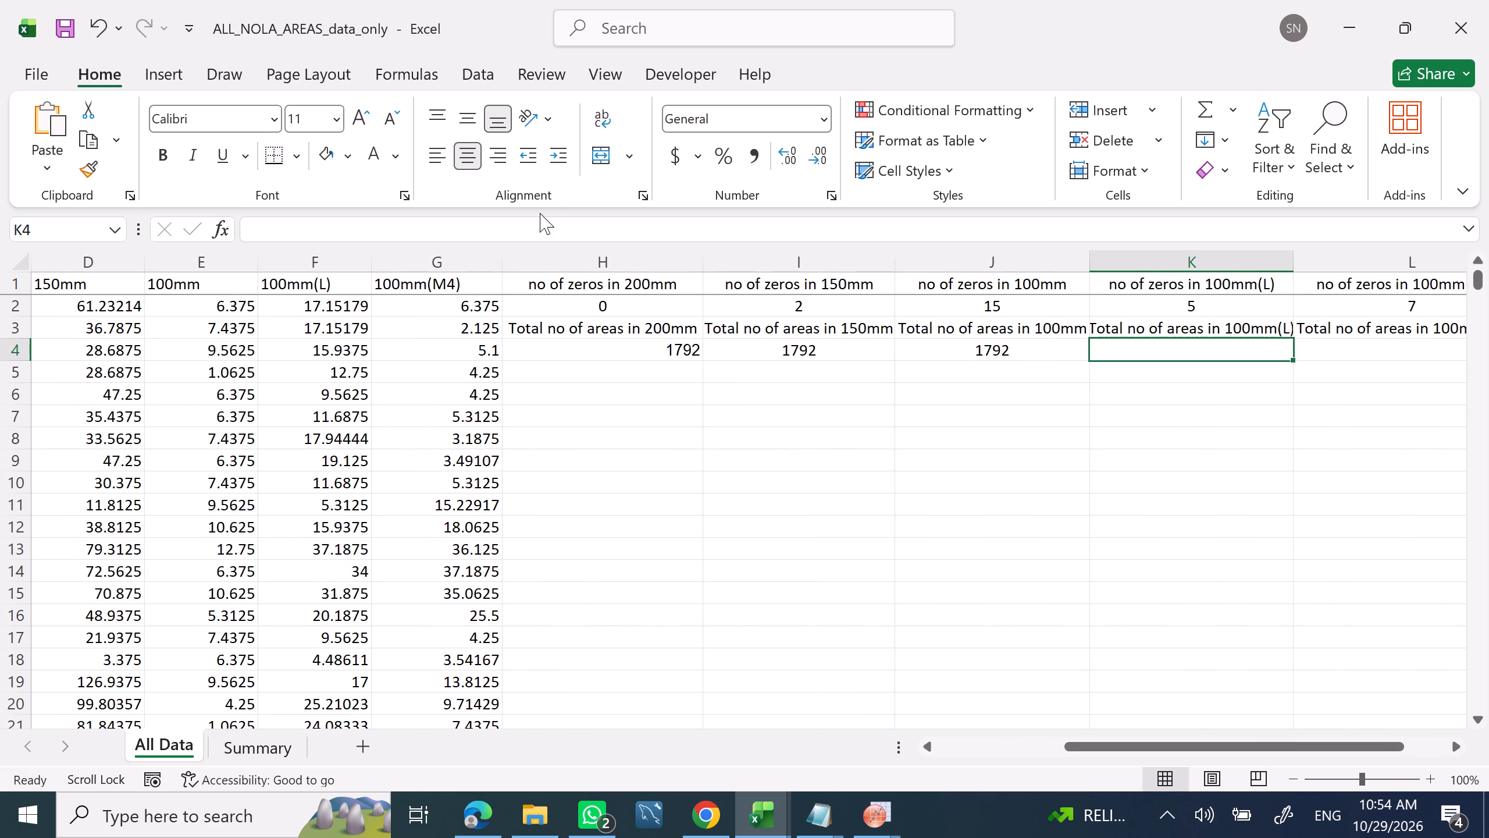
click(515, 235)
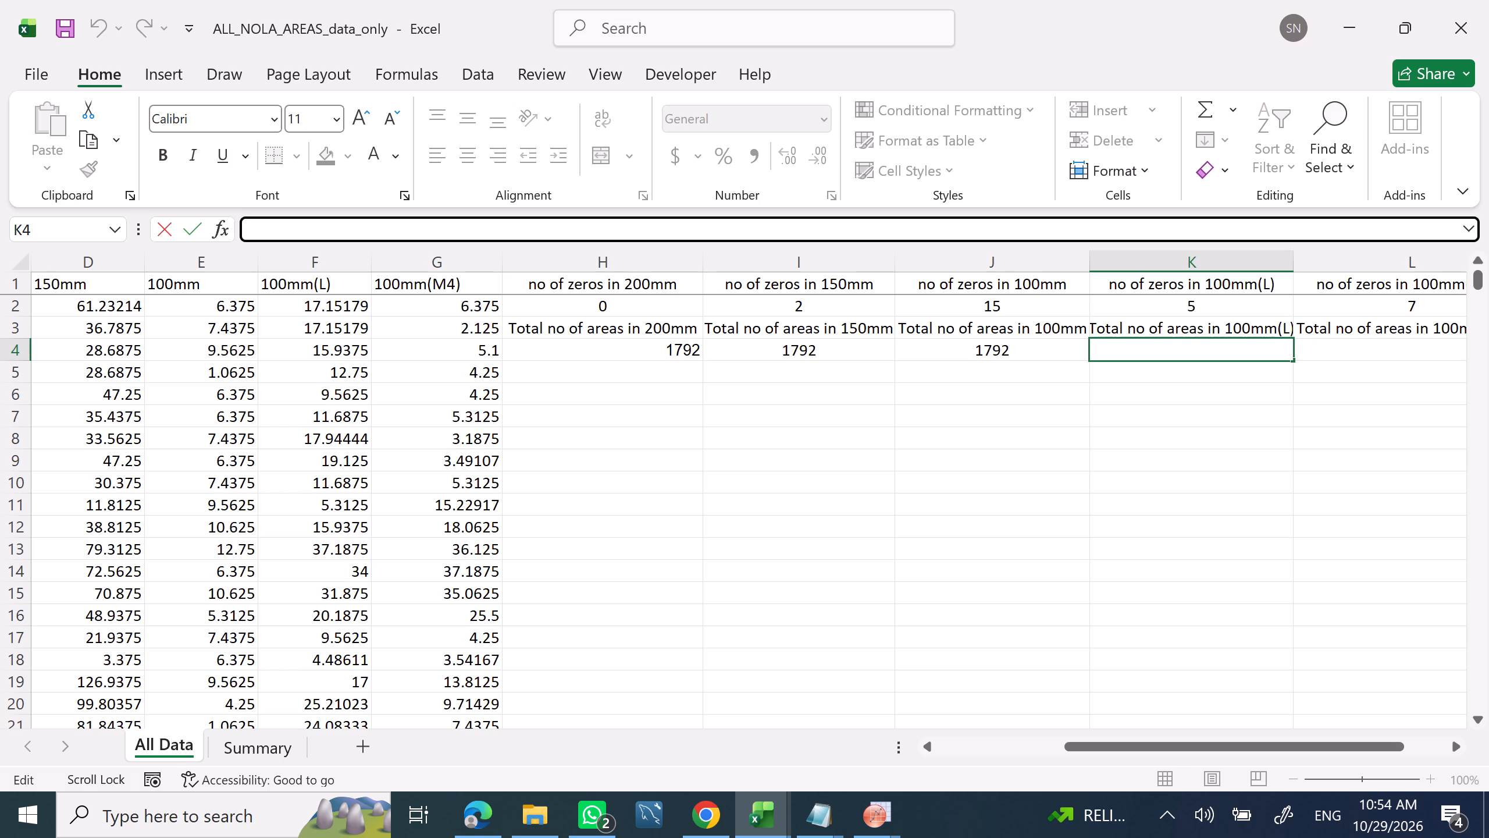
text(=COUNT)
key(shift+parenleft)
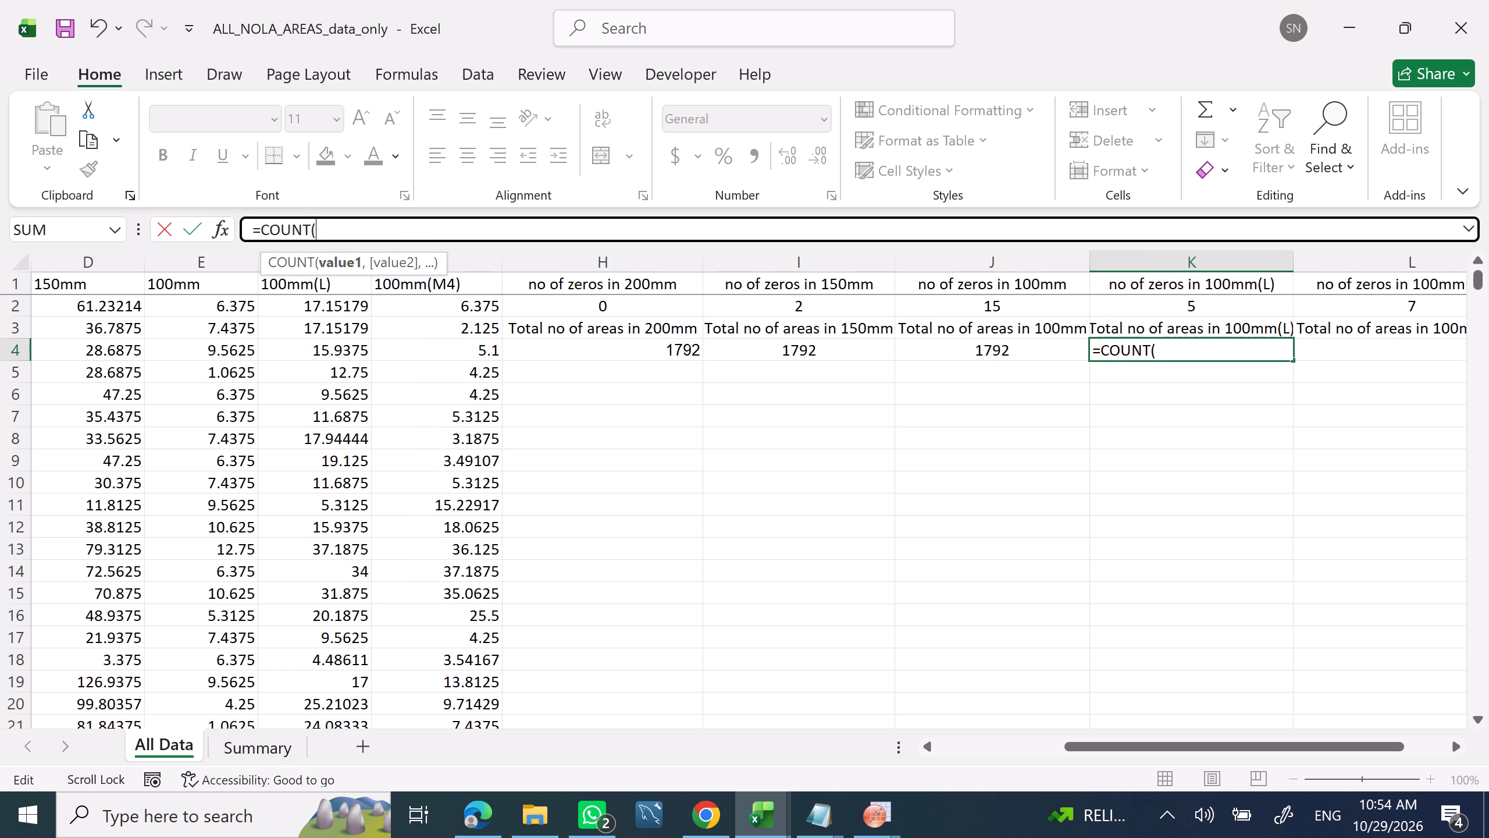
key(f)
key(2)
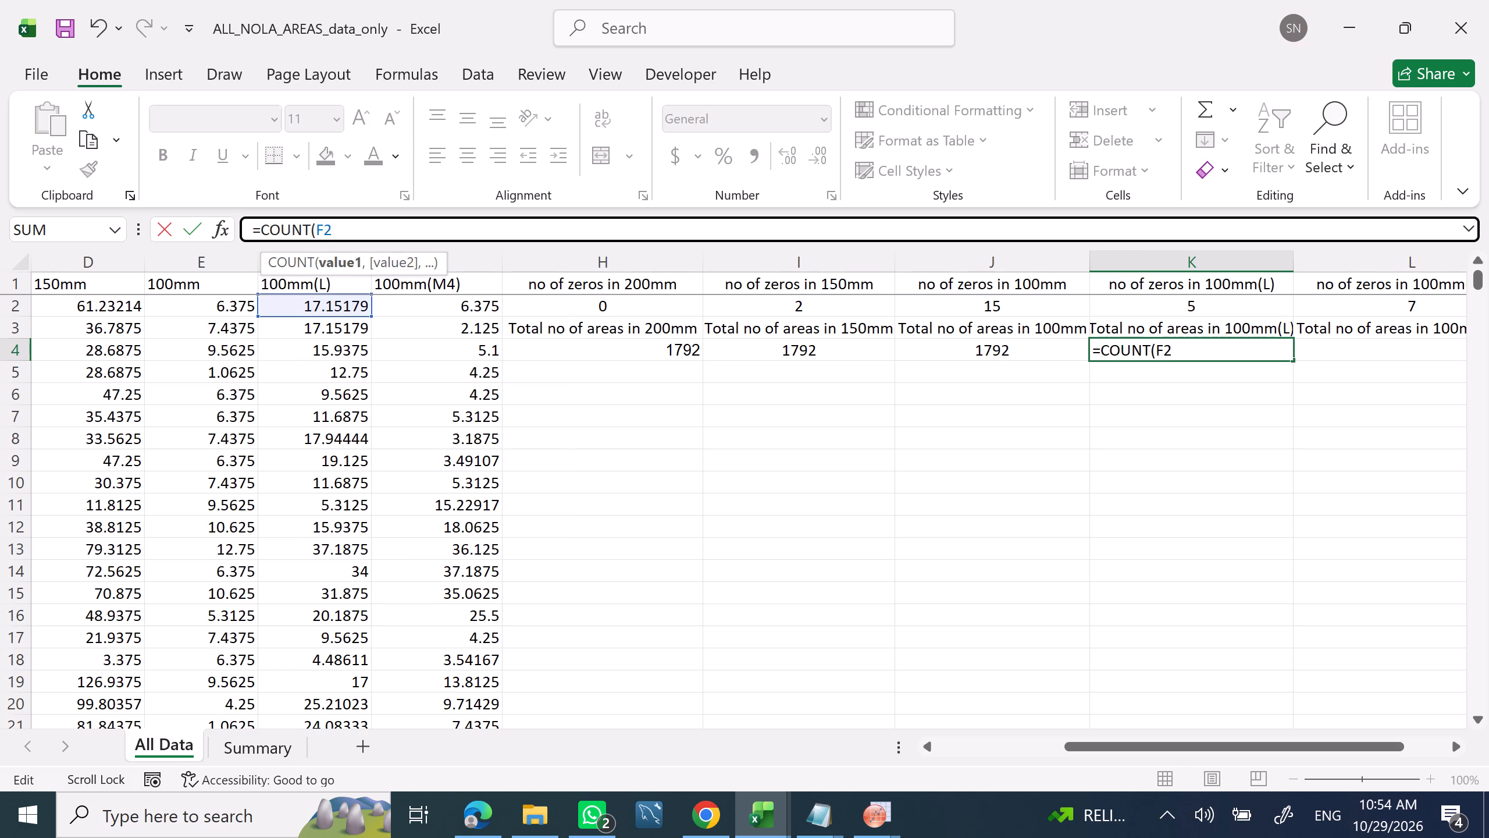
key(shift+colon)
text(F1793)
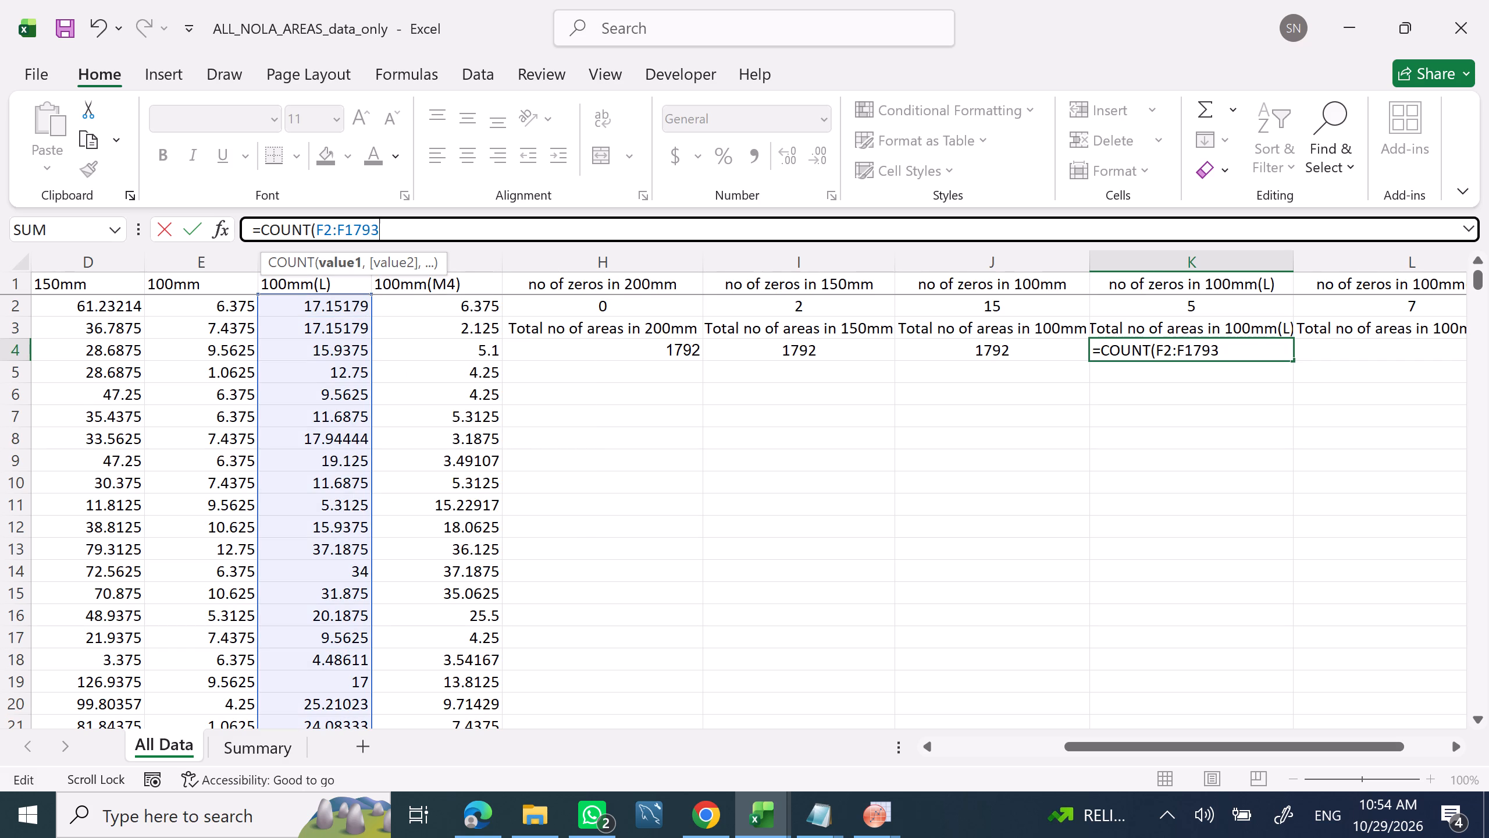
key(shift+parenright)
key(Return)
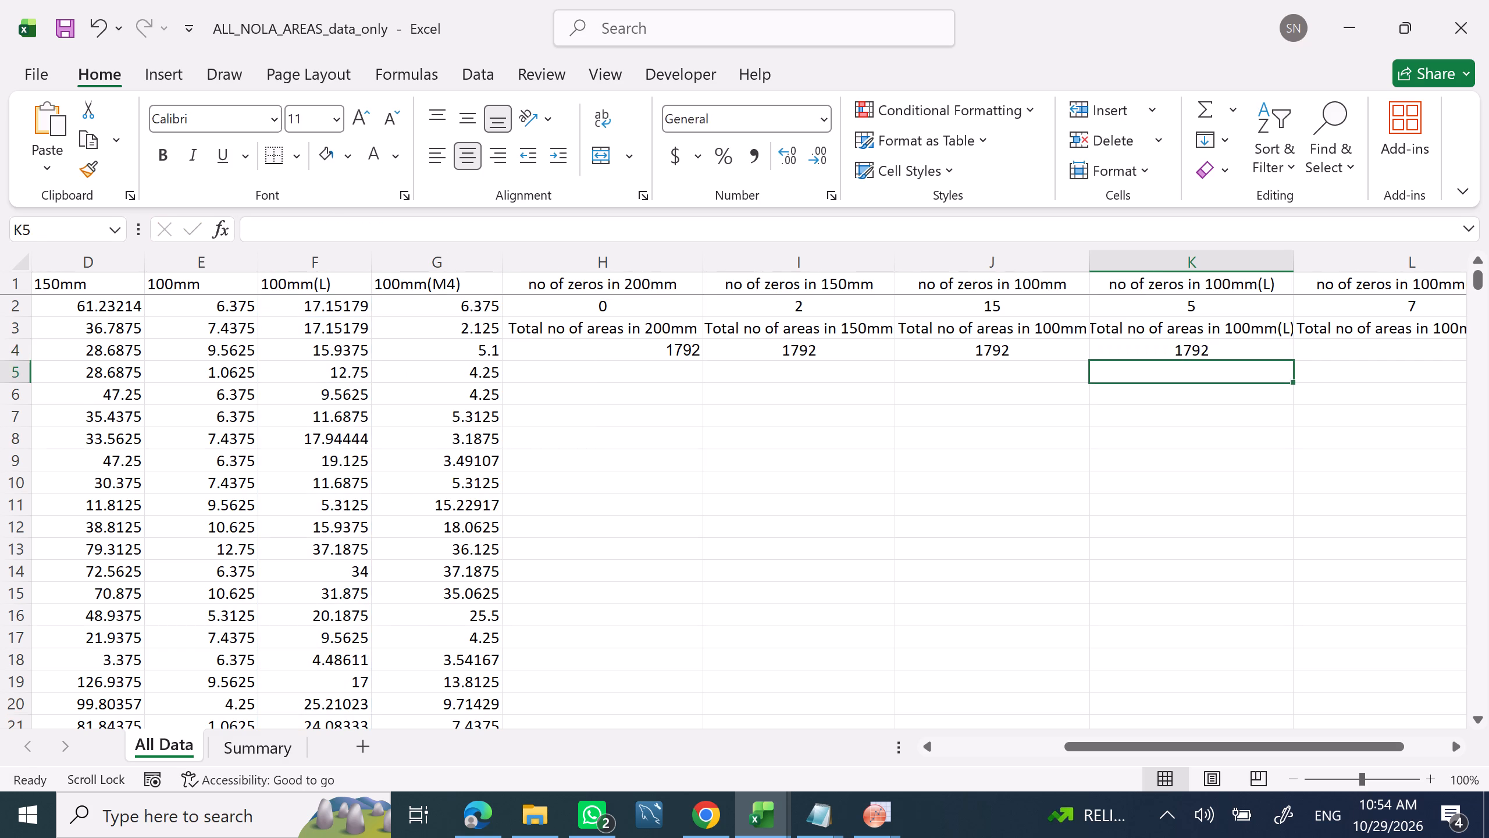
Enter the 100mm(M40) total-areas formula =COUNT(G2:G1793) in cell L4.
click(1403, 349)
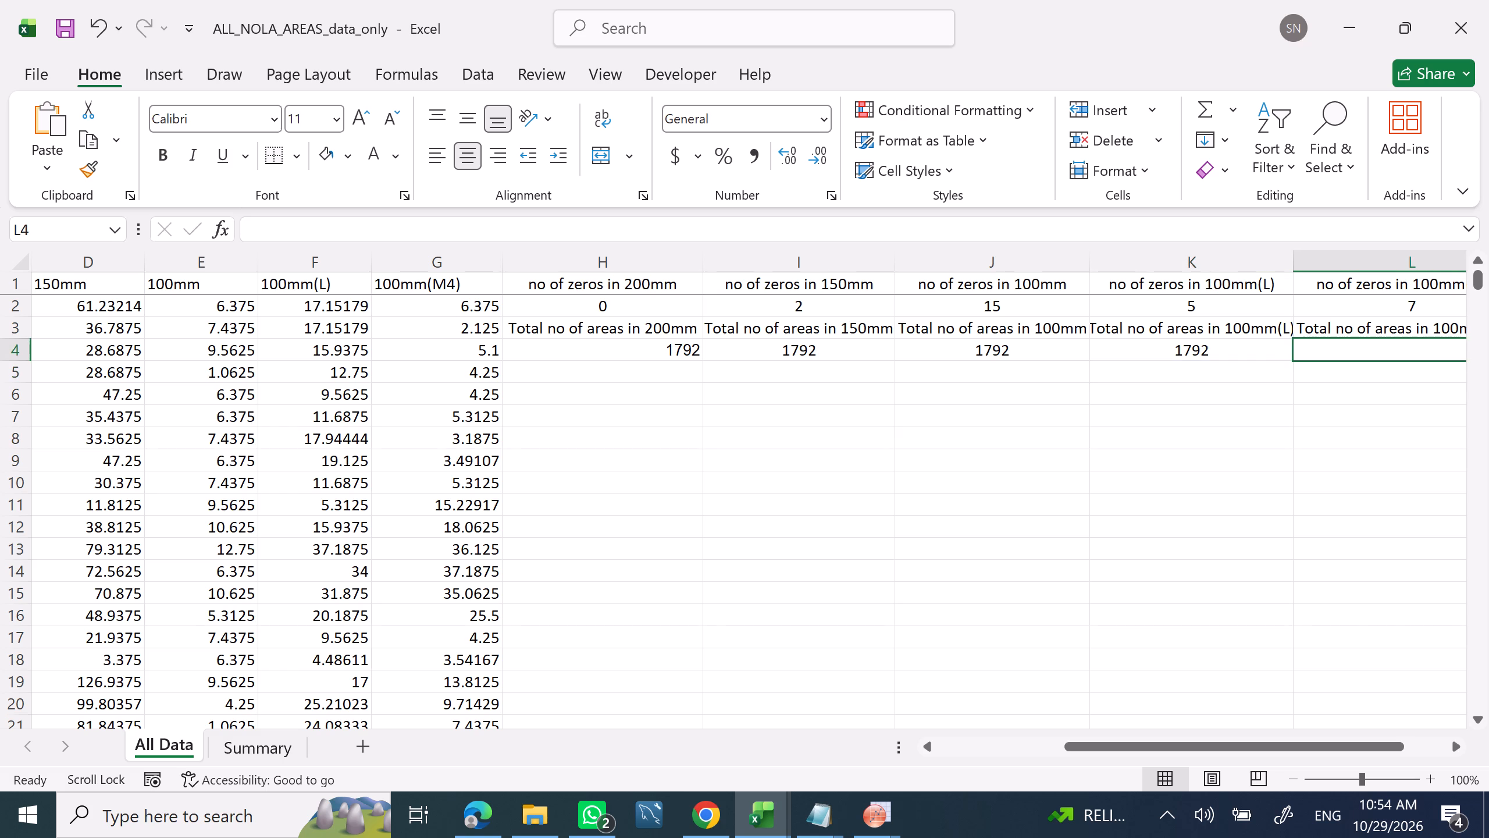
click(521, 222)
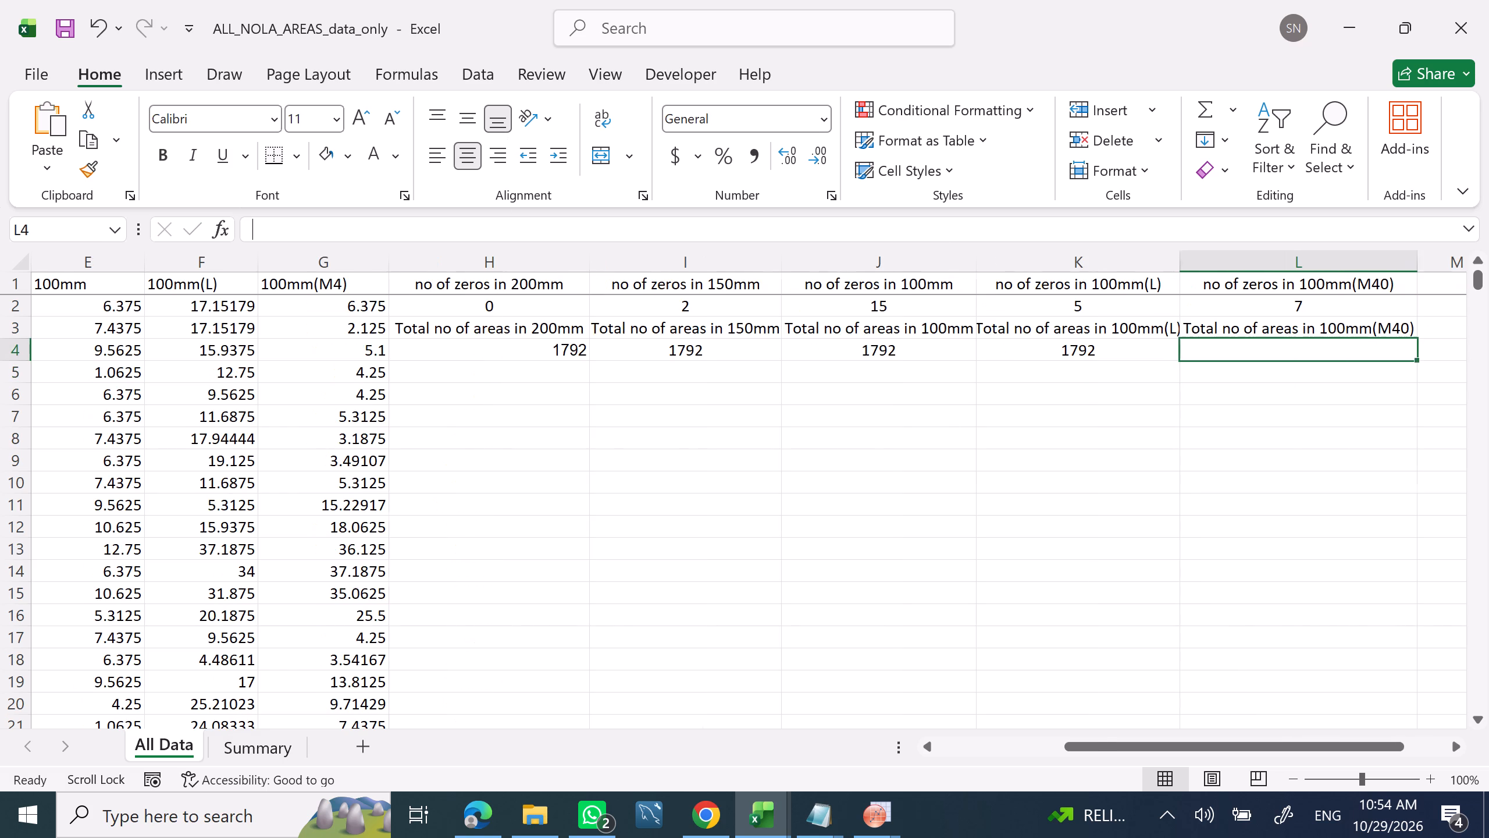
key(equal)
text(COUNT)
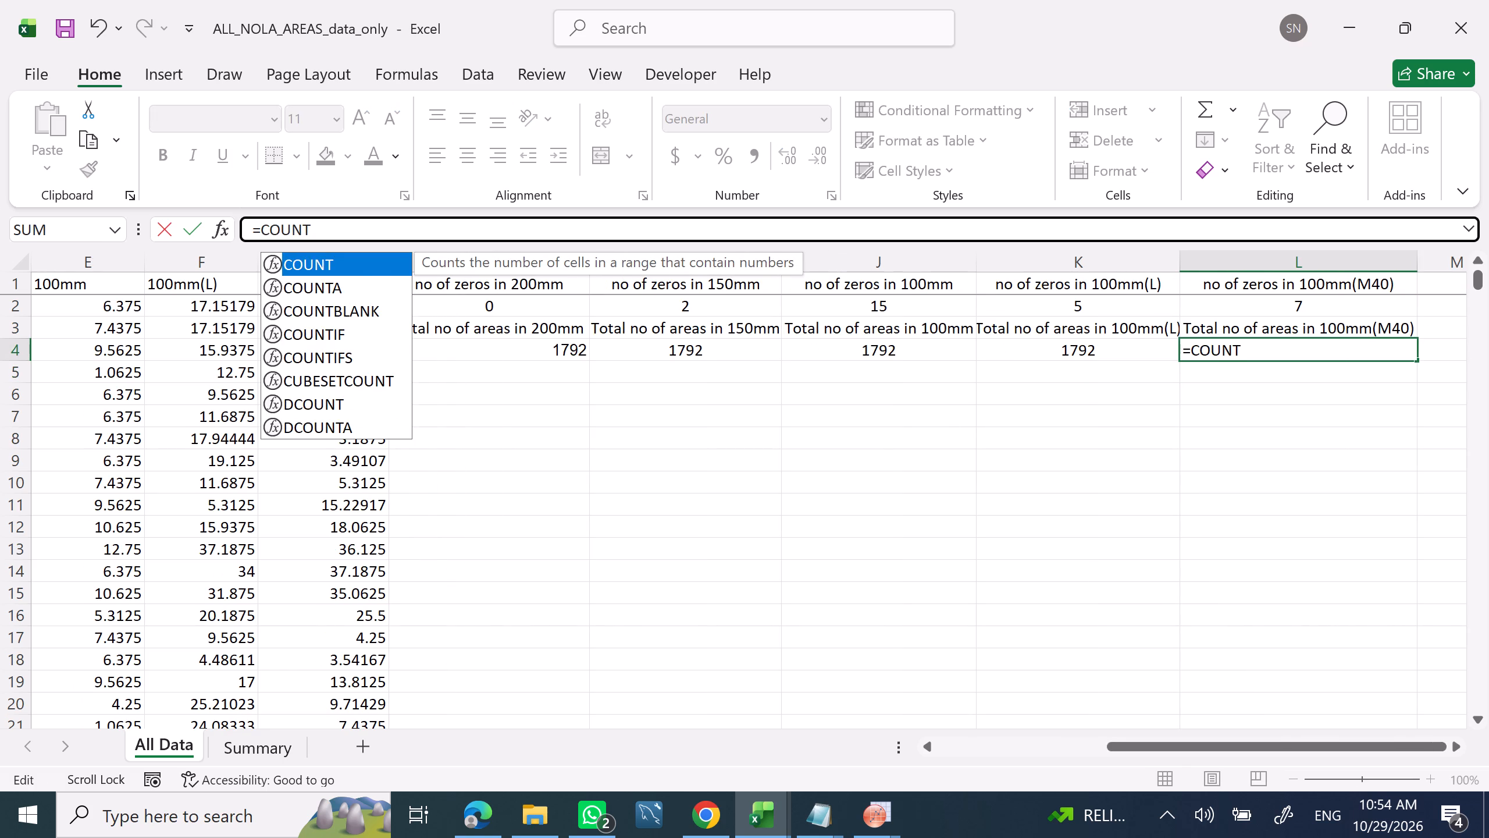
key(shift+parenleft)
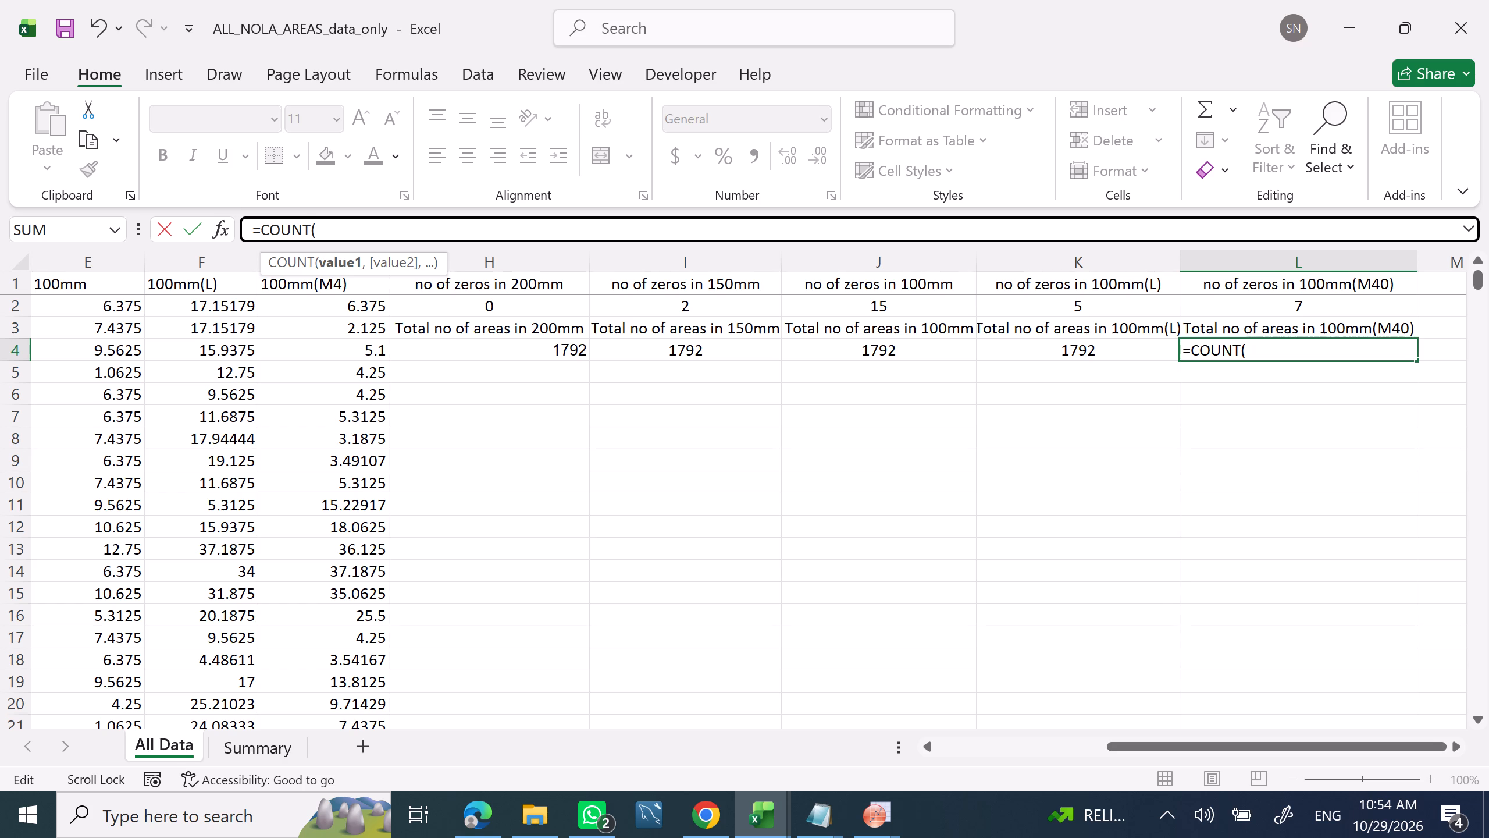
key(h)
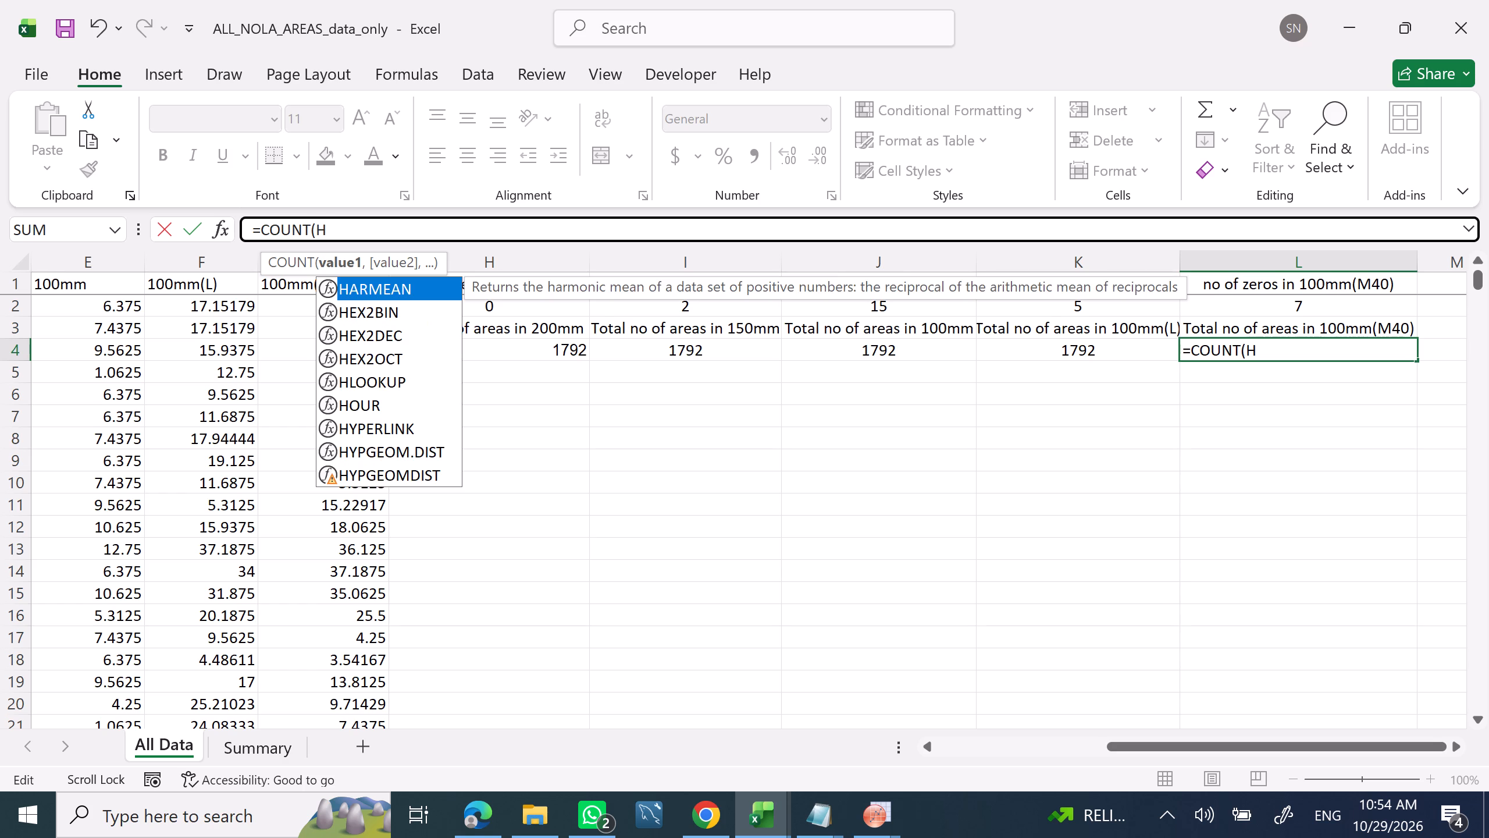
key(BackSpace)
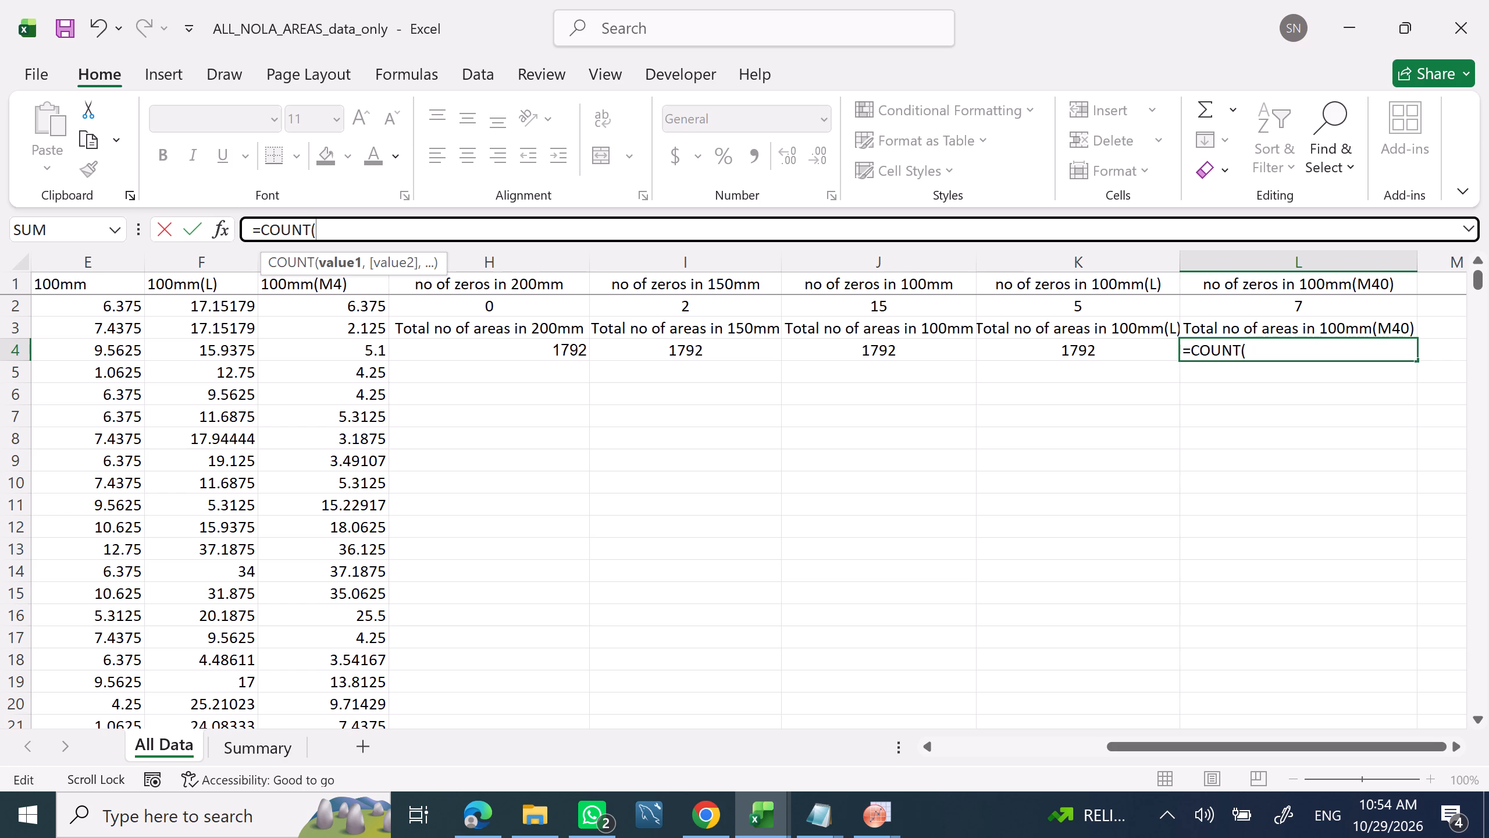
key(g)
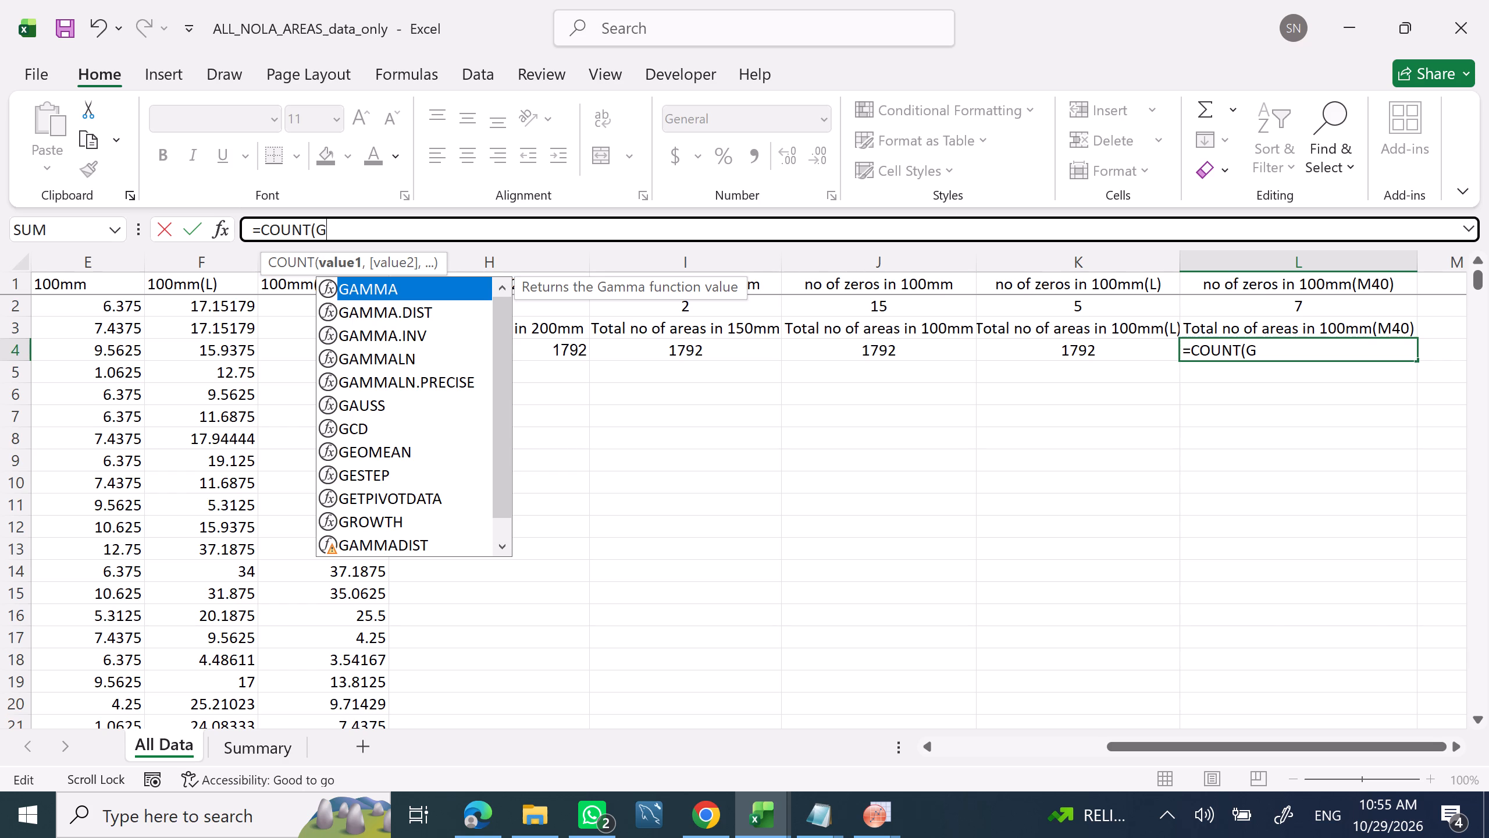
click(1036, 342)
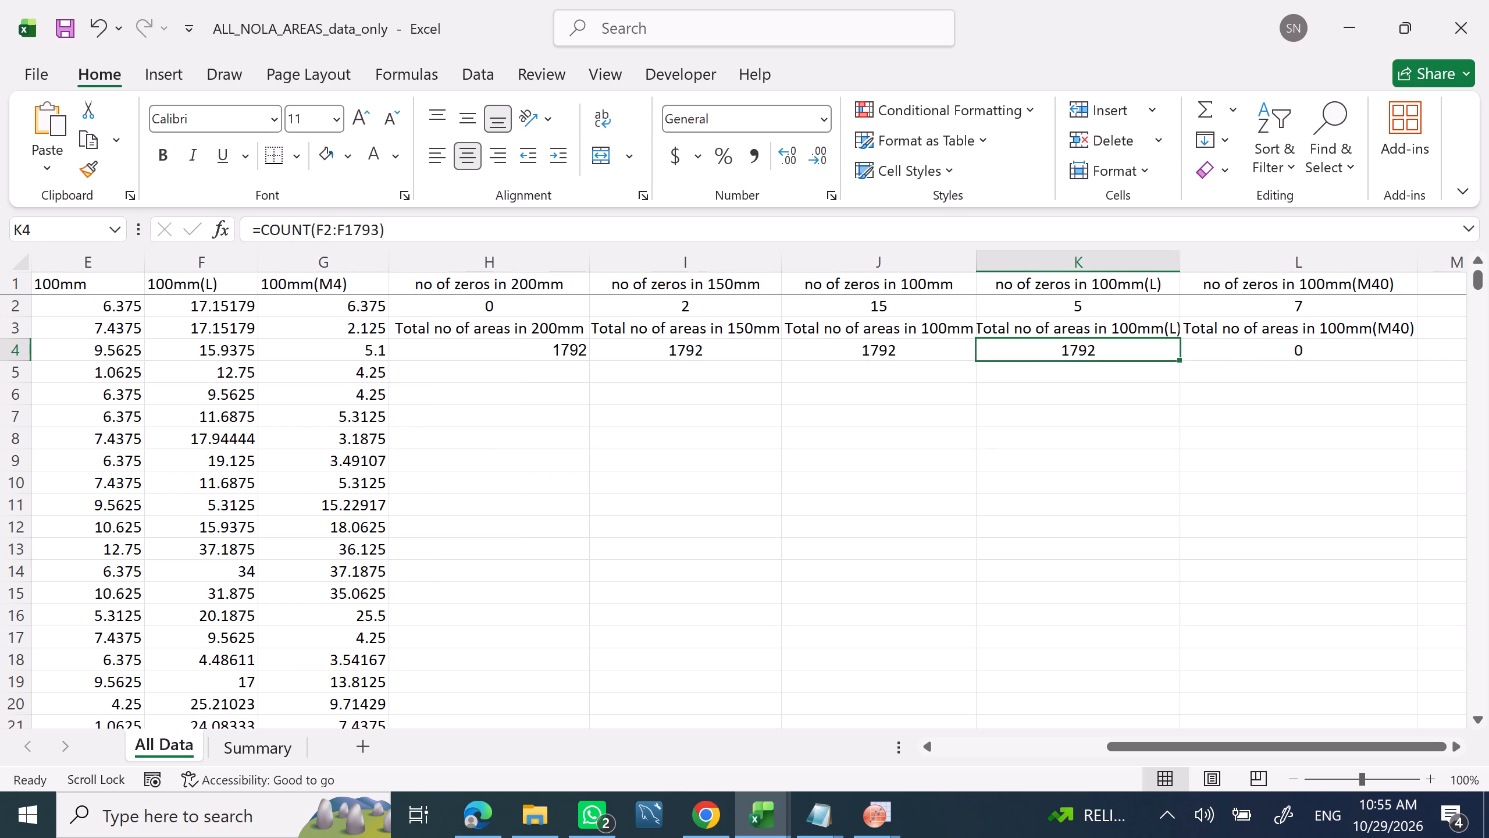
click(1214, 342)
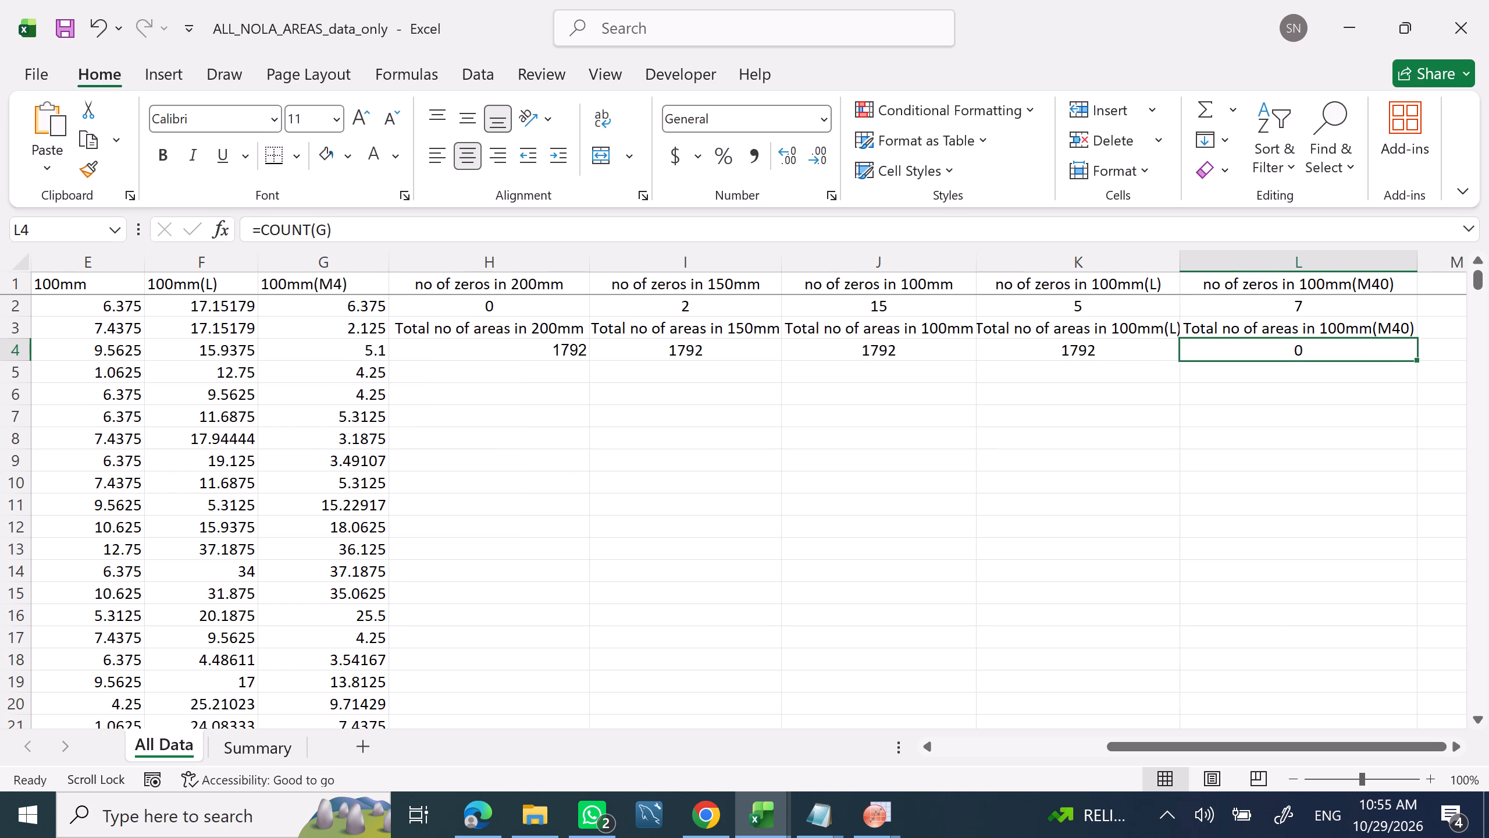
click(327, 233)
key(2)
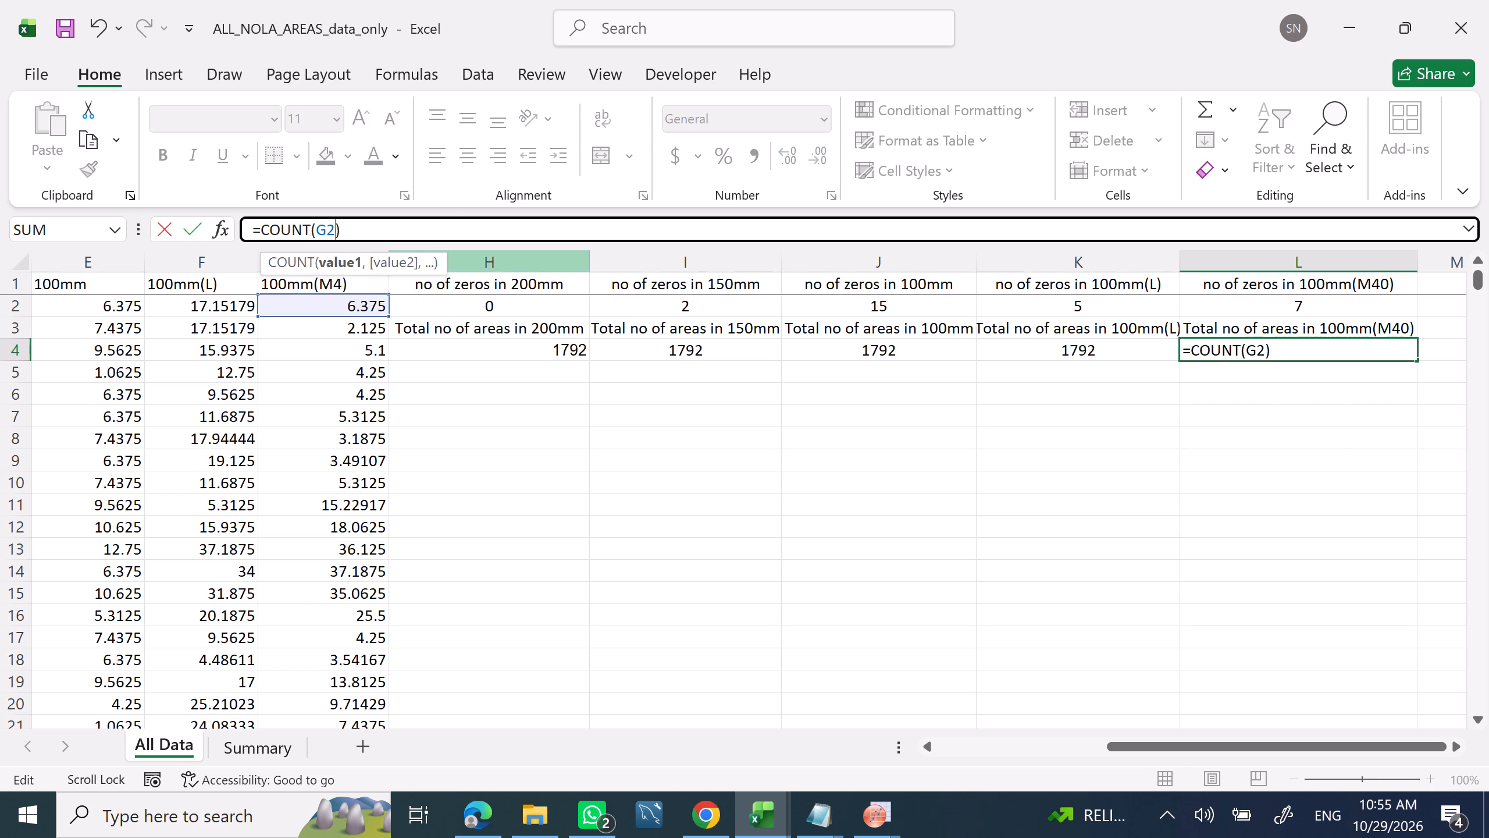
text(:G1)
text(793)
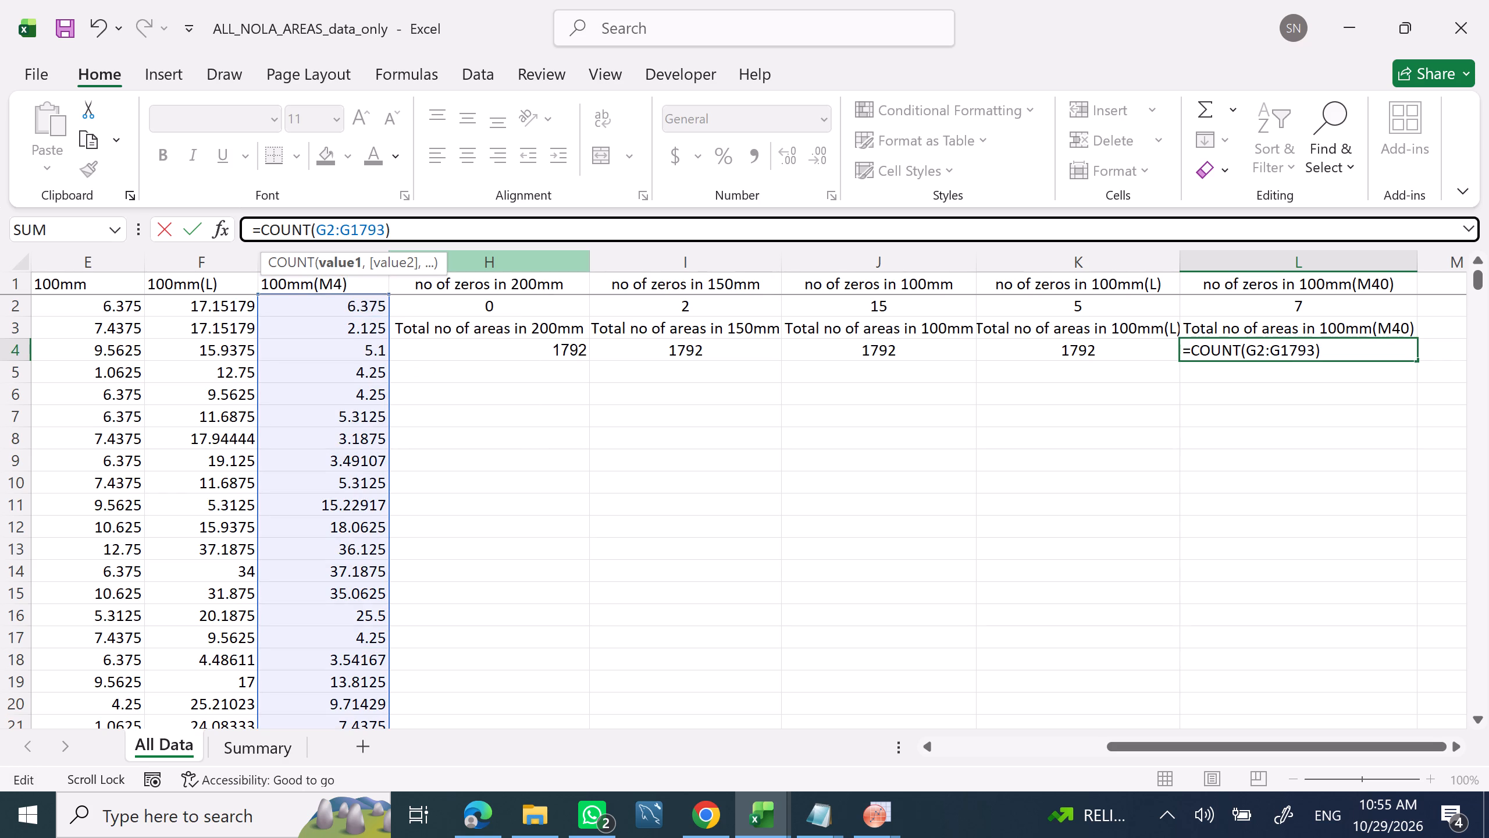
key(Return)
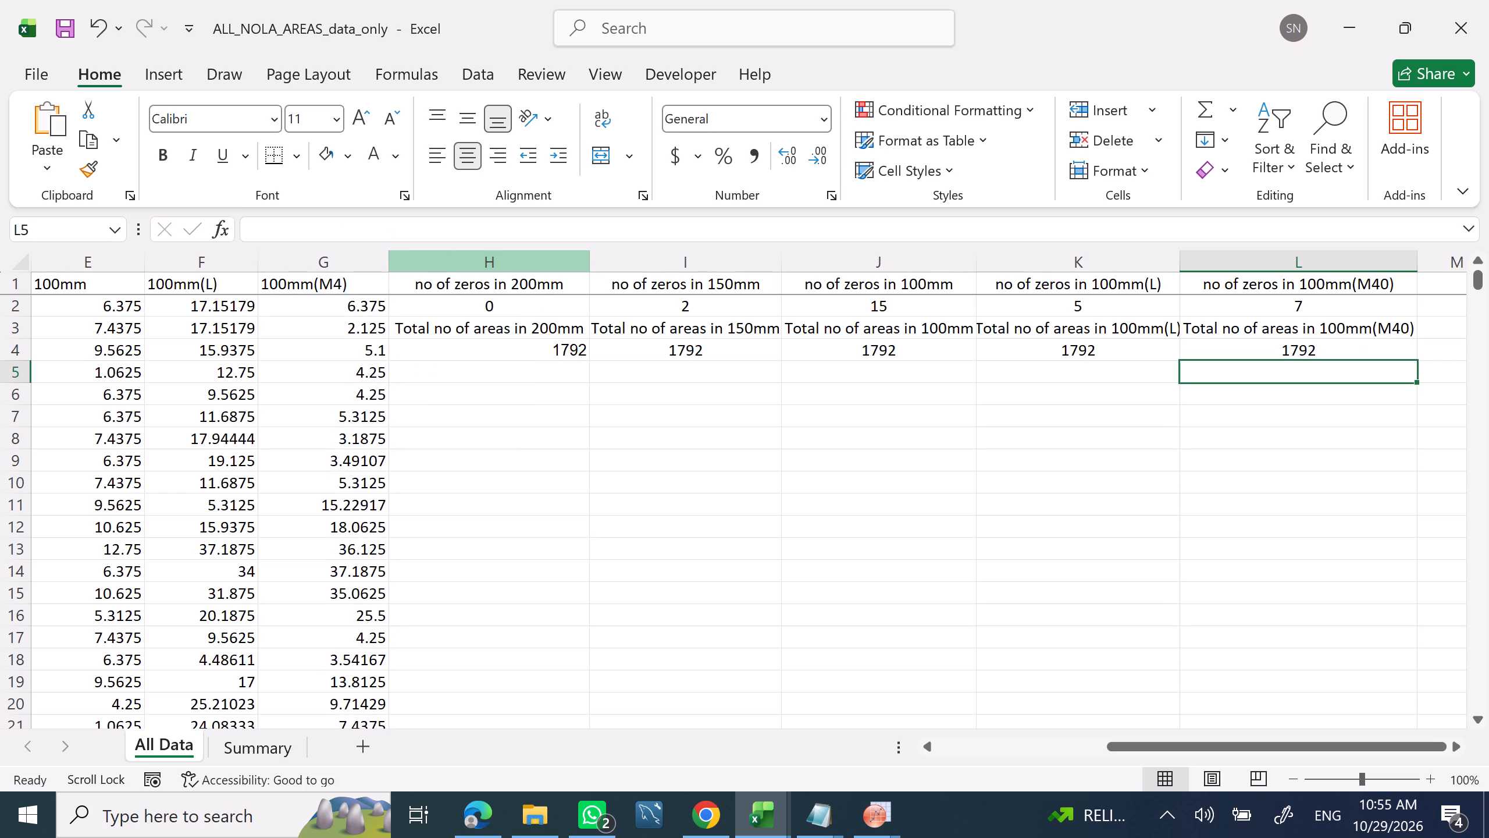
click(520, 374)
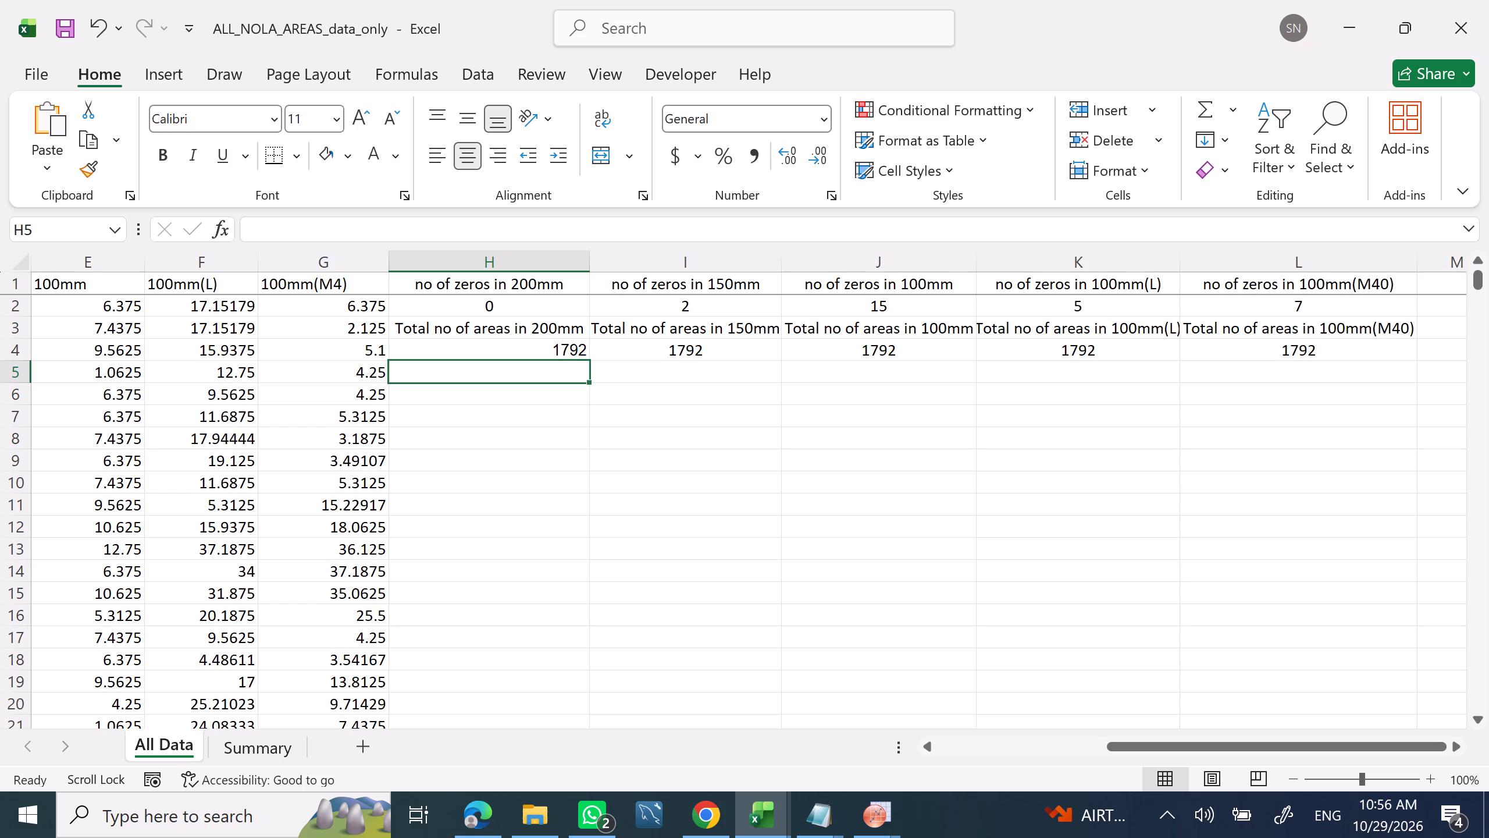
click(689, 817)
scroll(680, 597, down, 4)
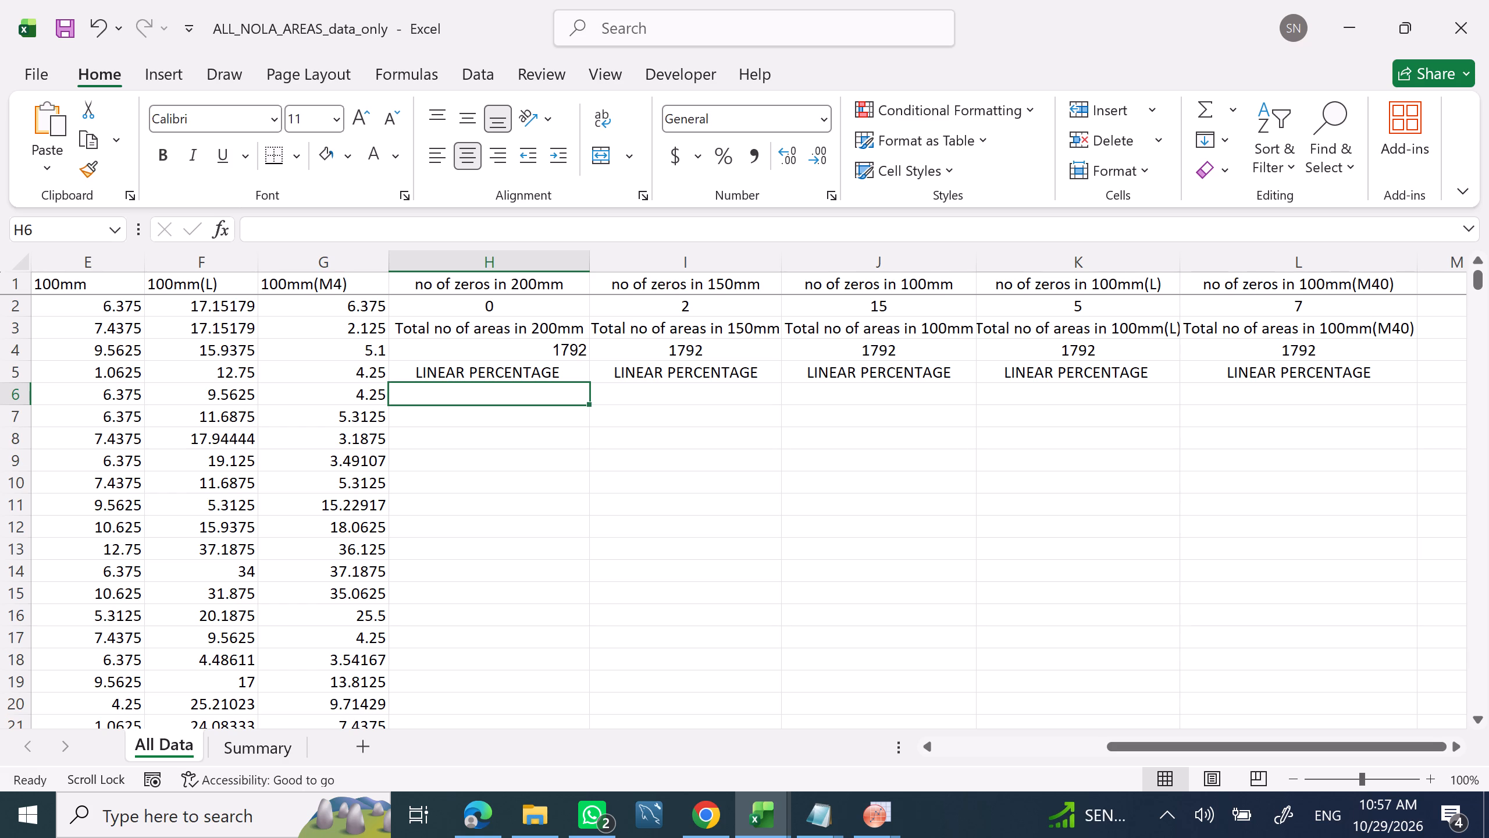
key(equal)
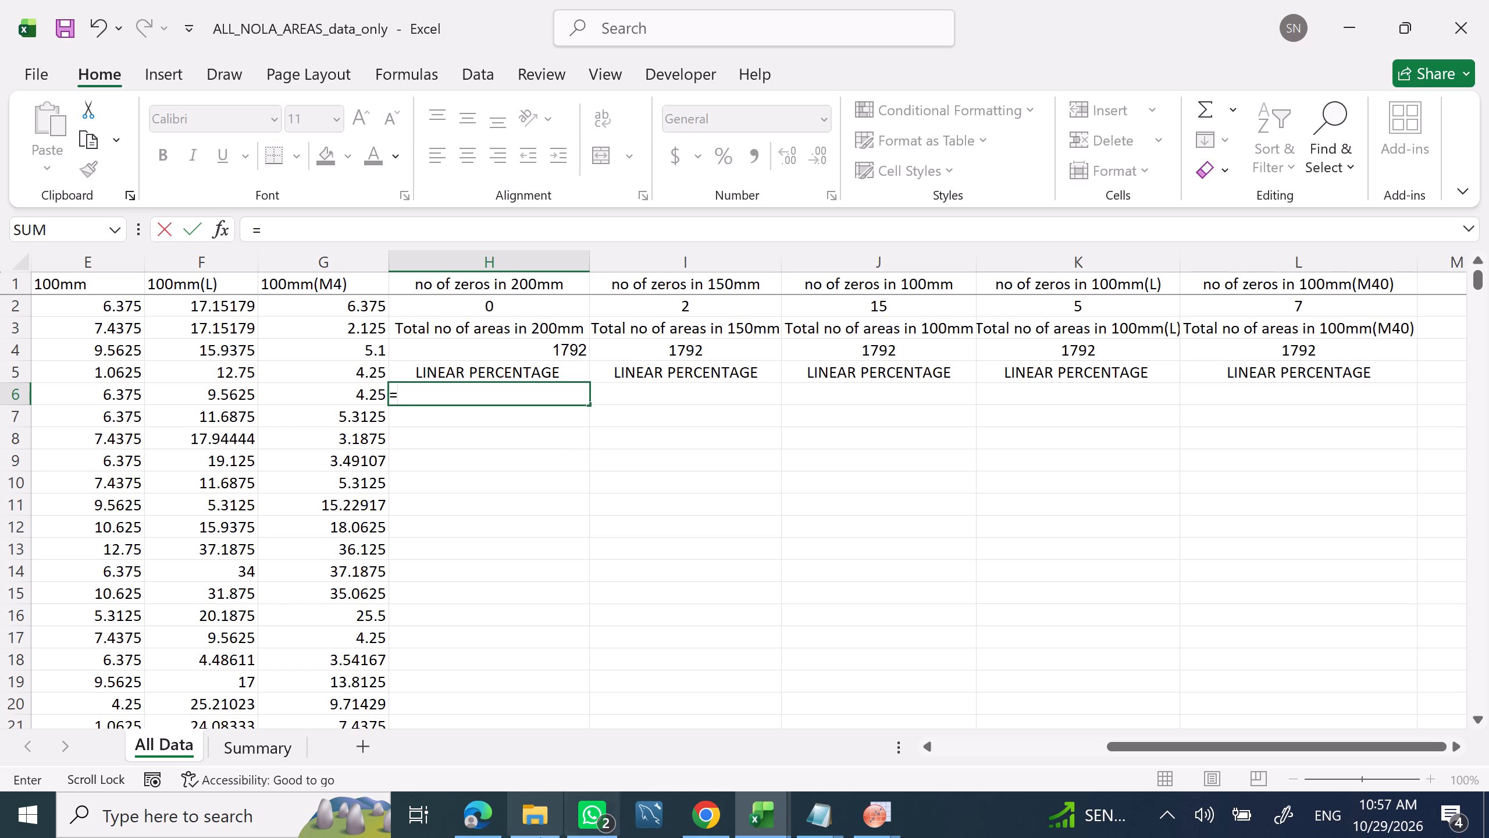
click(743, 694)
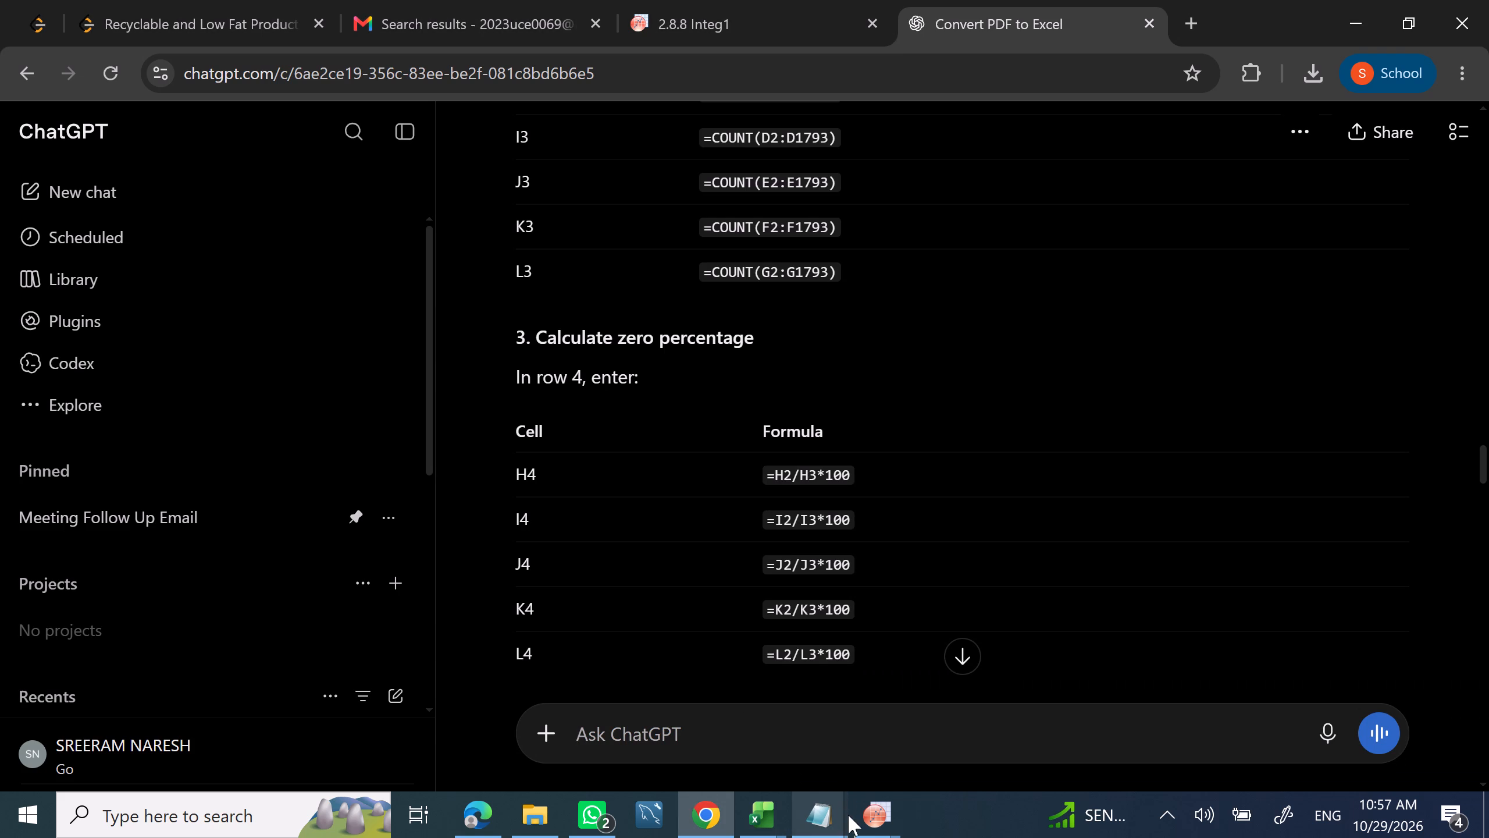
click(871, 814)
click(966, 747)
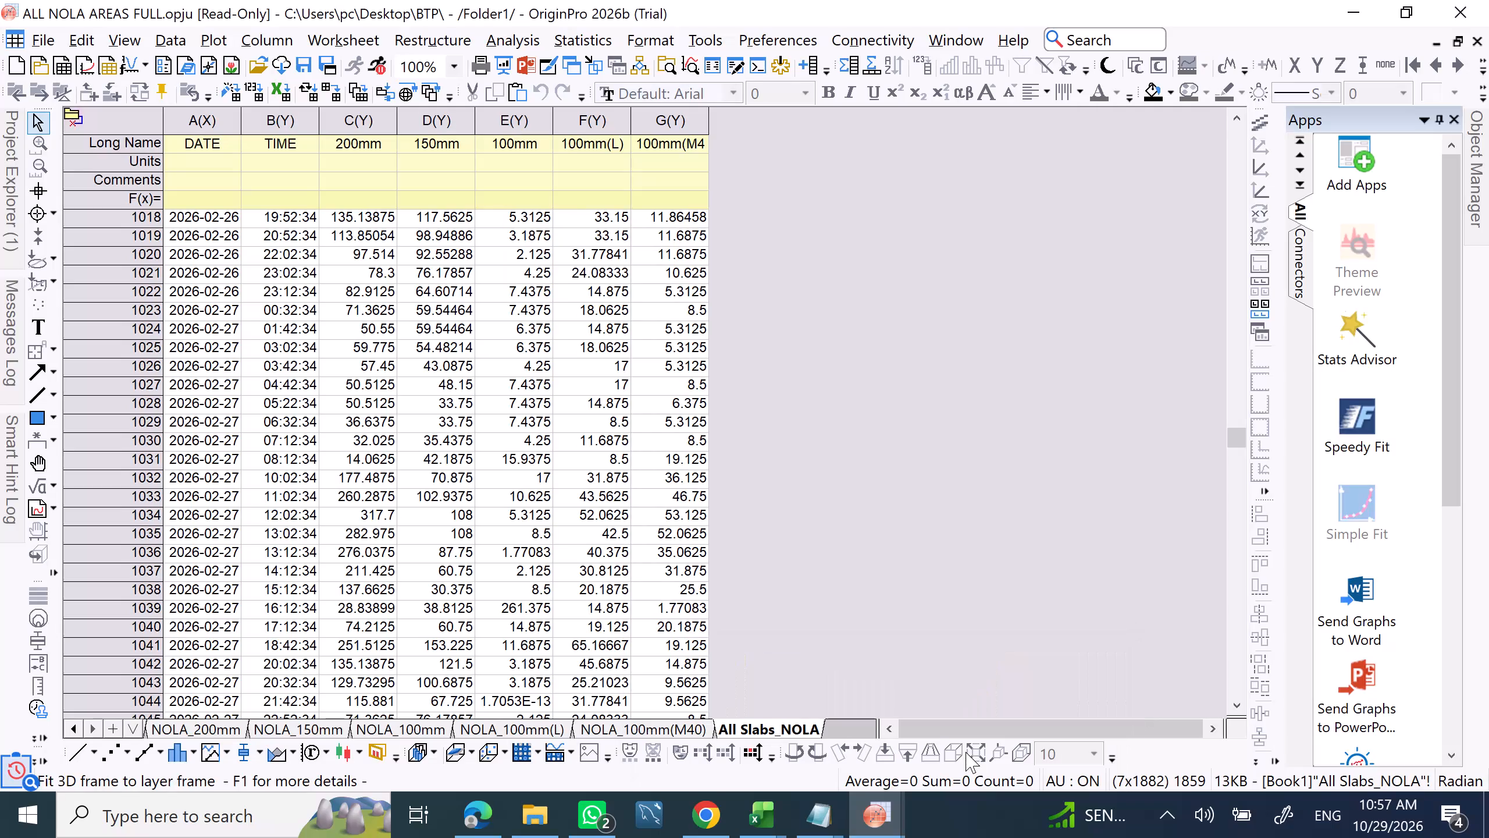
click(747, 822)
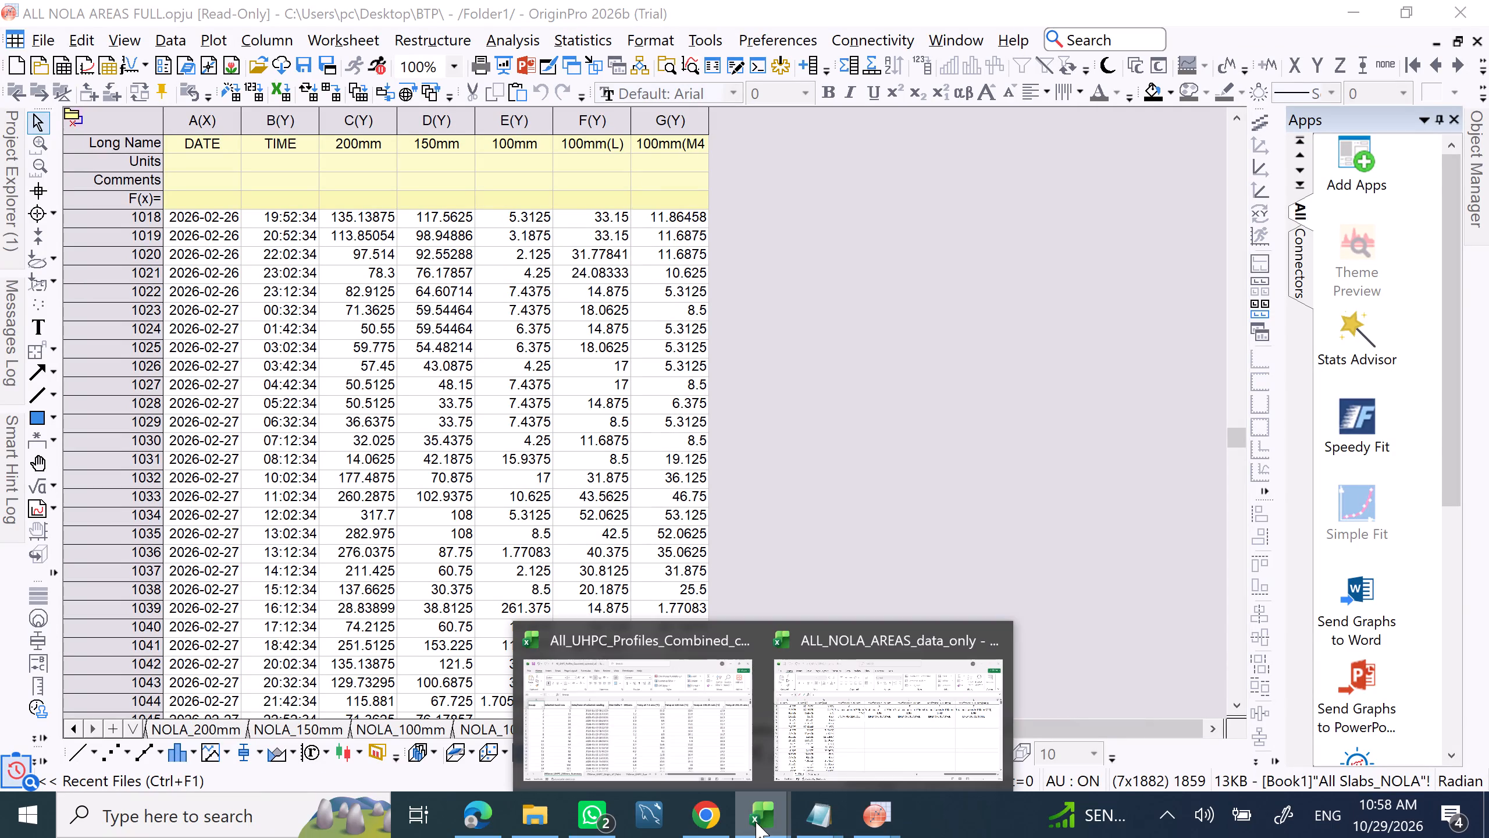
click(819, 730)
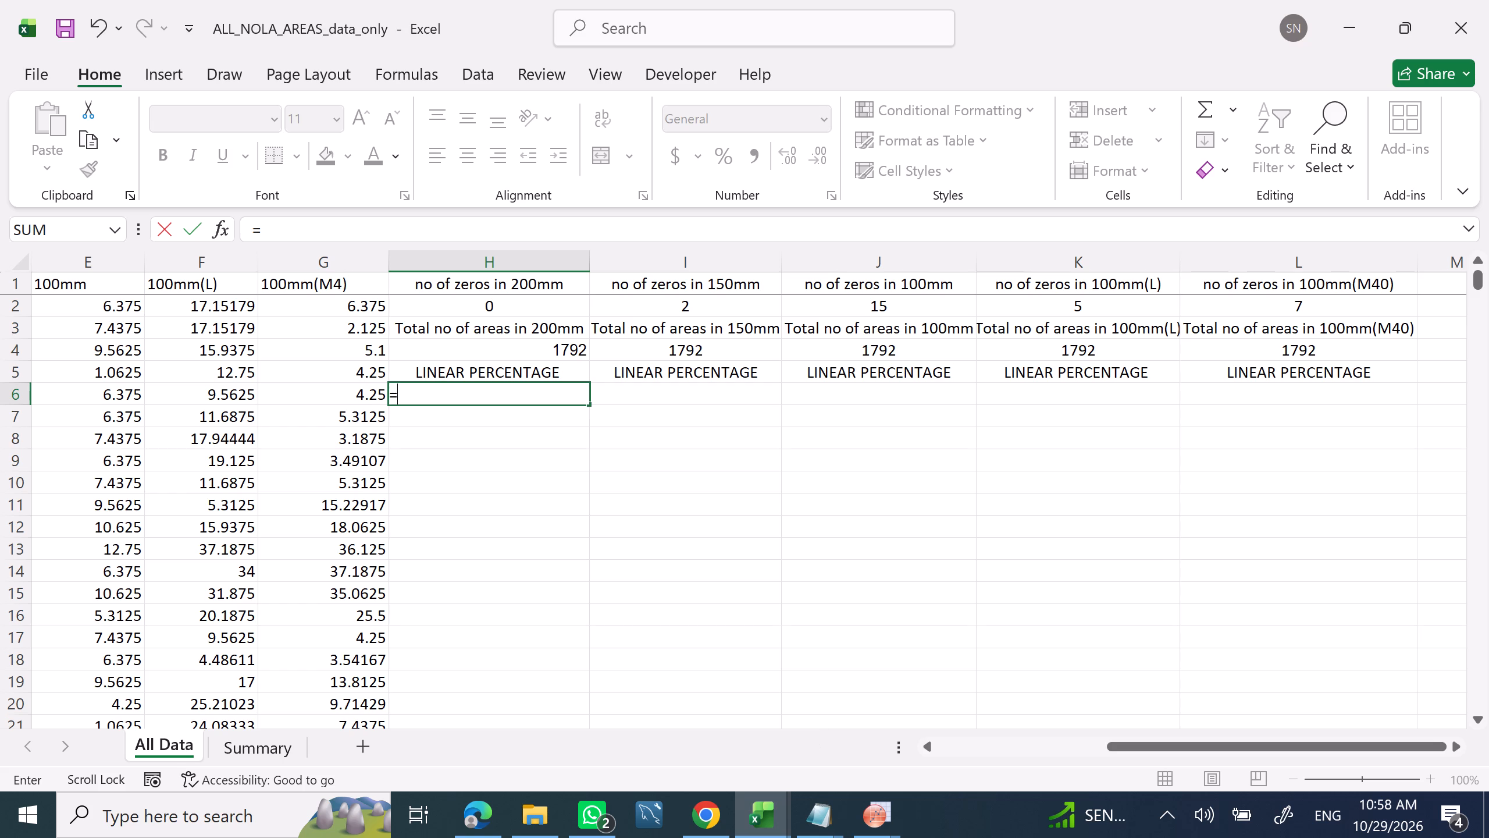
text(H2)
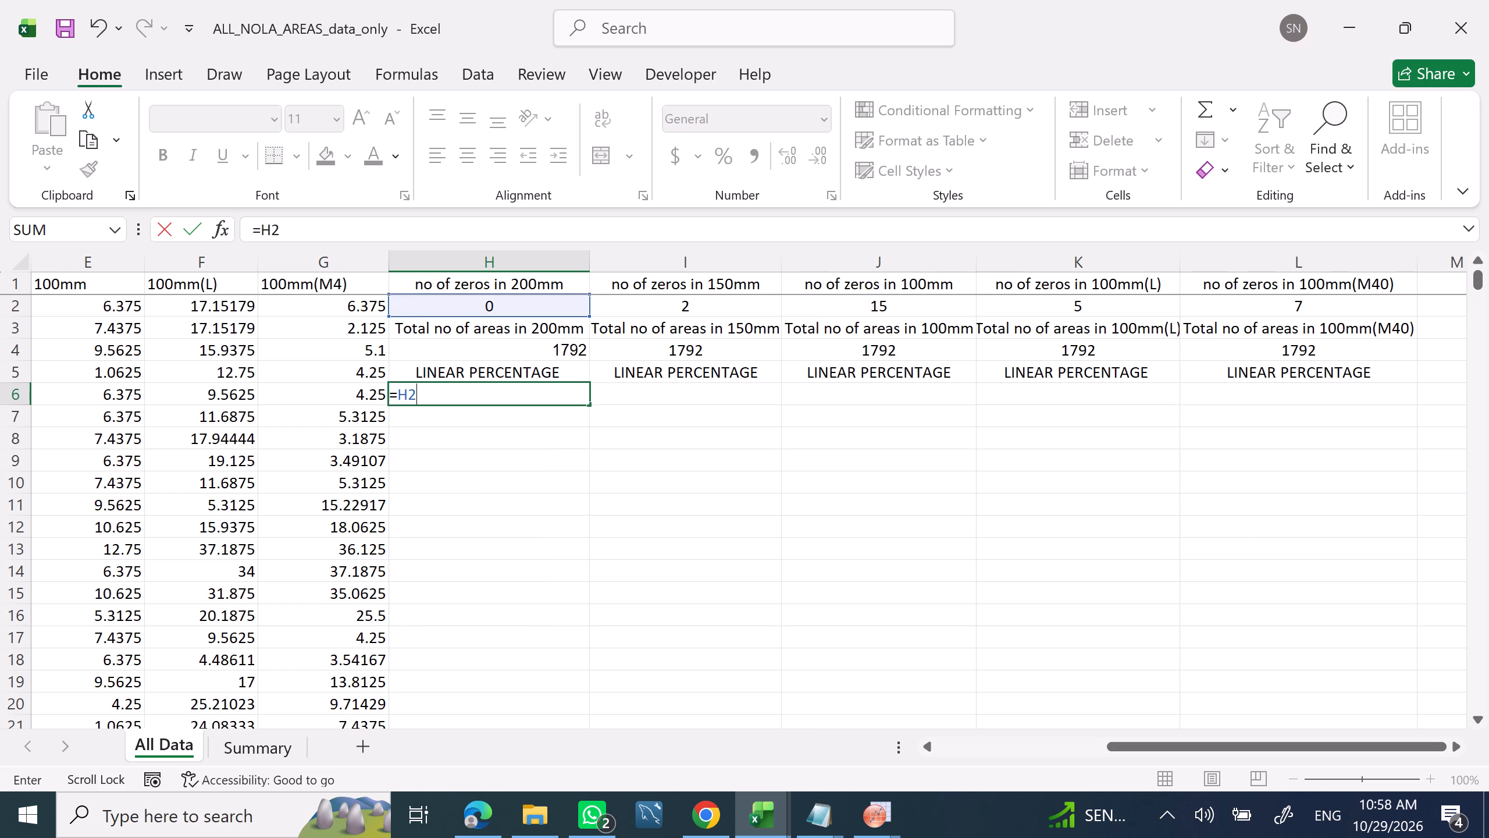
text(/H4)
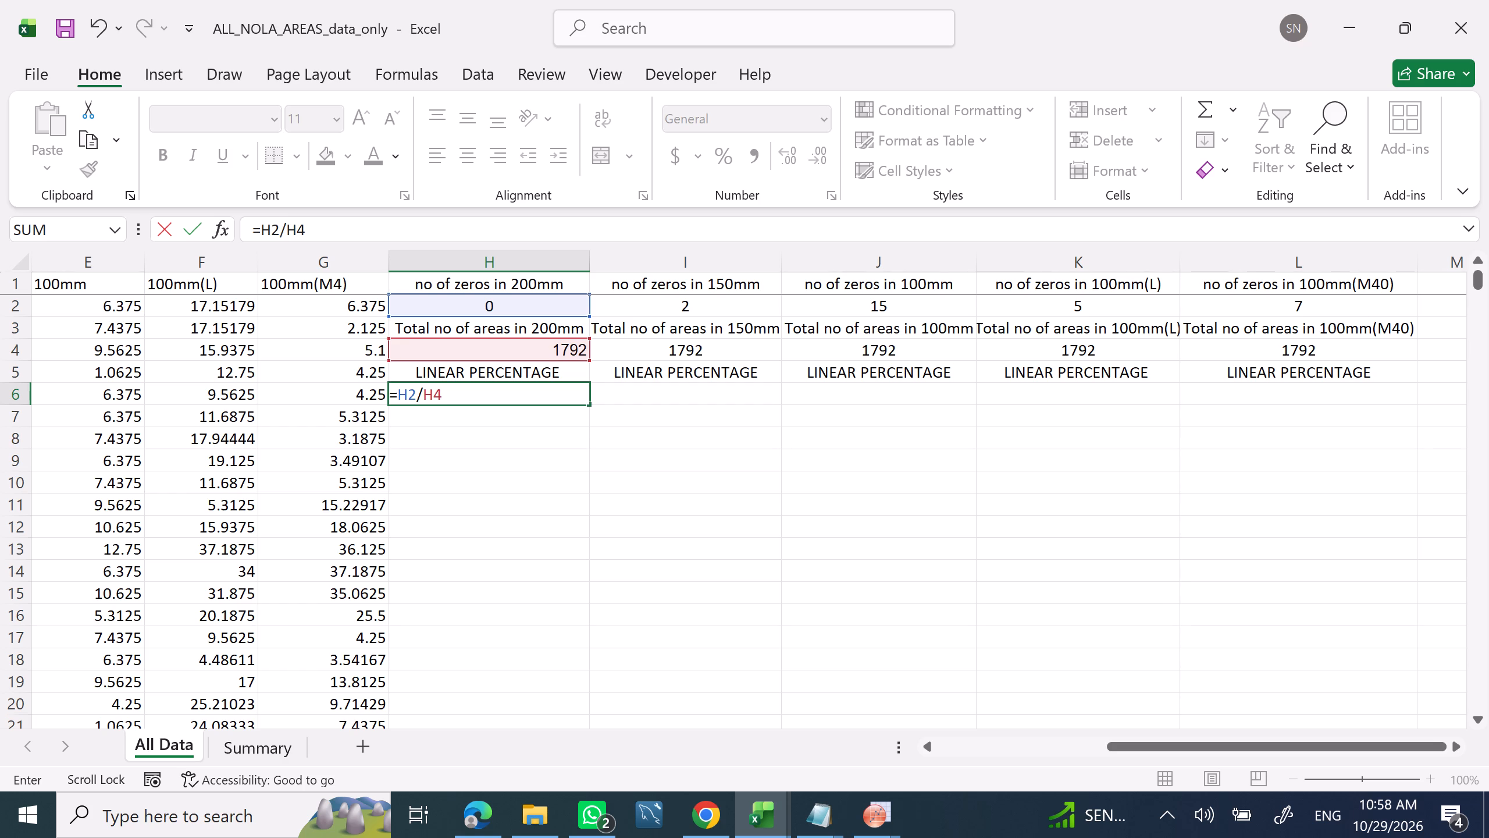
click(264, 224)
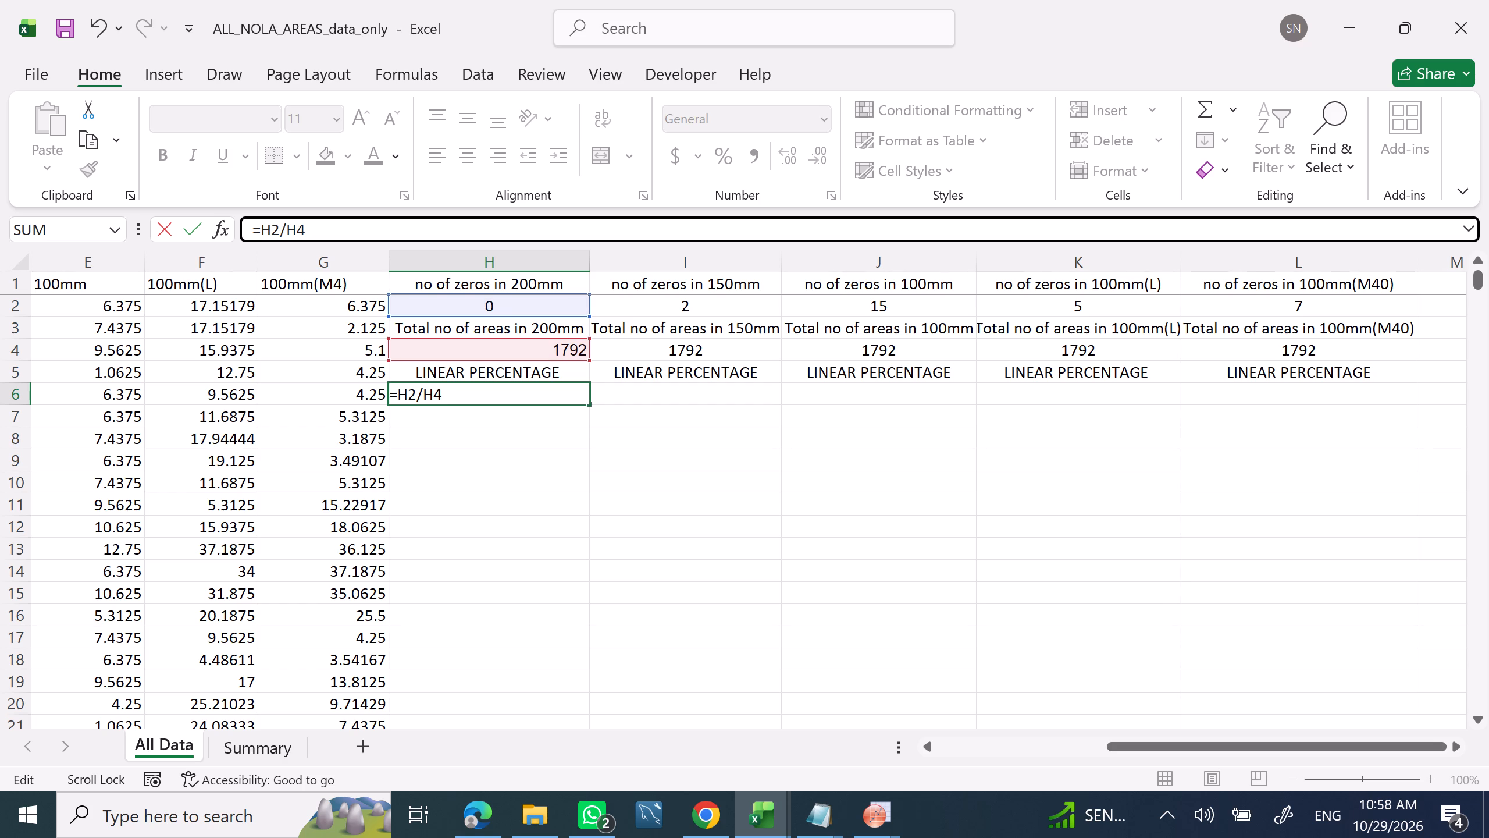
key(shift+parenleft)
click(327, 235)
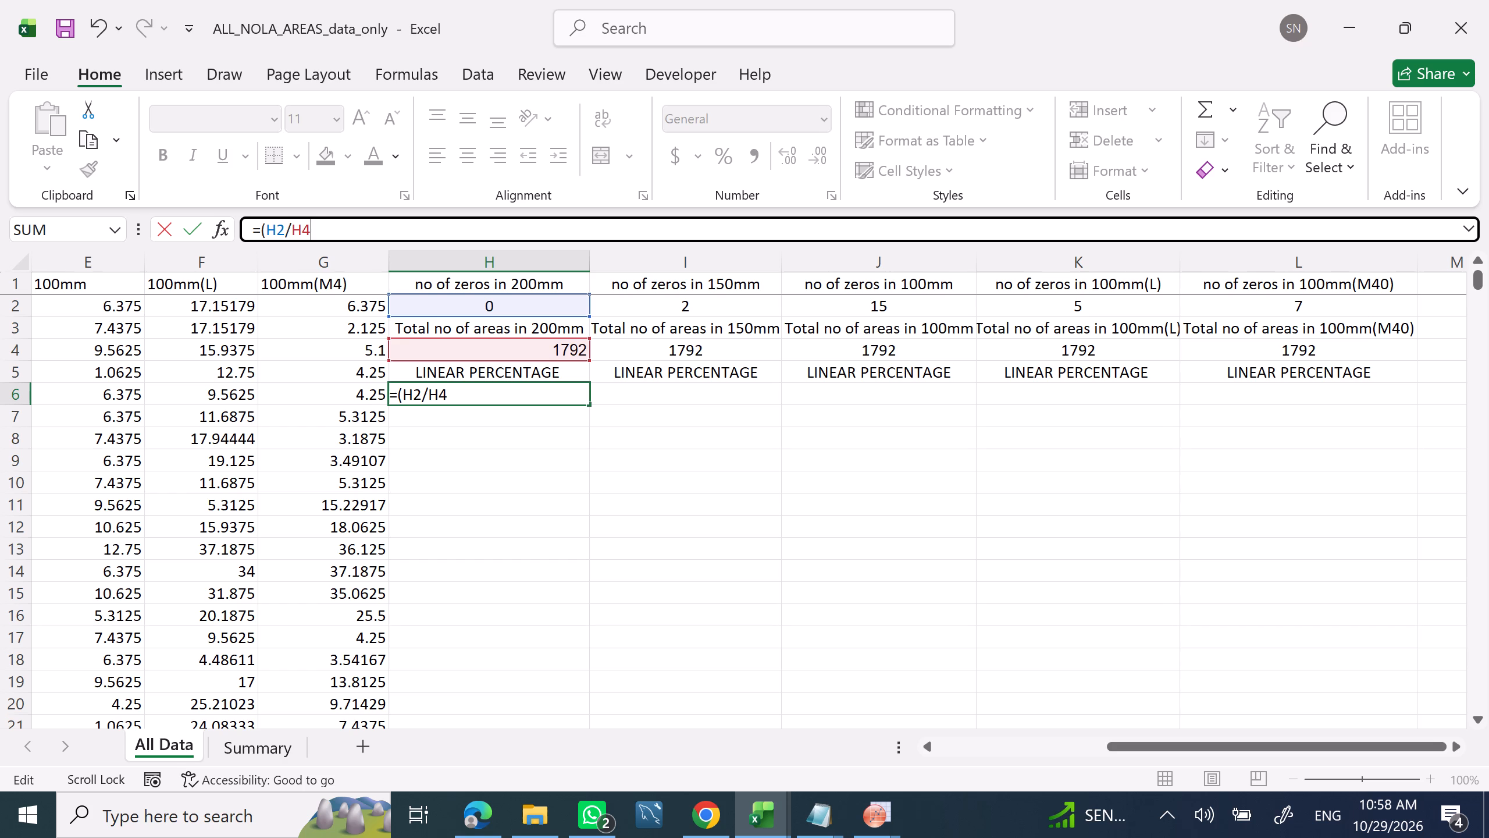
key(shift+parenright)
key(shift+asterisk)
text(10)
key(0)
key(Return)
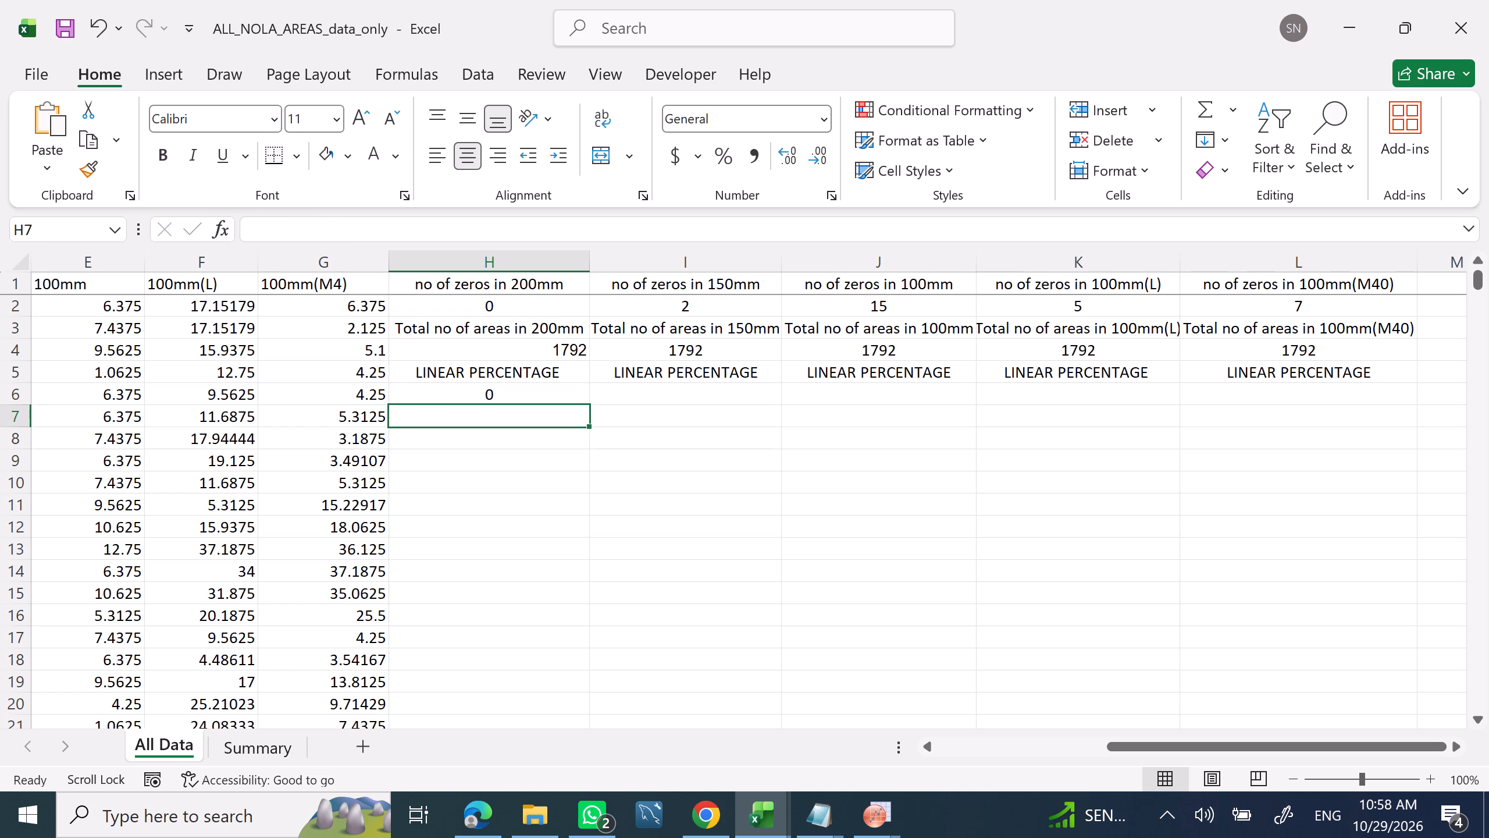
Enter the formula =(H2/H4)*100 in cell I6 under the 150mm LINEAR PERCENTAGE heading.
click(704, 403)
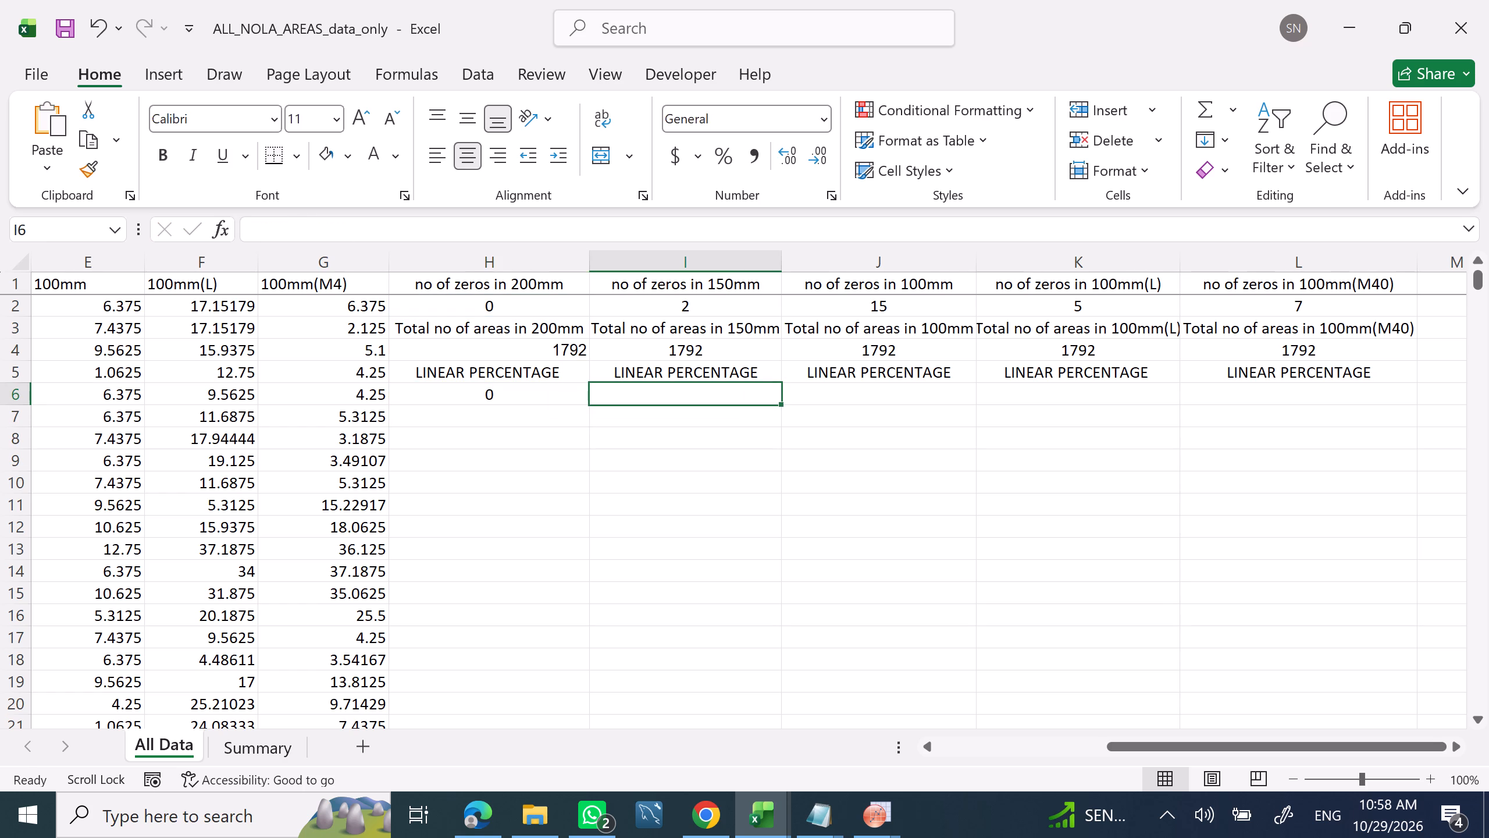
key(equal)
text(H2)
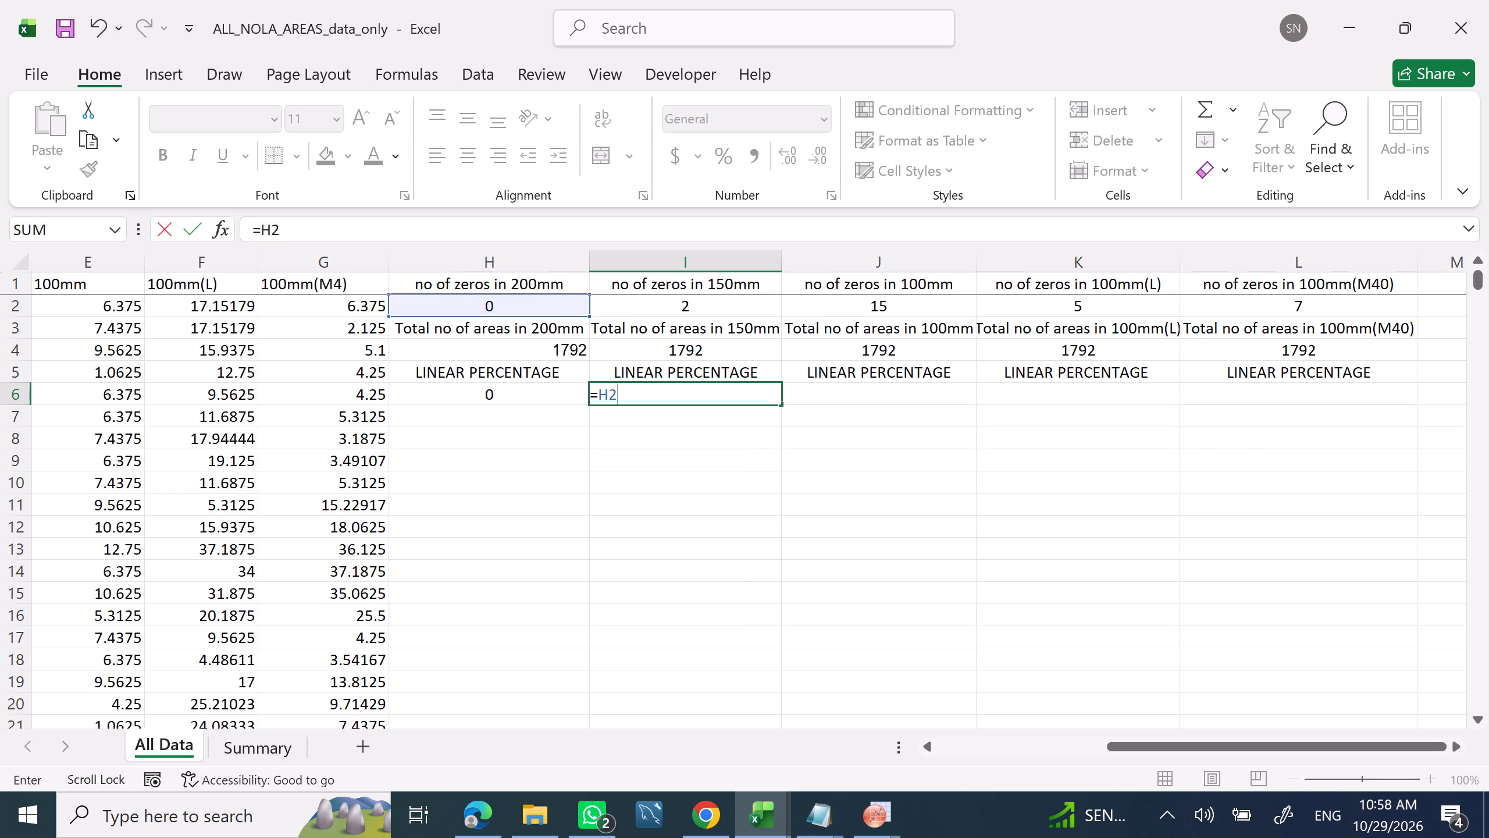
text(/H4)
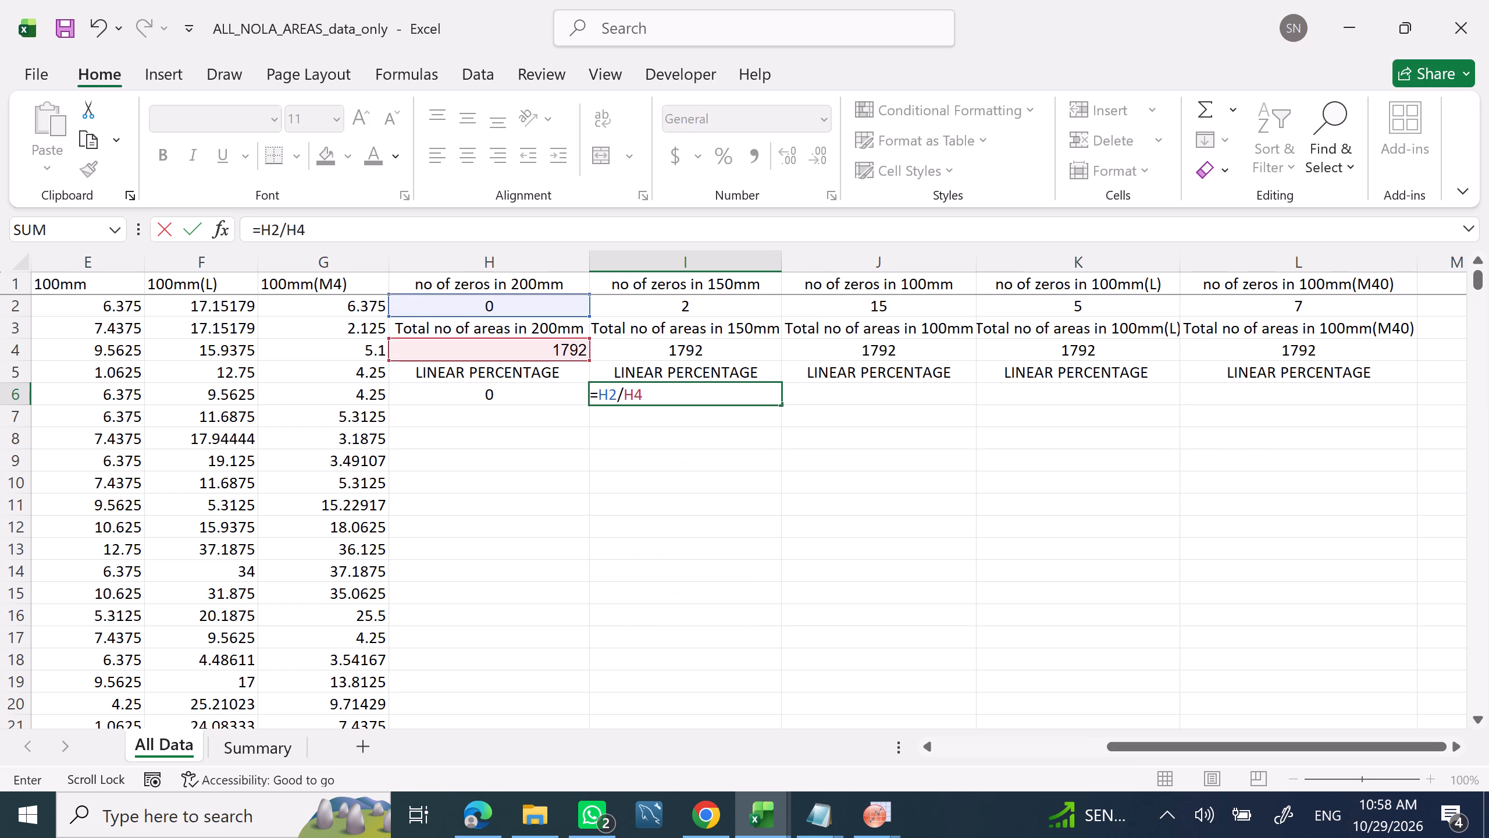
click(601, 394)
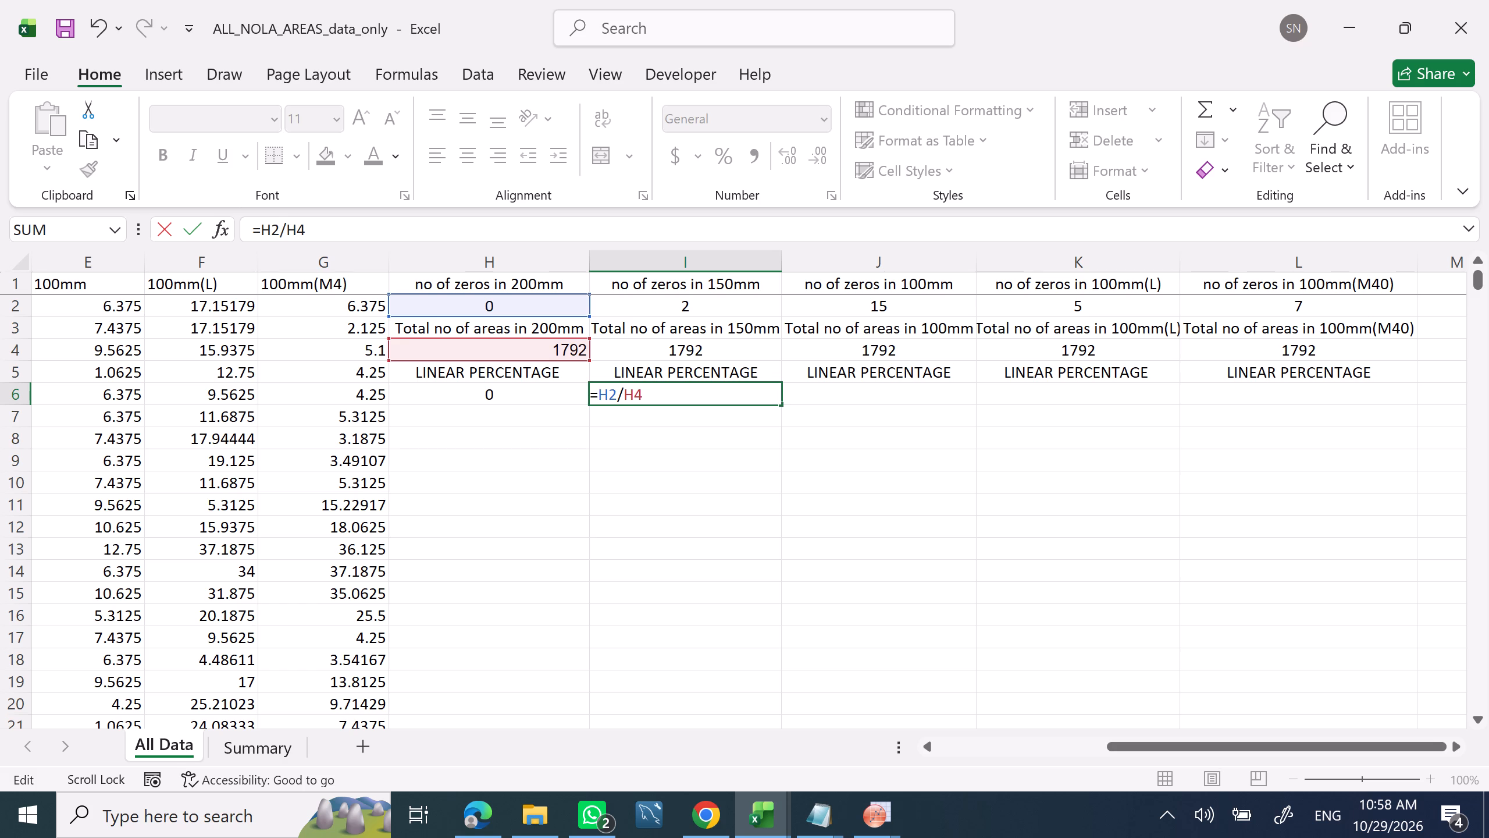
key(shift+parenleft)
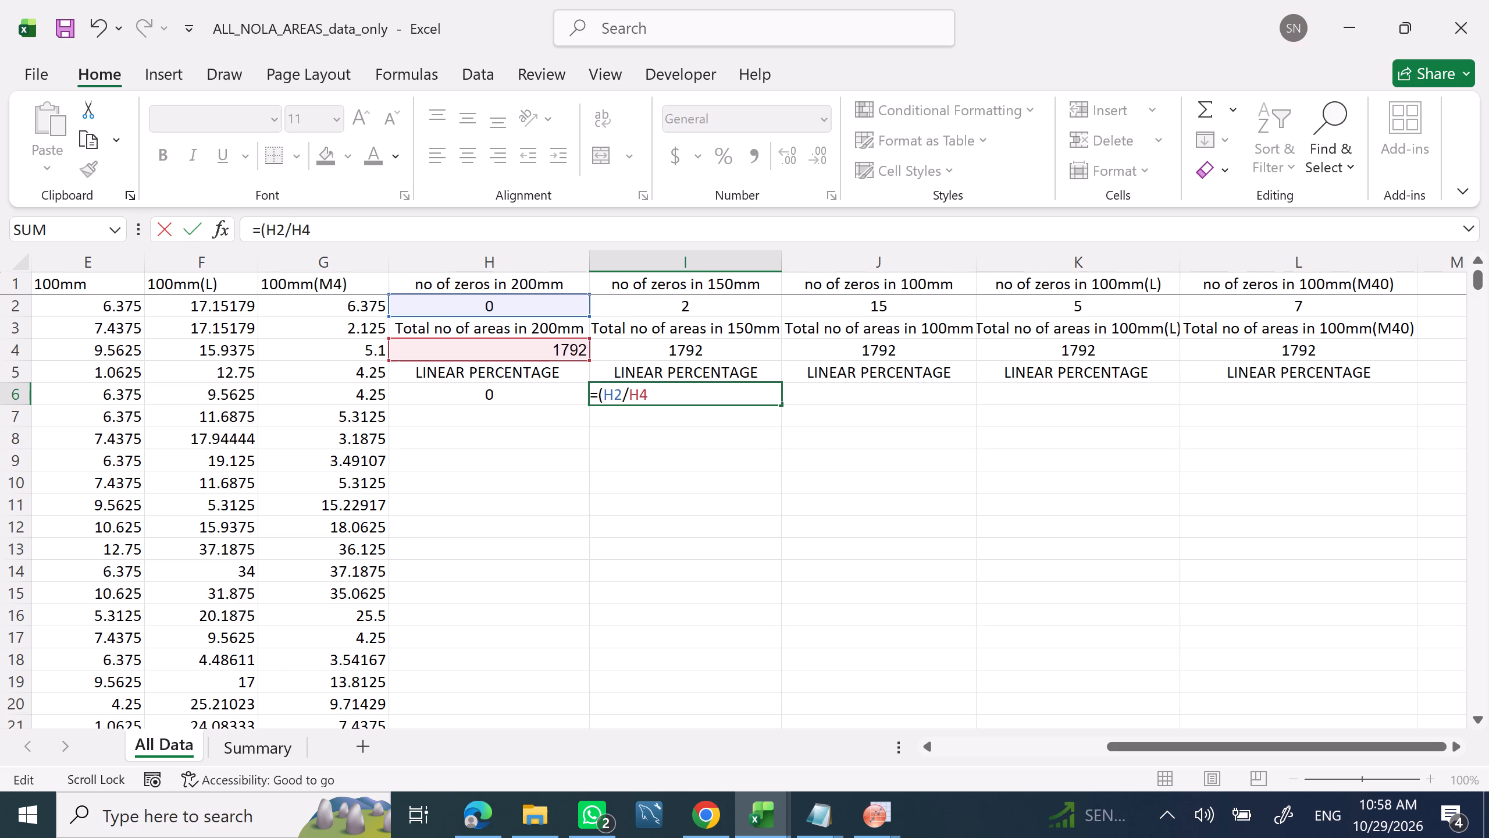
click(660, 403)
key(shift+parenright)
key(shift+asterisk)
text(100)
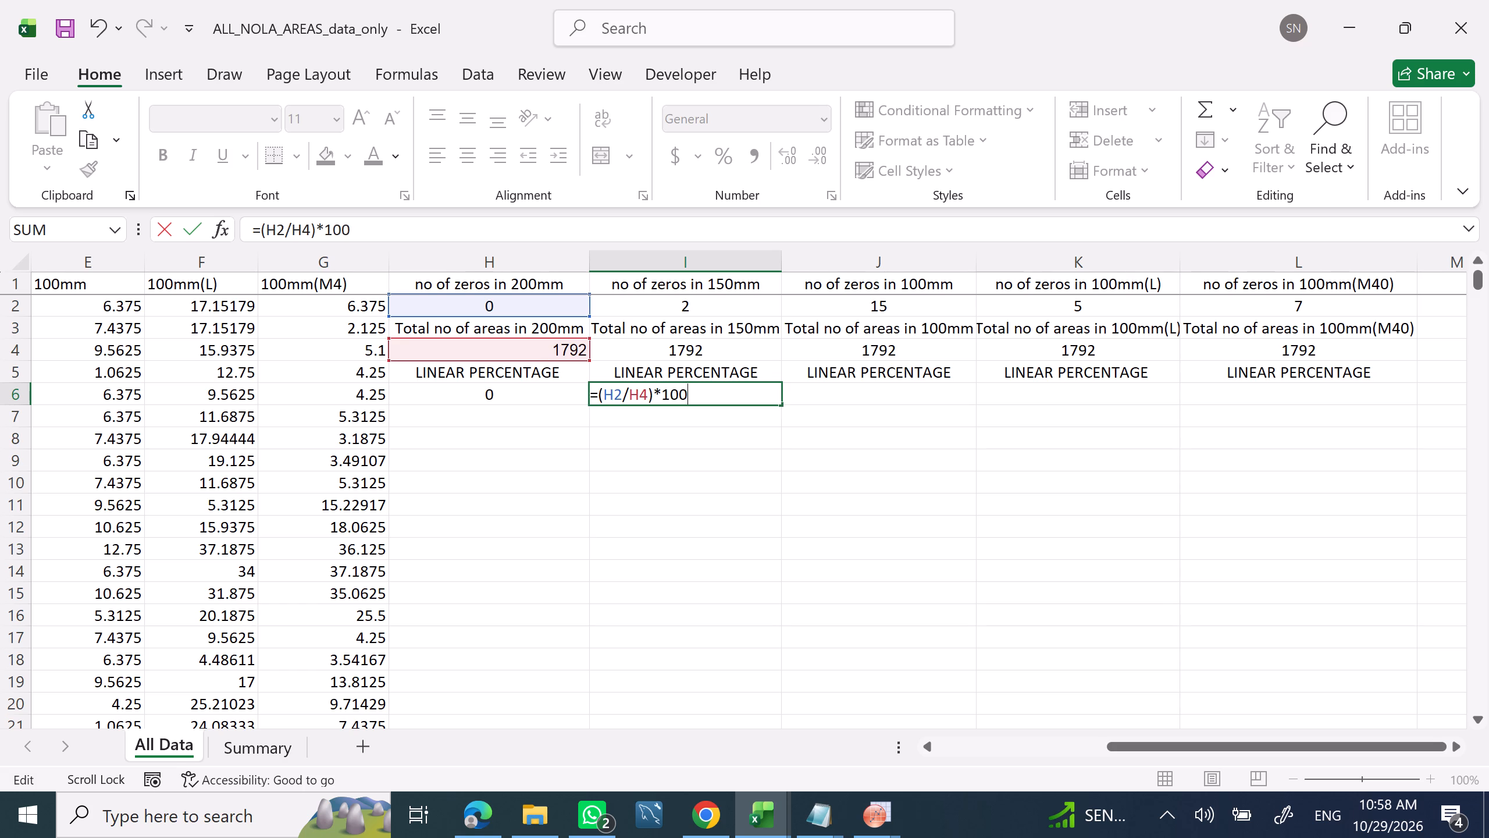
key(Return)
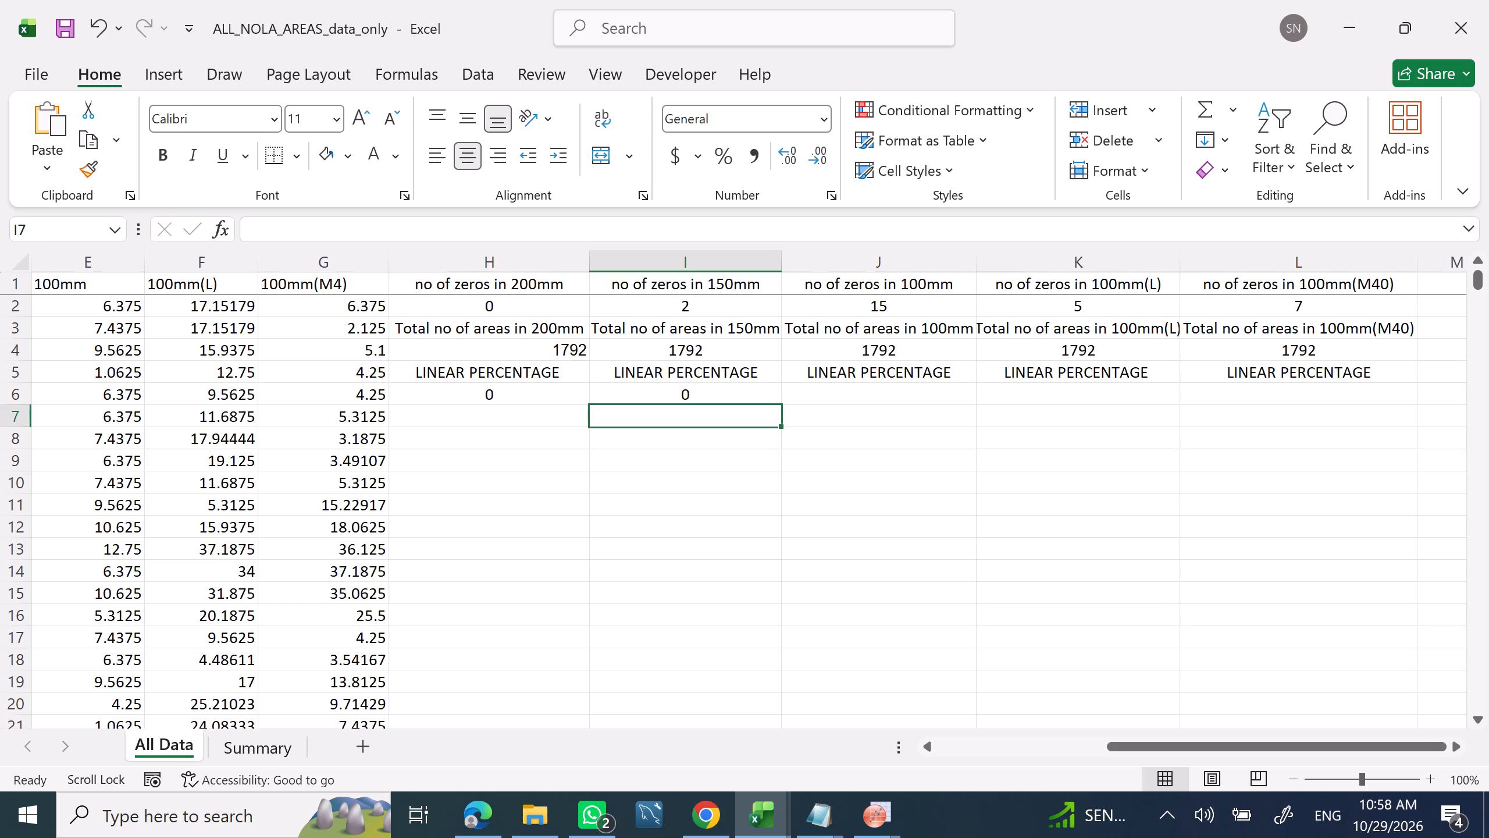
Correct the 150mm linear percentage formula in cell I6 to =(I2/I4)*100.
click(477, 400)
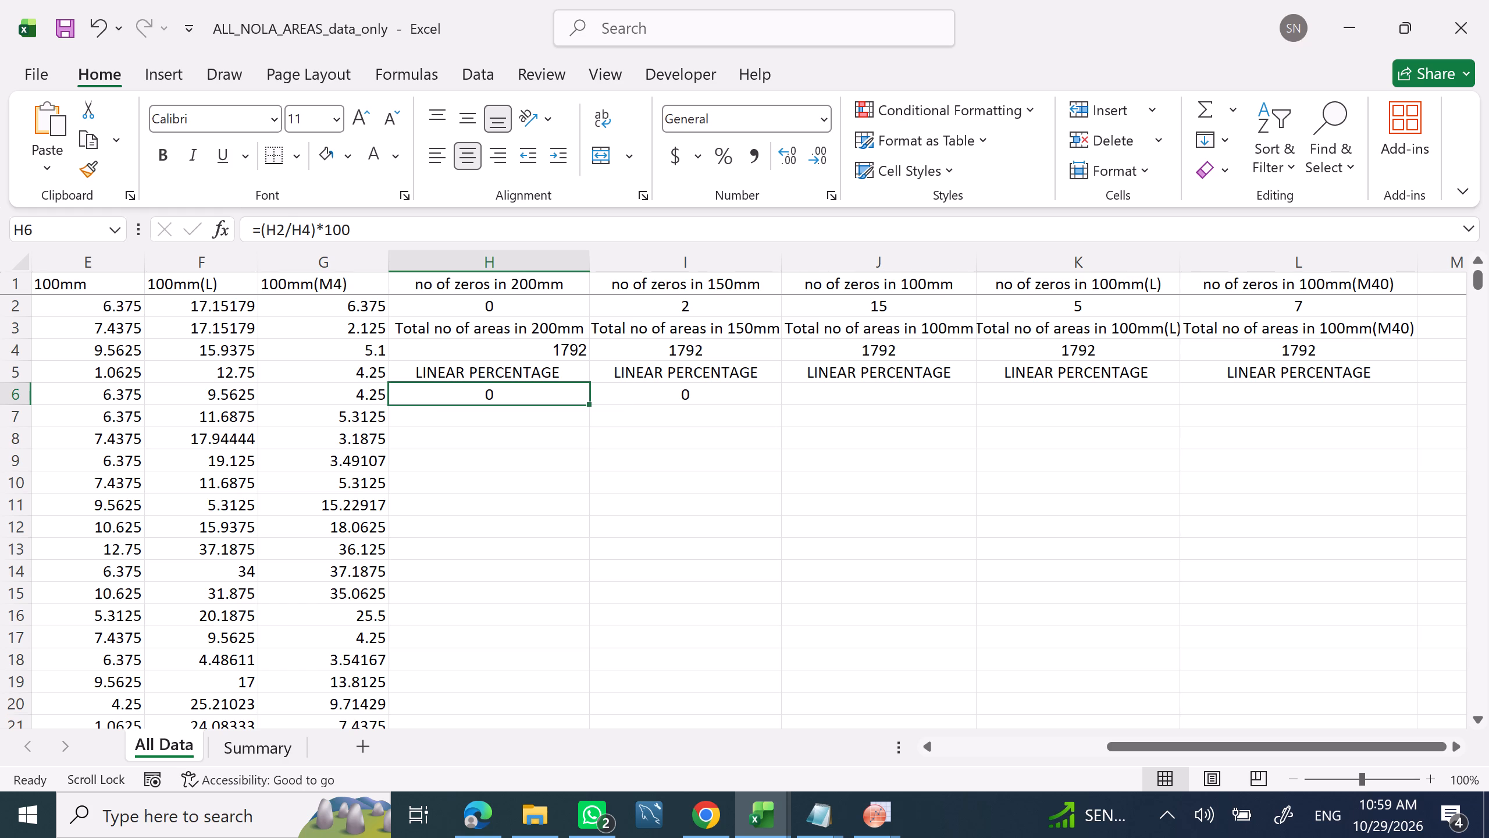
click(717, 399)
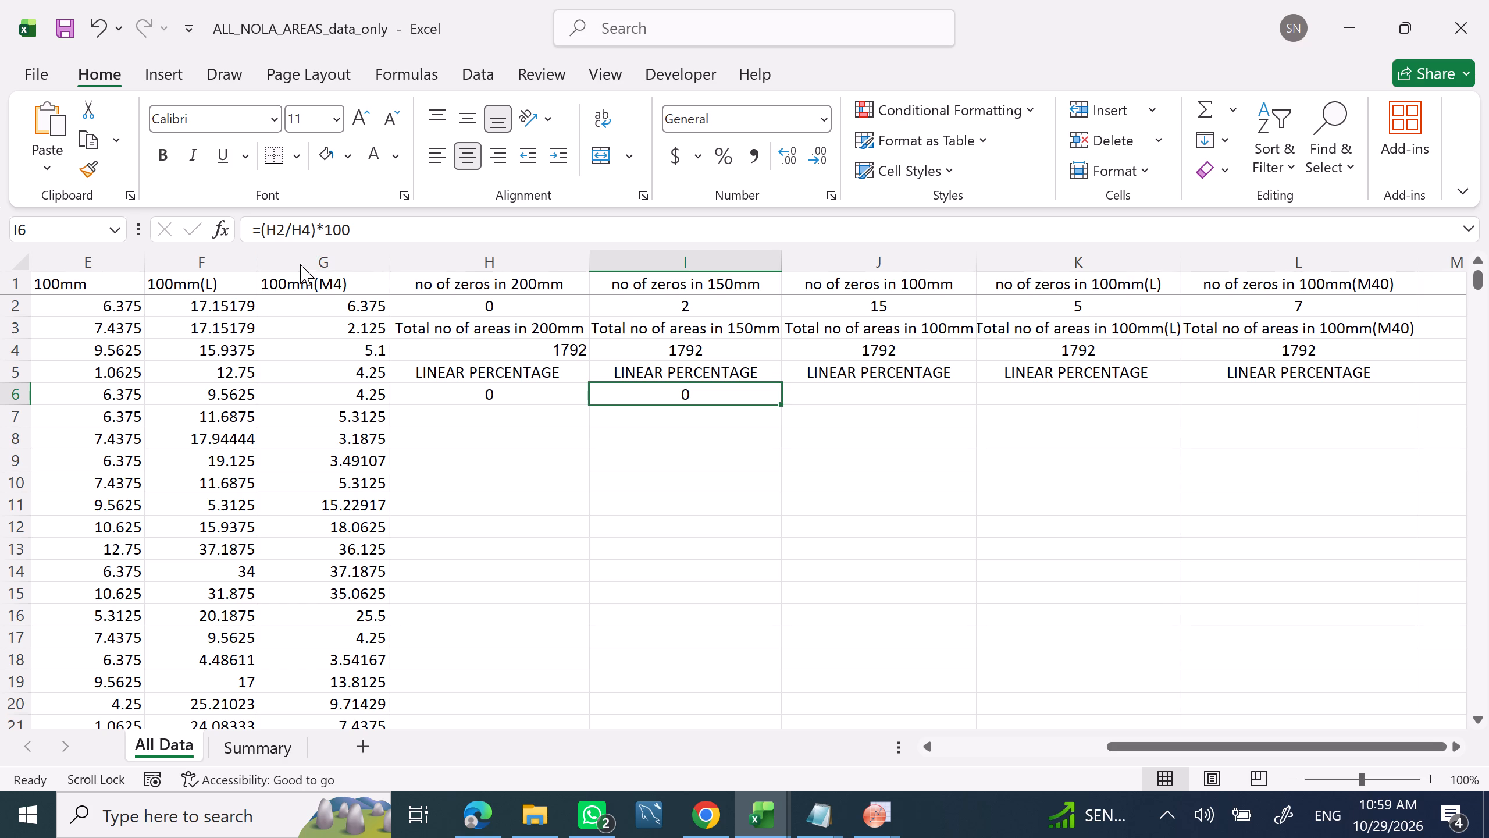
click(279, 230)
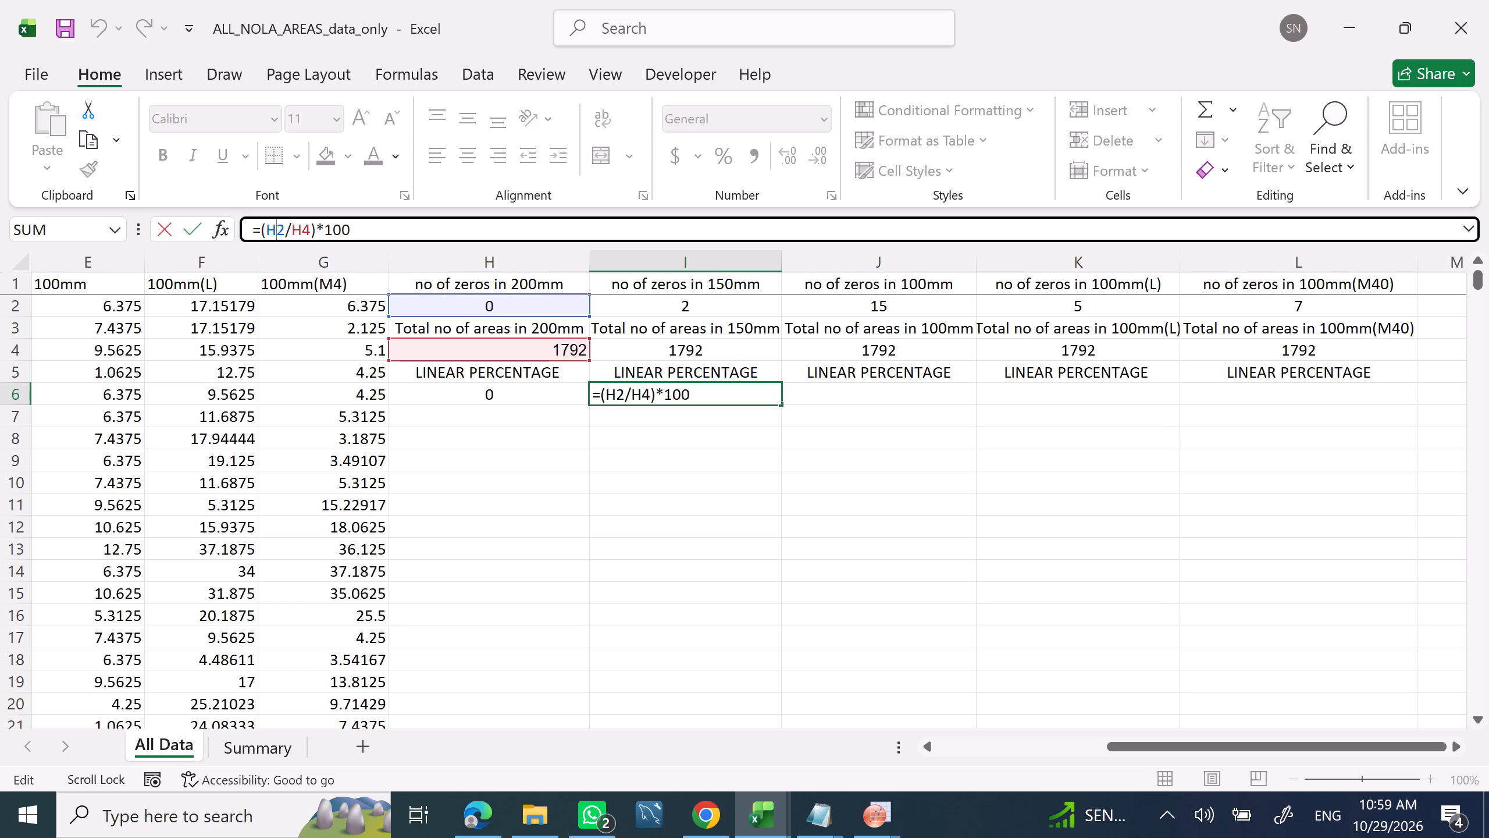
click(286, 230)
key(BackSpace)
key(BackSpace)
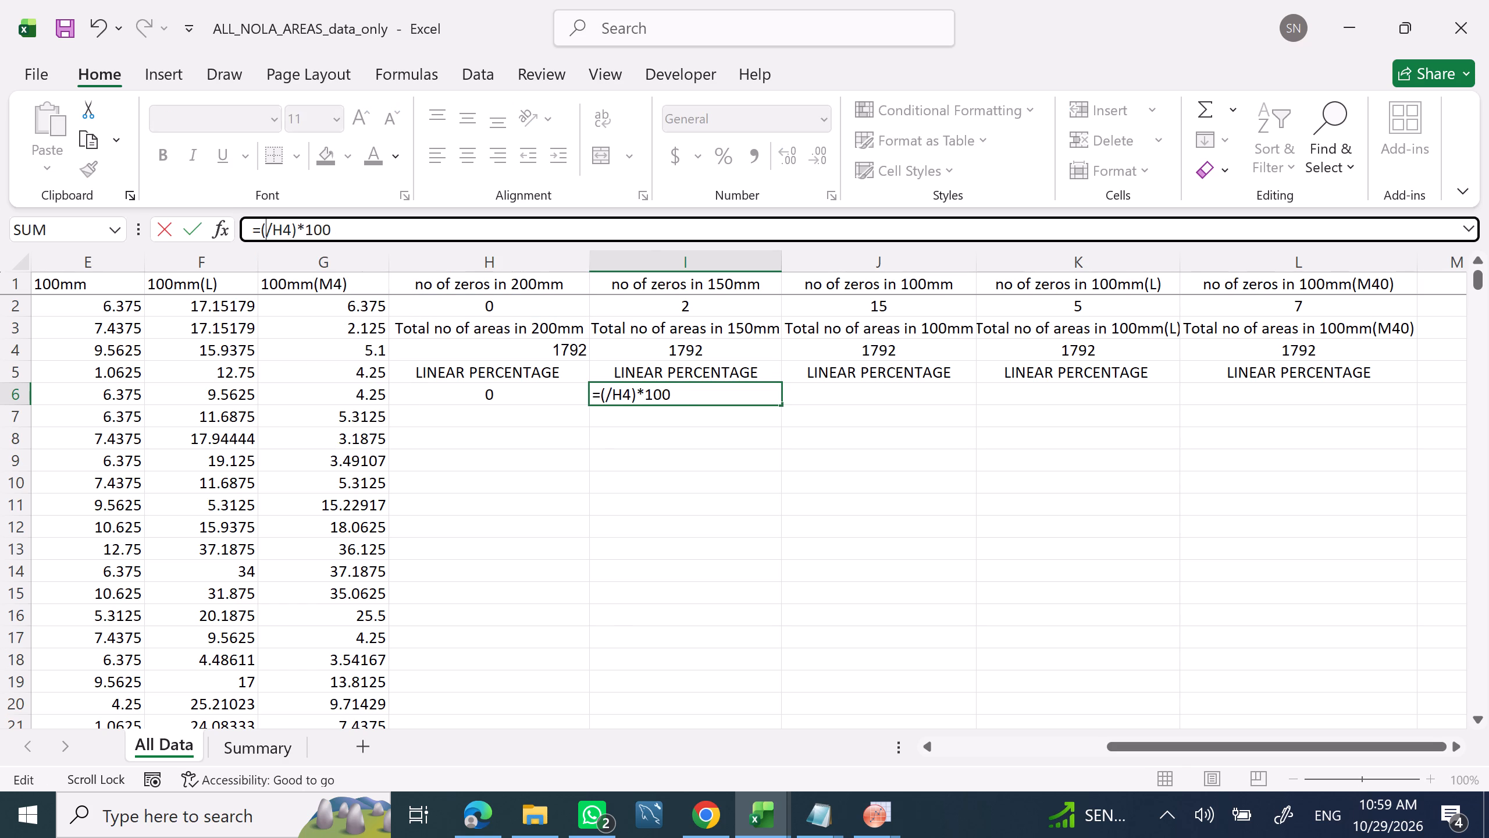
key(shift+i)
key(BackSpace)
key(i)
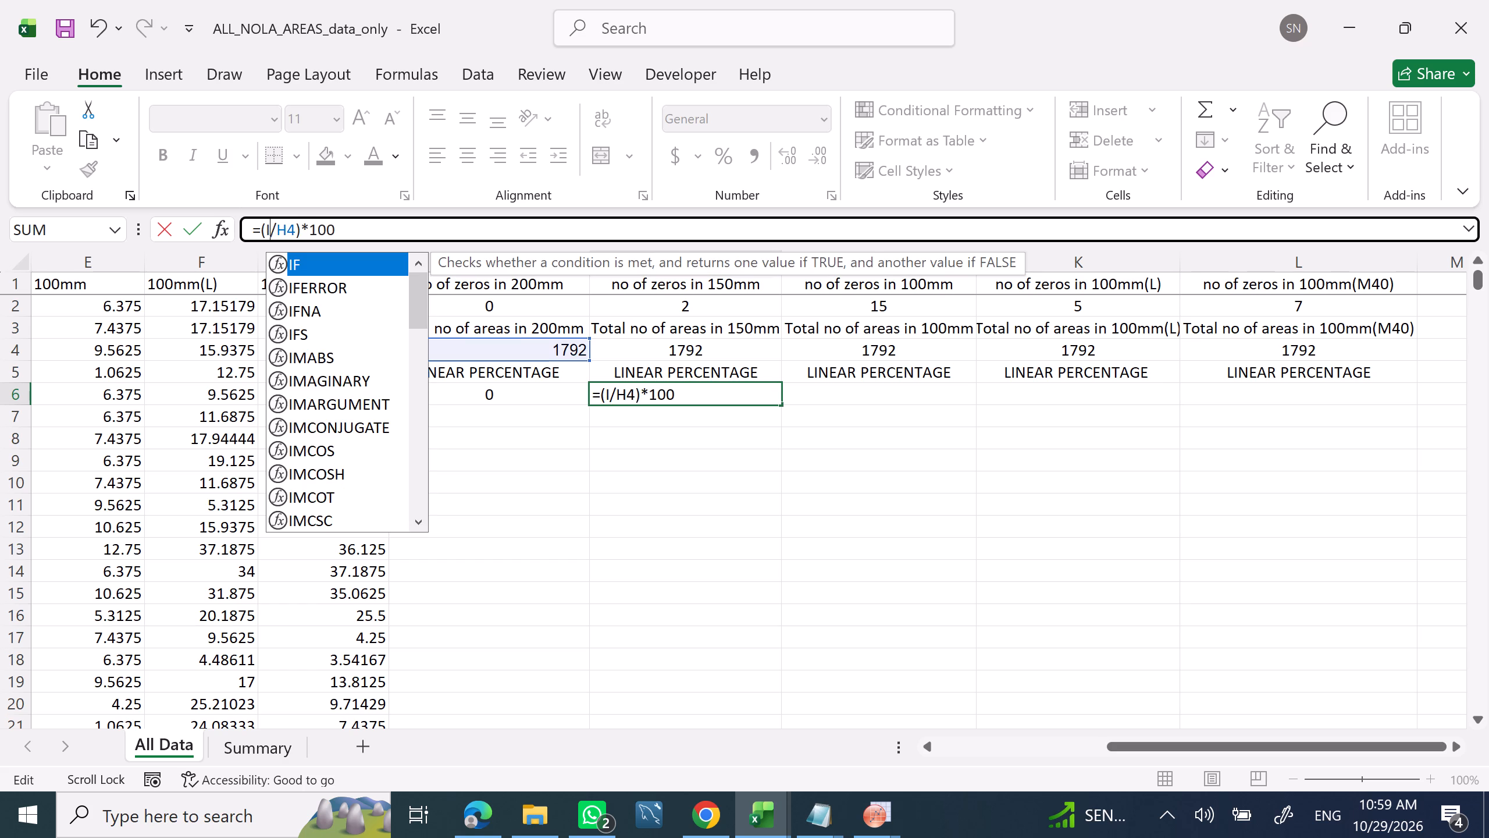
click(286, 230)
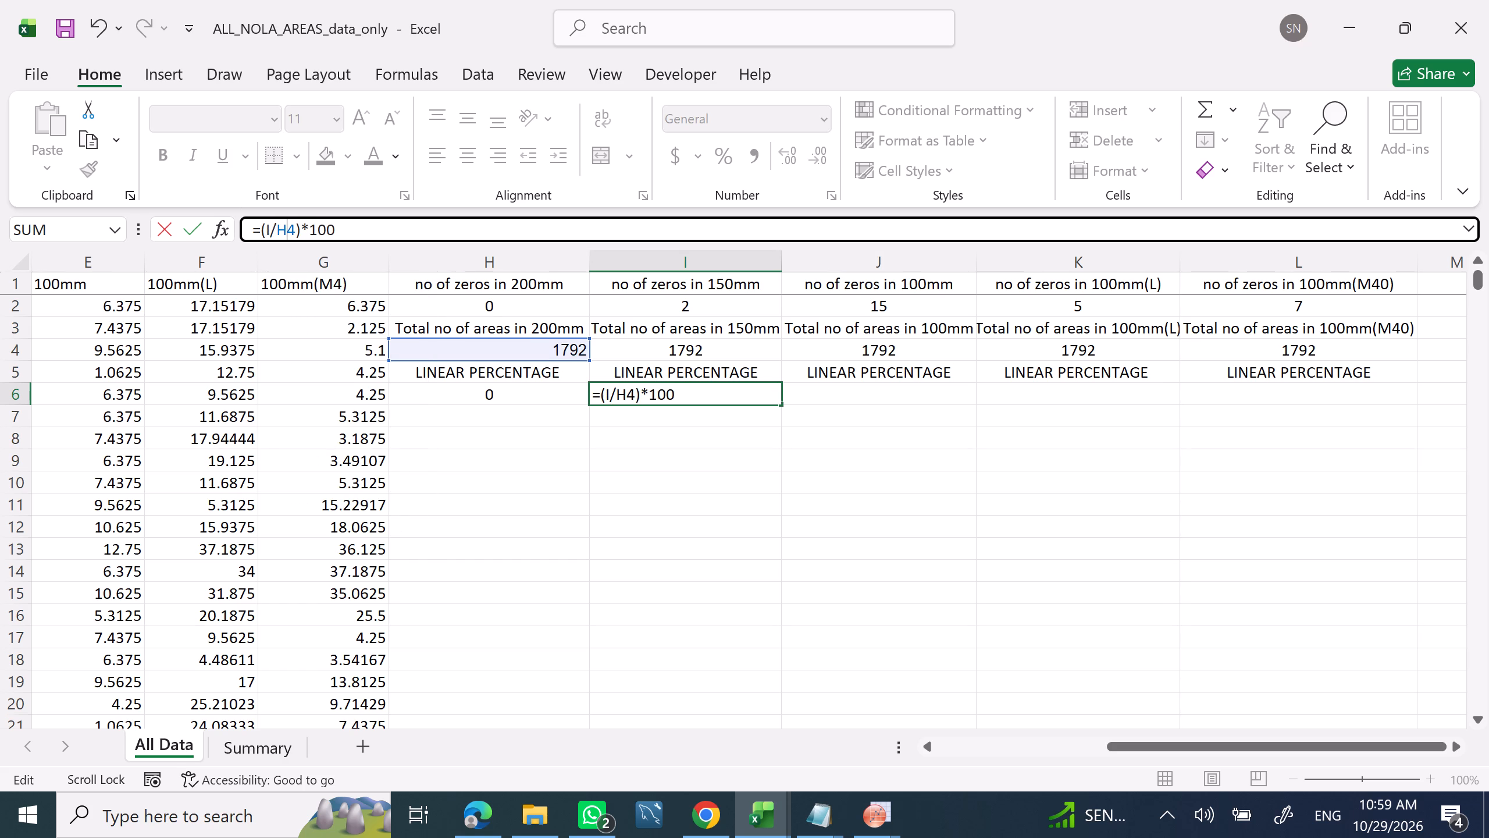
click(270, 230)
key(2)
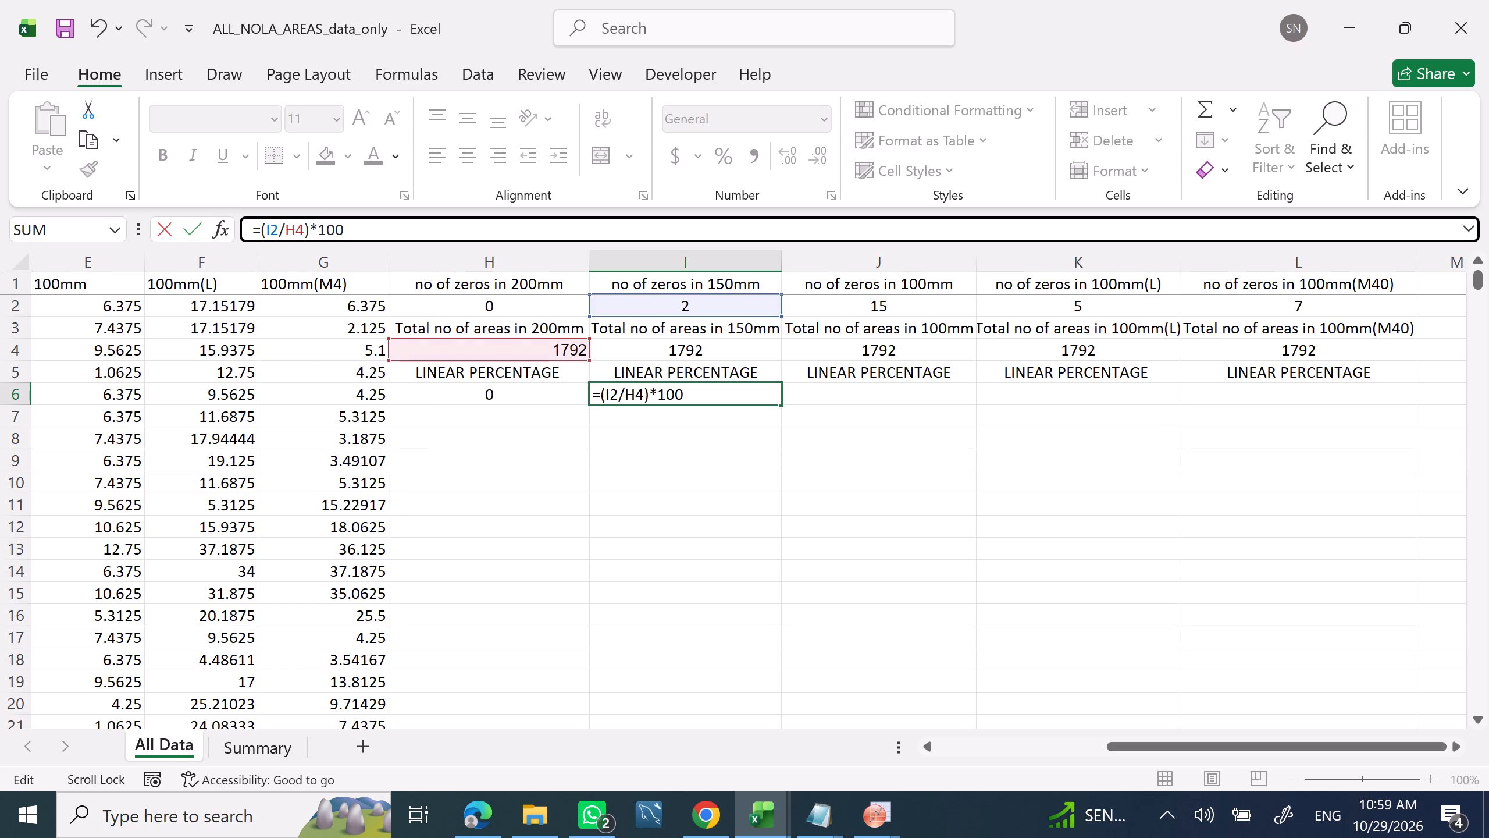
click(295, 230)
key(BackSpace)
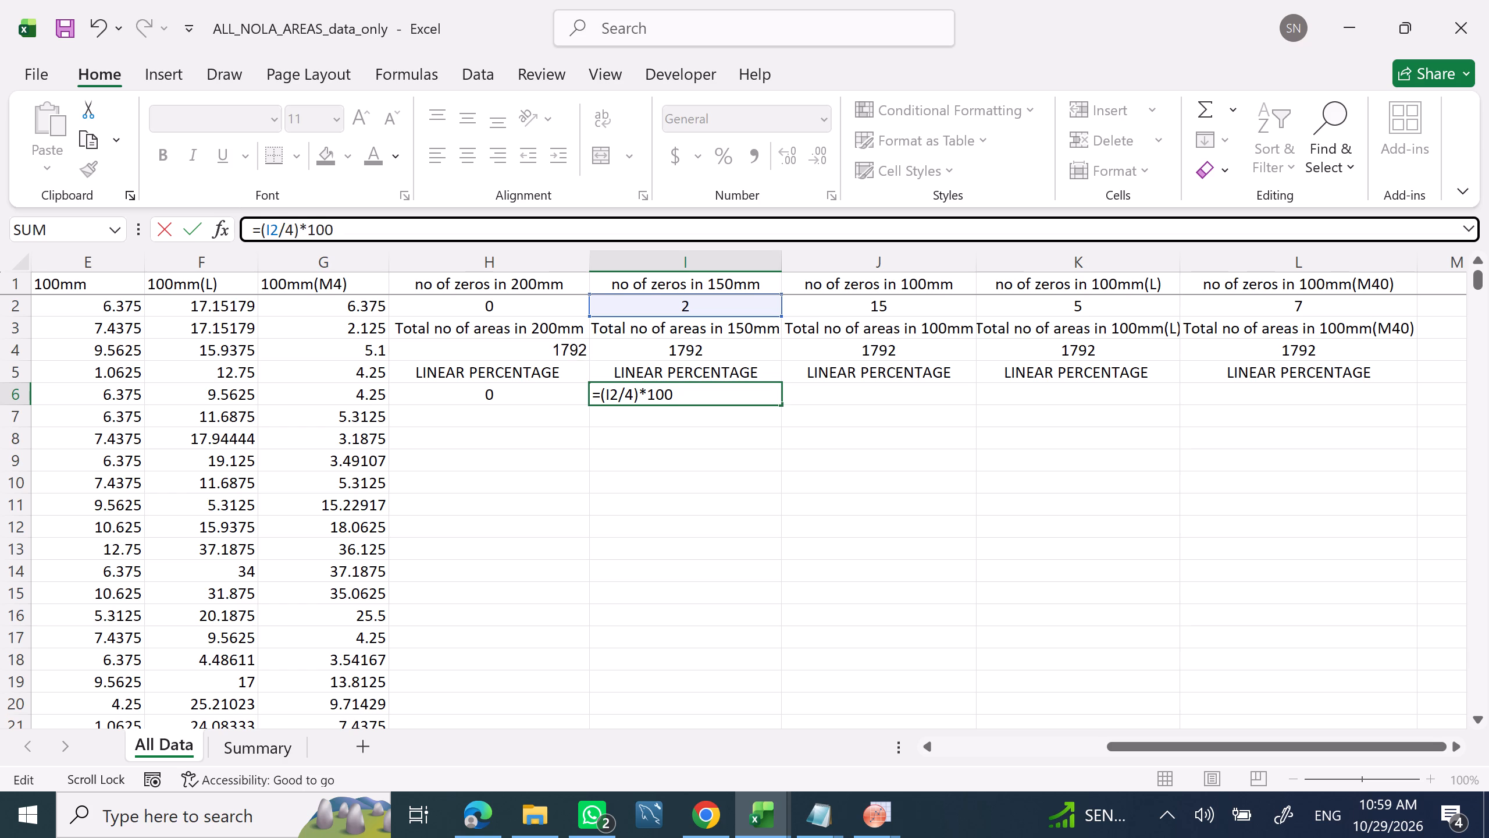
key(i)
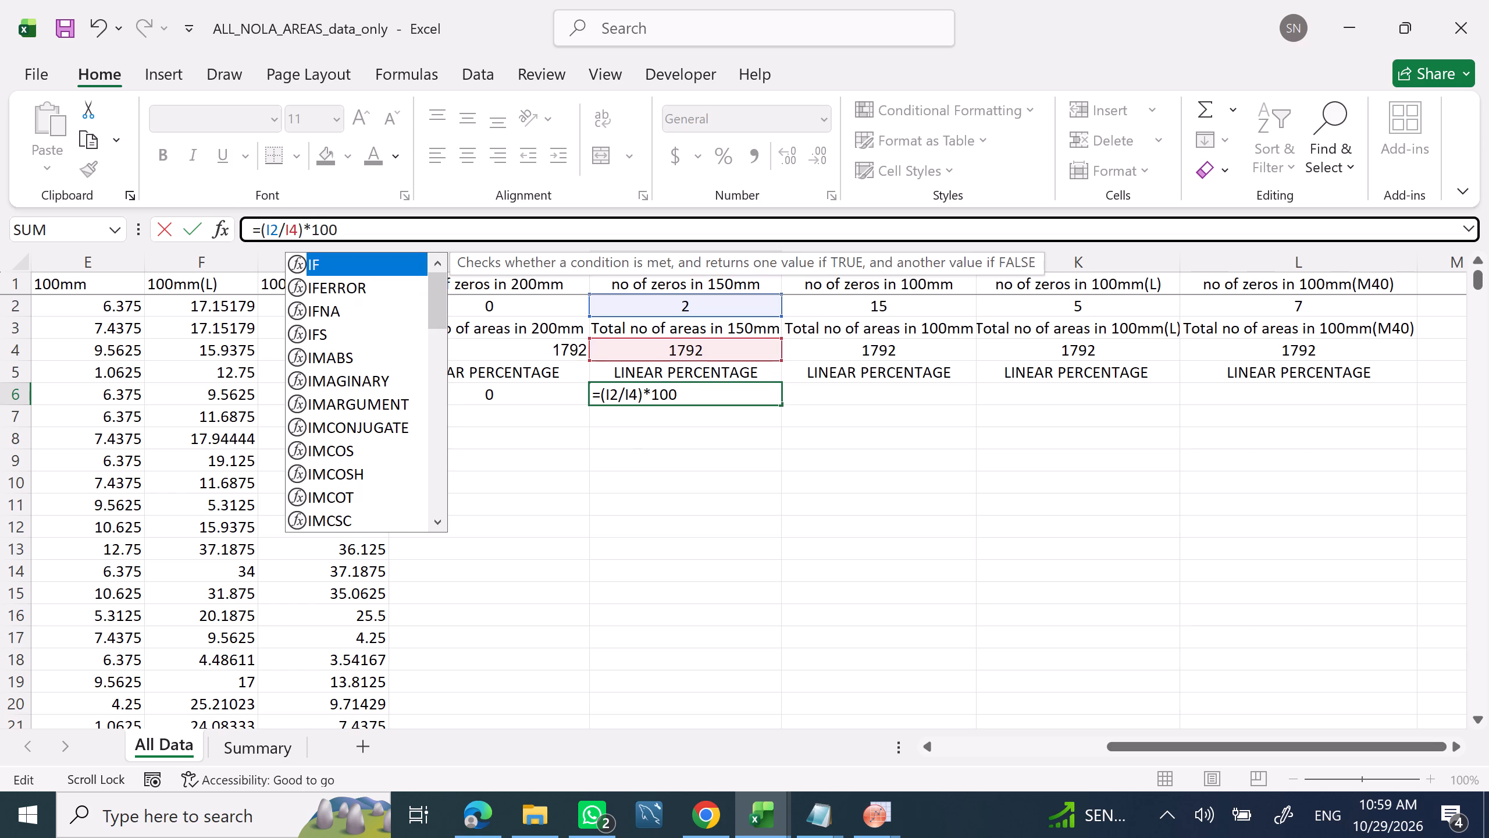
click(369, 234)
key(Return)
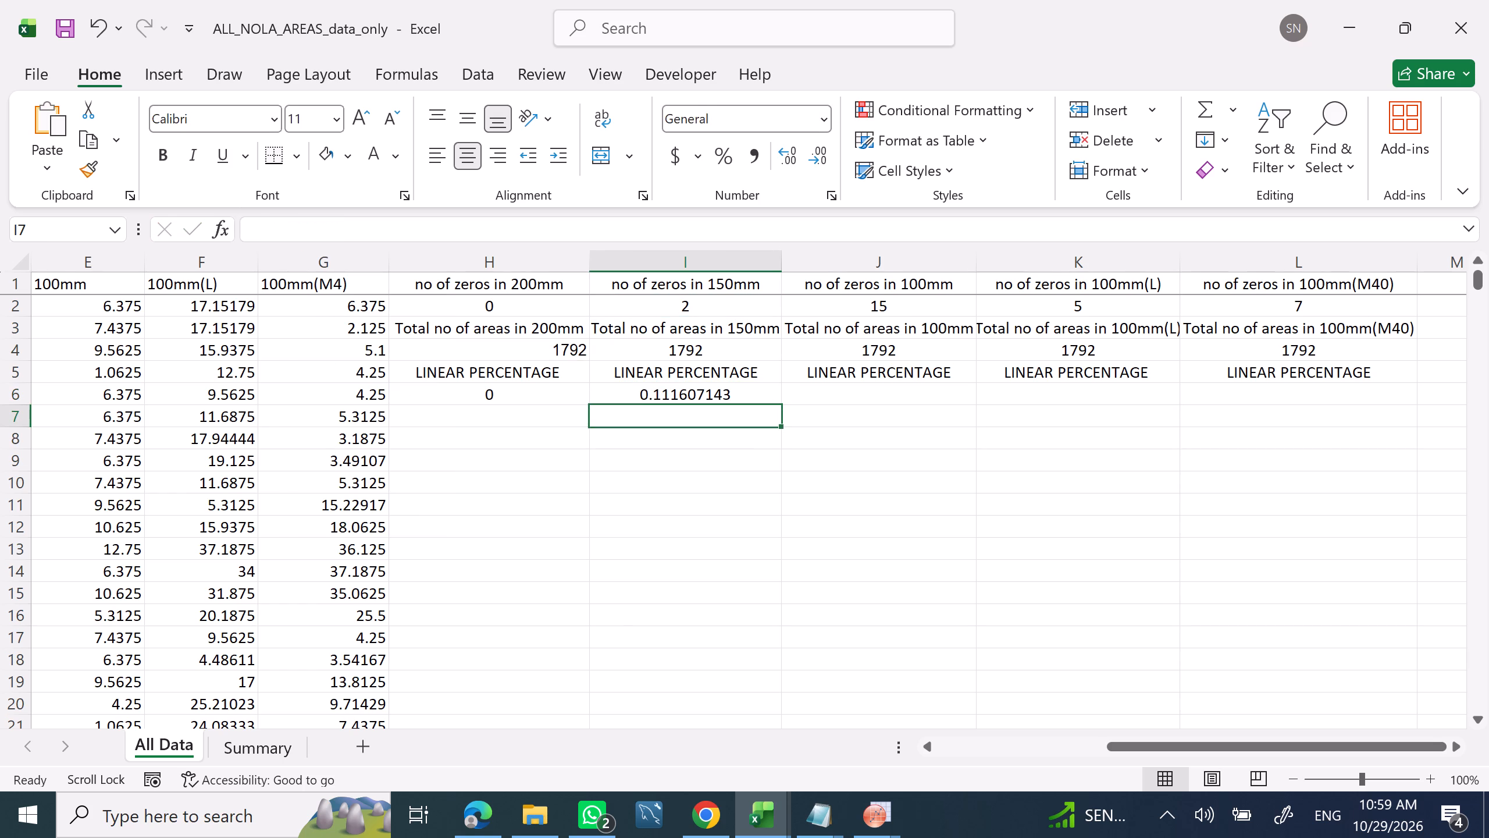
Enter the formula =(J2/J4)*100 in cell J6 under the 100mm LINEAR PERCENTAGE heading.
click(896, 398)
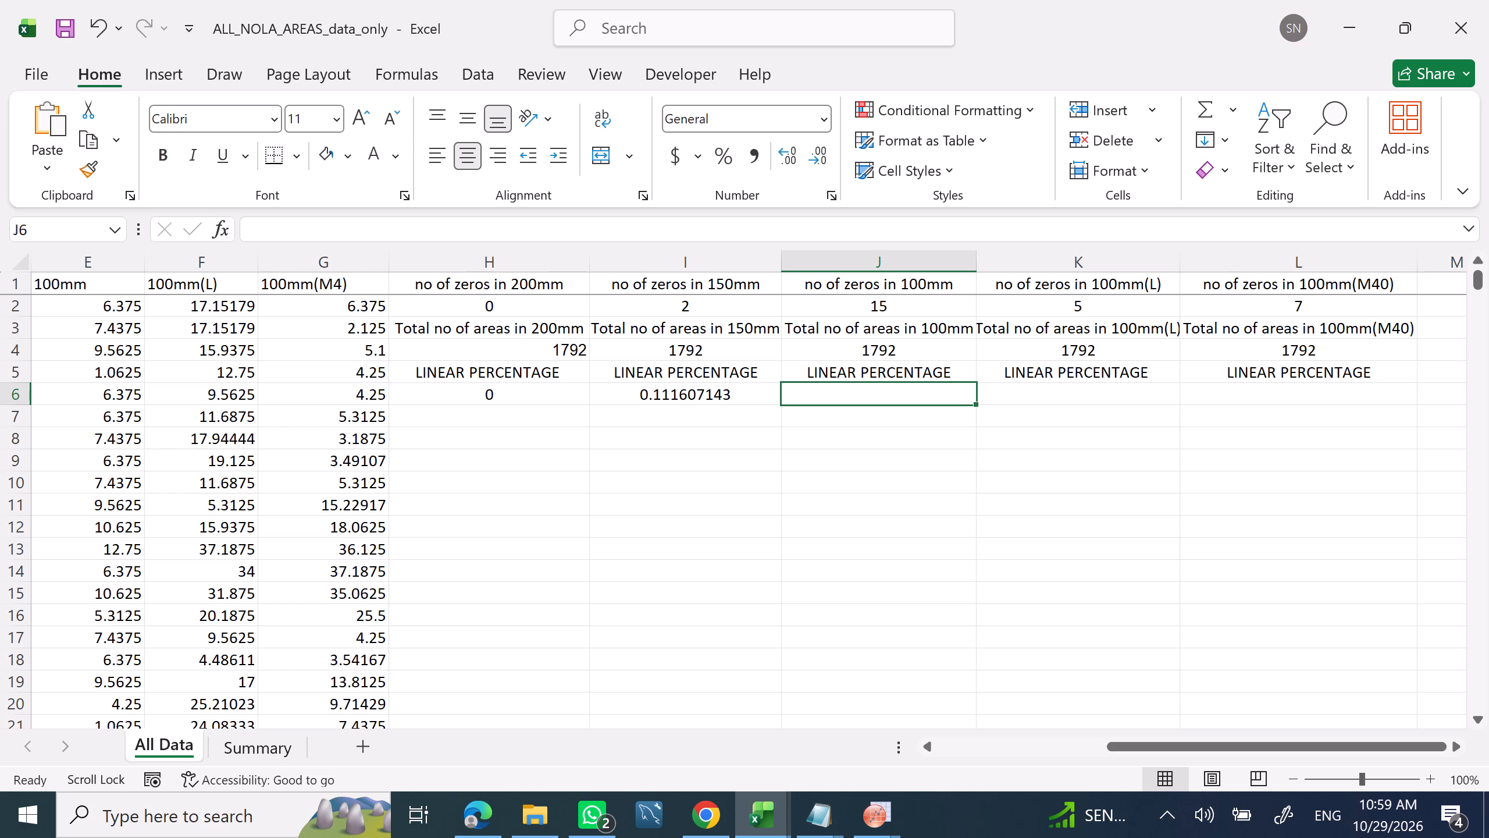
key(equal)
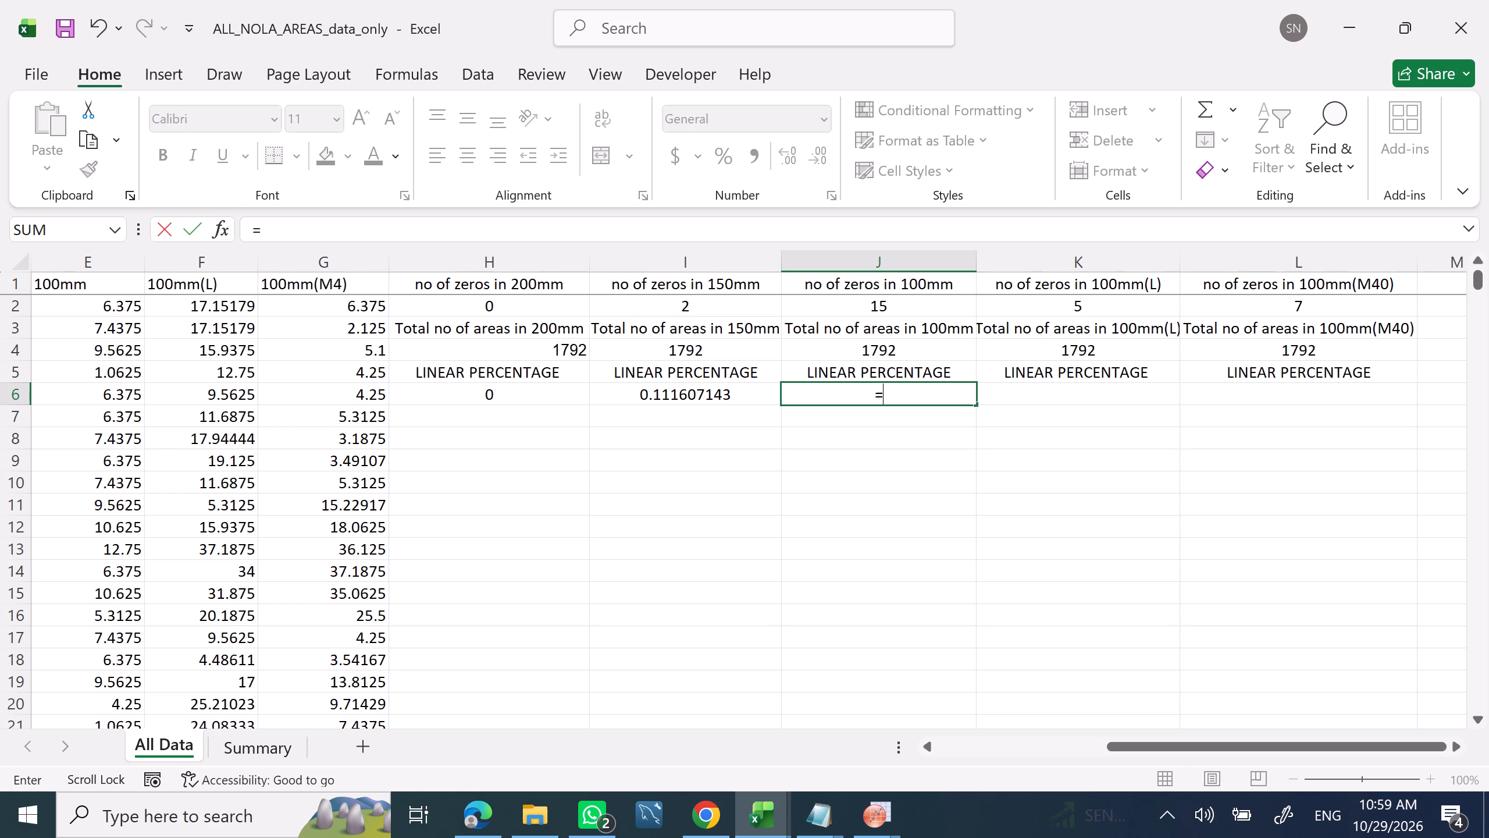
key(j)
key(4)
key(slash)
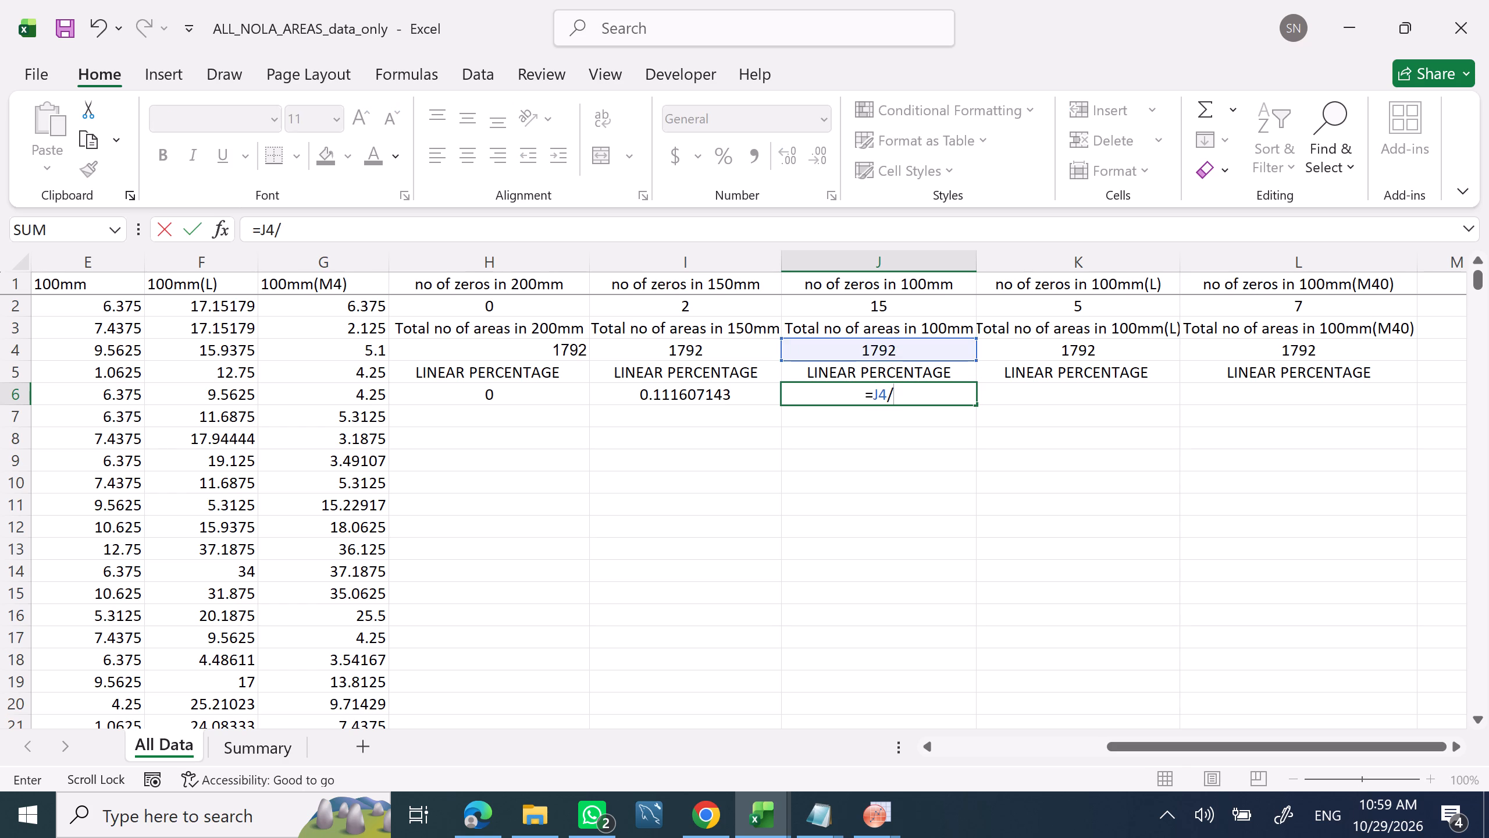
key(j)
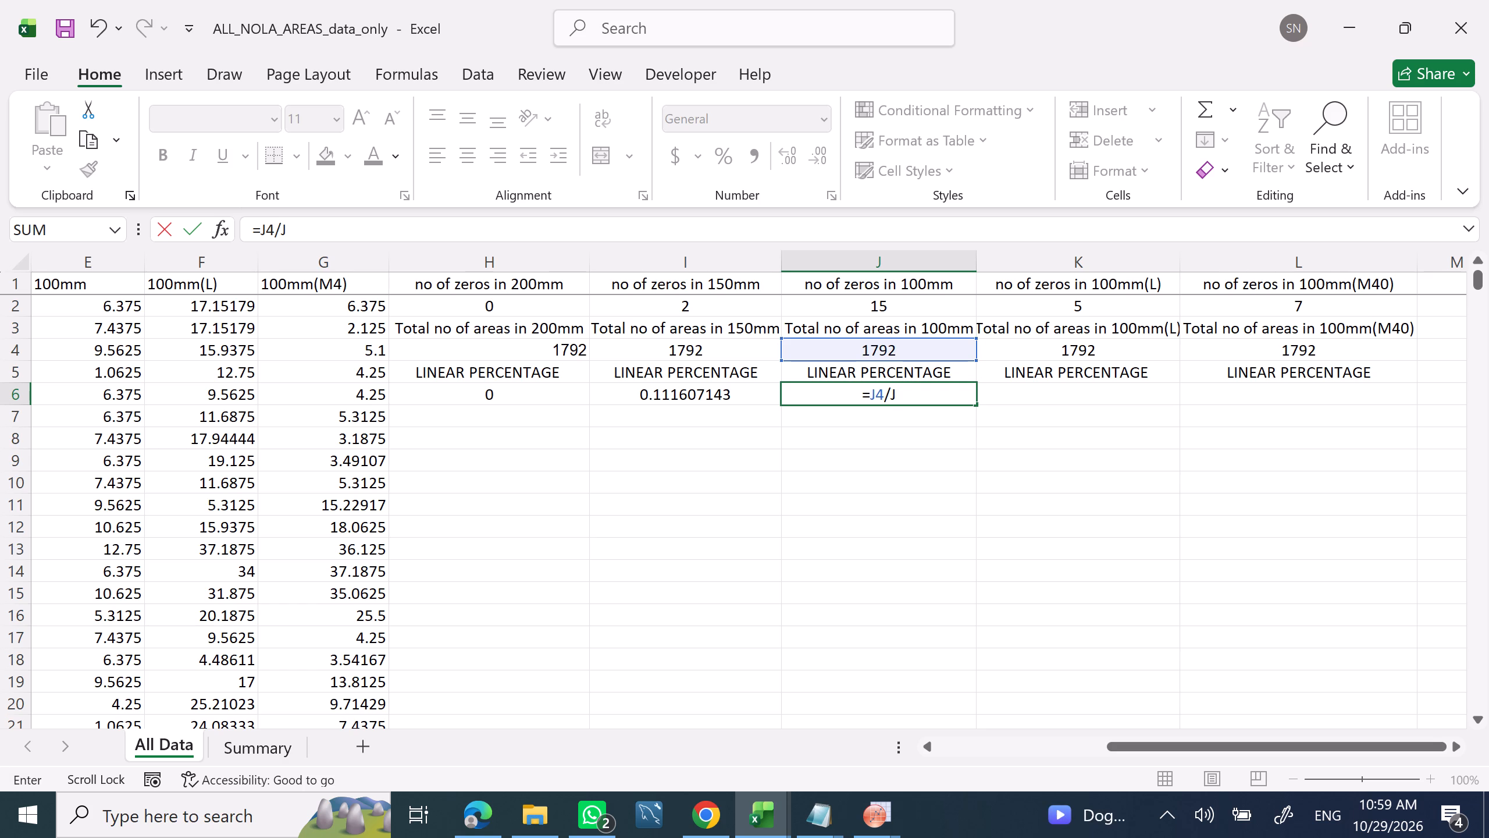
key(BackSpace)
key(BackSpace)
key(BackSpace)
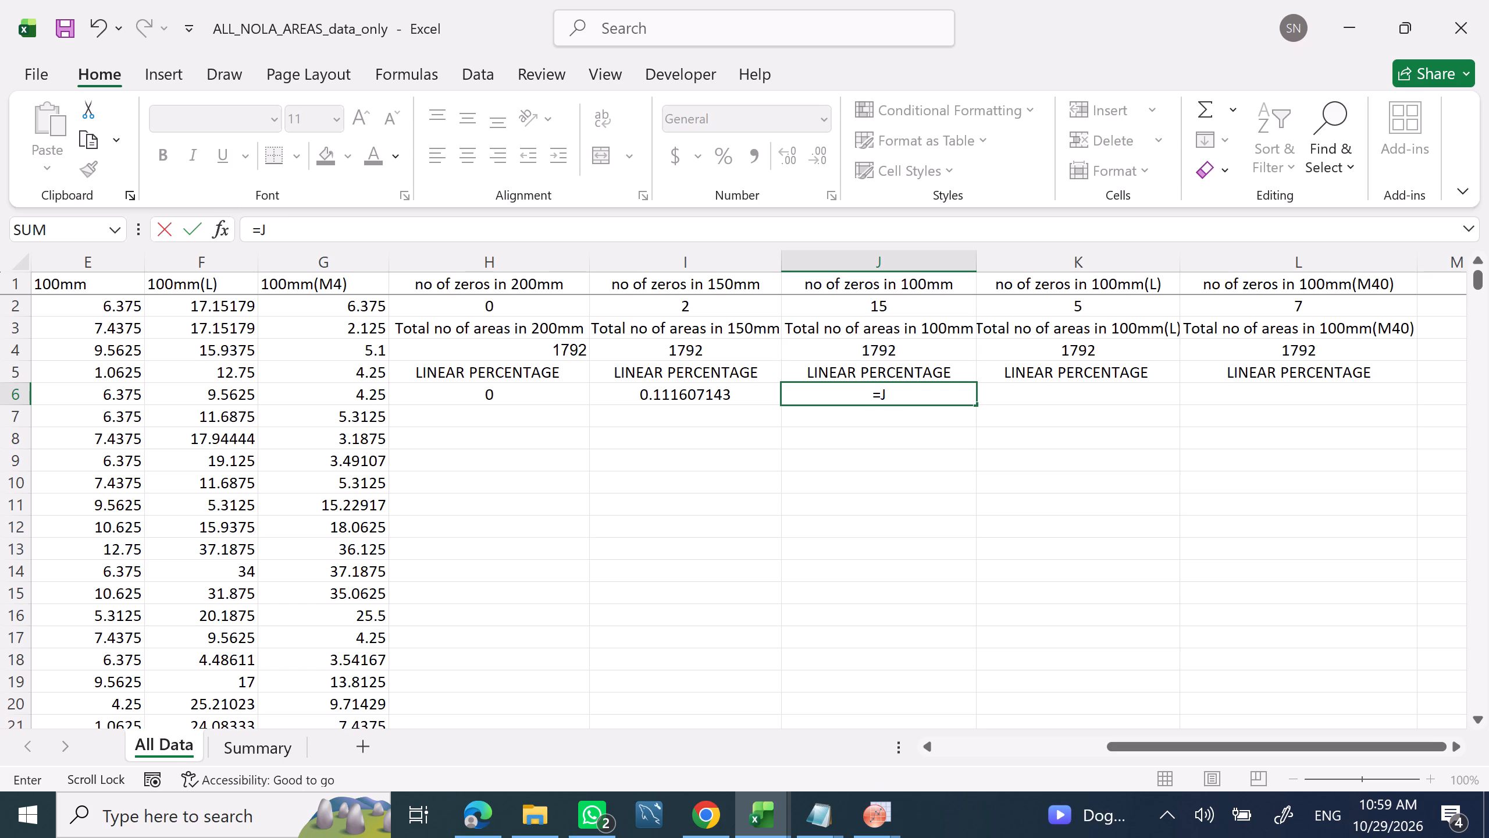
key(2)
text(/J)
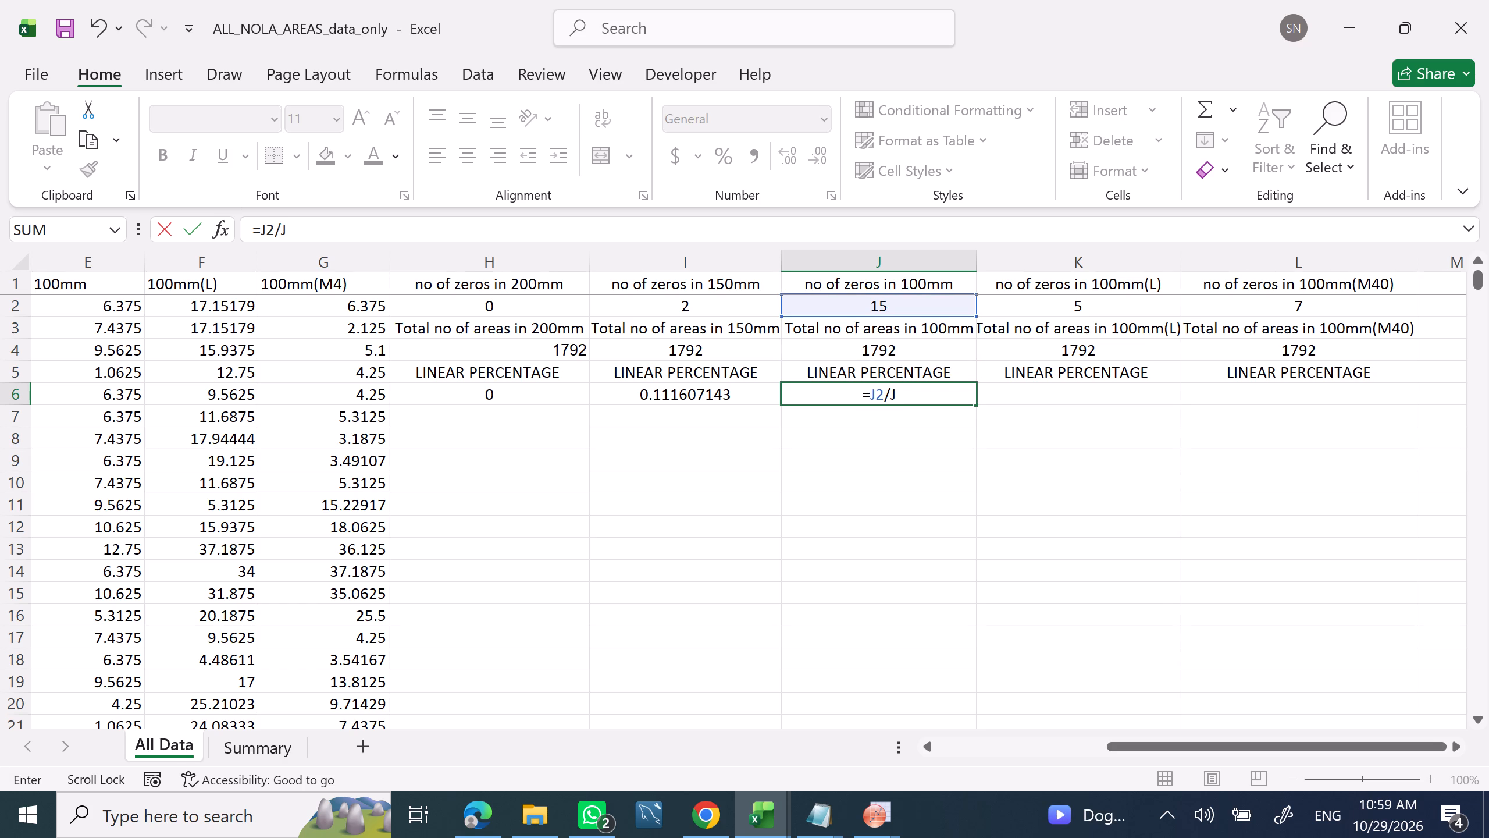
key(4)
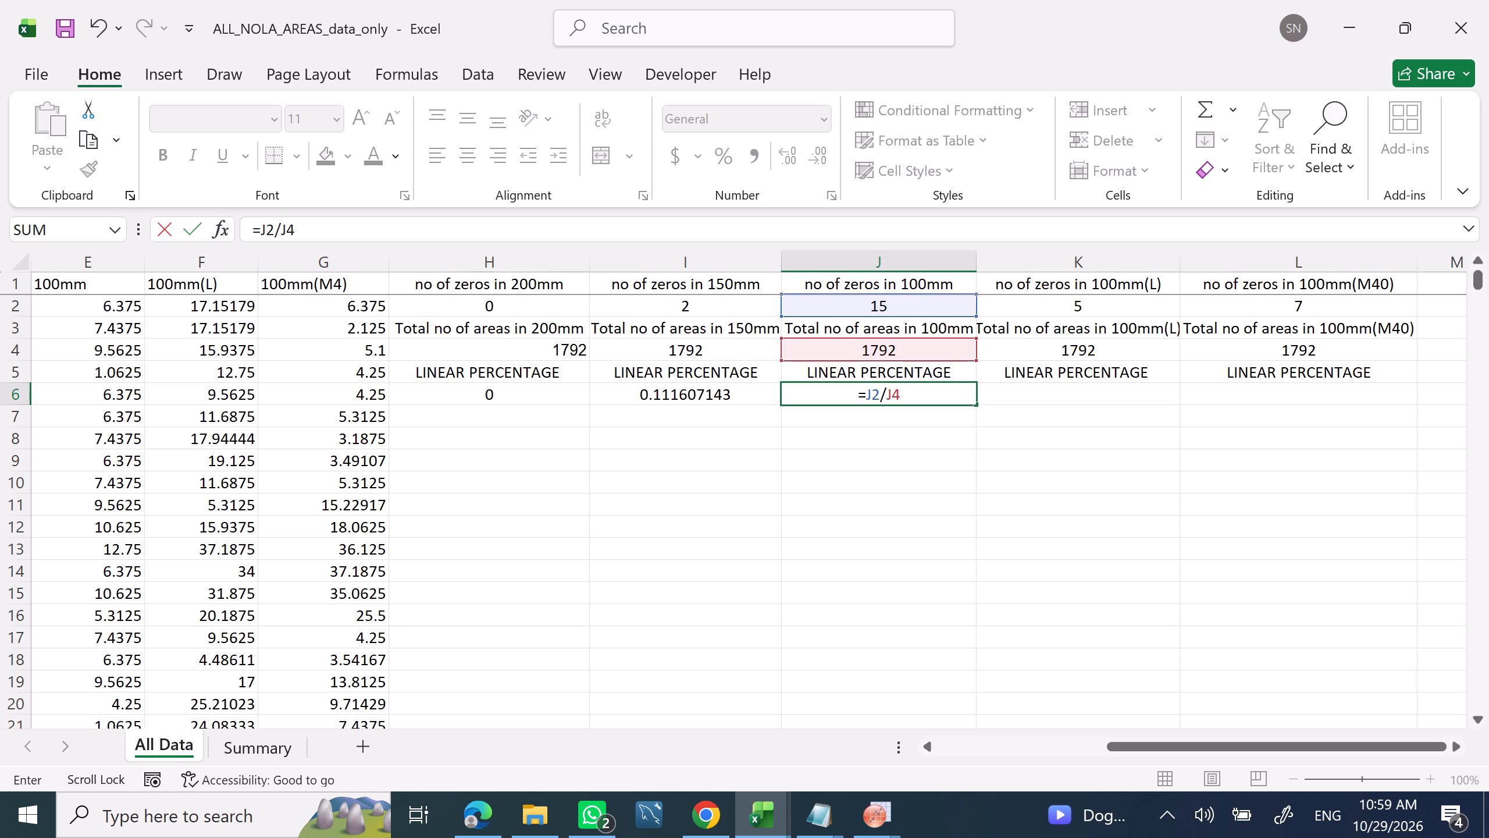
click(262, 230)
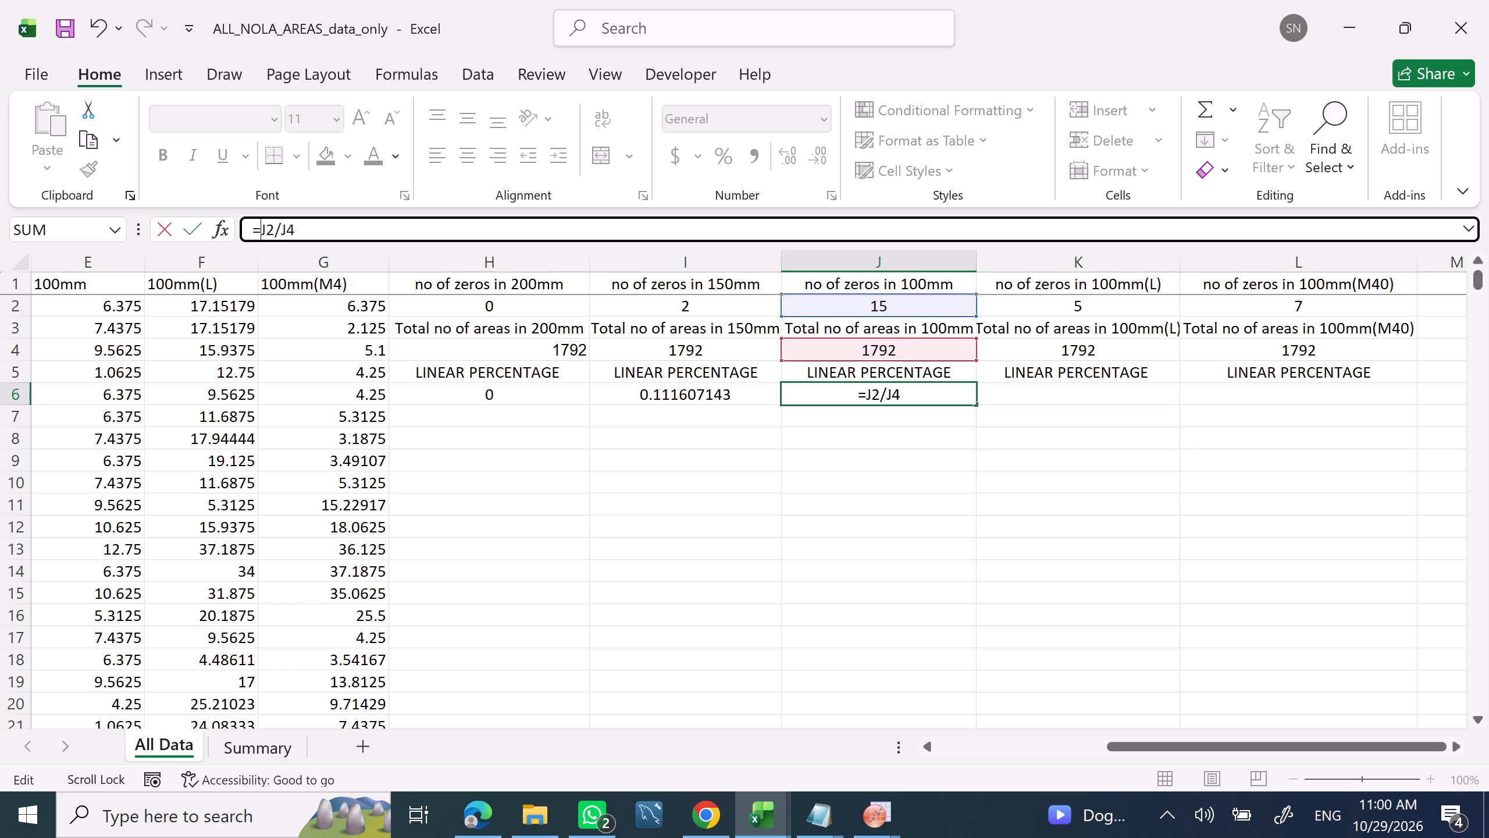
key(shift+parenleft)
click(307, 232)
key(shift+parenright)
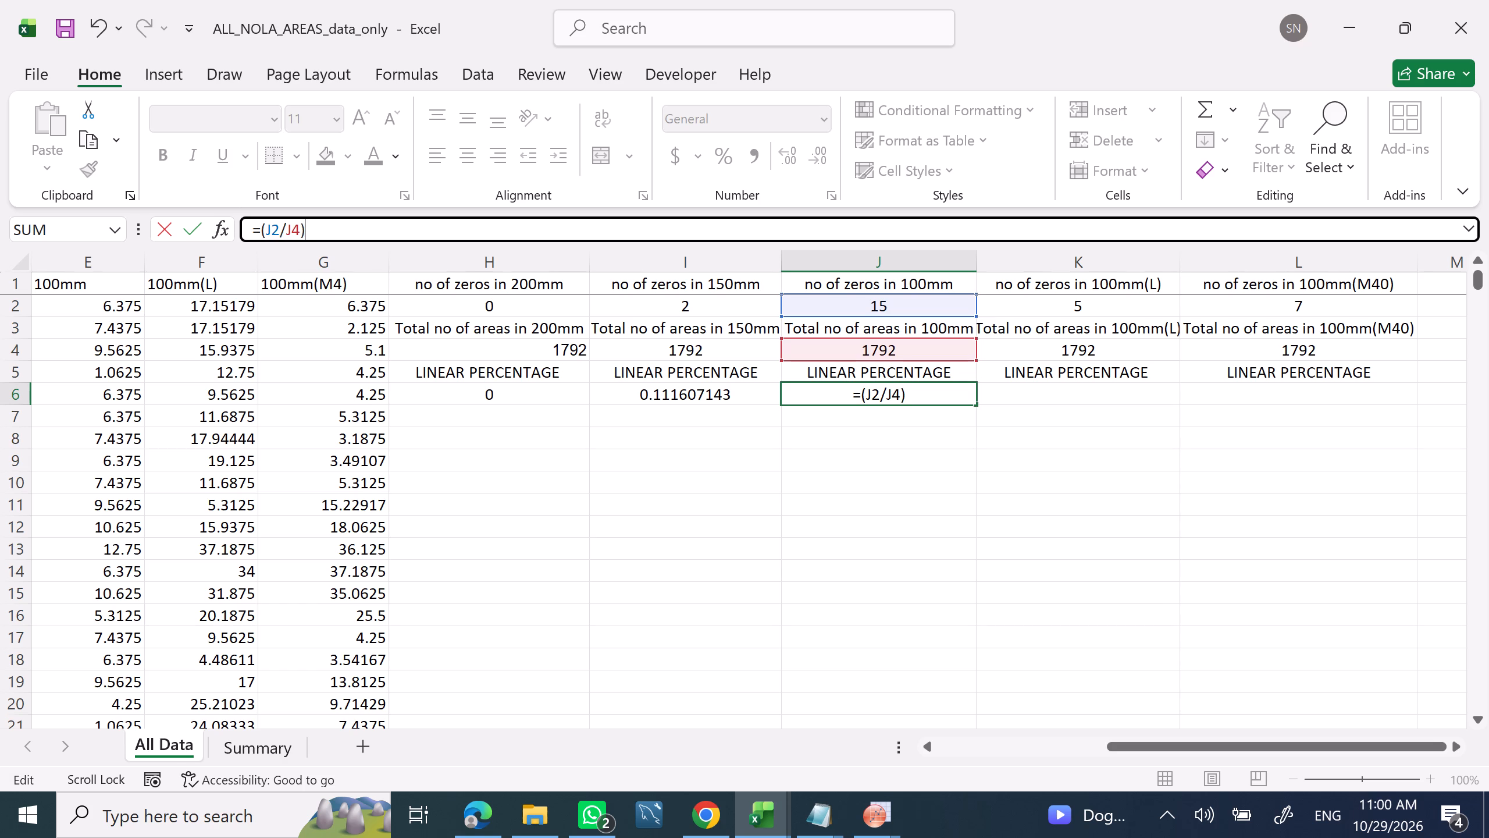
text(*100)
key(Return)
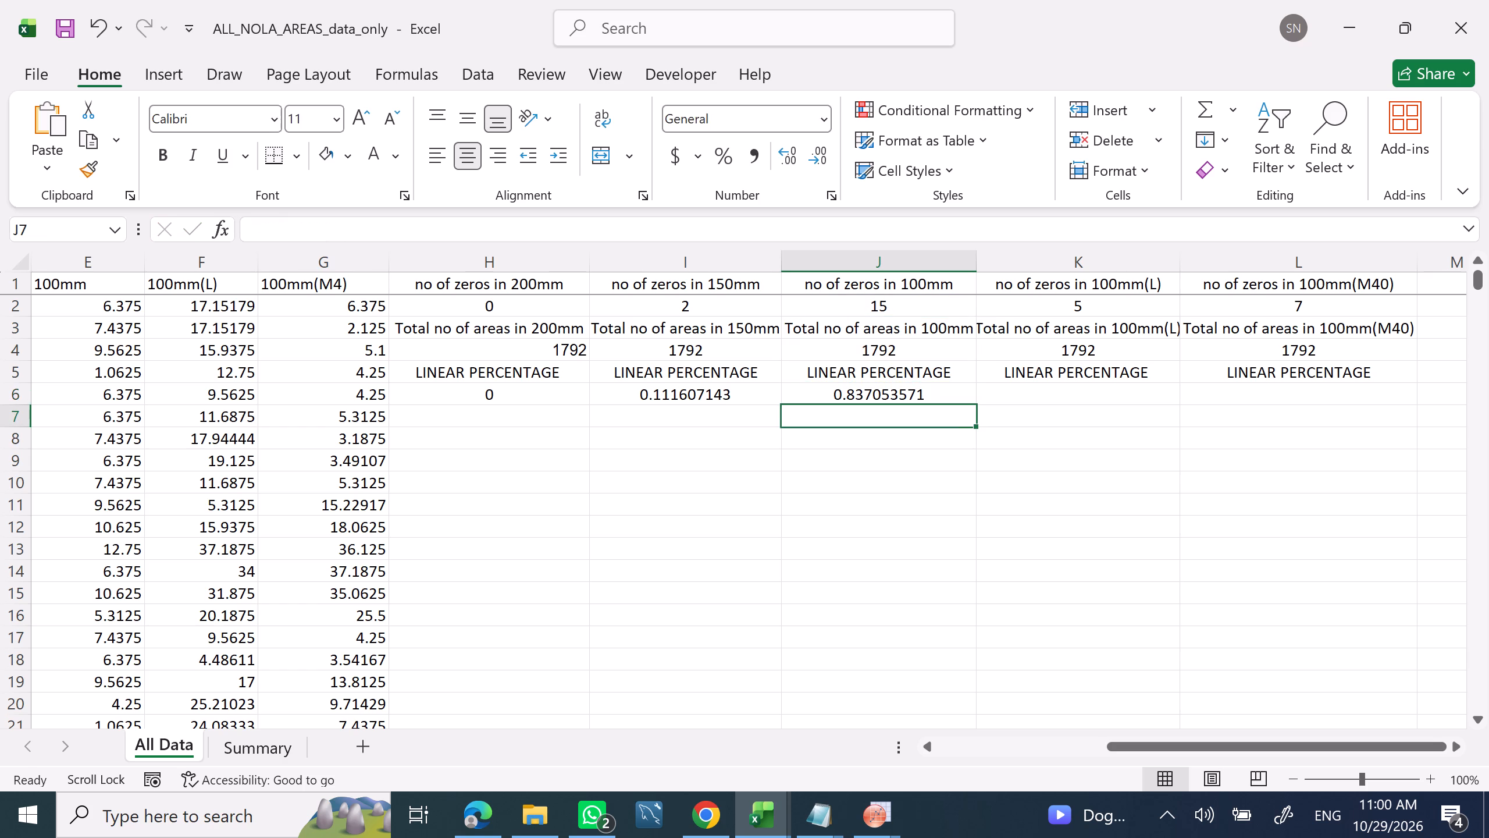
Enter the formula =(K2/K4)*100 in cell K6 under the 100mm(L) LINEAR PERCENTAGE heading.
click(1047, 394)
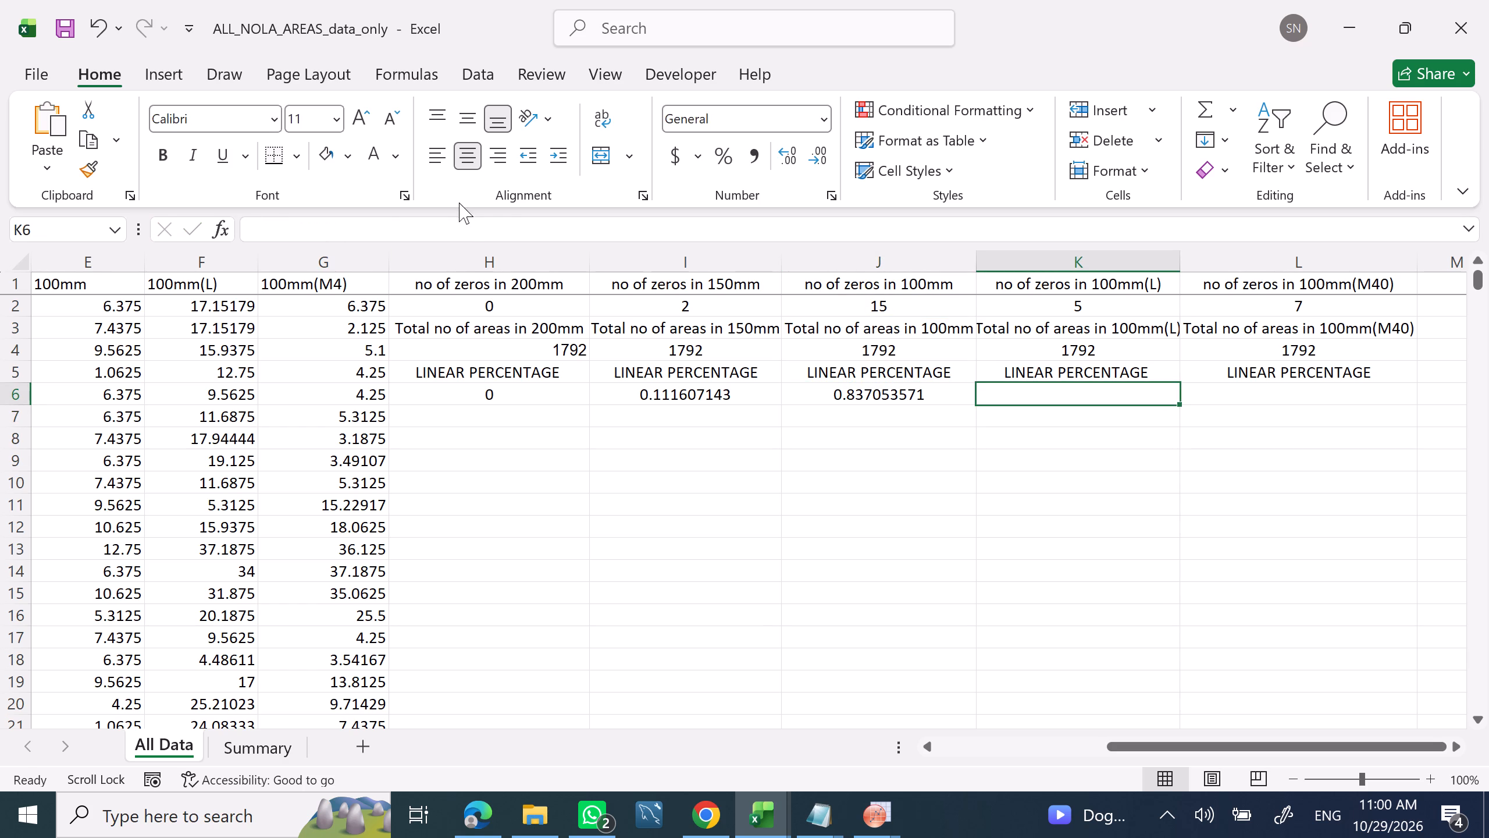
click(472, 224)
key(equal)
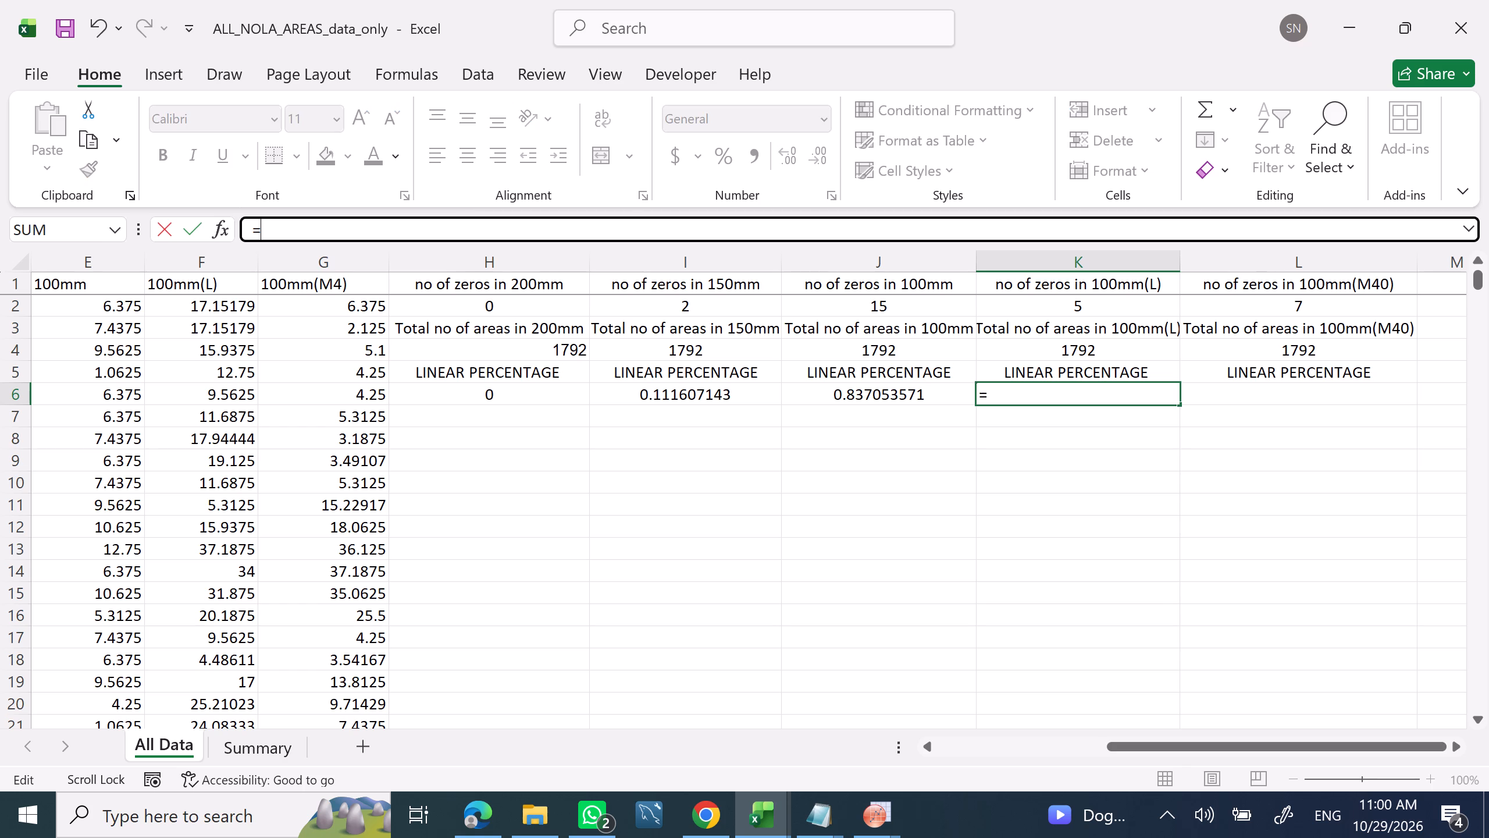
key(shift+parenleft)
key(k)
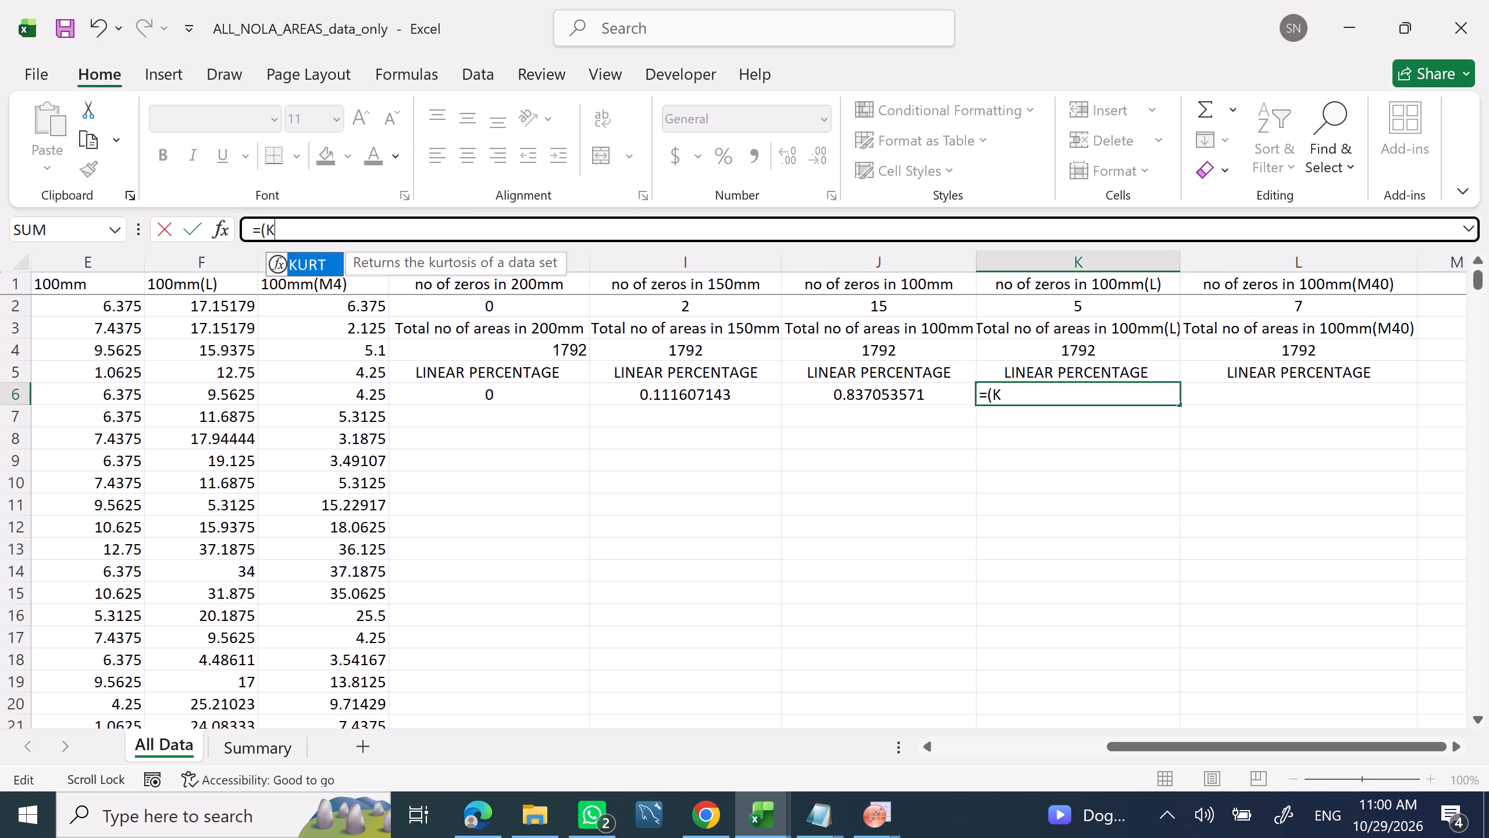
key(2)
text(/K4)
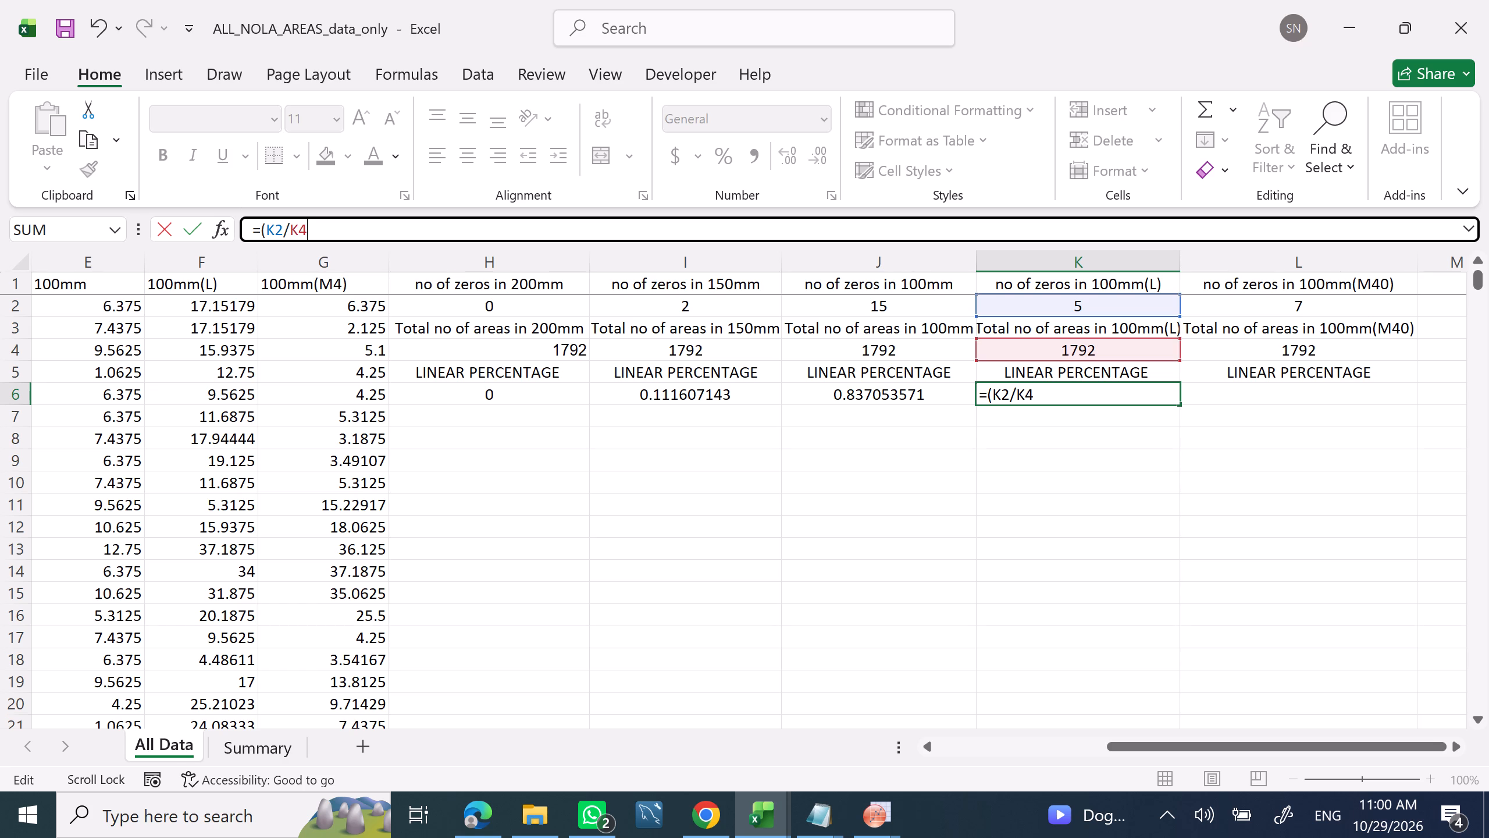
key(shift+parenright)
key(shift+asterisk)
text(100)
key(Return)
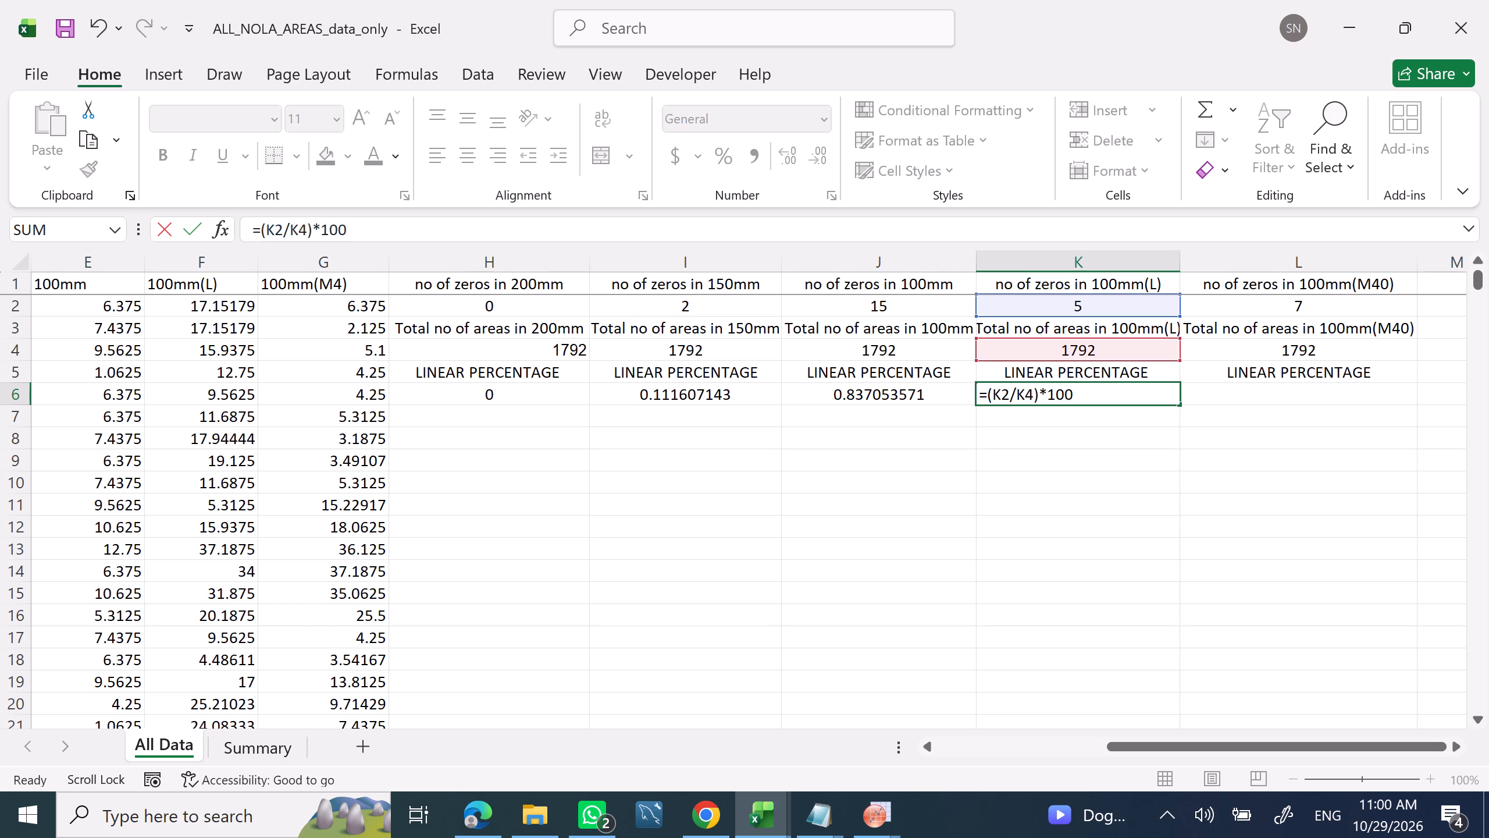
Enter the formula =(L2/L4)*100 in cell L6 under the 100mm(M40) LINEAR PERCENTAGE heading.
click(1319, 397)
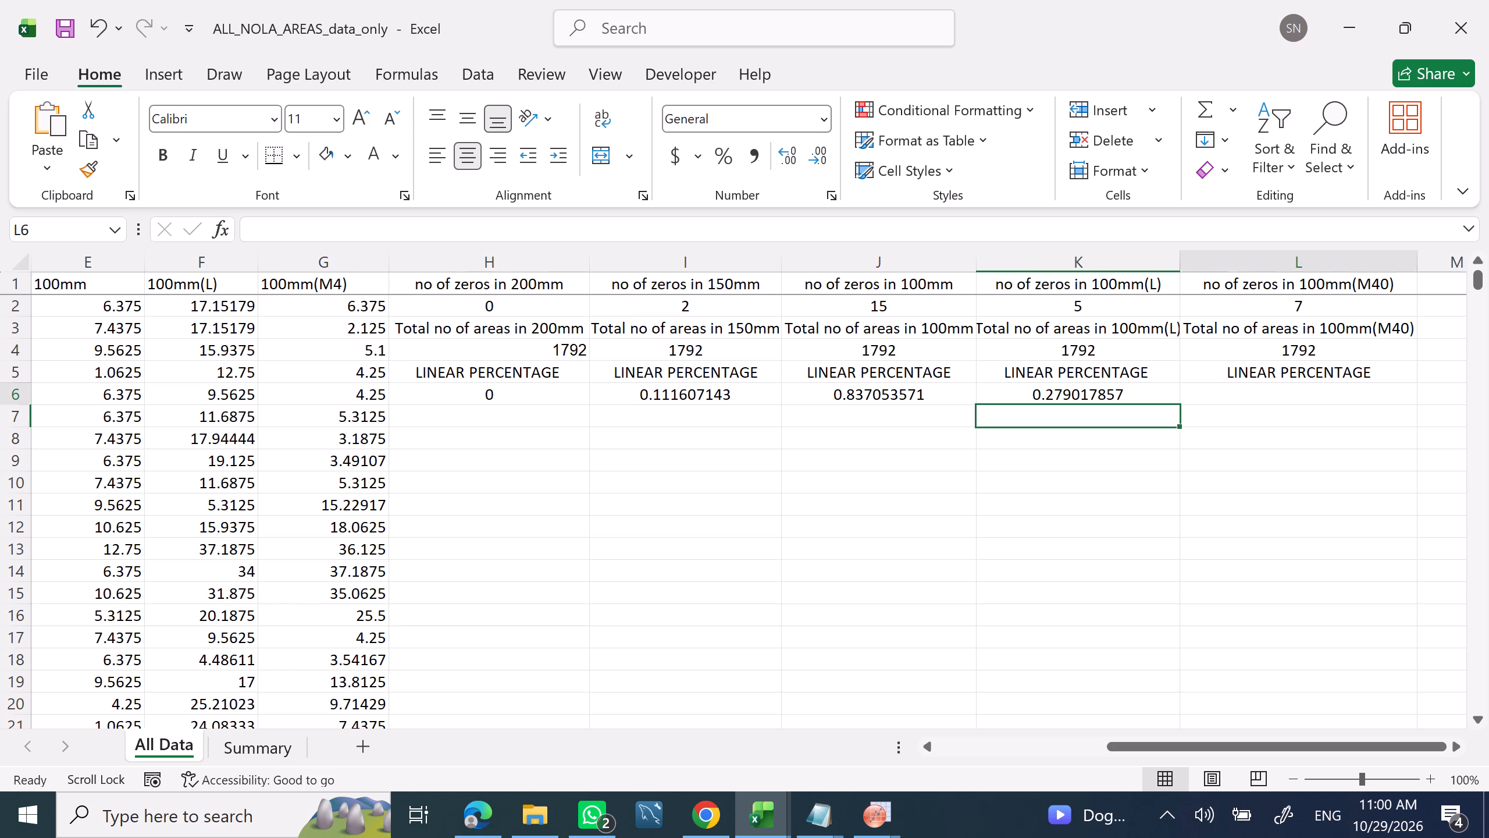
key(equal)
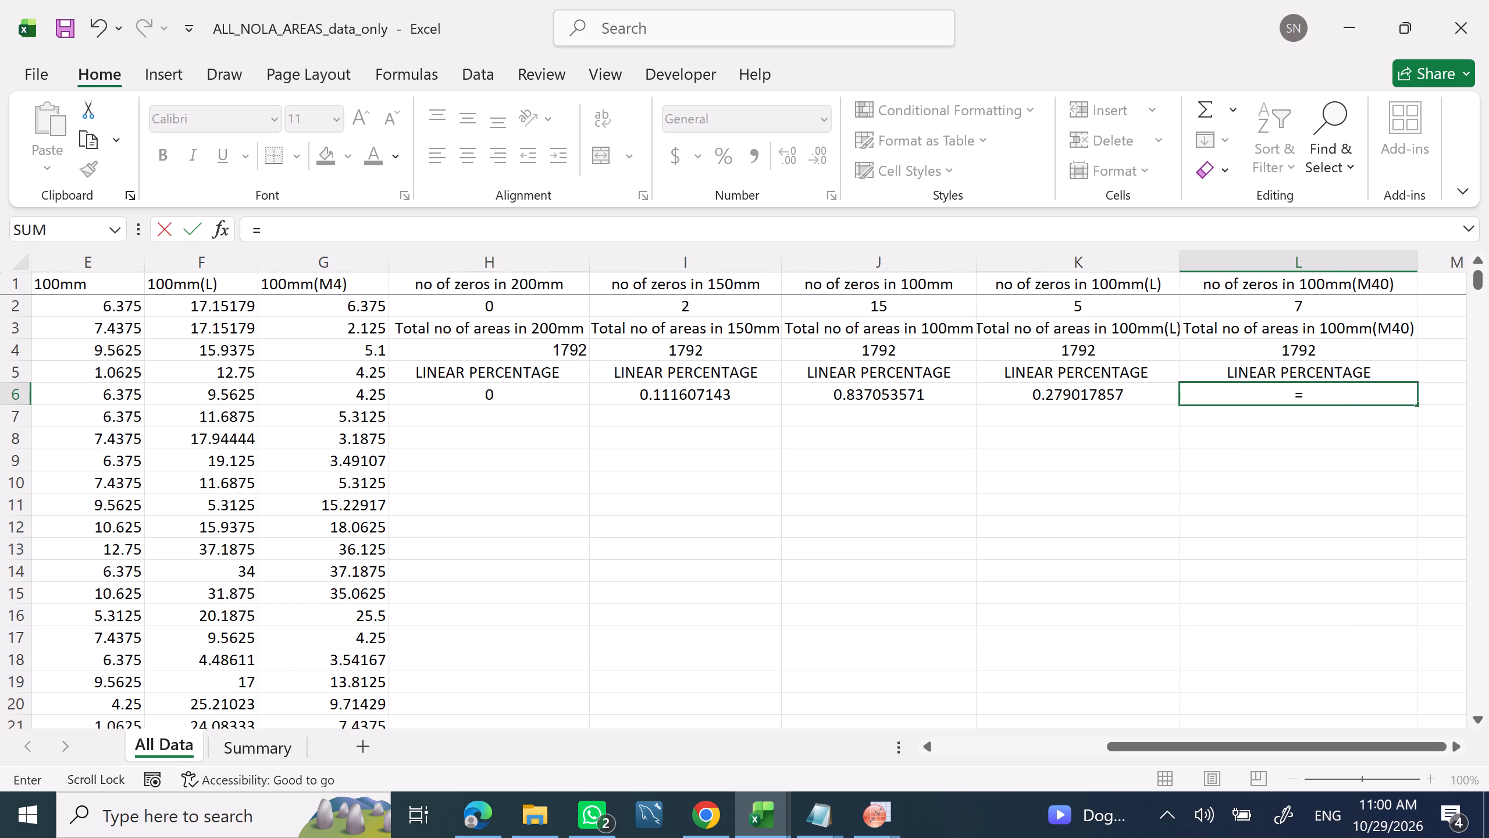
click(569, 265)
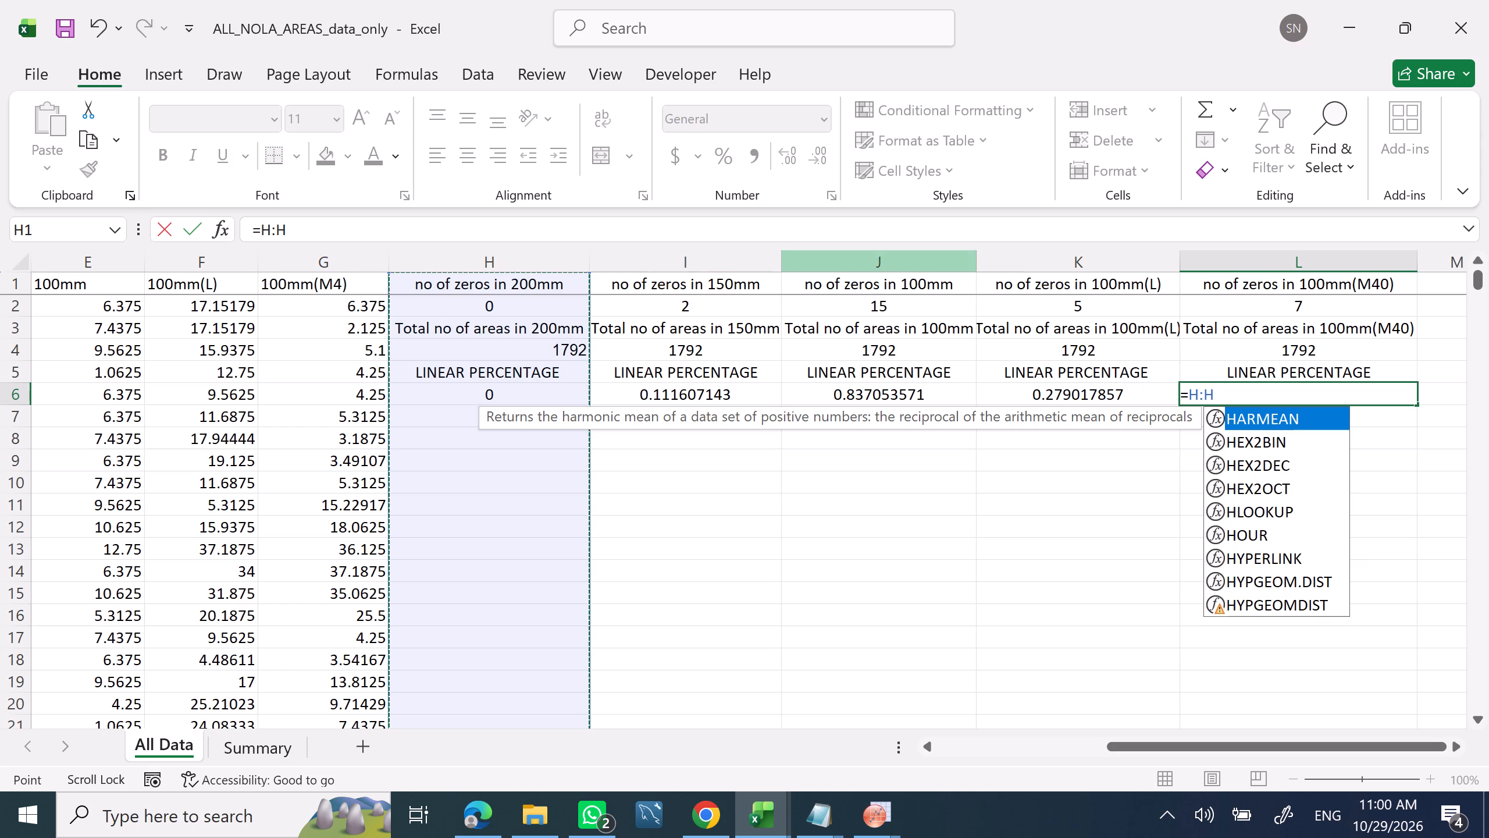
click(1423, 446)
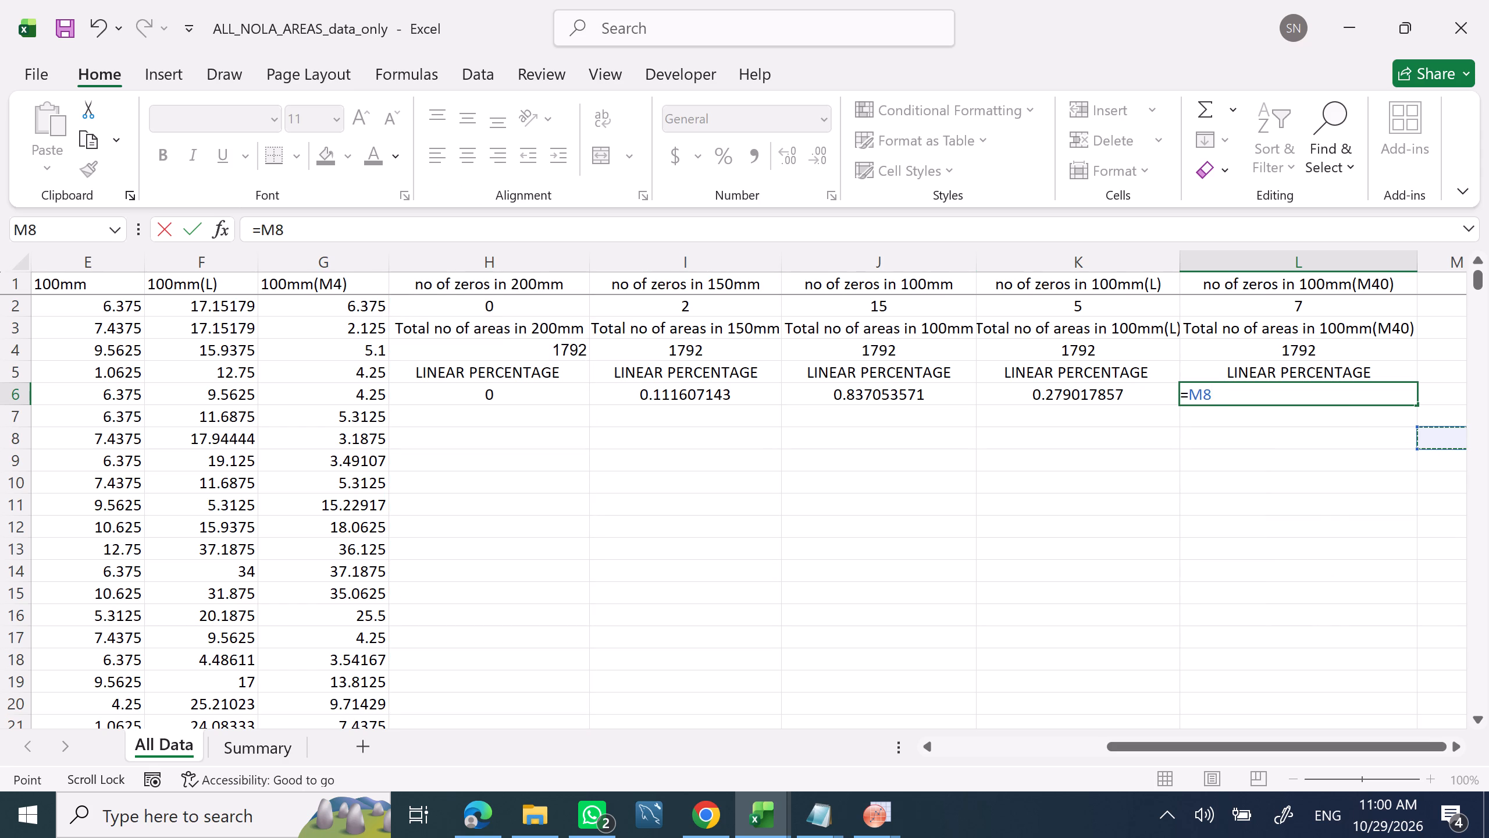
click(1230, 399)
key(BackSpace)
key(BackSpace)
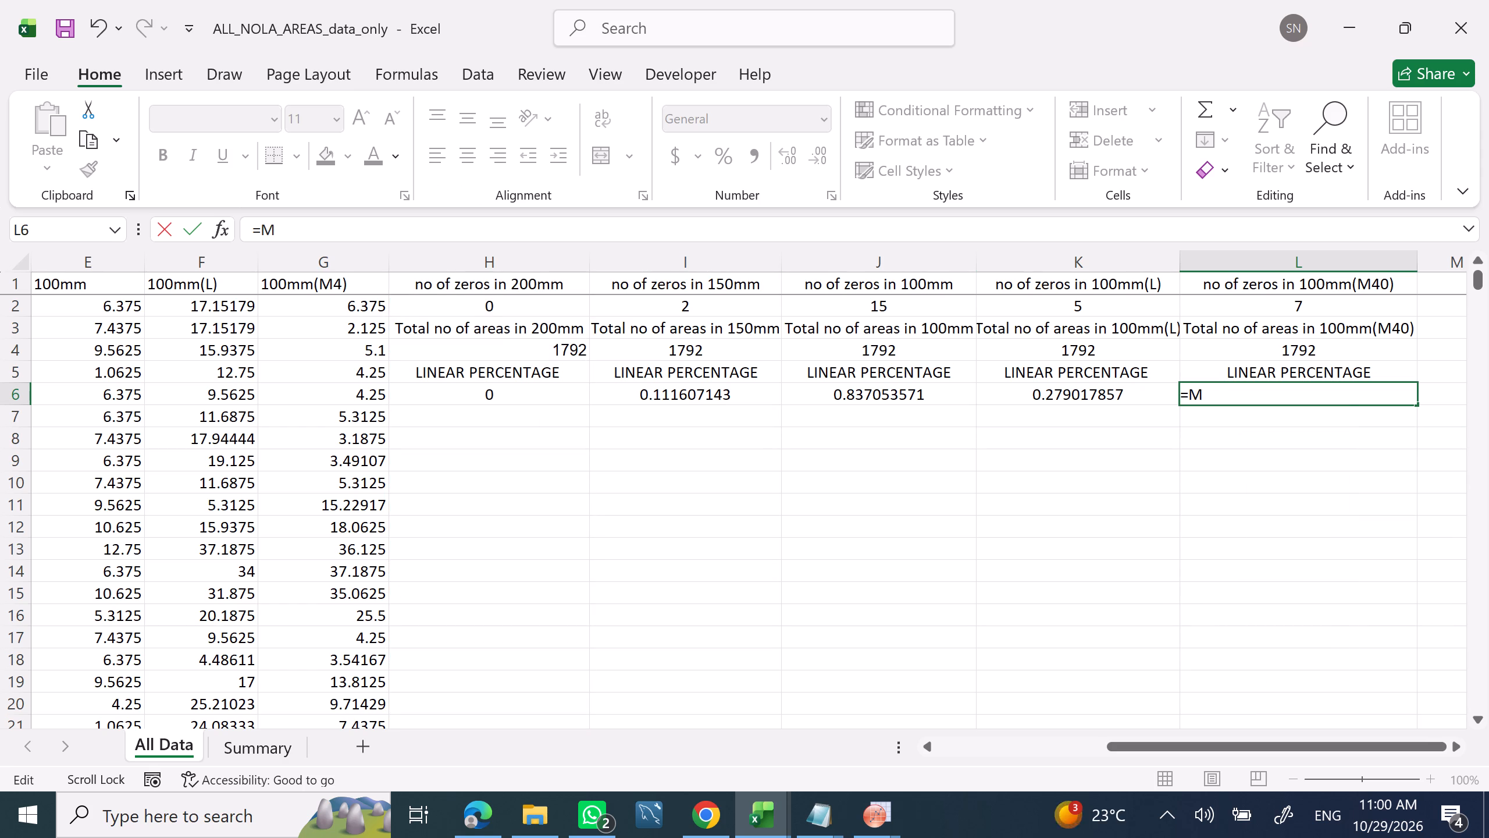
key(shift+parenleft)
text(L2)
text(/L4)
key(shift+parenright)
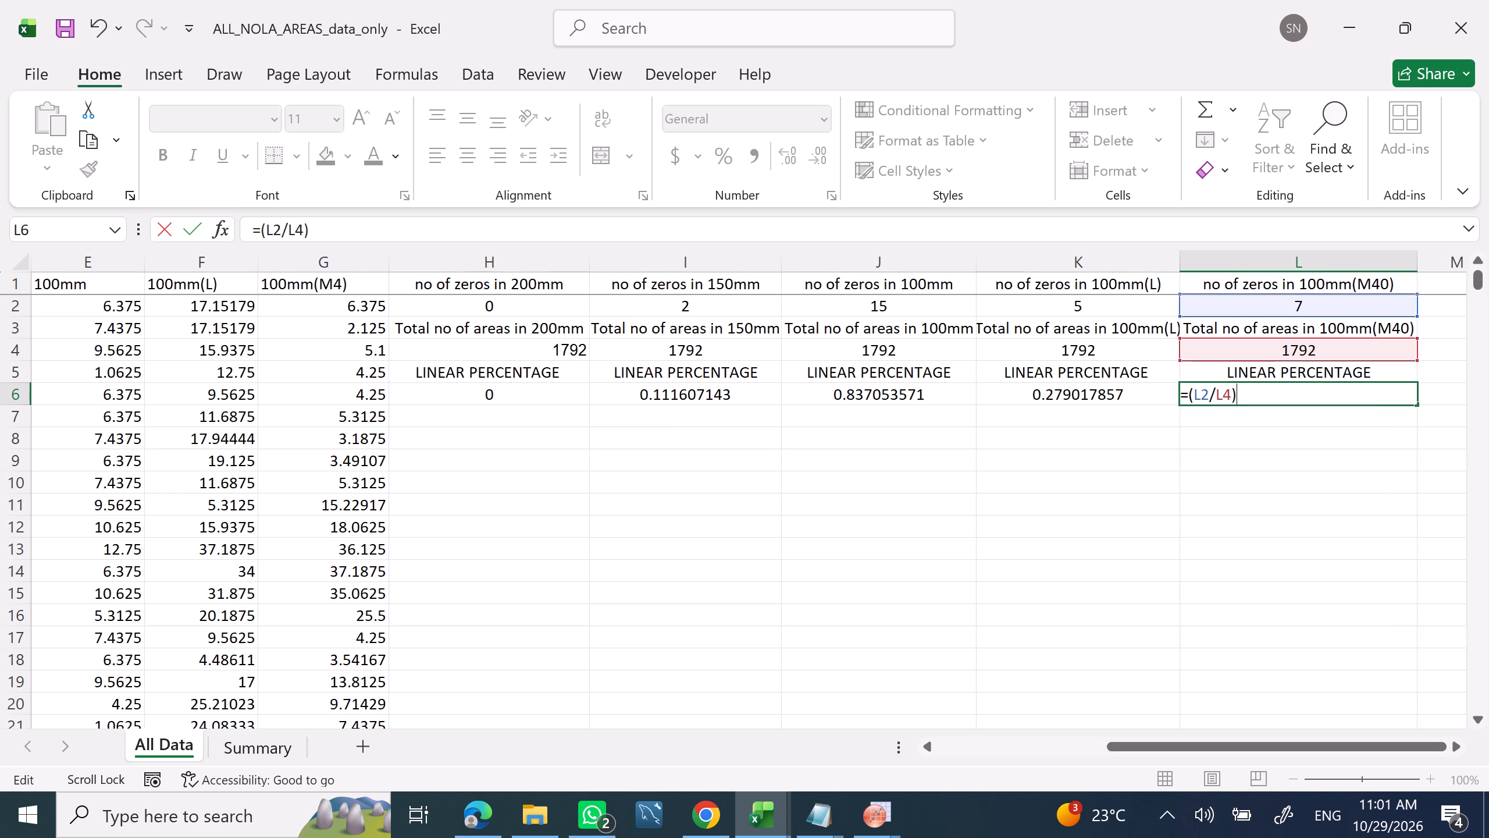
key(shift+asterisk)
key(4)
key(BackSpace)
text(100)
key(Return)
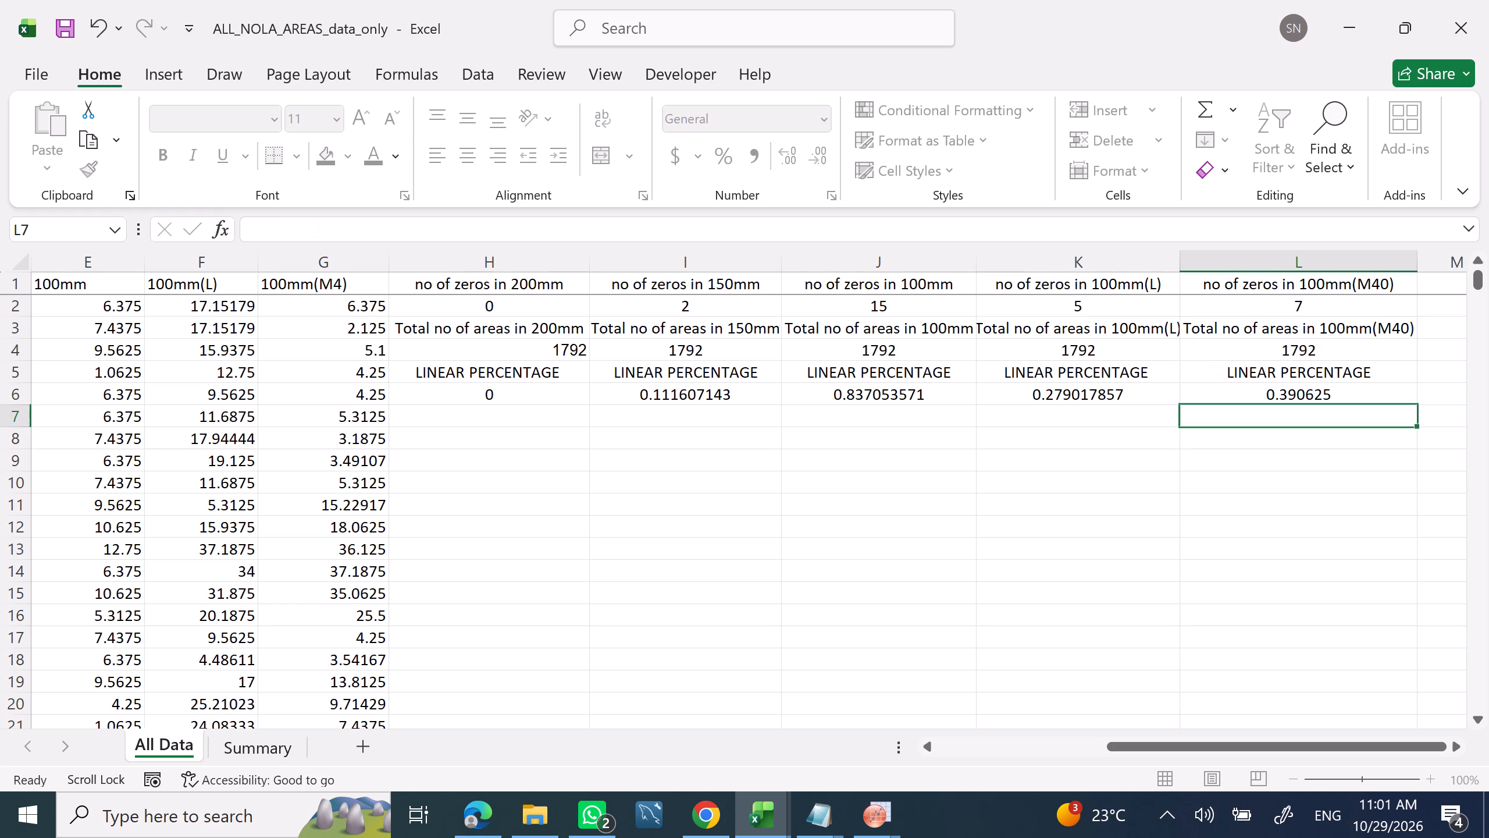
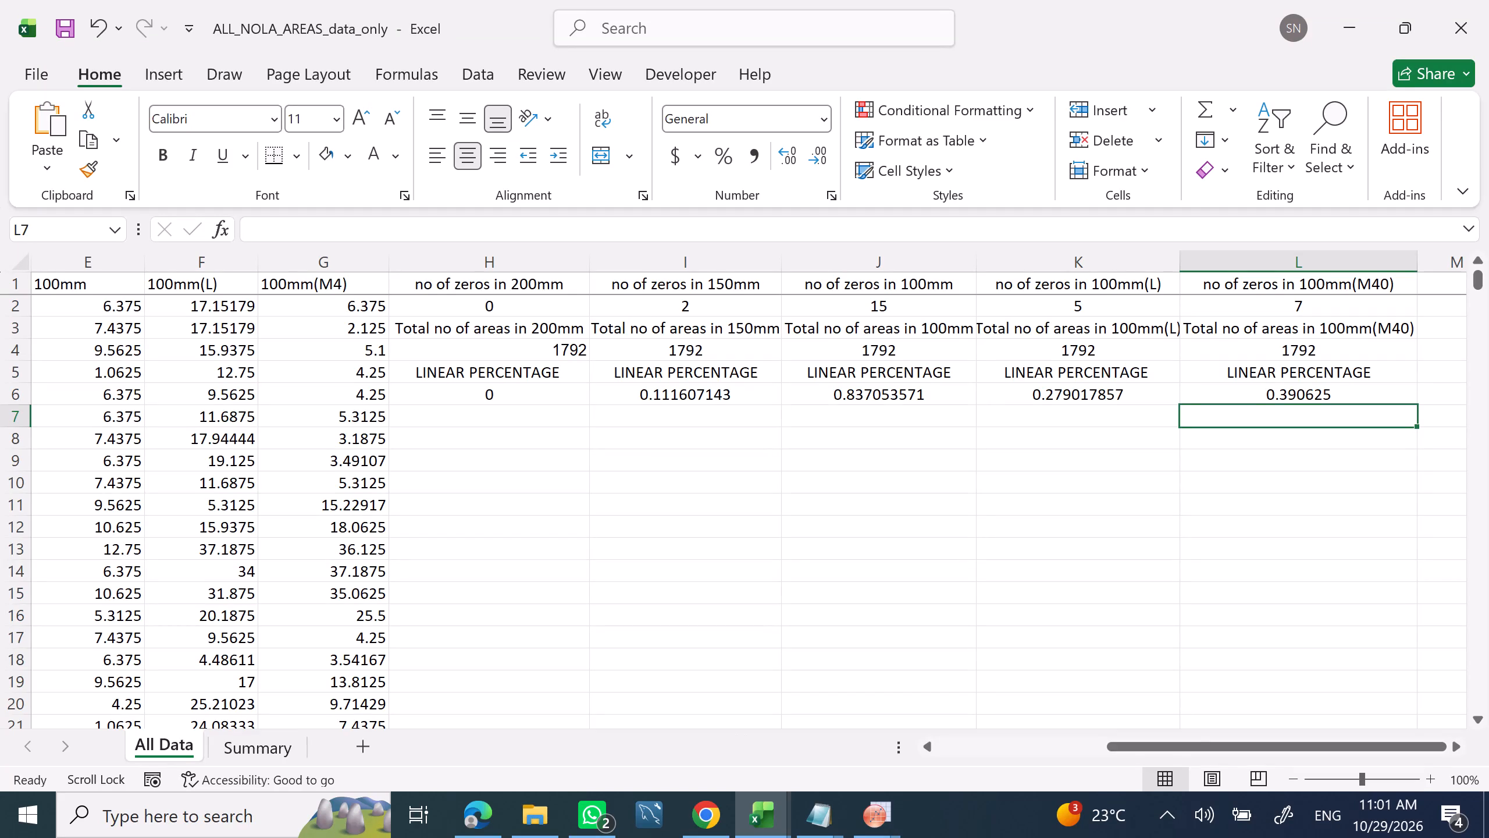
Select cell H8 on the All Data sheet, two rows below the 200mm linear percentage value.
click(520, 454)
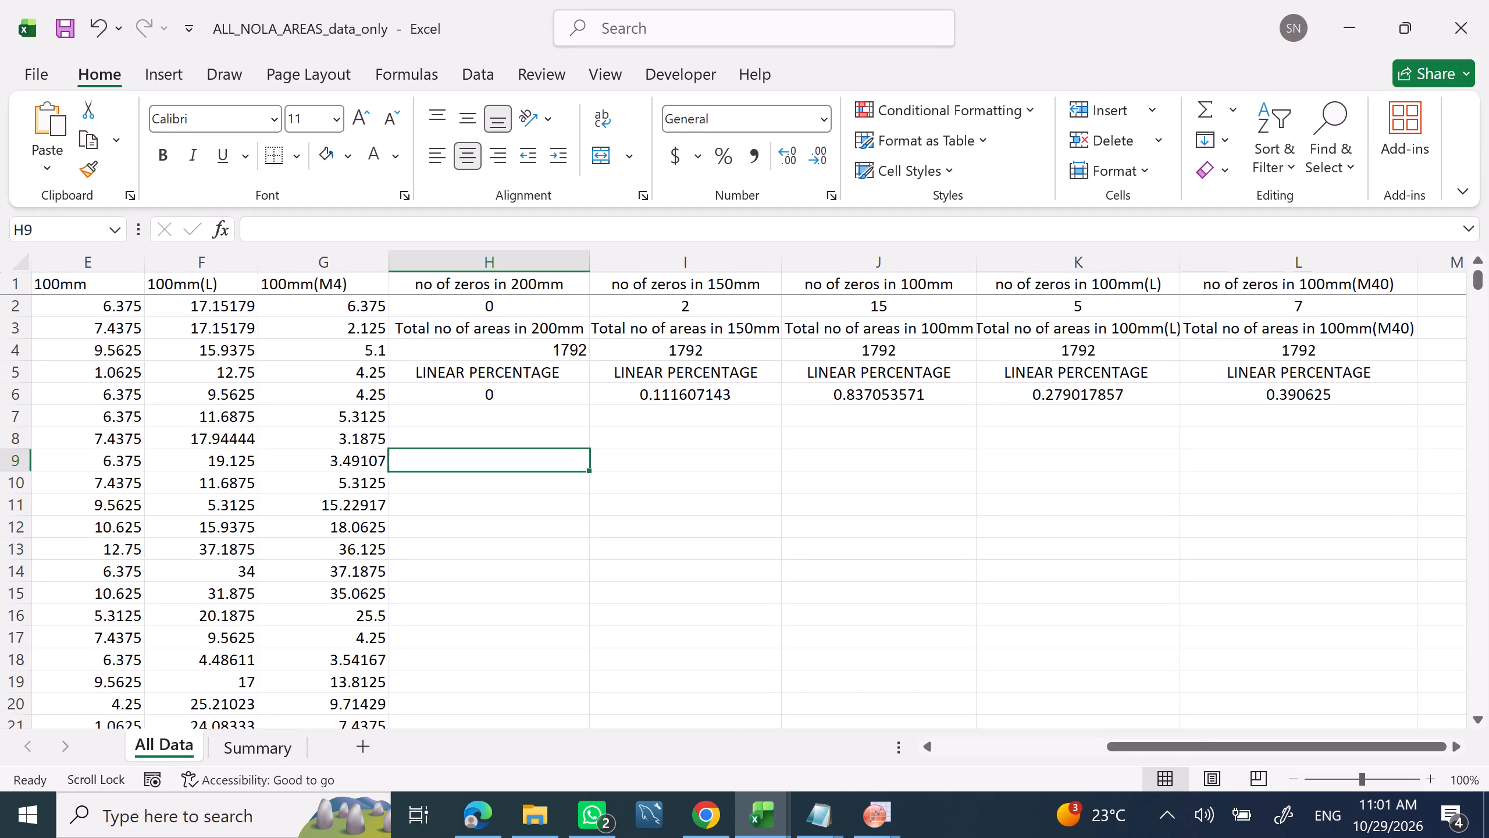
click(529, 441)
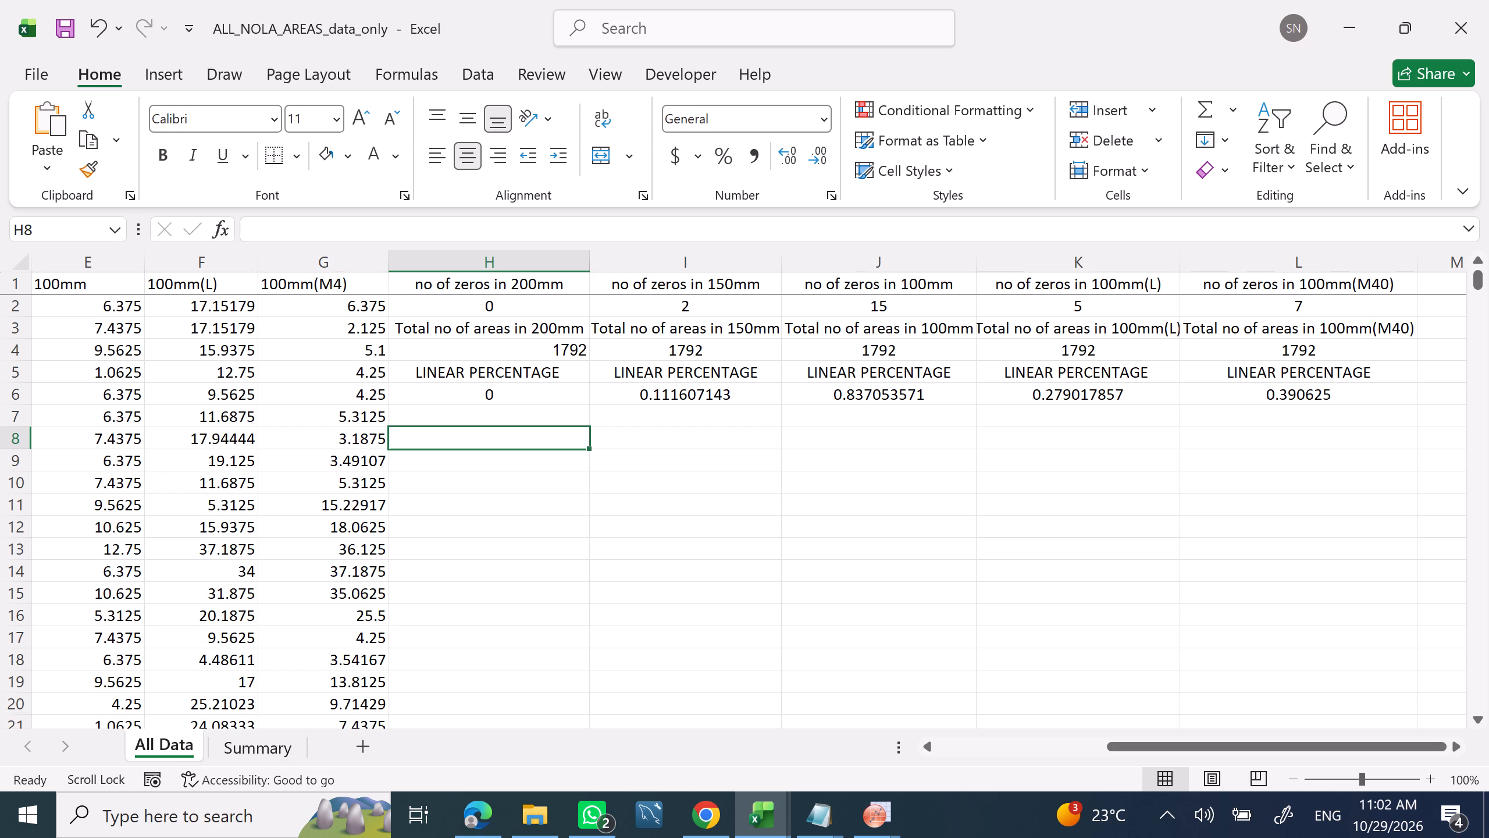
click(547, 434)
click(558, 425)
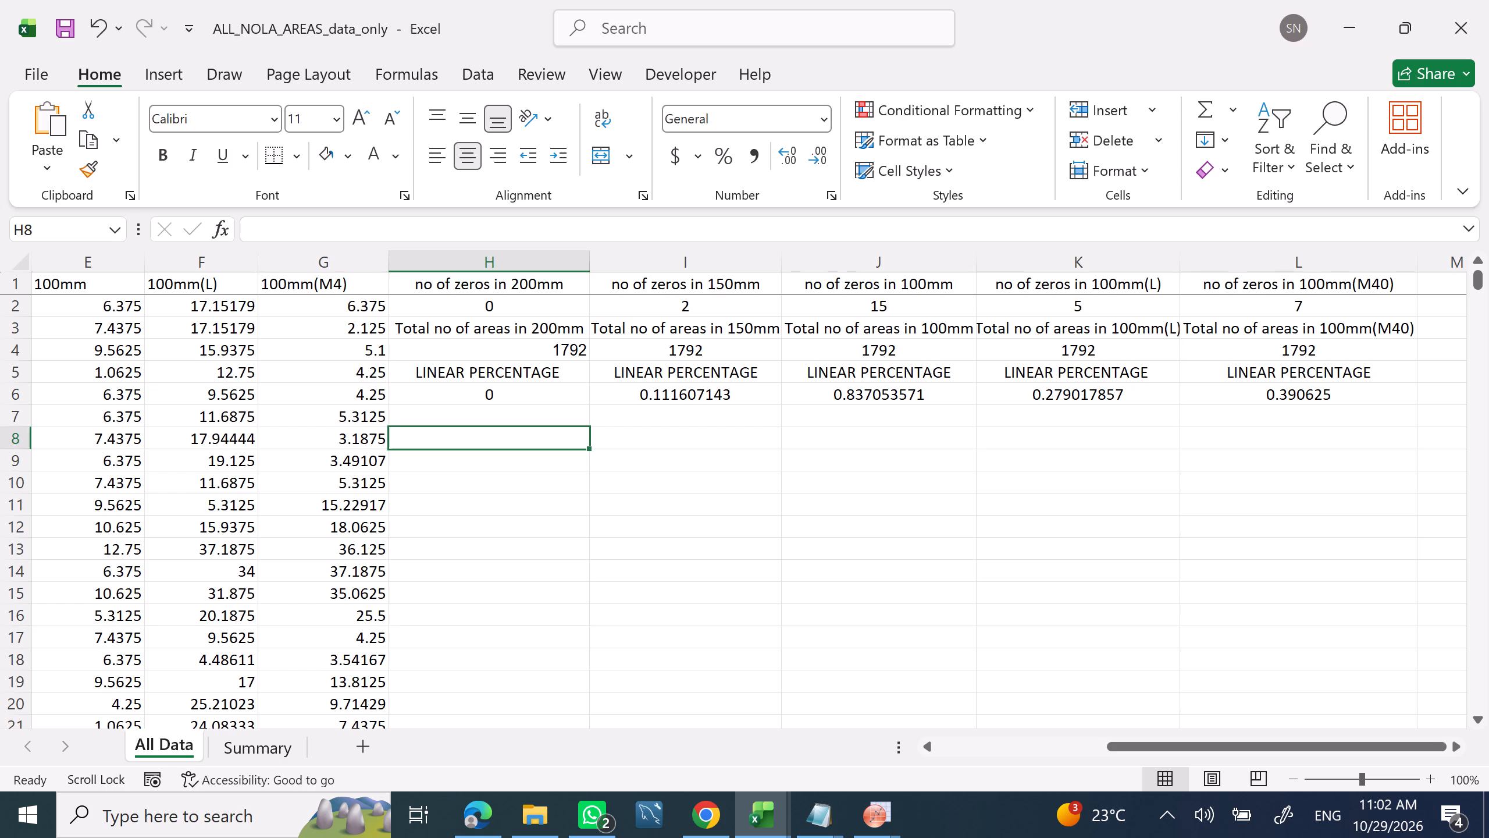
click(544, 425)
click(758, 736)
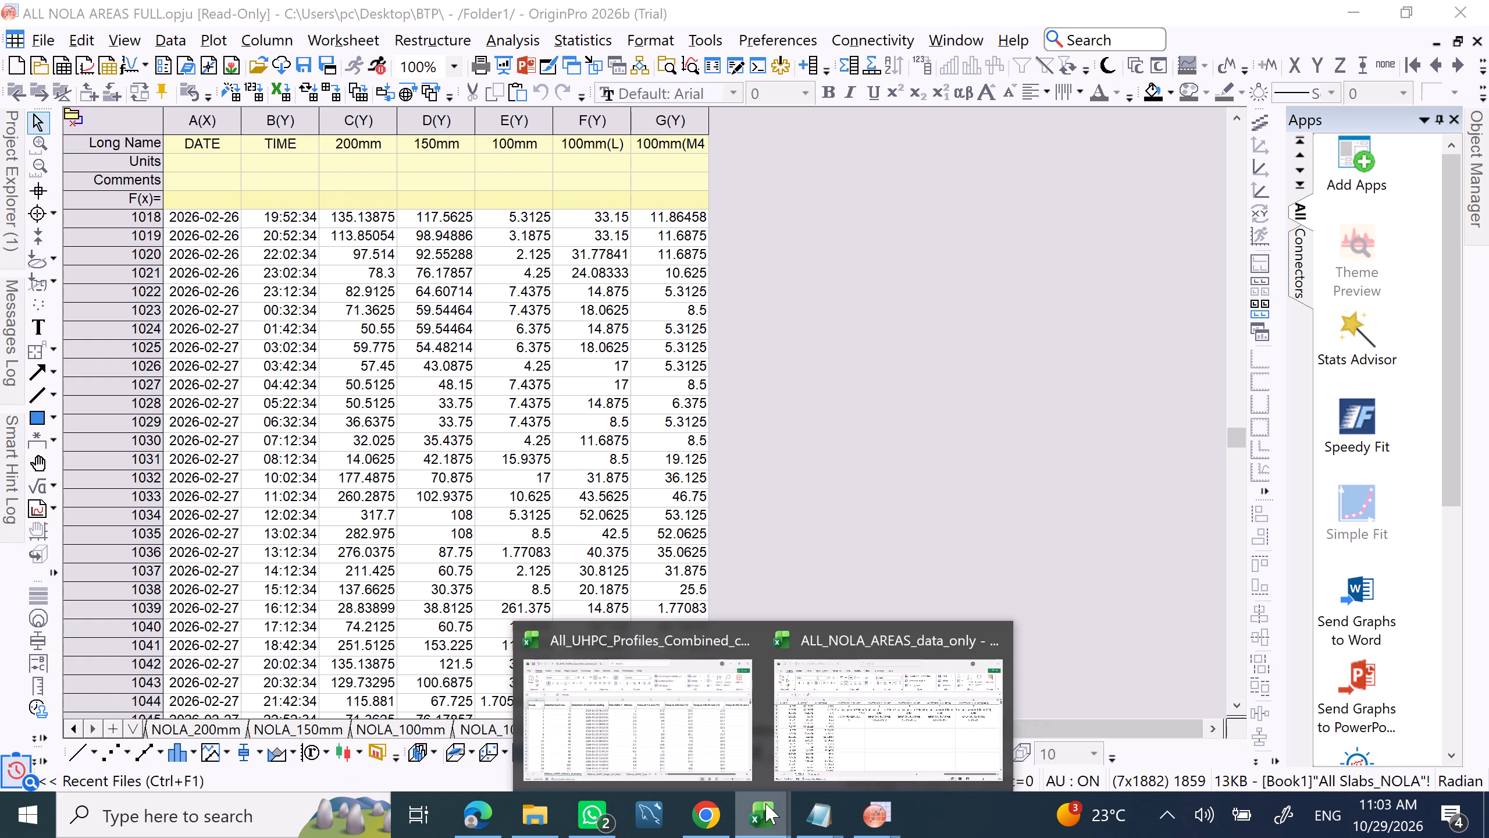
click(857, 740)
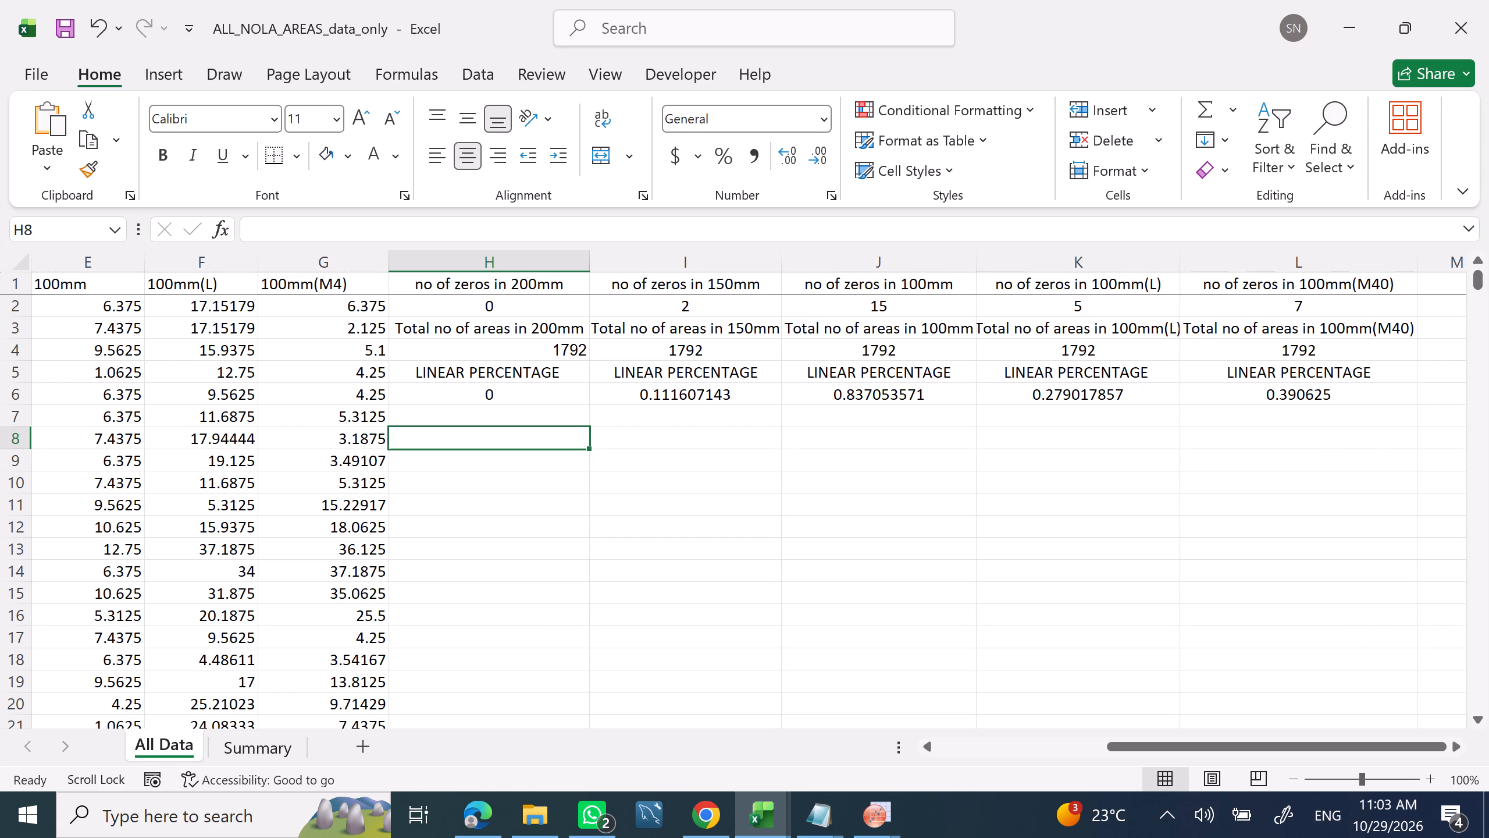
text(NON)
key(space)
text(LINEAR)
key(space)
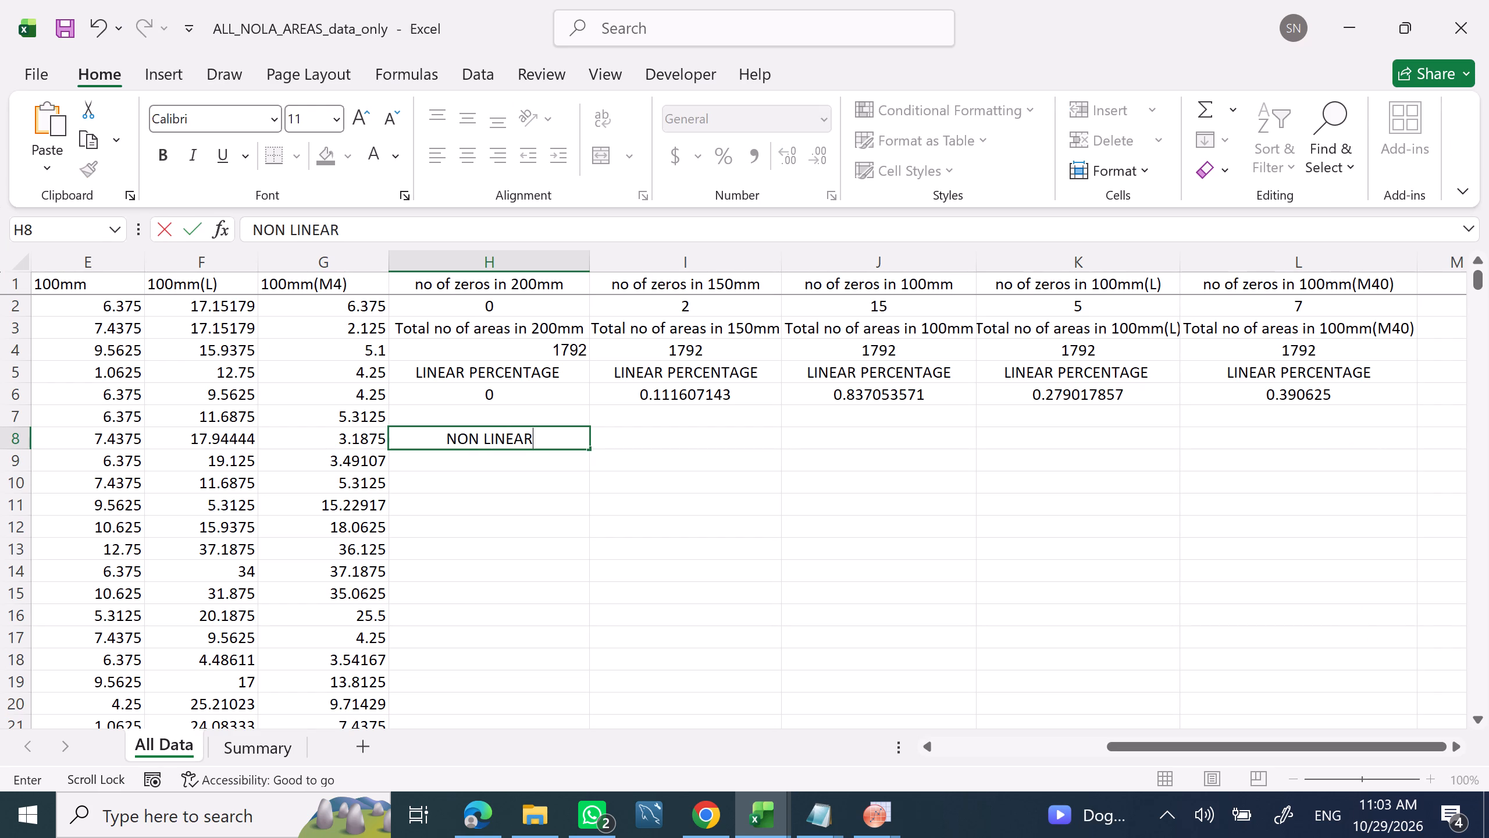
text(PERCENTAGE)
key(space)
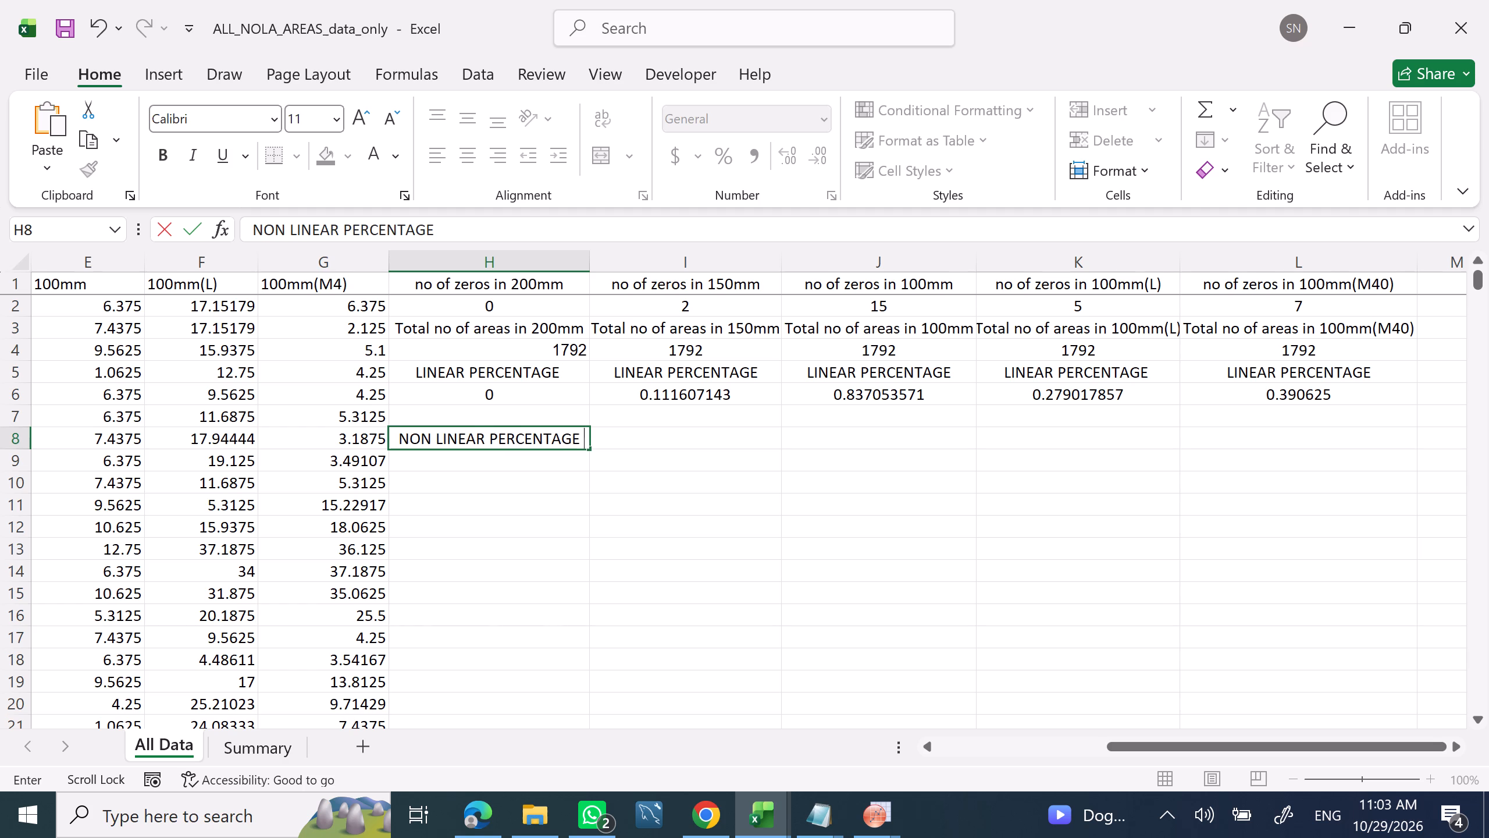
click(505, 467)
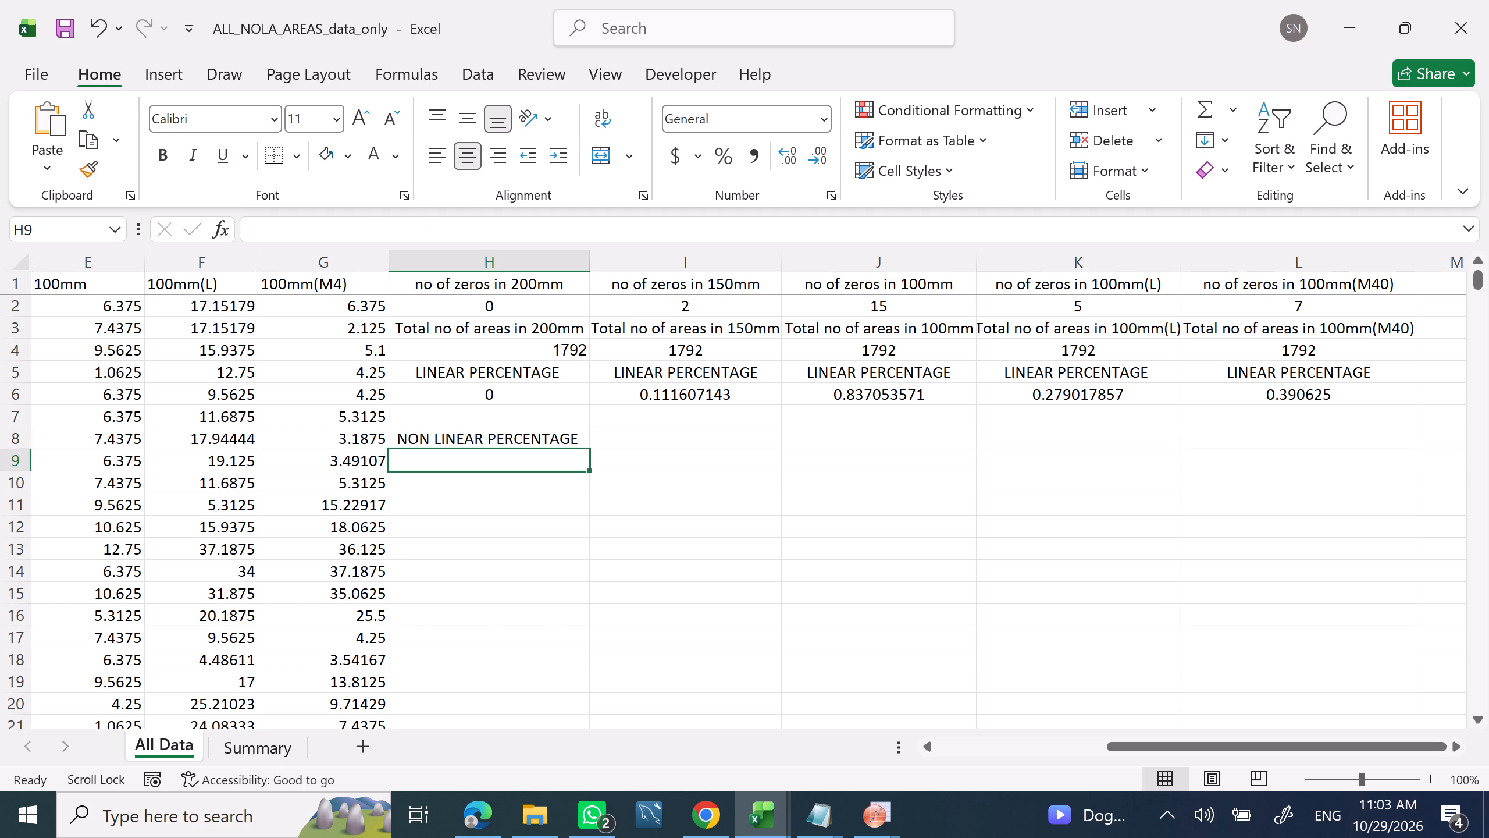
Enter the copied formula =COUNTIF(C2:C1793,"<>0") in cell H9 under the NON LINEAR PERCENTAGE label.
right_click(505, 465)
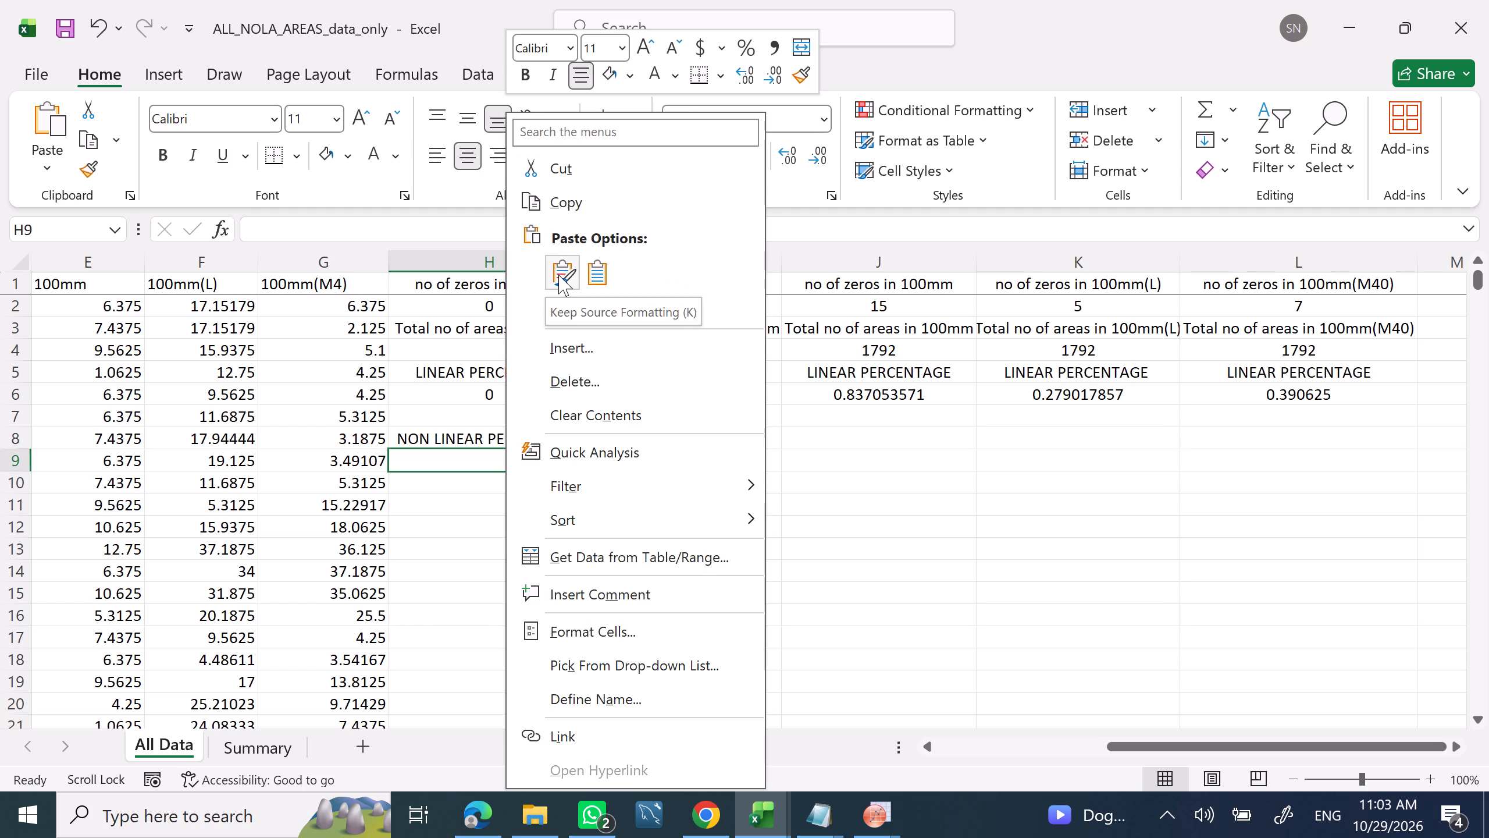
click(558, 275)
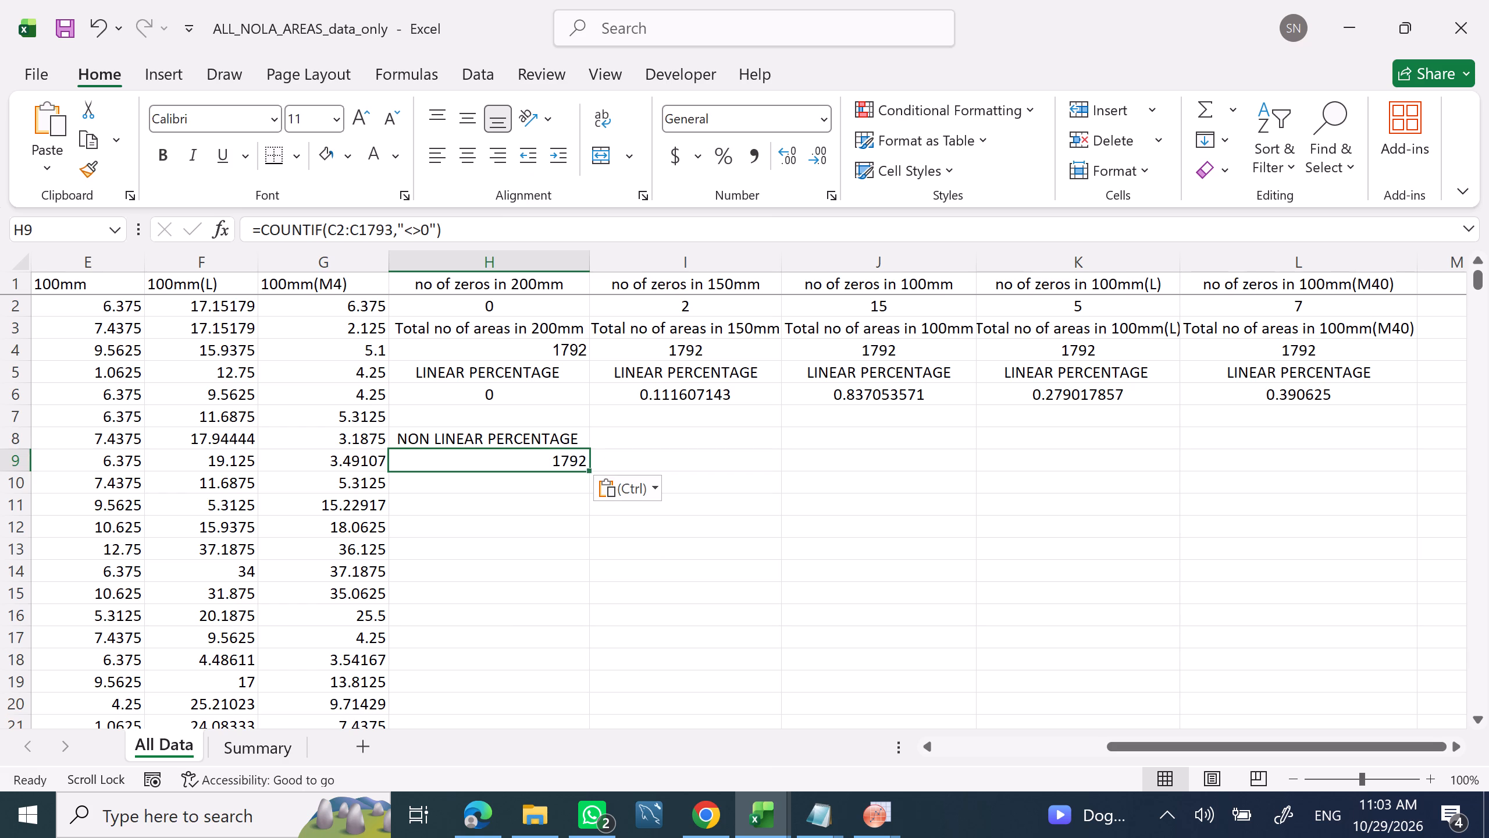
drag(474, 219, 427, 218)
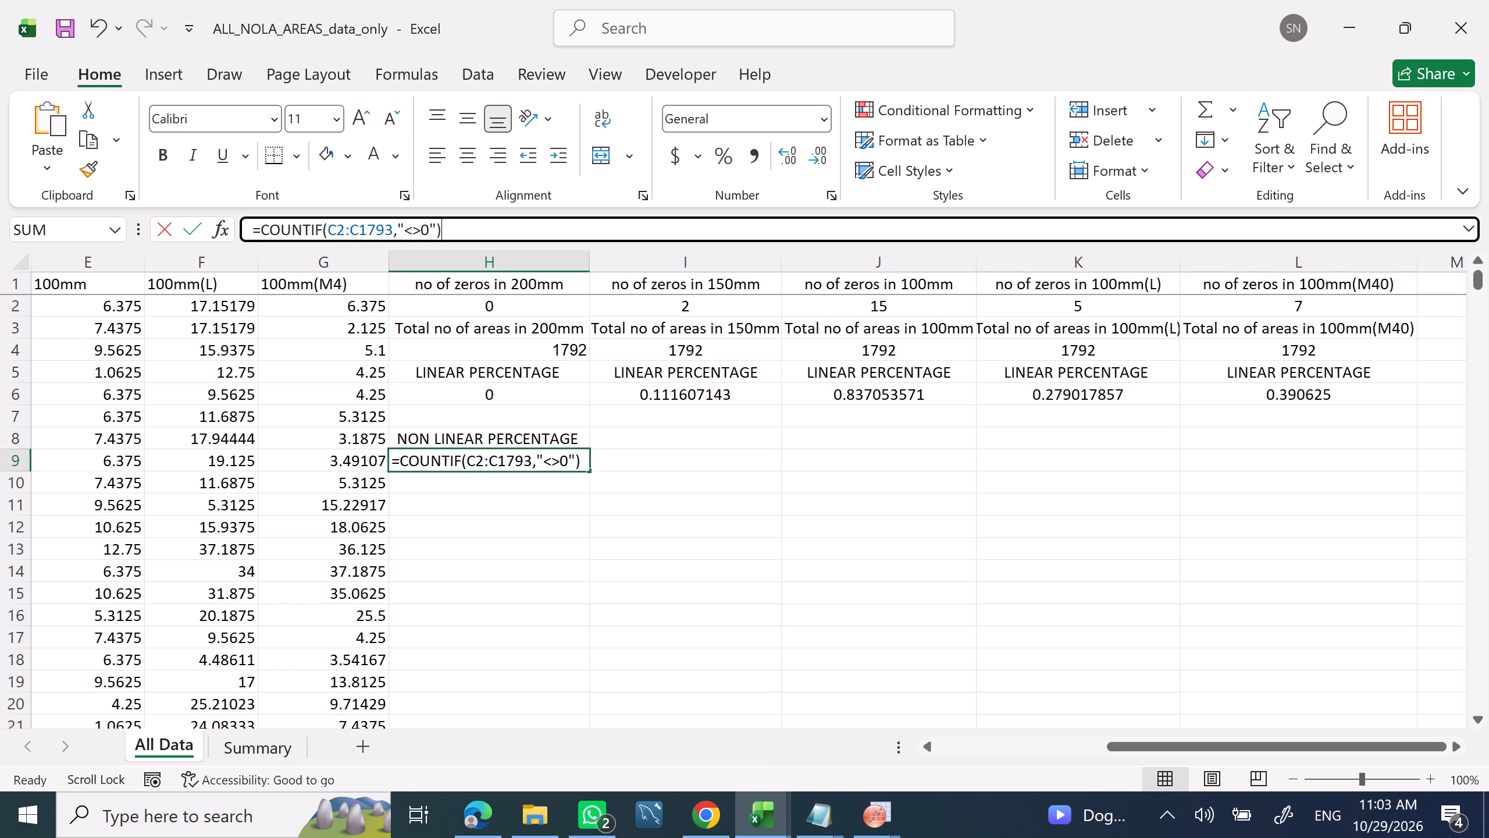
drag(427, 218, 169, 220)
key(BackSpace)
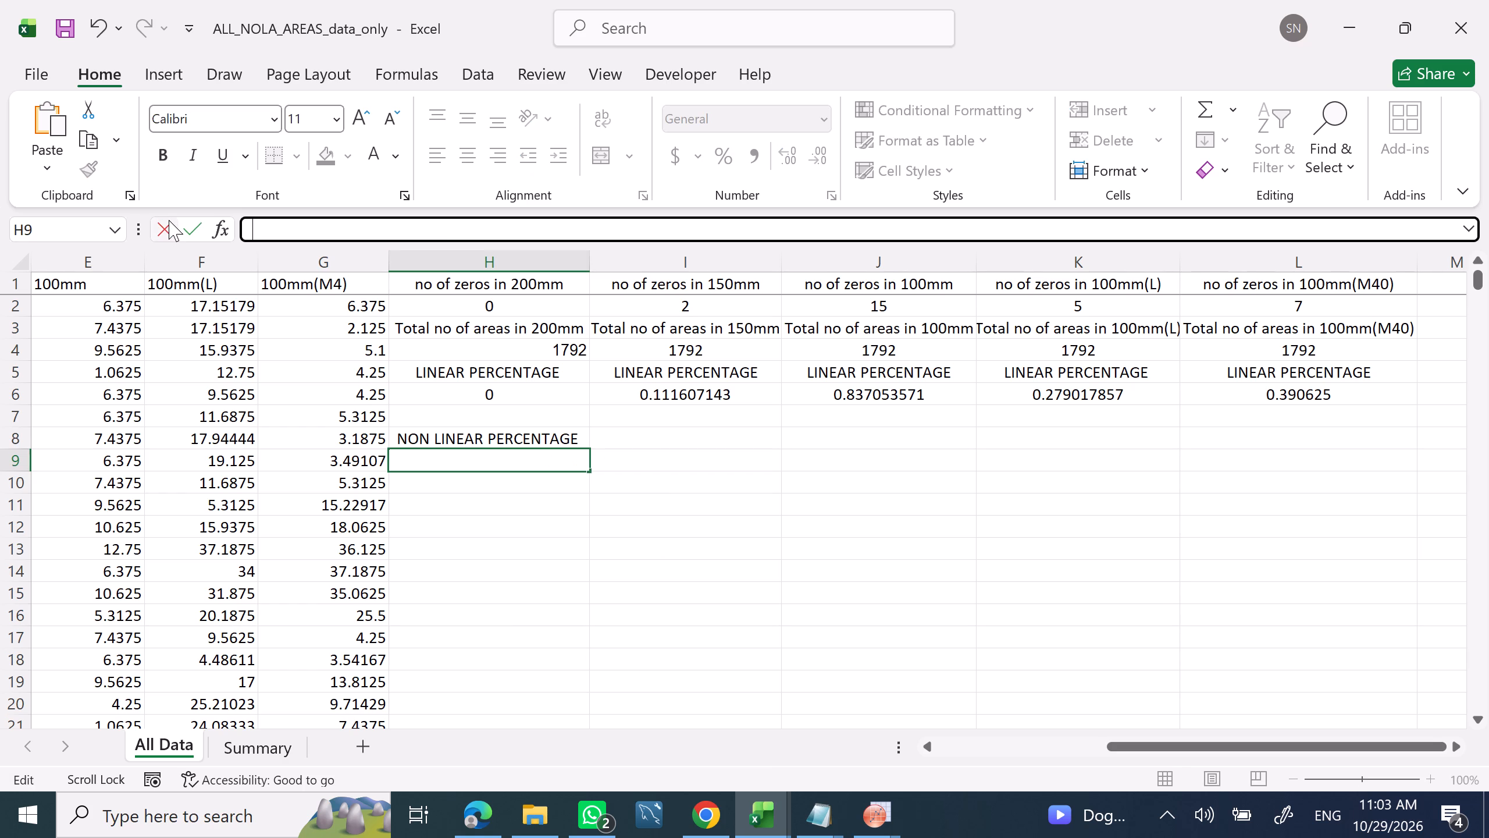
key(ctrl+v)
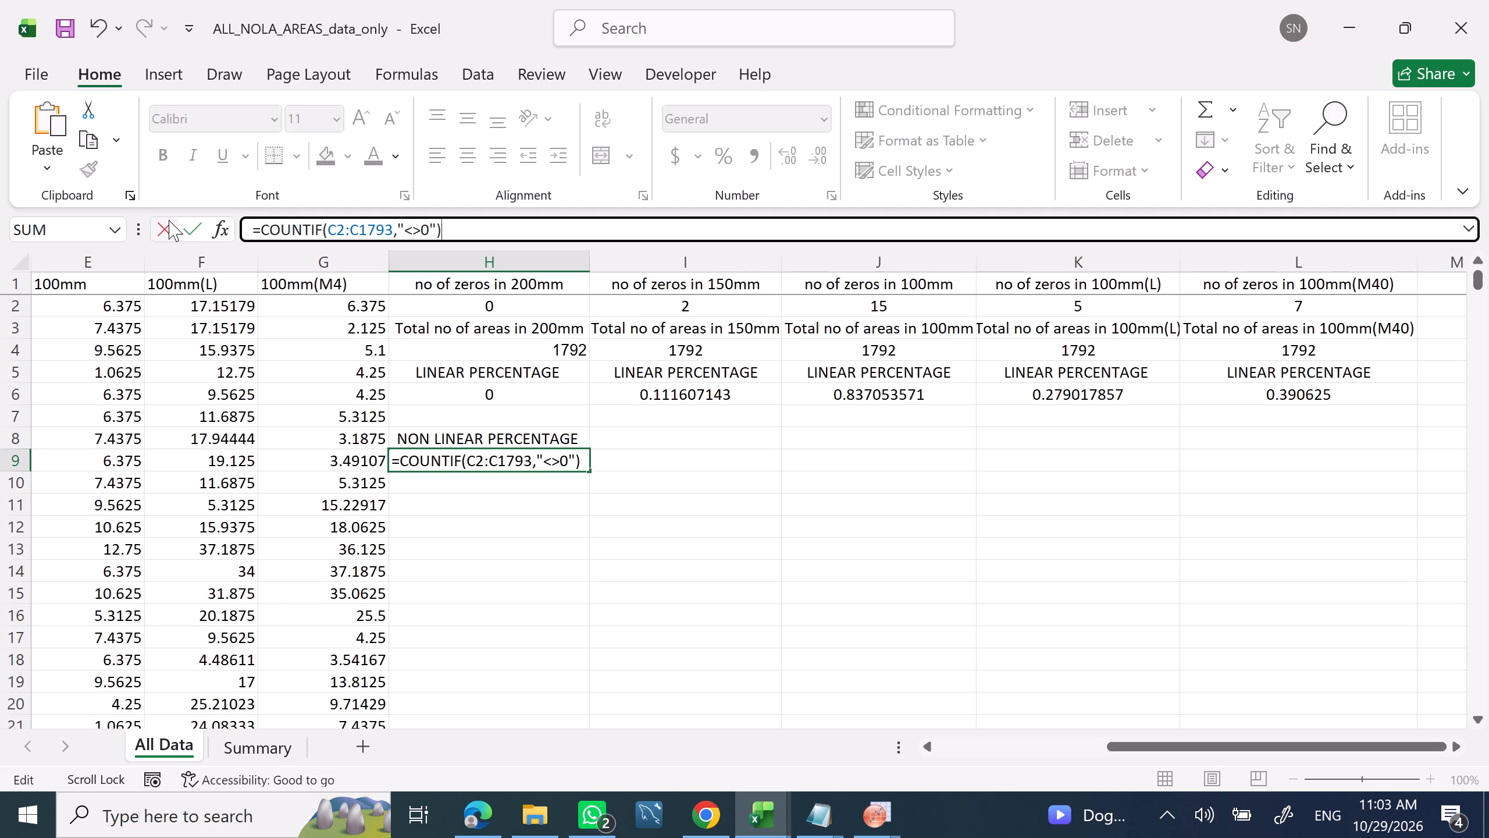
key(Return)
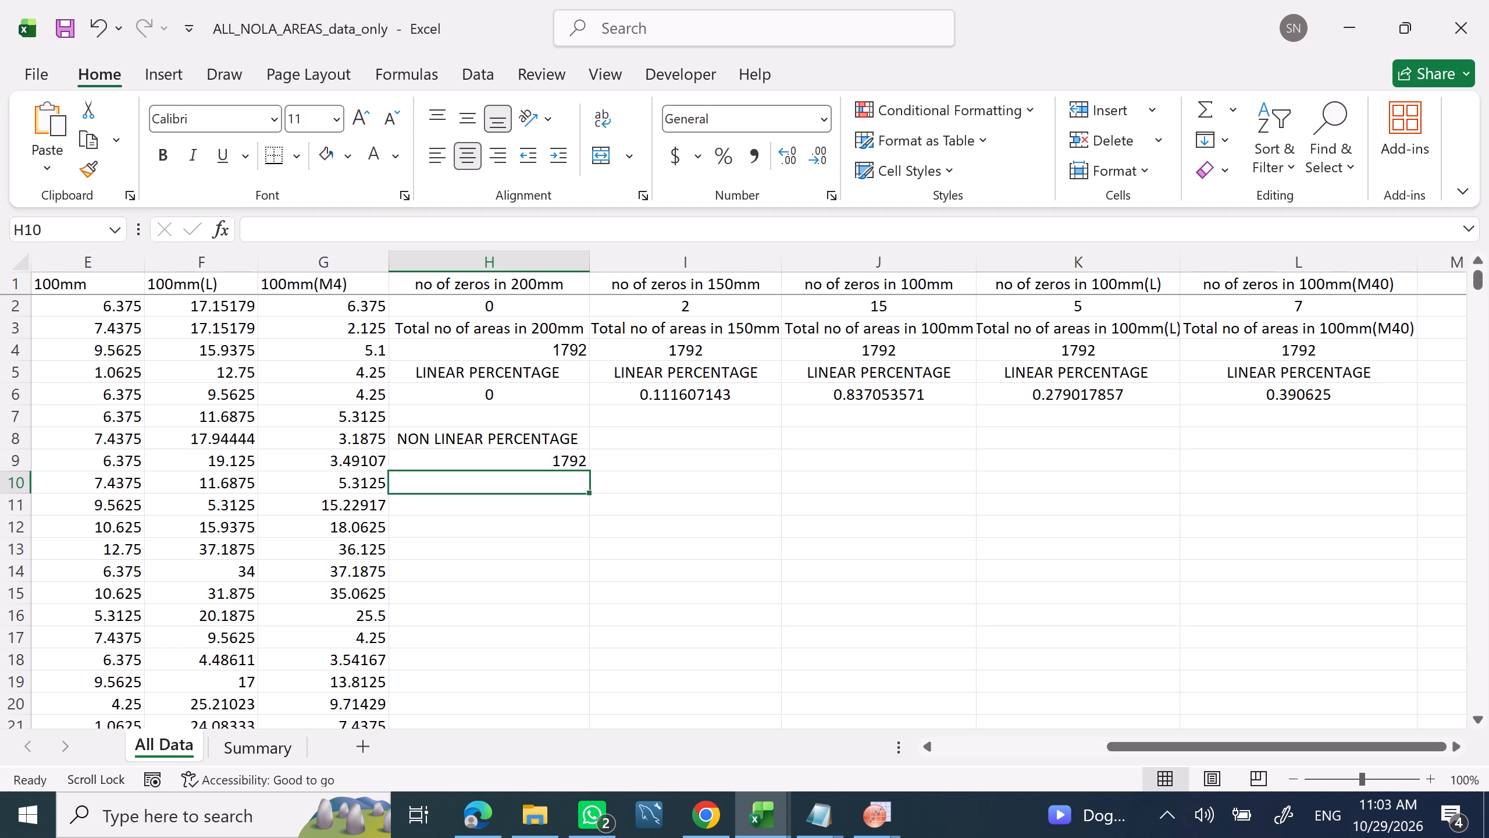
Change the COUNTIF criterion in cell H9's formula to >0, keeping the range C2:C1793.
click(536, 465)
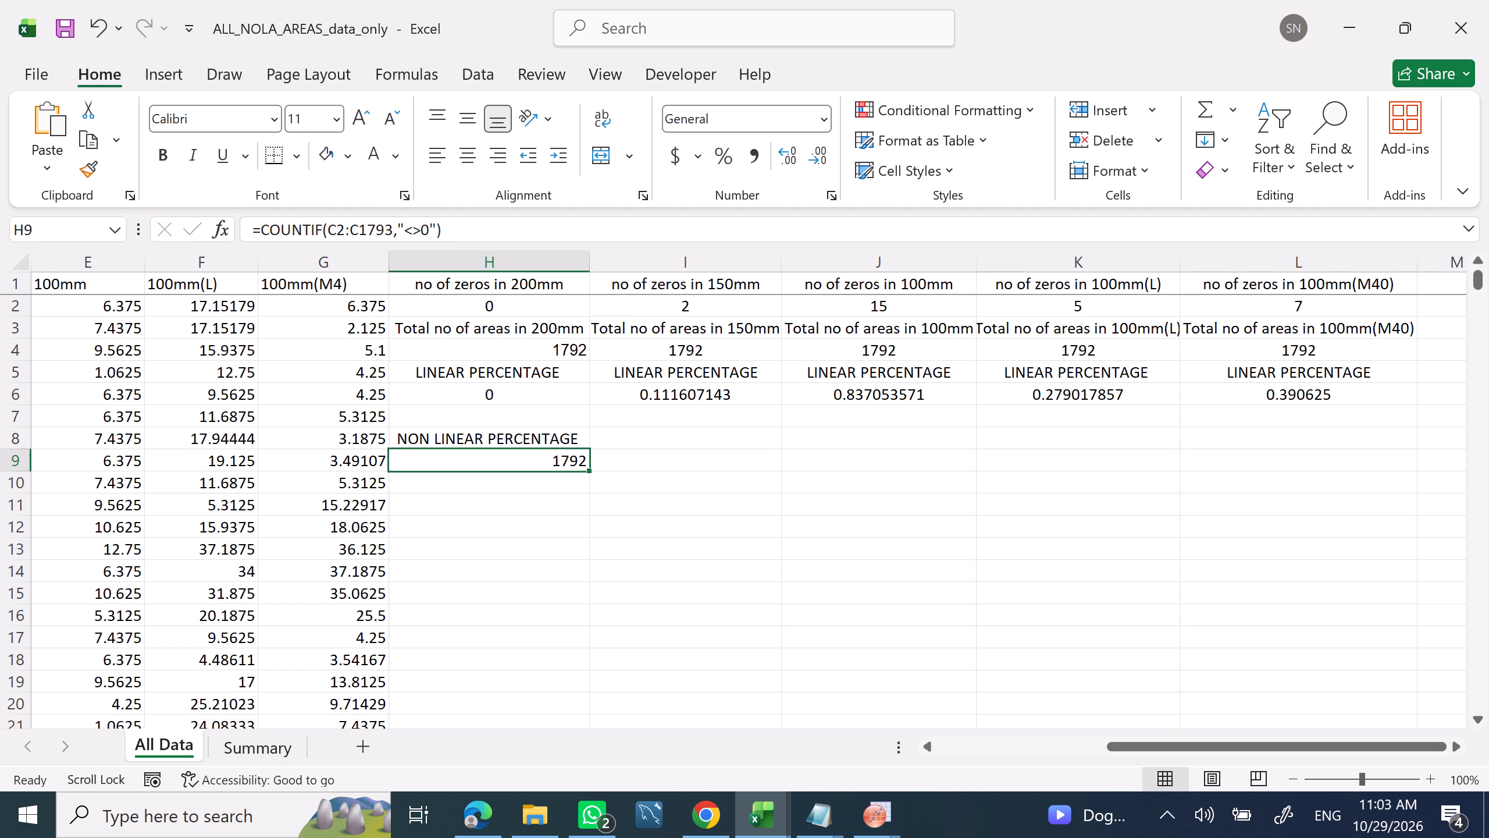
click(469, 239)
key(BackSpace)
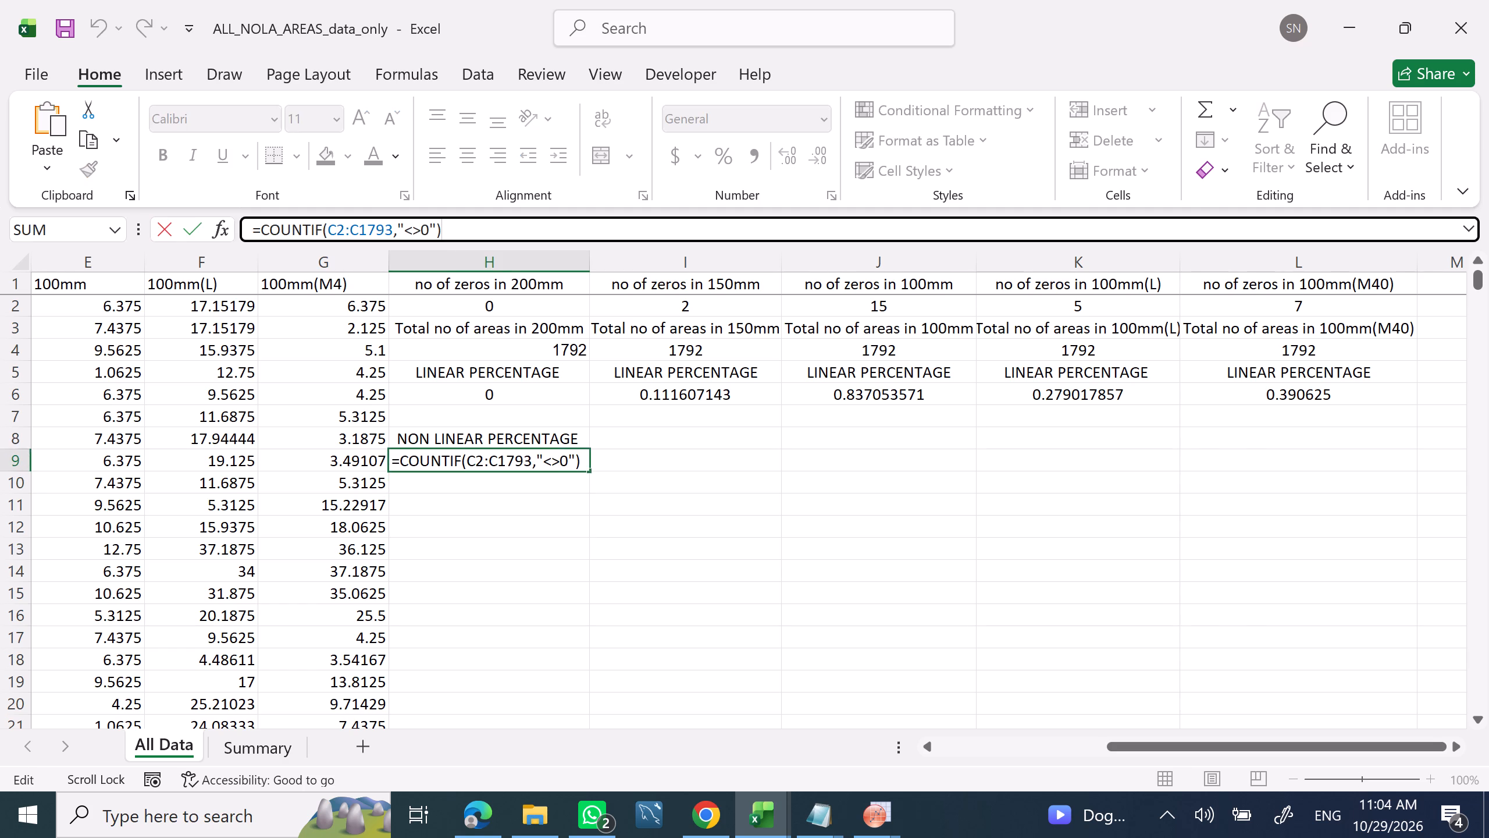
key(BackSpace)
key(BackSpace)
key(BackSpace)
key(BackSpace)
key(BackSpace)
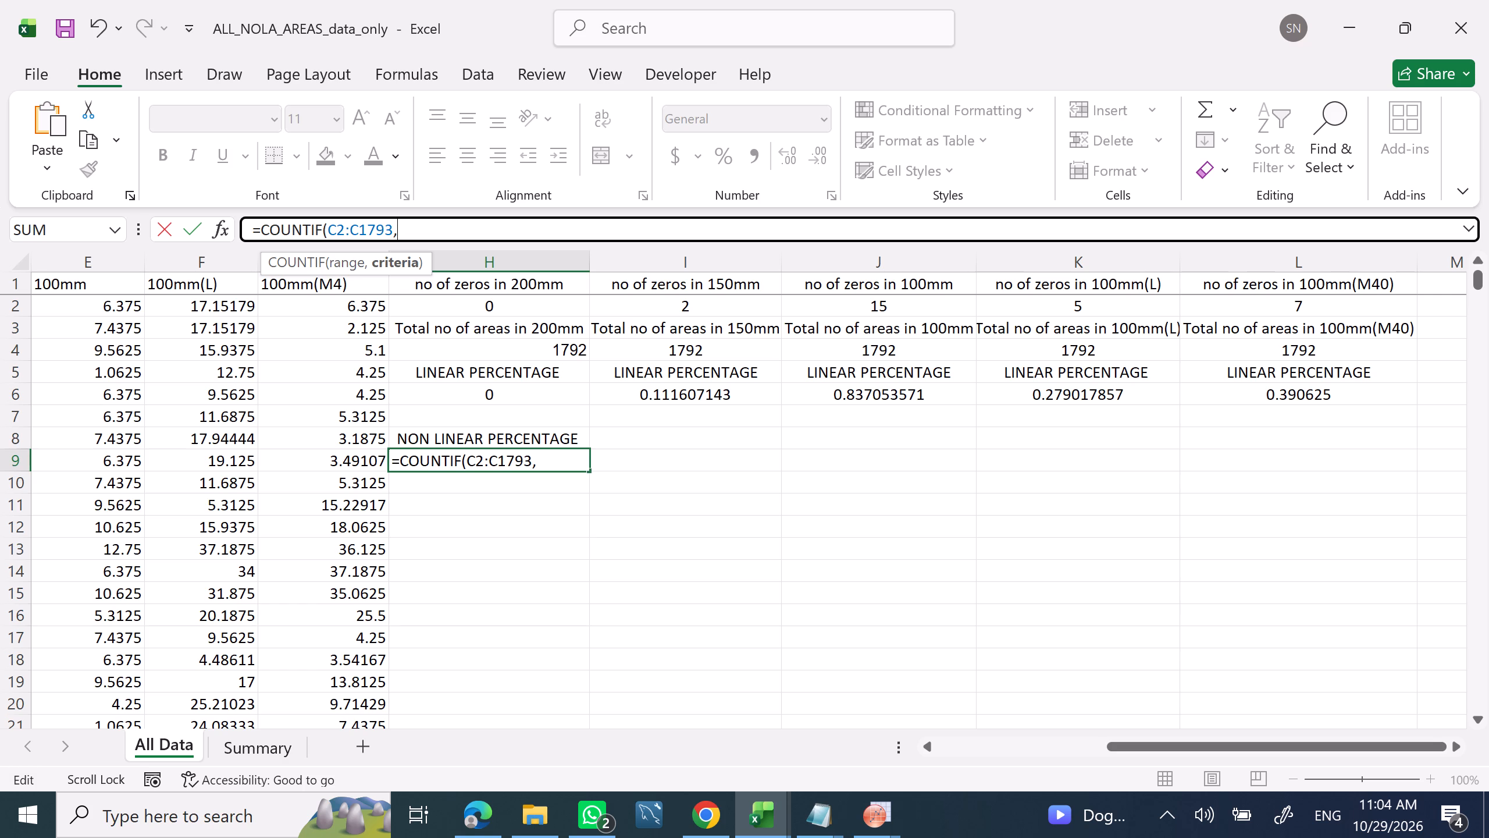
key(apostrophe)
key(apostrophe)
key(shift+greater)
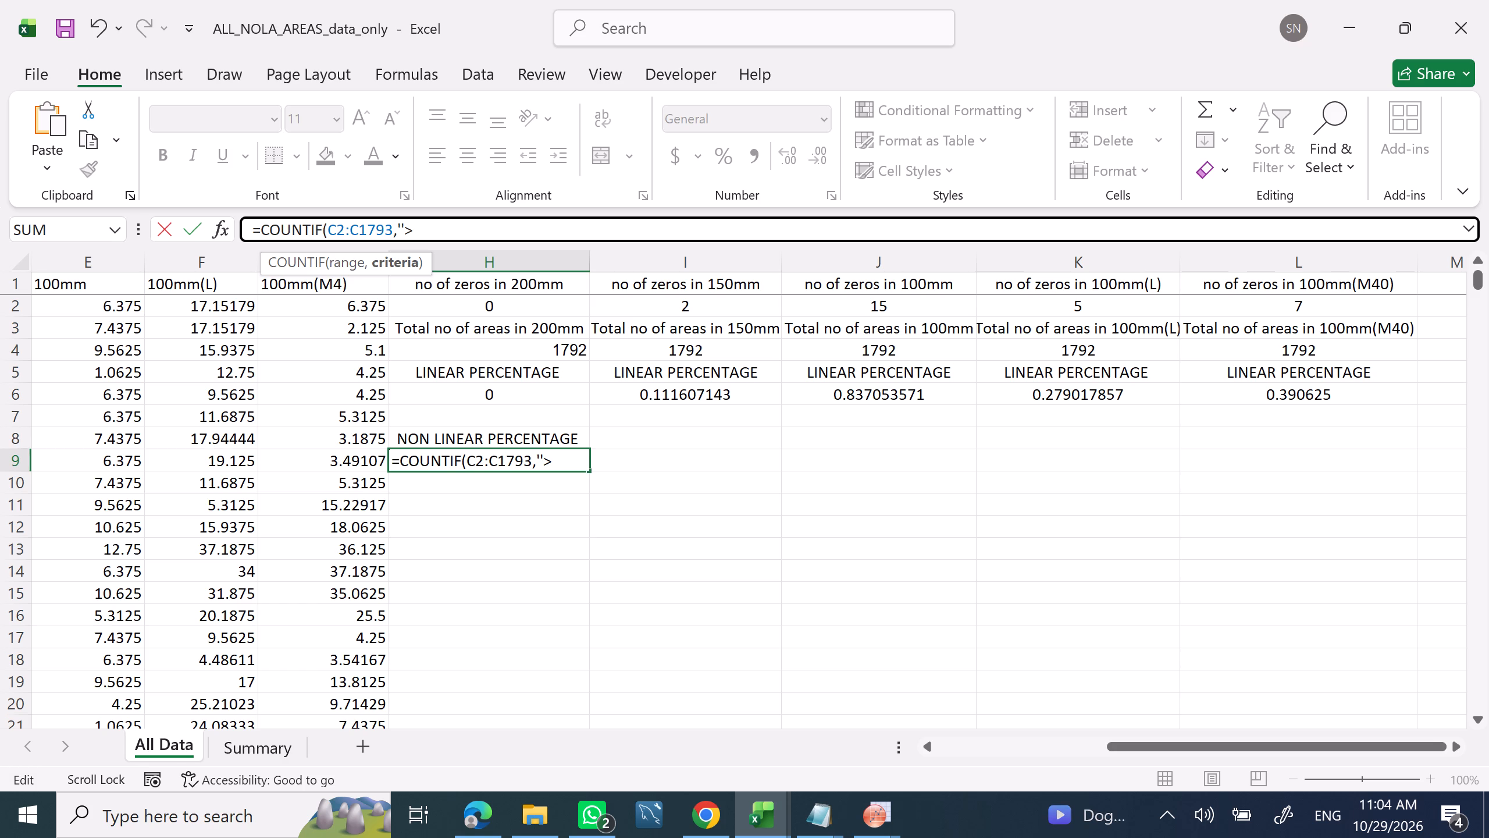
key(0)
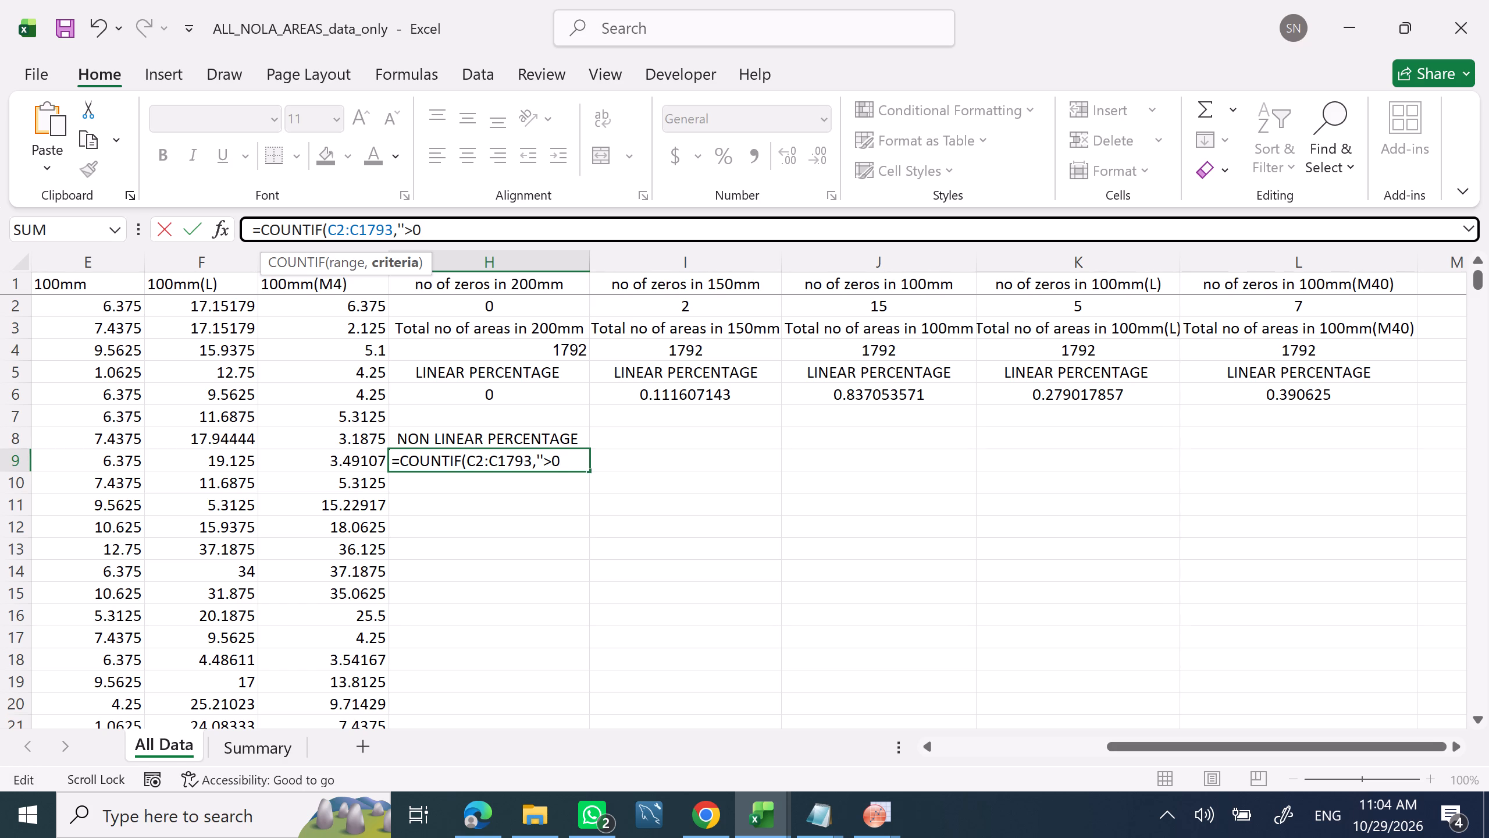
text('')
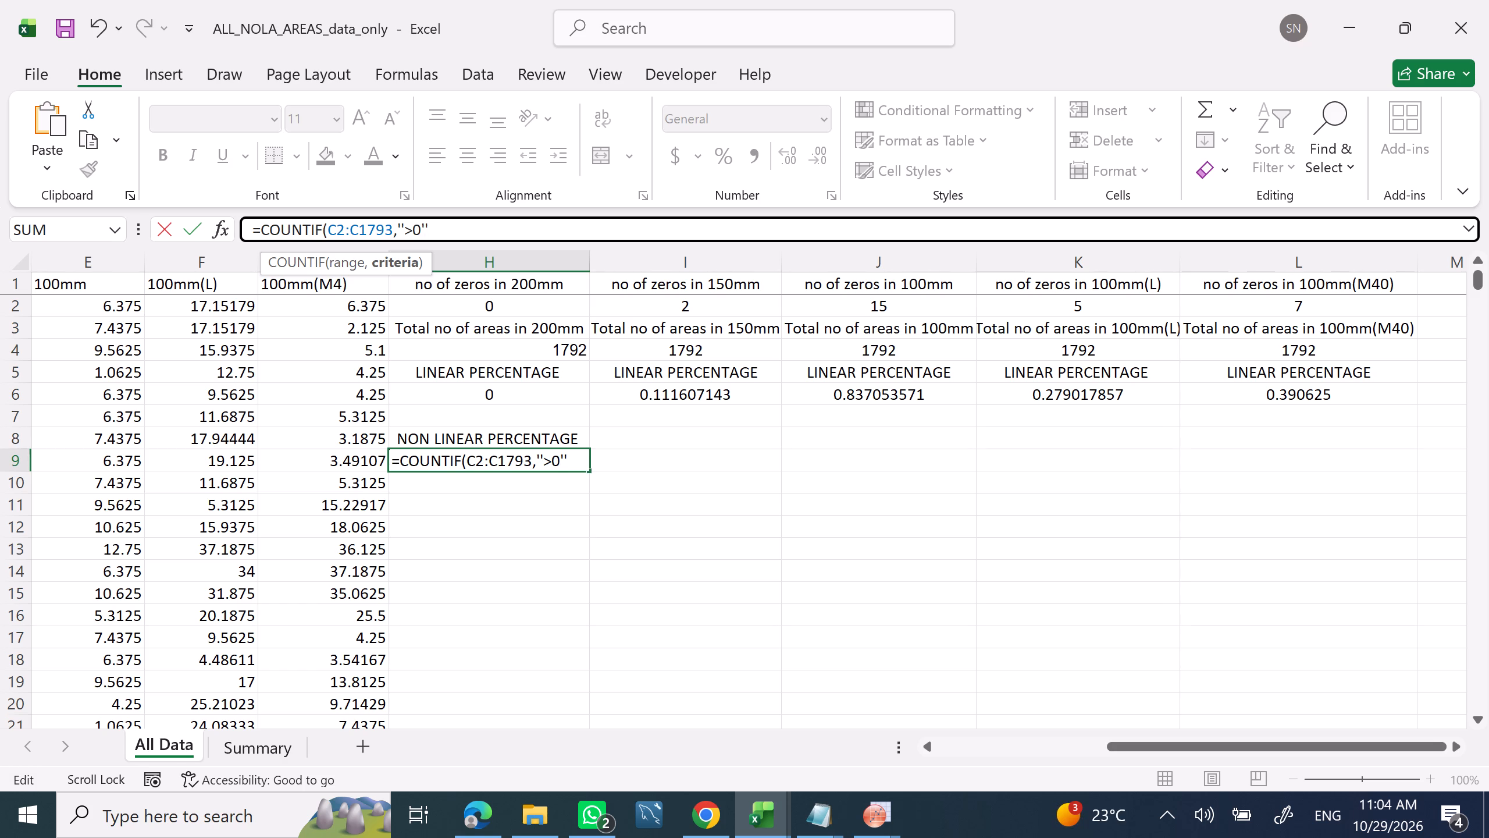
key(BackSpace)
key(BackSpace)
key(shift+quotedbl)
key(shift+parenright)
Append /COUNT(C2:C1793)*100 to the formula in H9 and try to enter it.
key(slash)
text(COUNT)
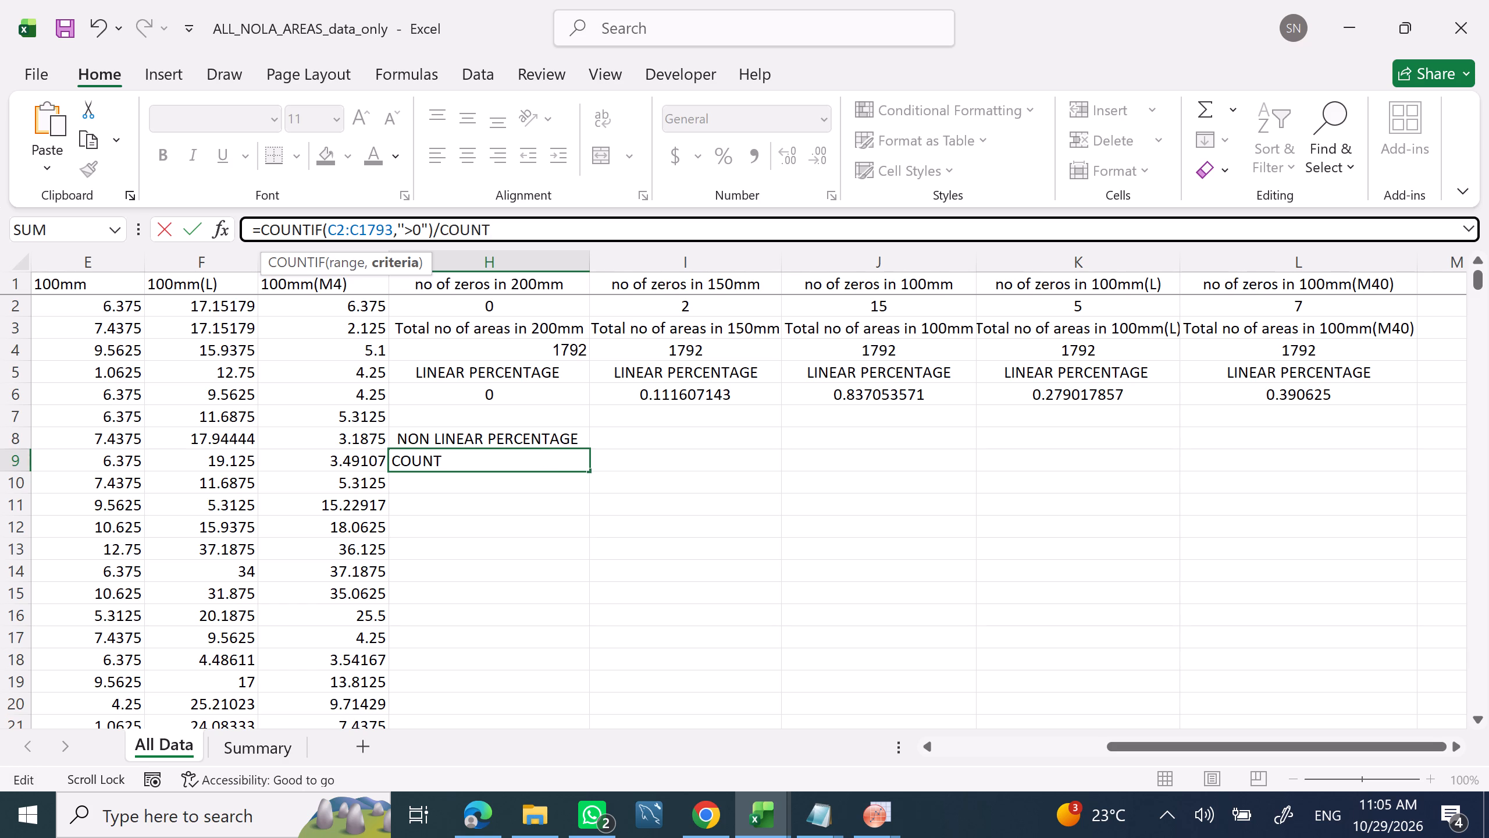
key(shift+parenleft)
text(C2)
key(shift+colon)
text(C1)
text(793)
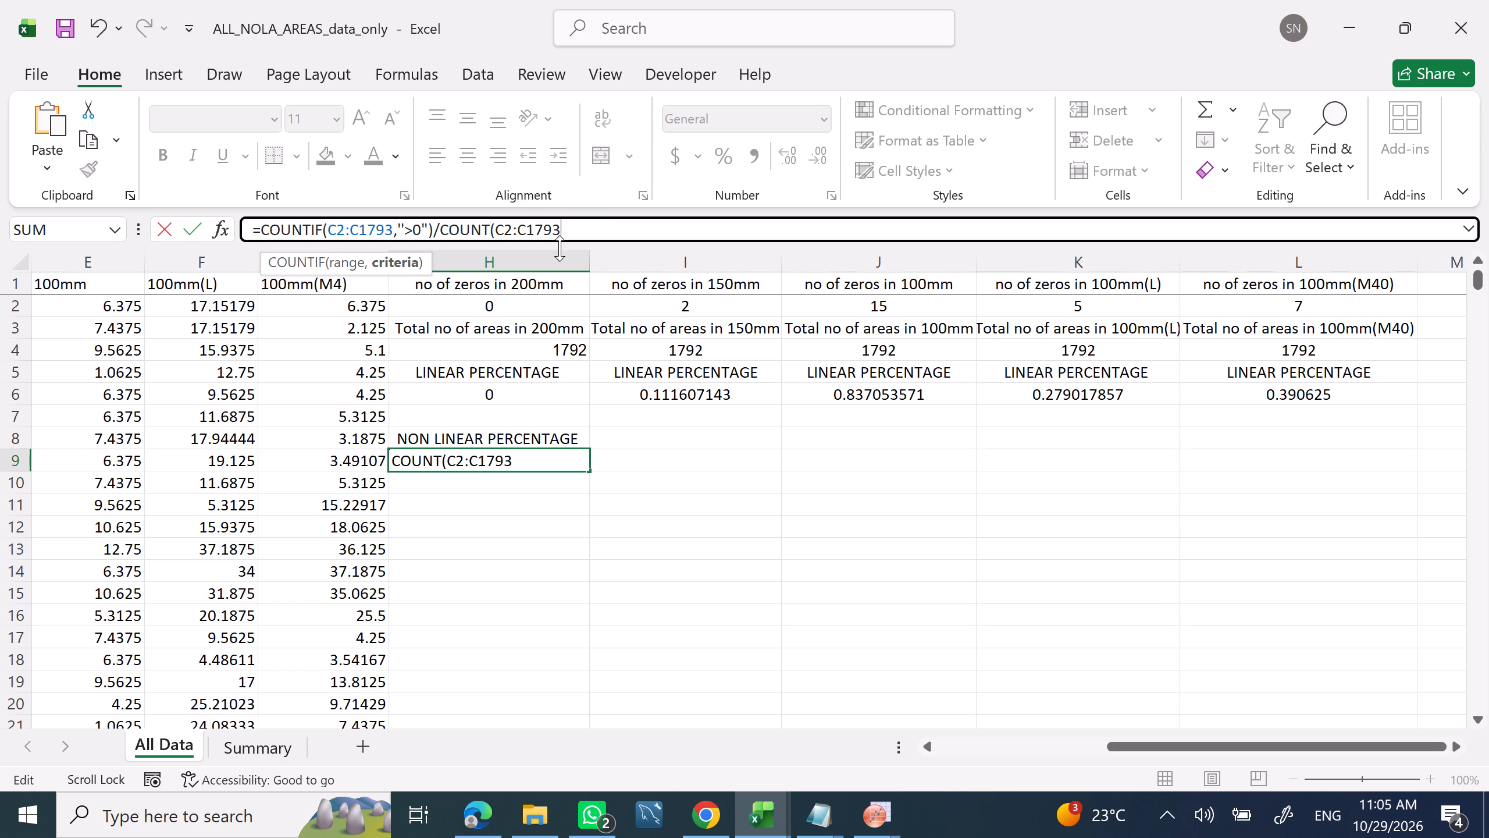
key(shift+parenright)
key(shift+asterisk)
key(1)
text(00)
key(Return)
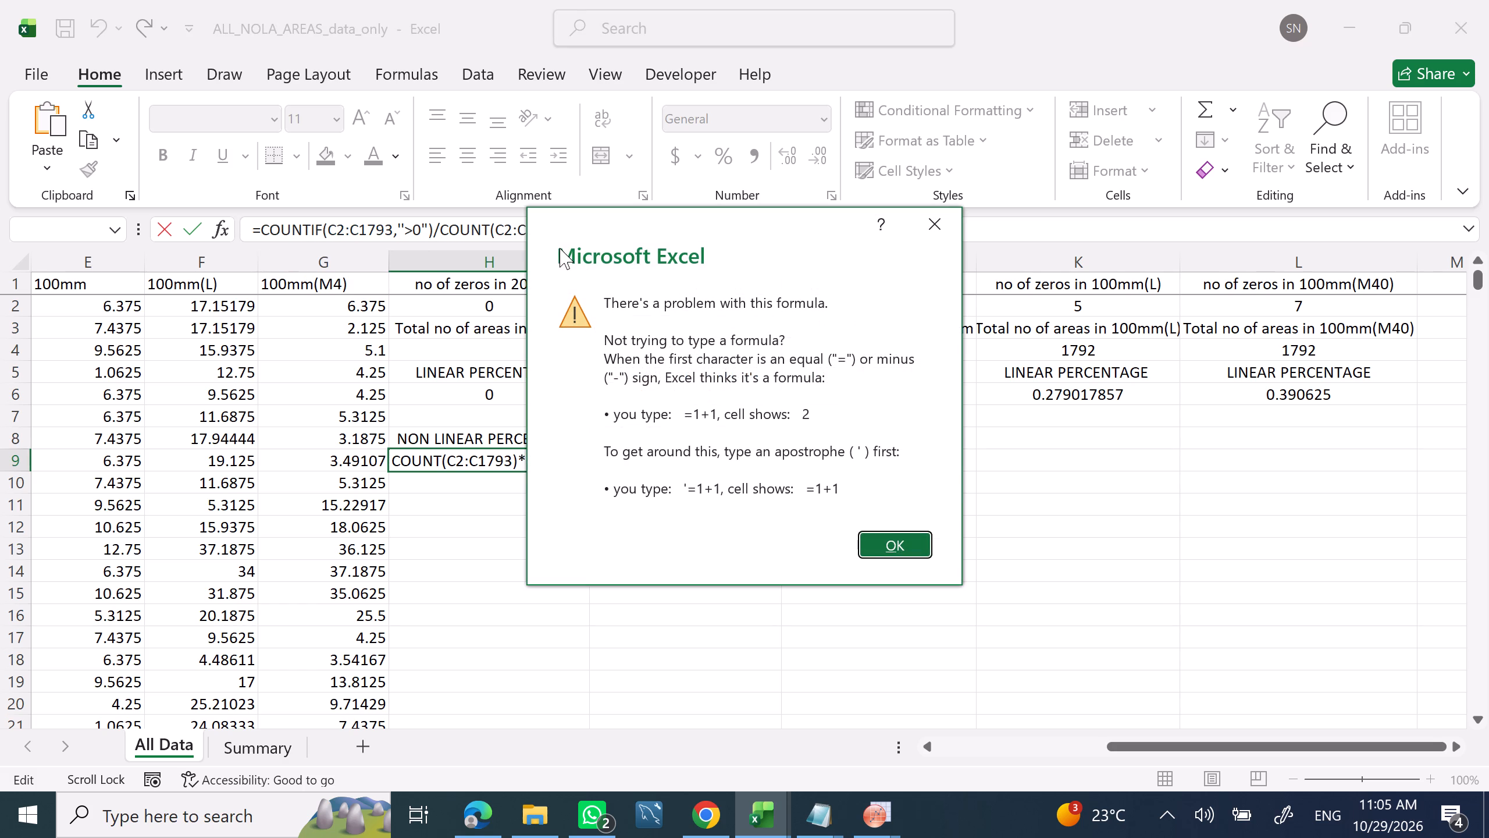
click(890, 538)
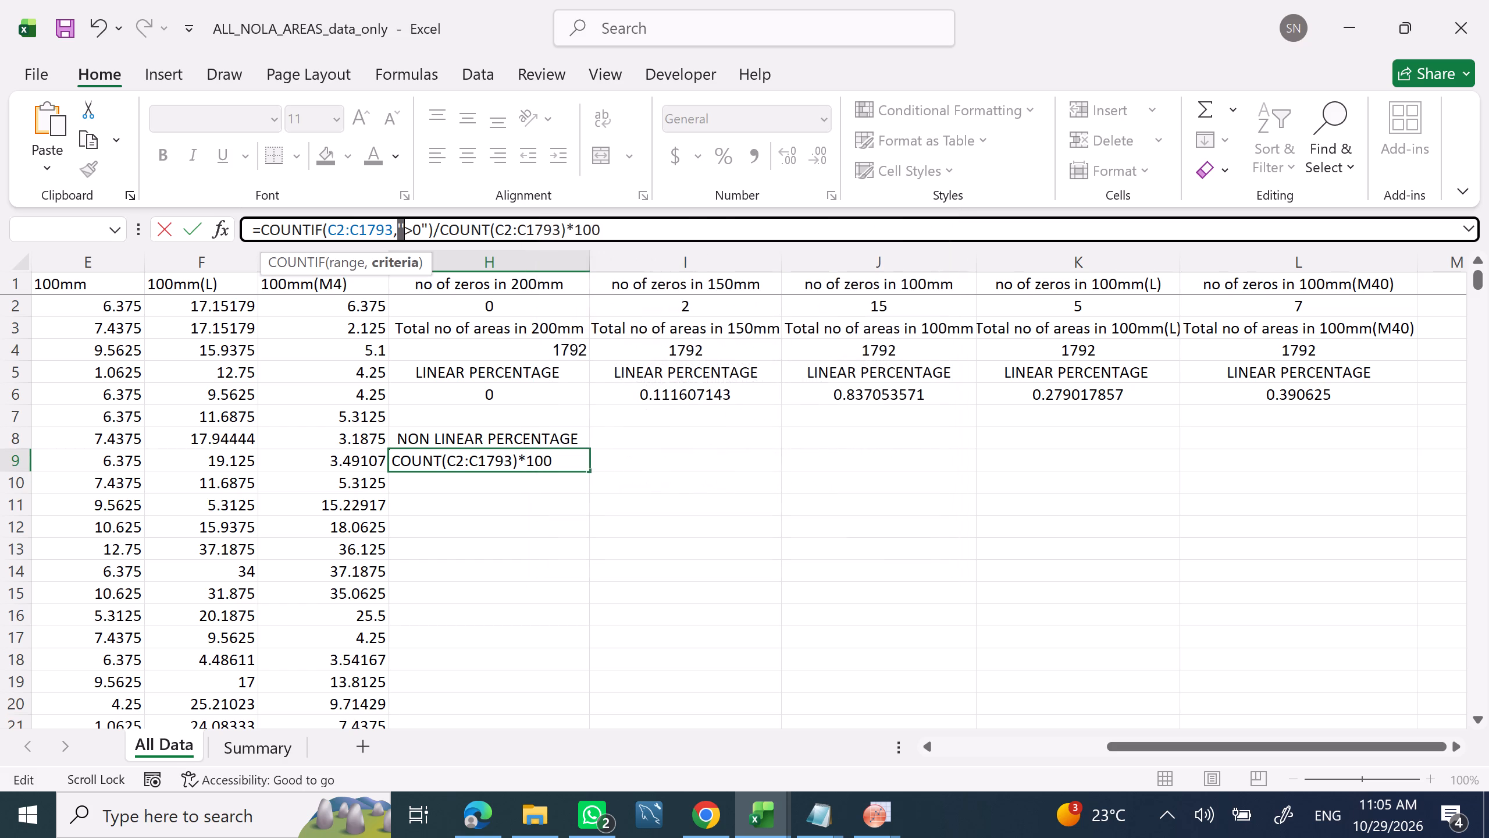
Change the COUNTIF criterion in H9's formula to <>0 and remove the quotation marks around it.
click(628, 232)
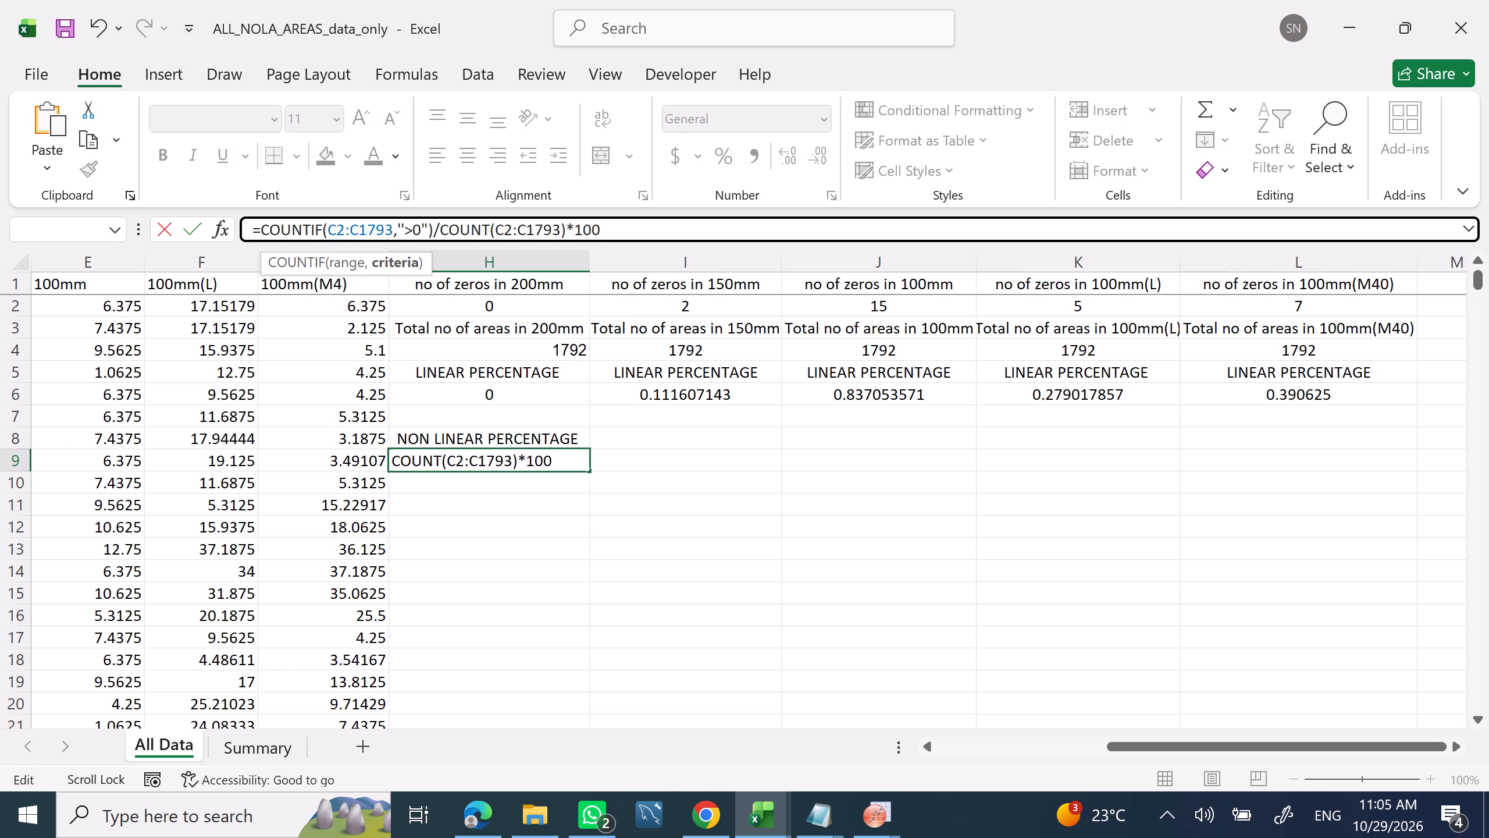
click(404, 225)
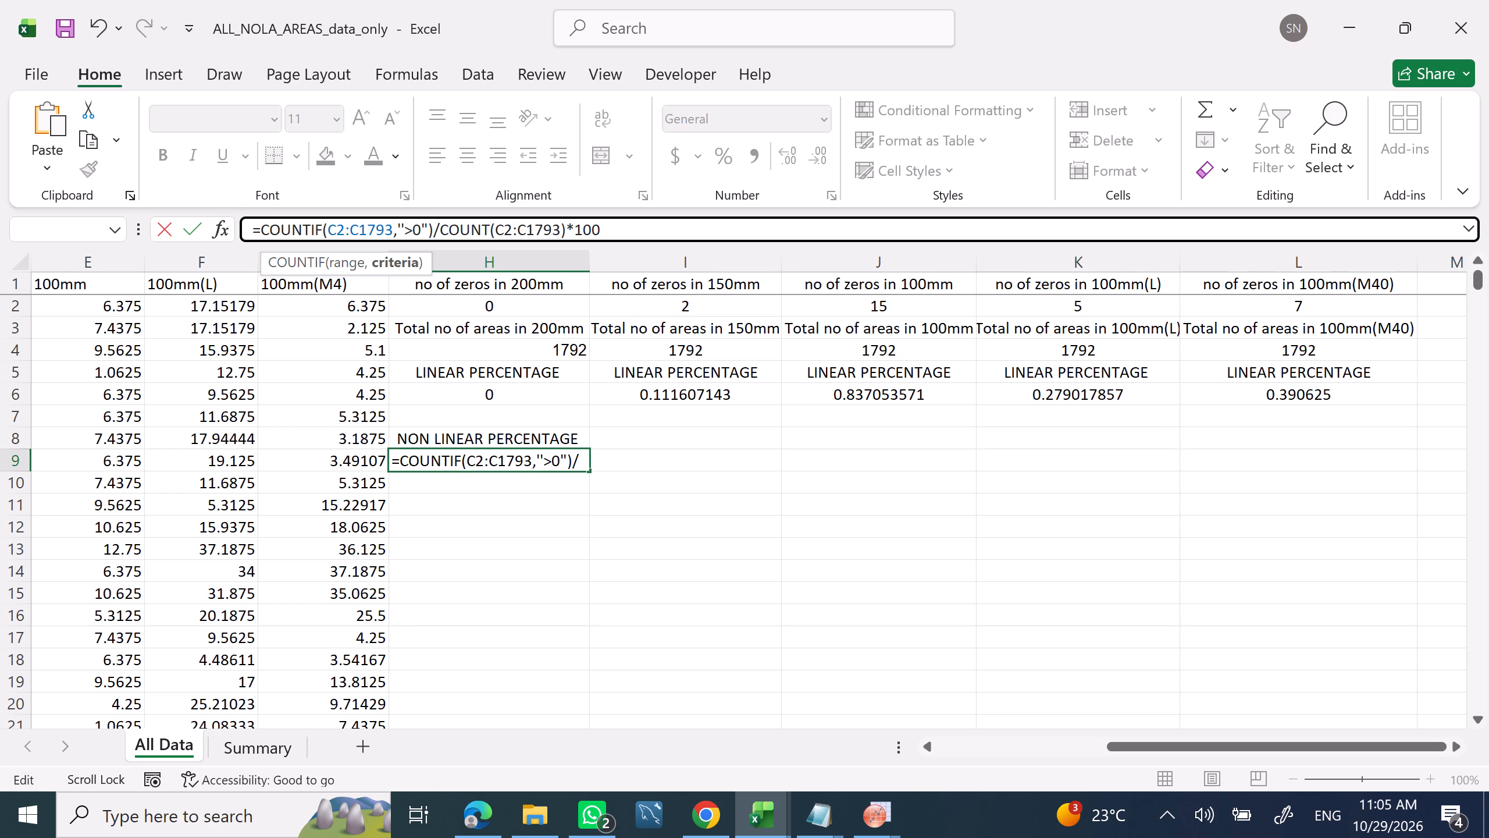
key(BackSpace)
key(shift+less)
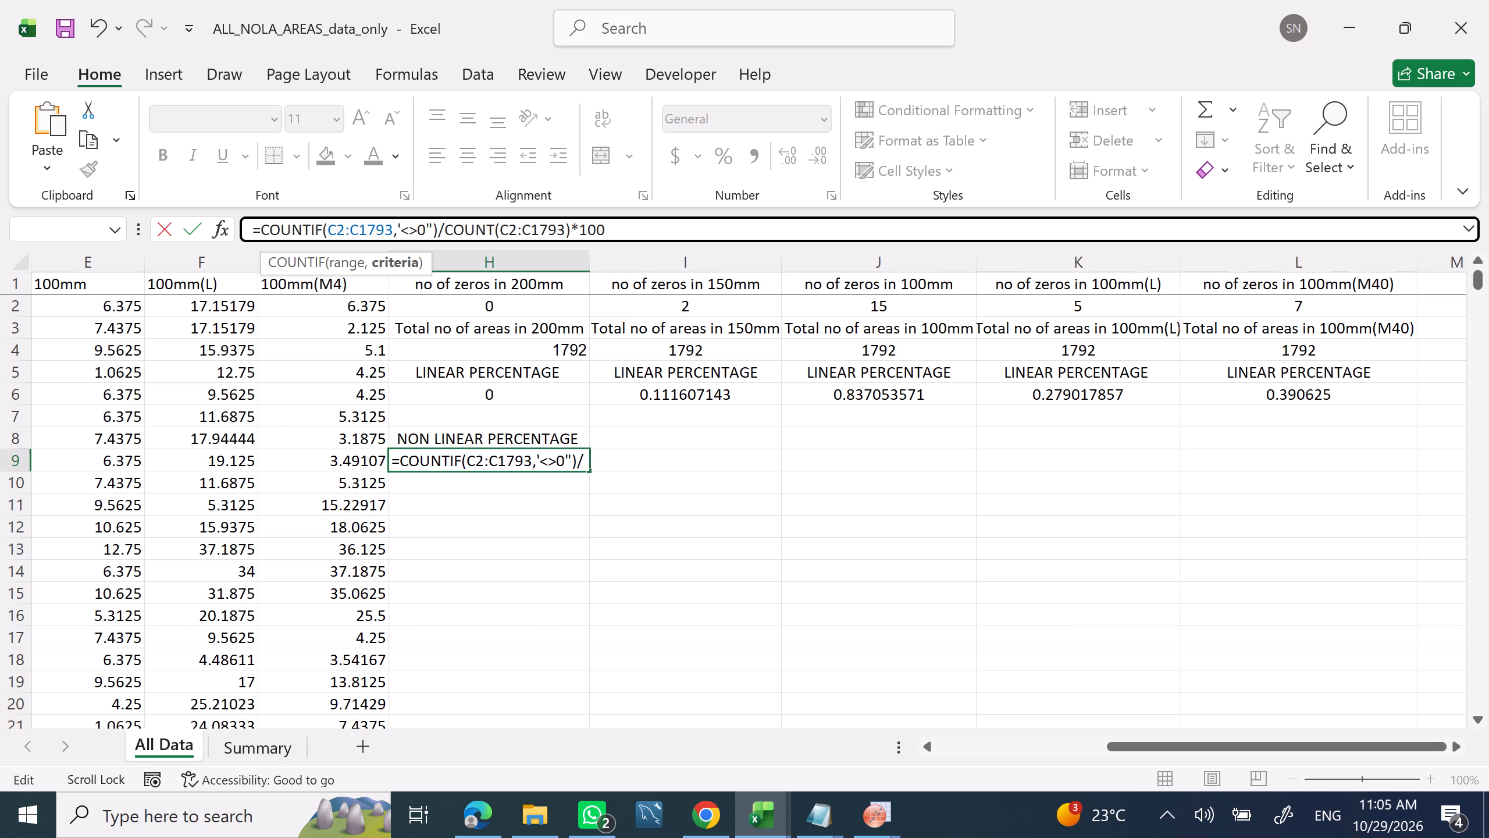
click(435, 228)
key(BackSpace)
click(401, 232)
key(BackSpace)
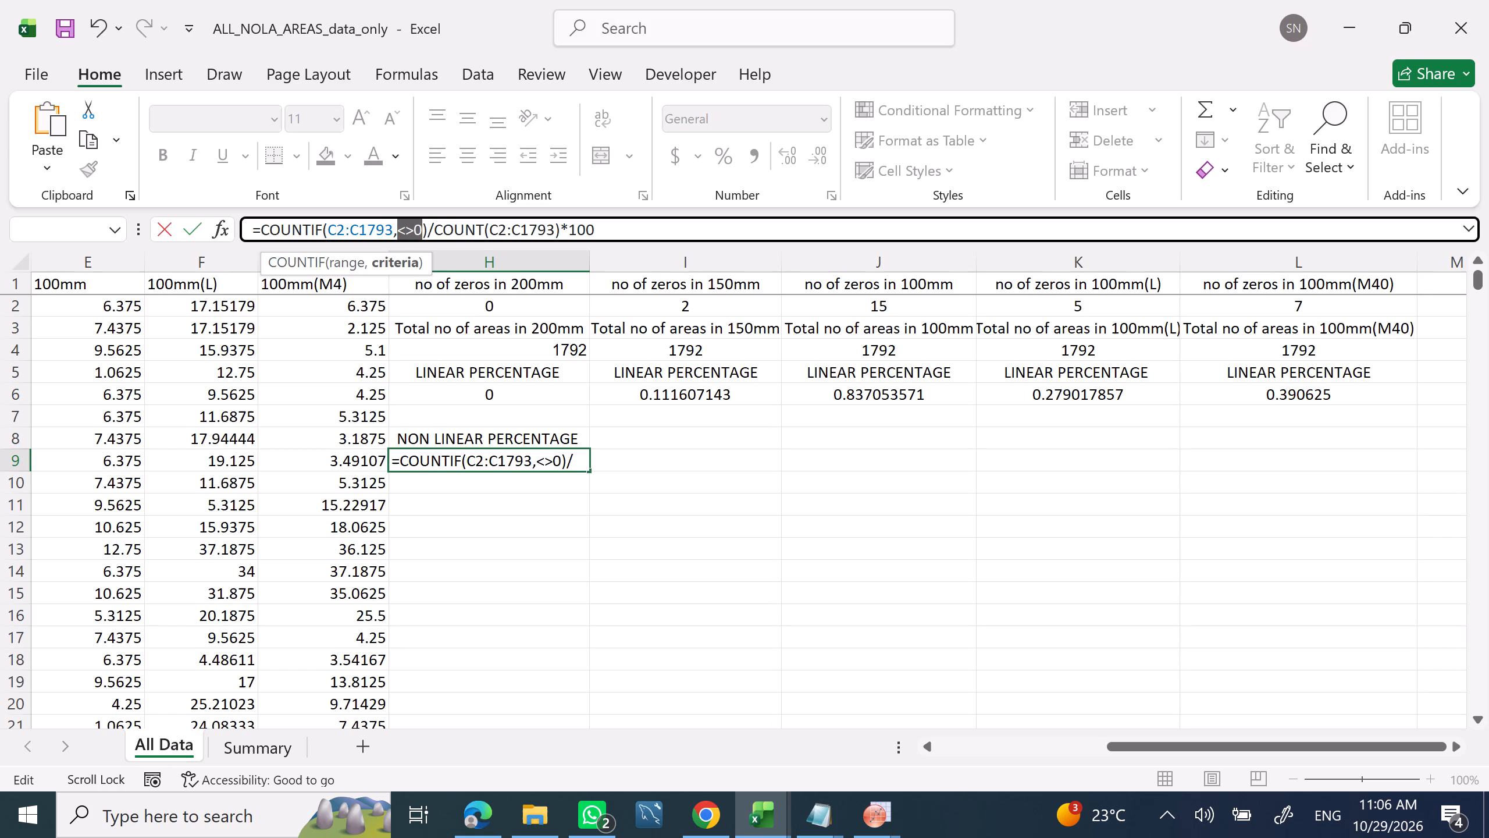
right_click(417, 235)
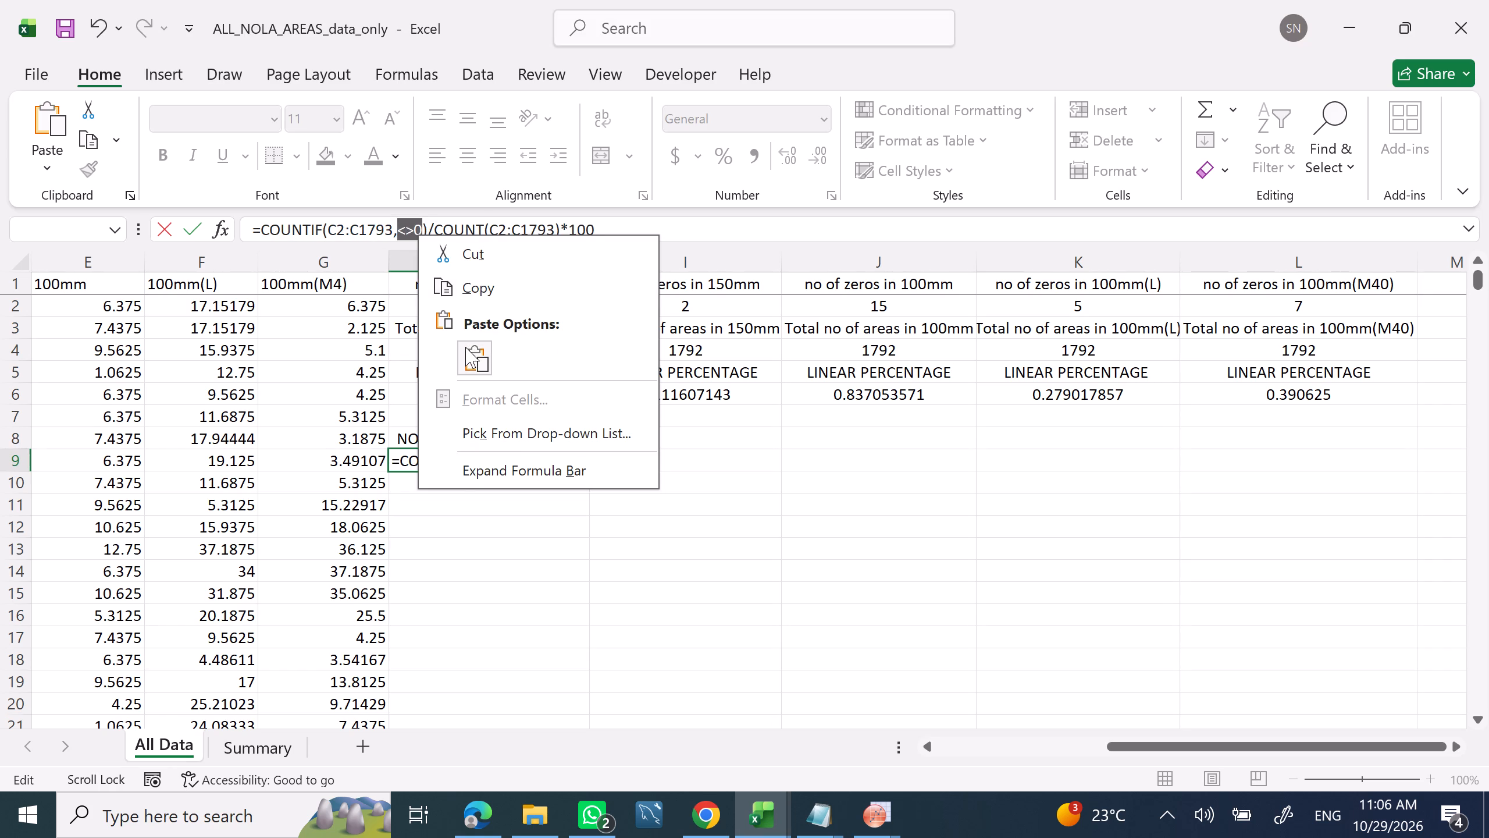
click(465, 347)
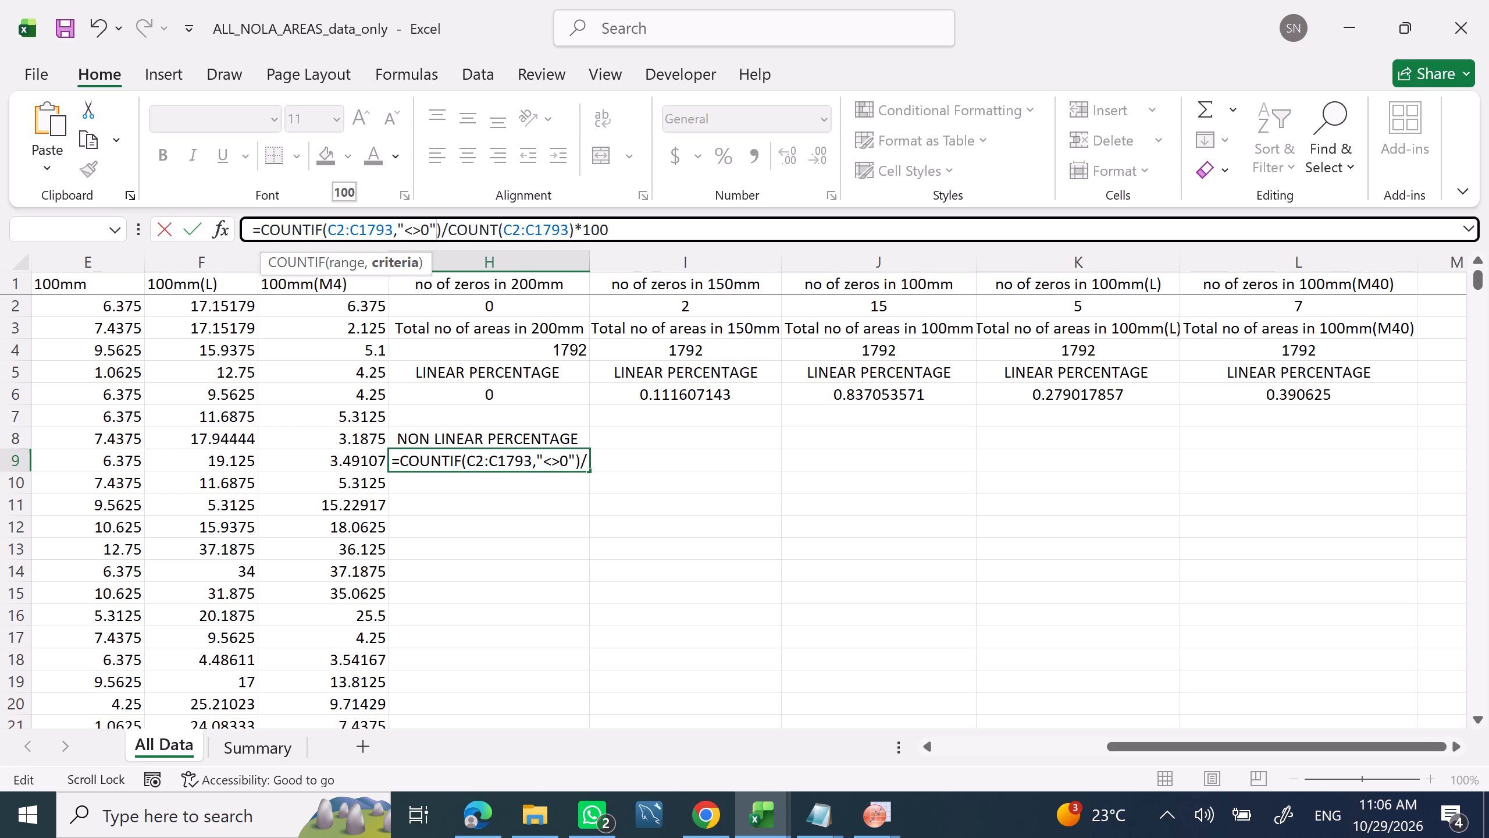
click(644, 239)
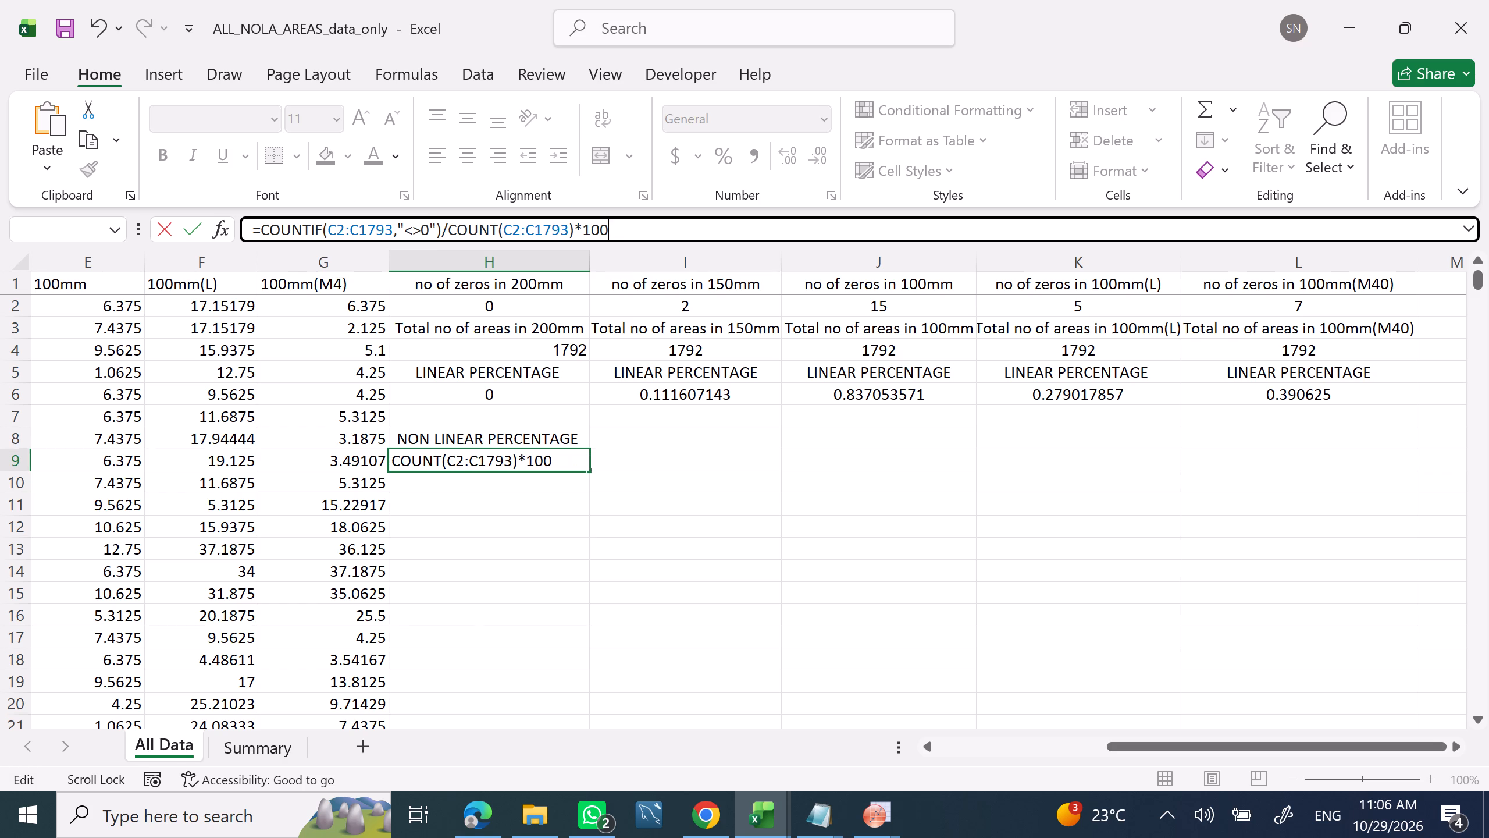
key(Return)
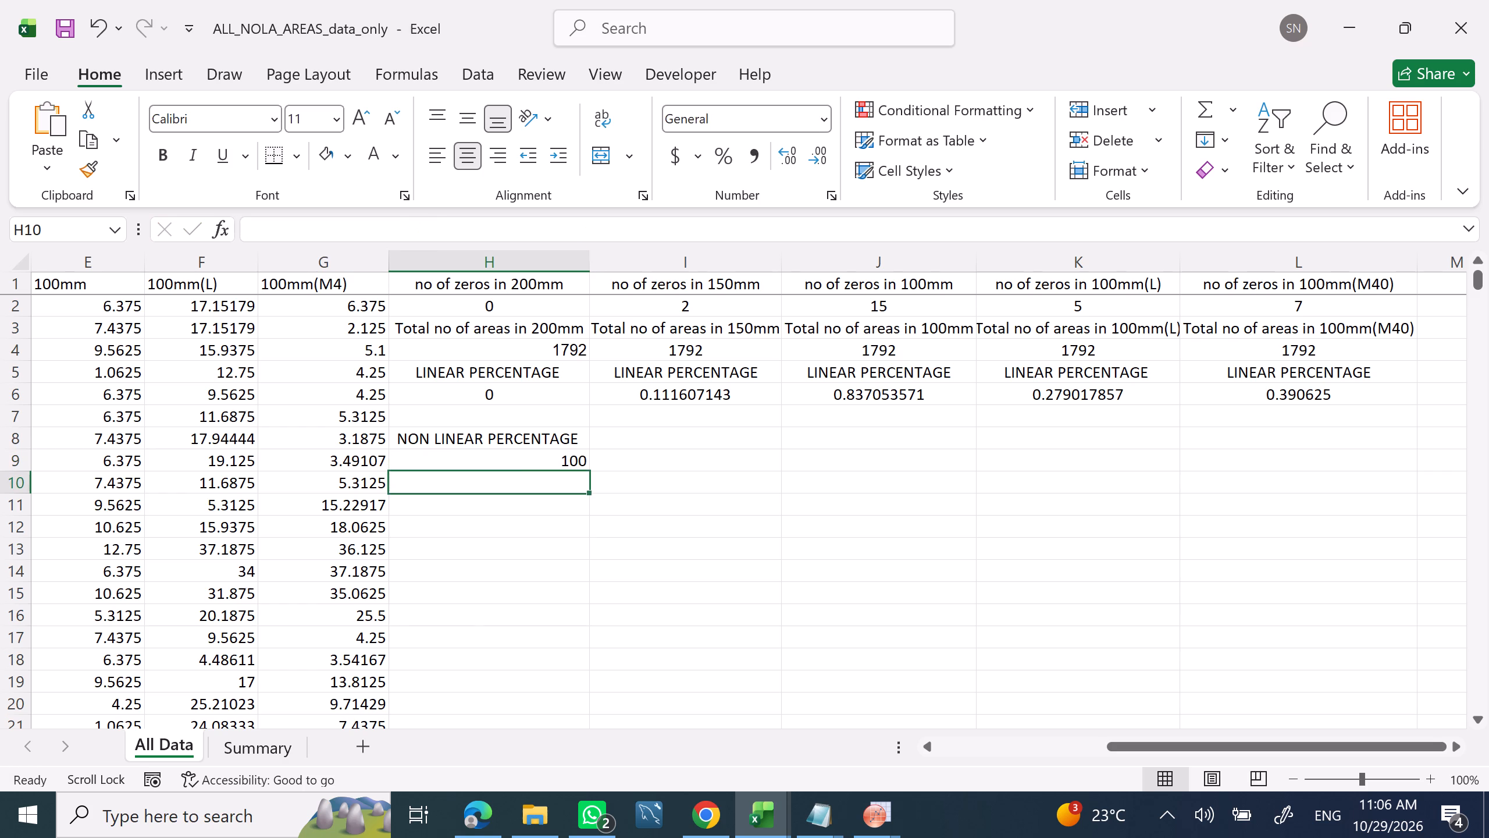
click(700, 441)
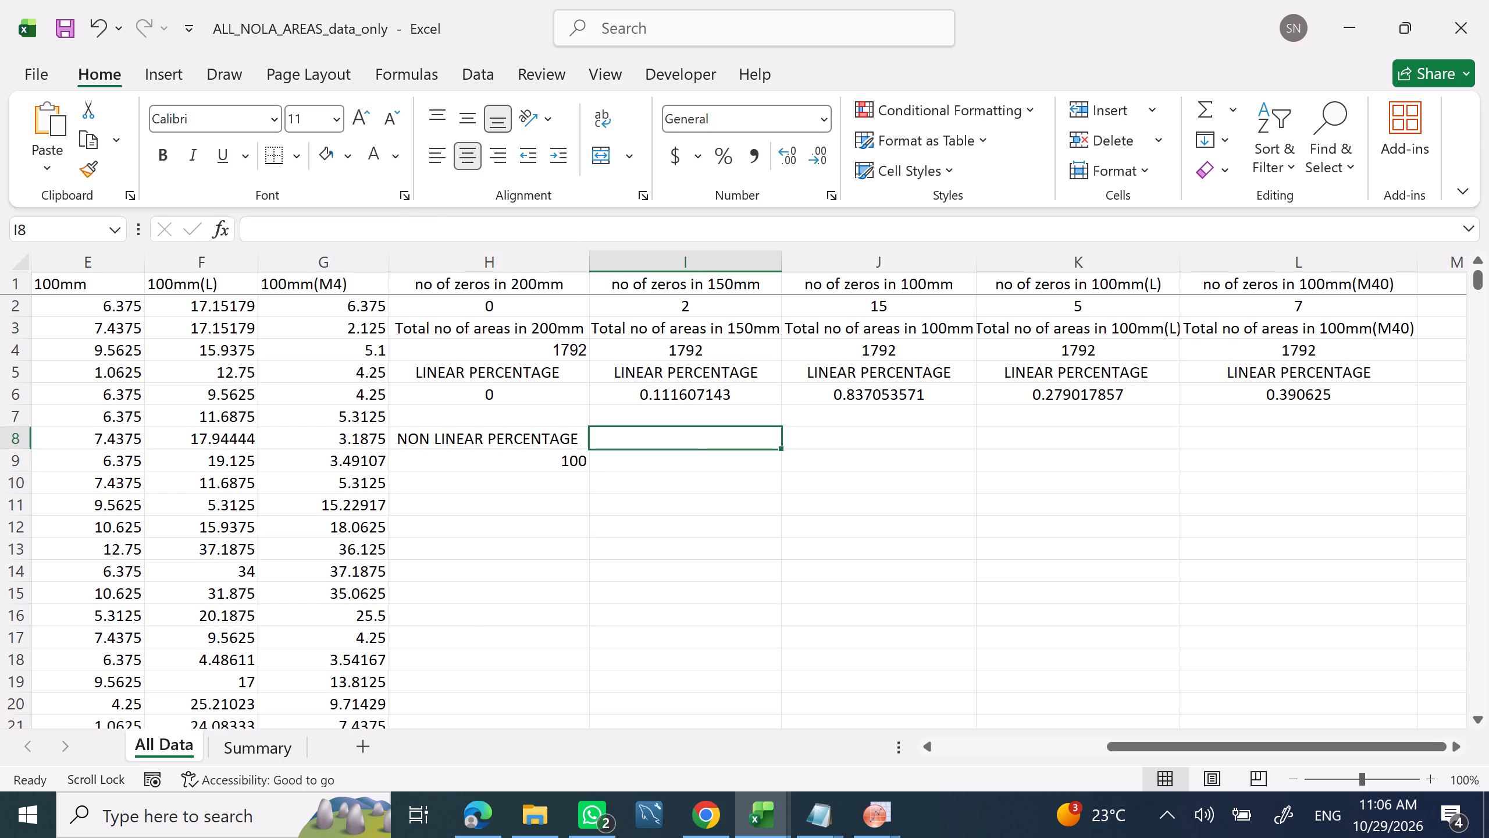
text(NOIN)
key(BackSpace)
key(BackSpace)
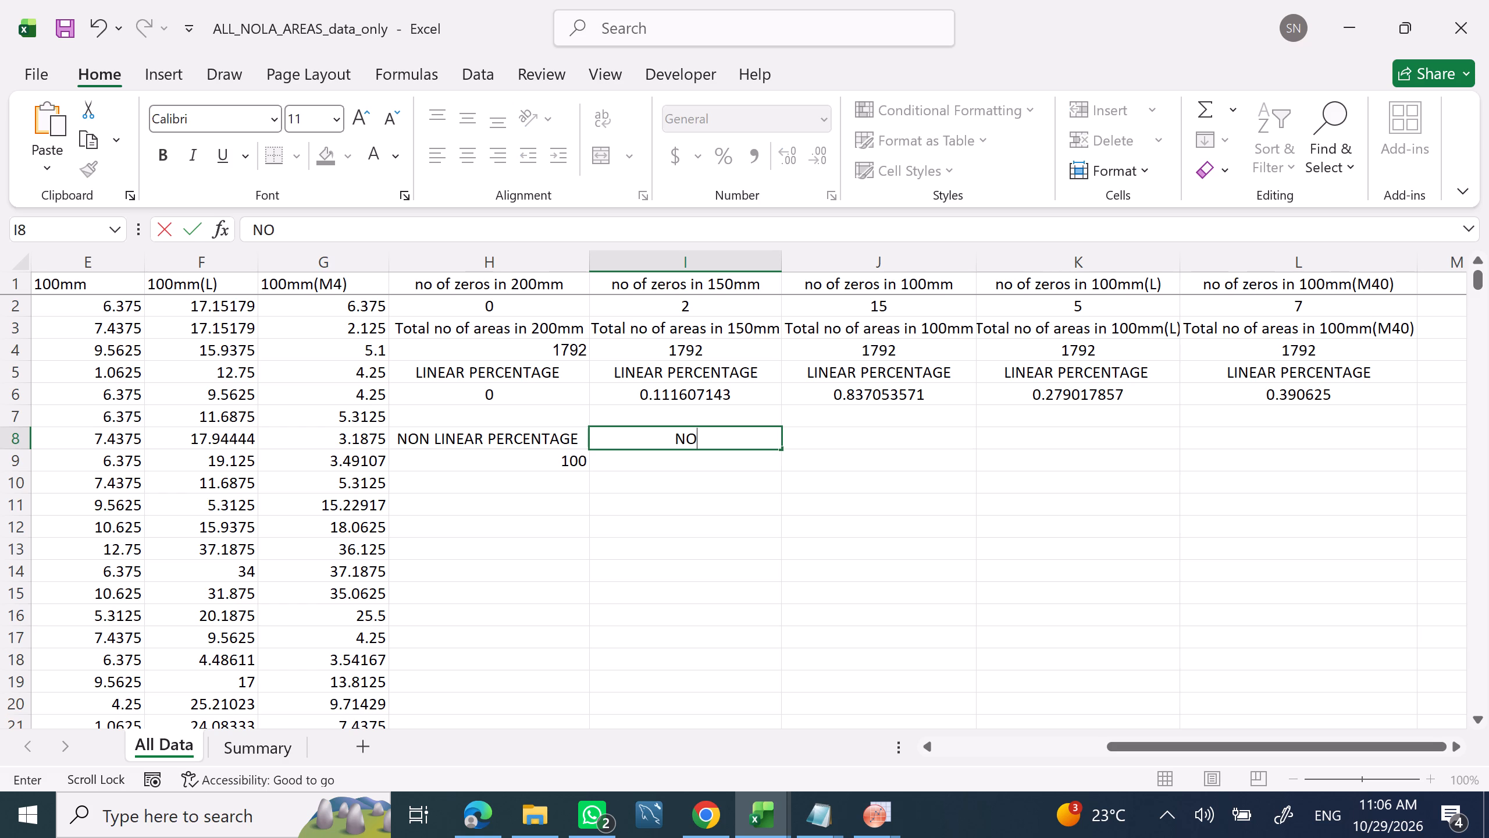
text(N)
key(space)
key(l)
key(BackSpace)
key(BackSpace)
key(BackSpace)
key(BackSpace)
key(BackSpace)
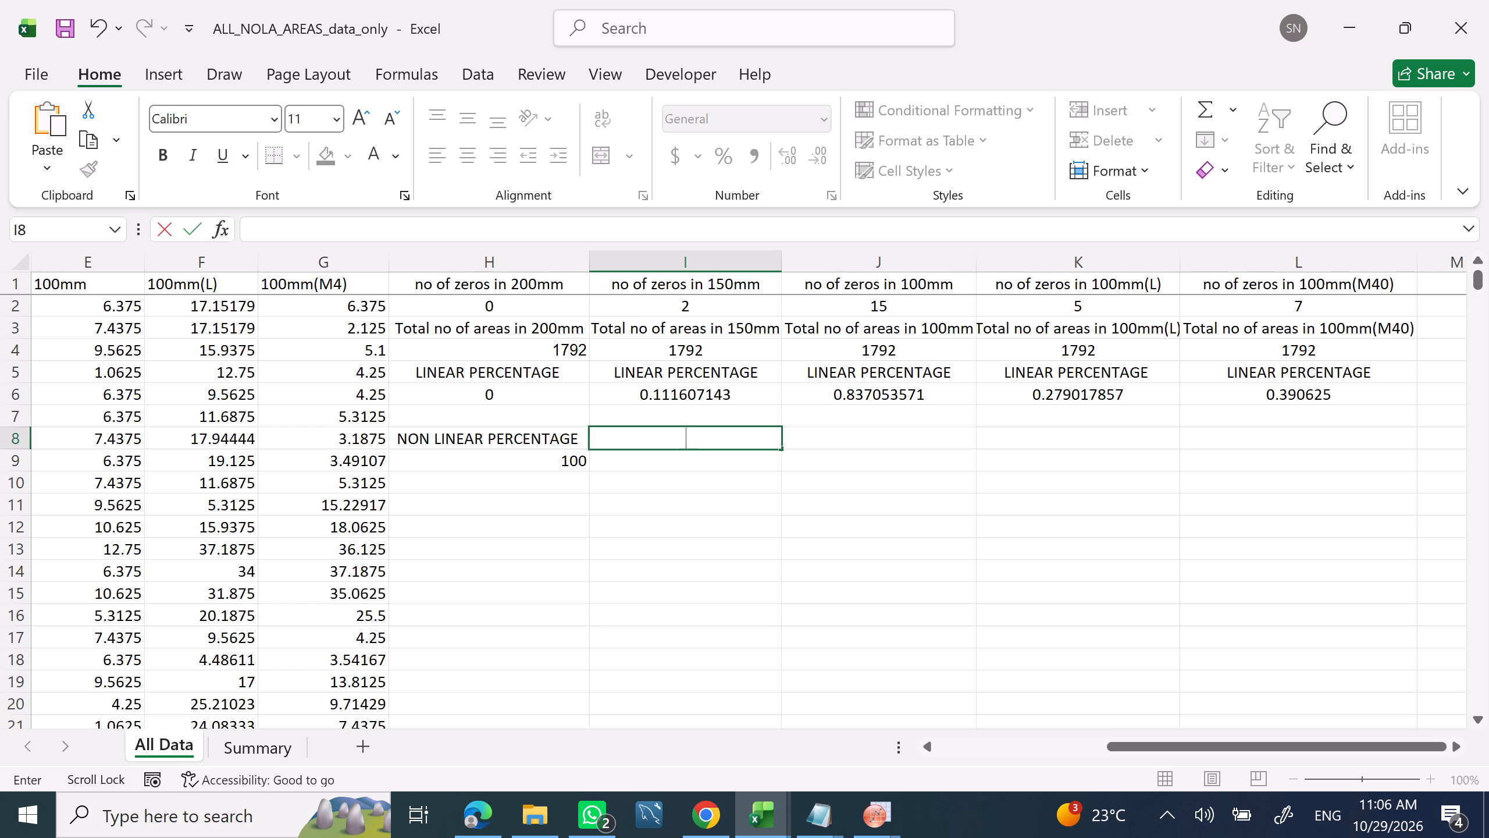
Copy the NON LINEAR PERCENTAGE label from H8 into I8, J8, K8 and L8.
click(486, 443)
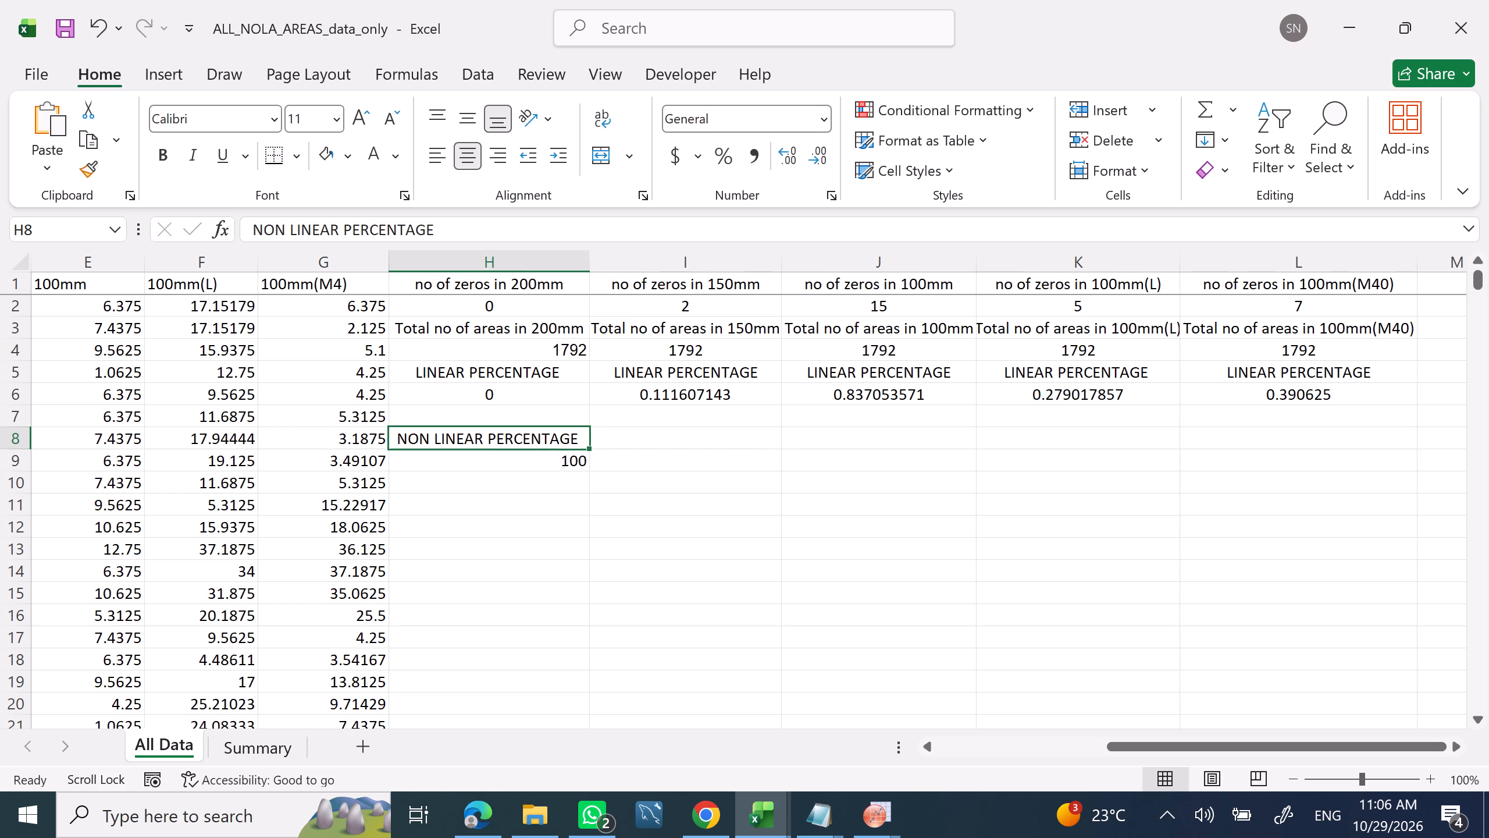
right_click(486, 443)
click(588, 83)
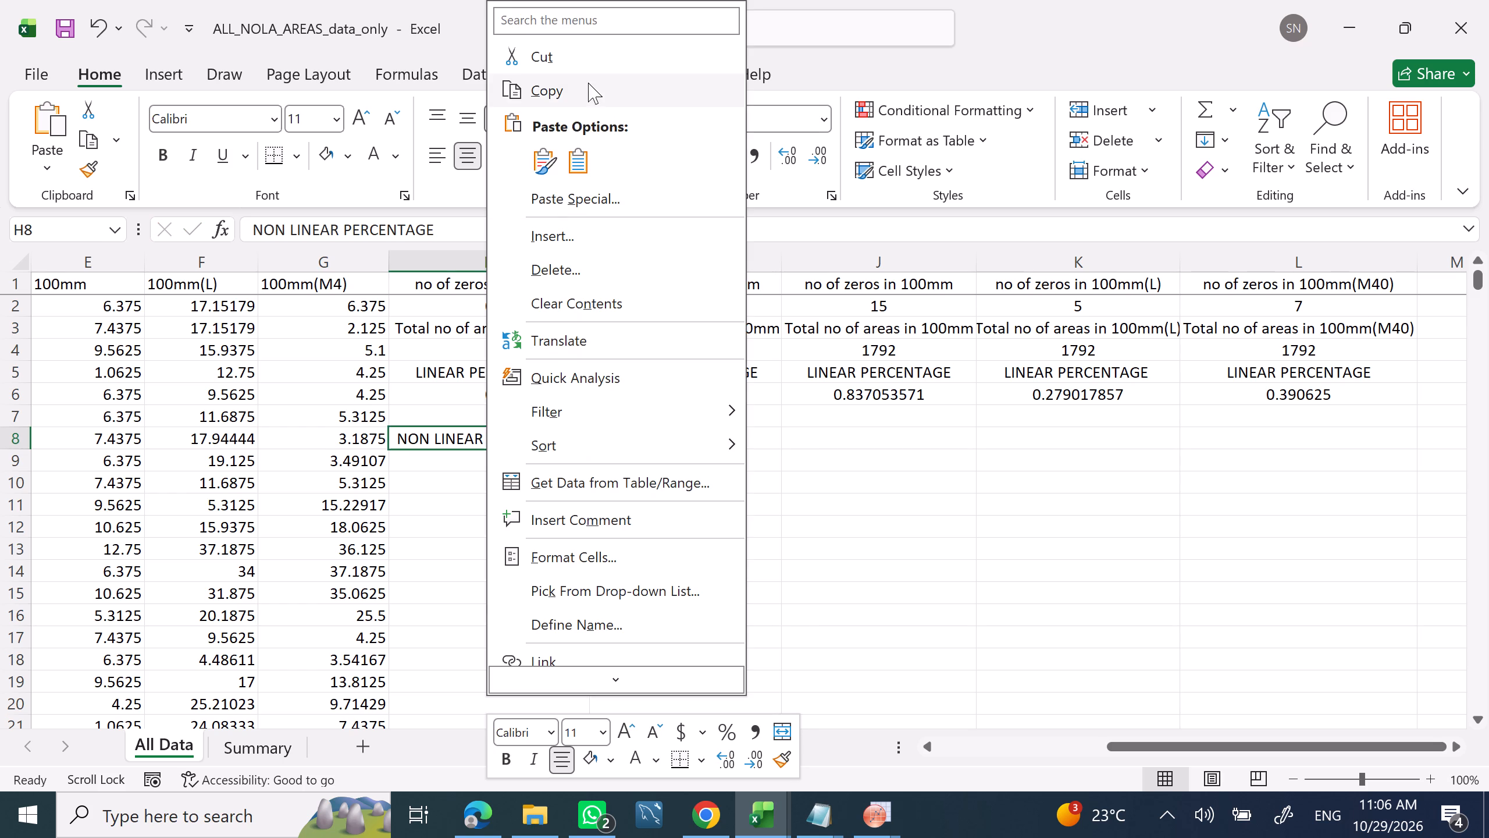
click(723, 438)
right_click(723, 438)
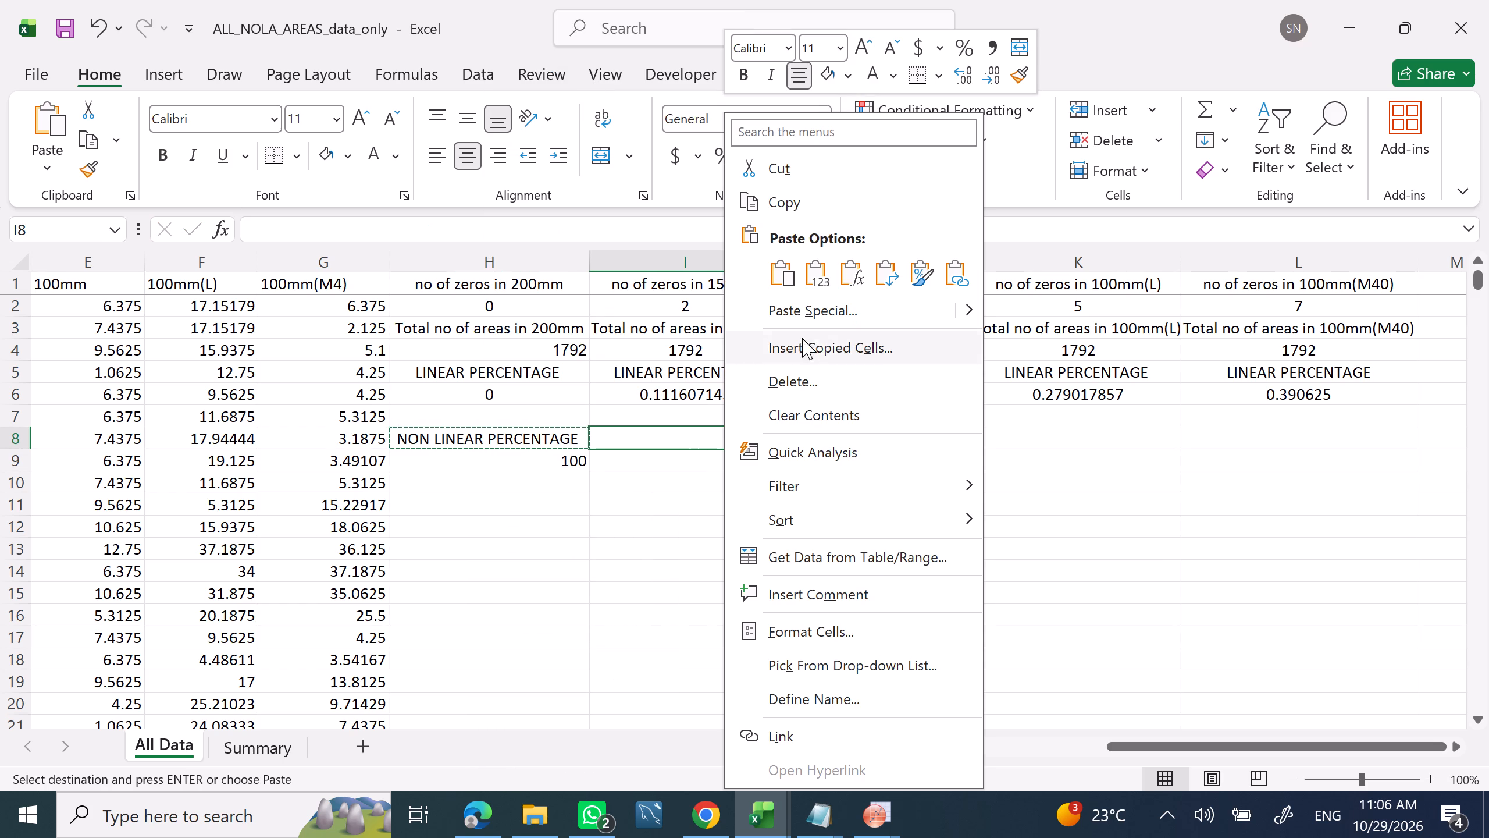
click(789, 271)
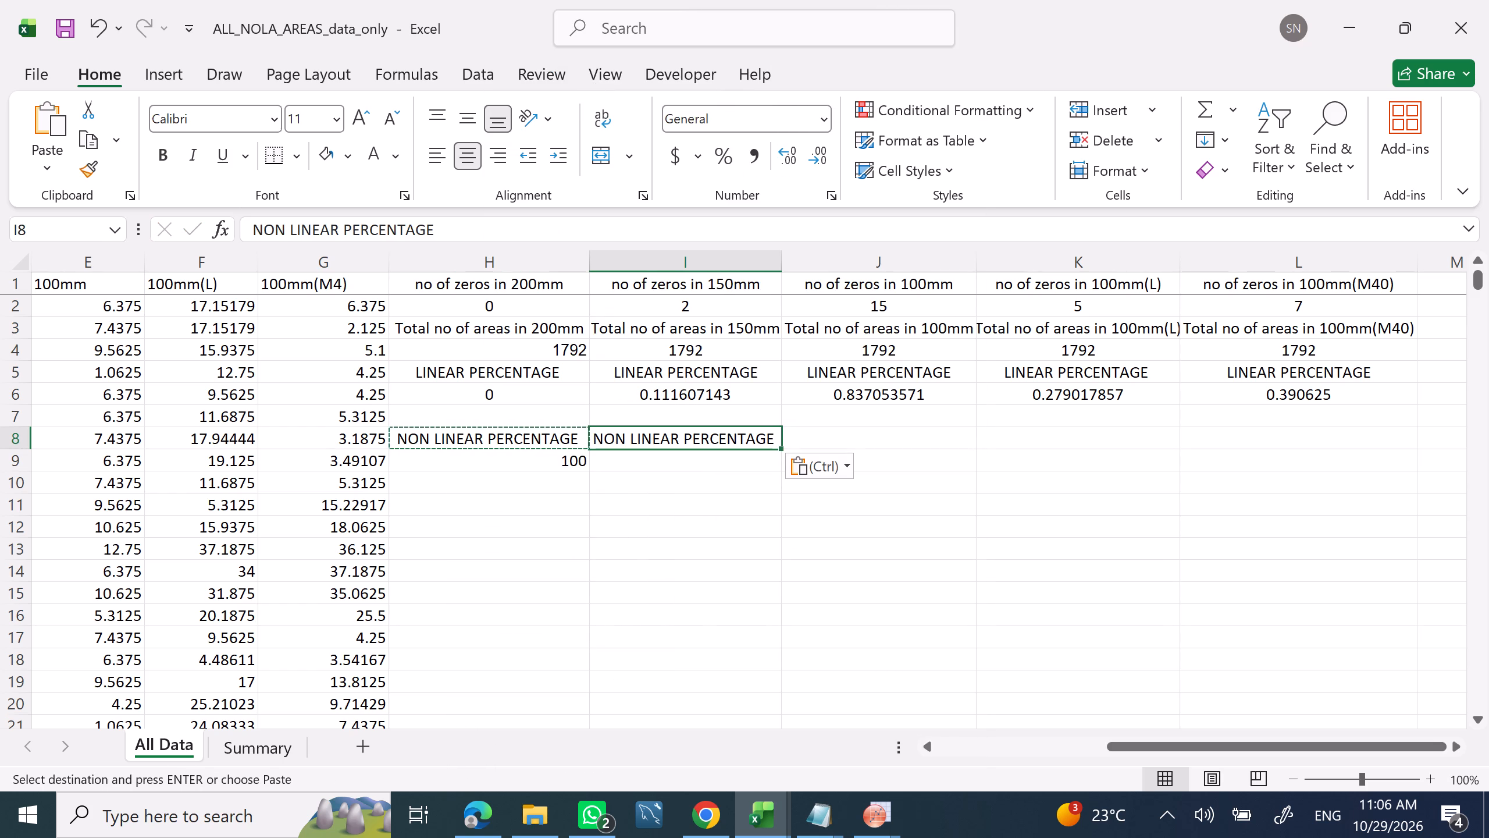
click(839, 432)
right_click(839, 436)
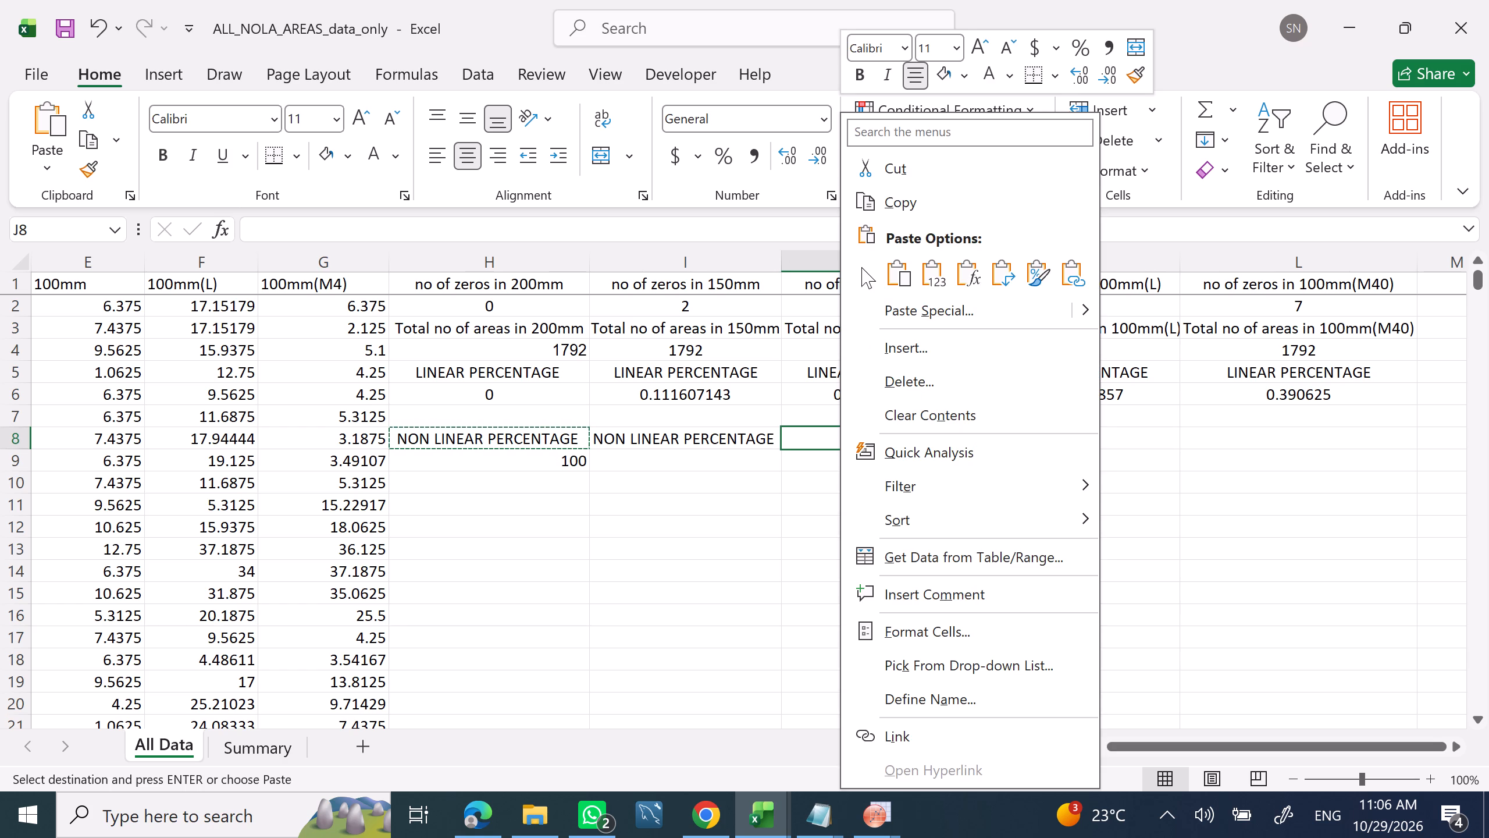
click(897, 264)
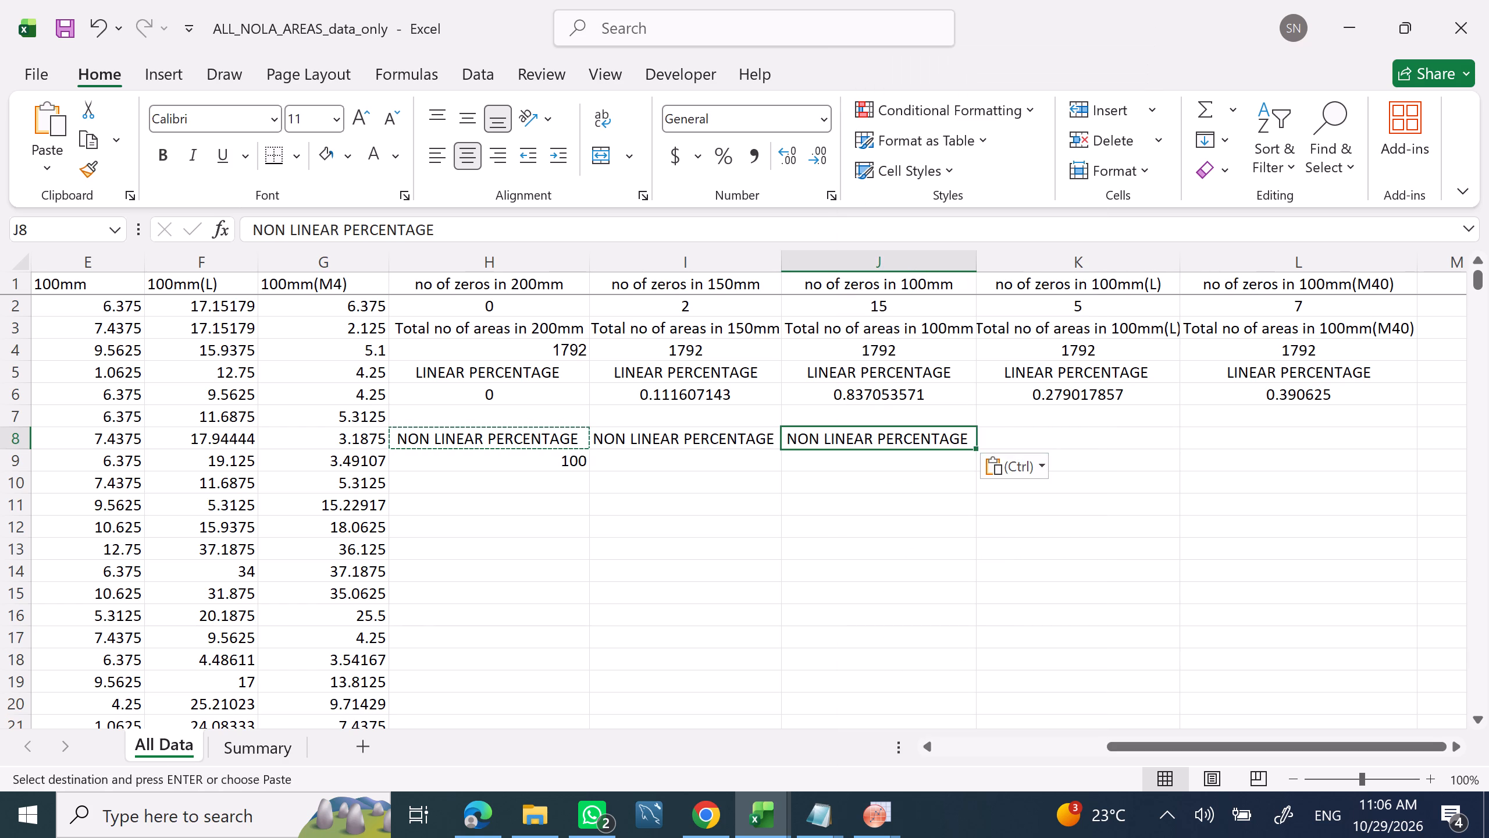
click(1053, 431)
right_click(1053, 431)
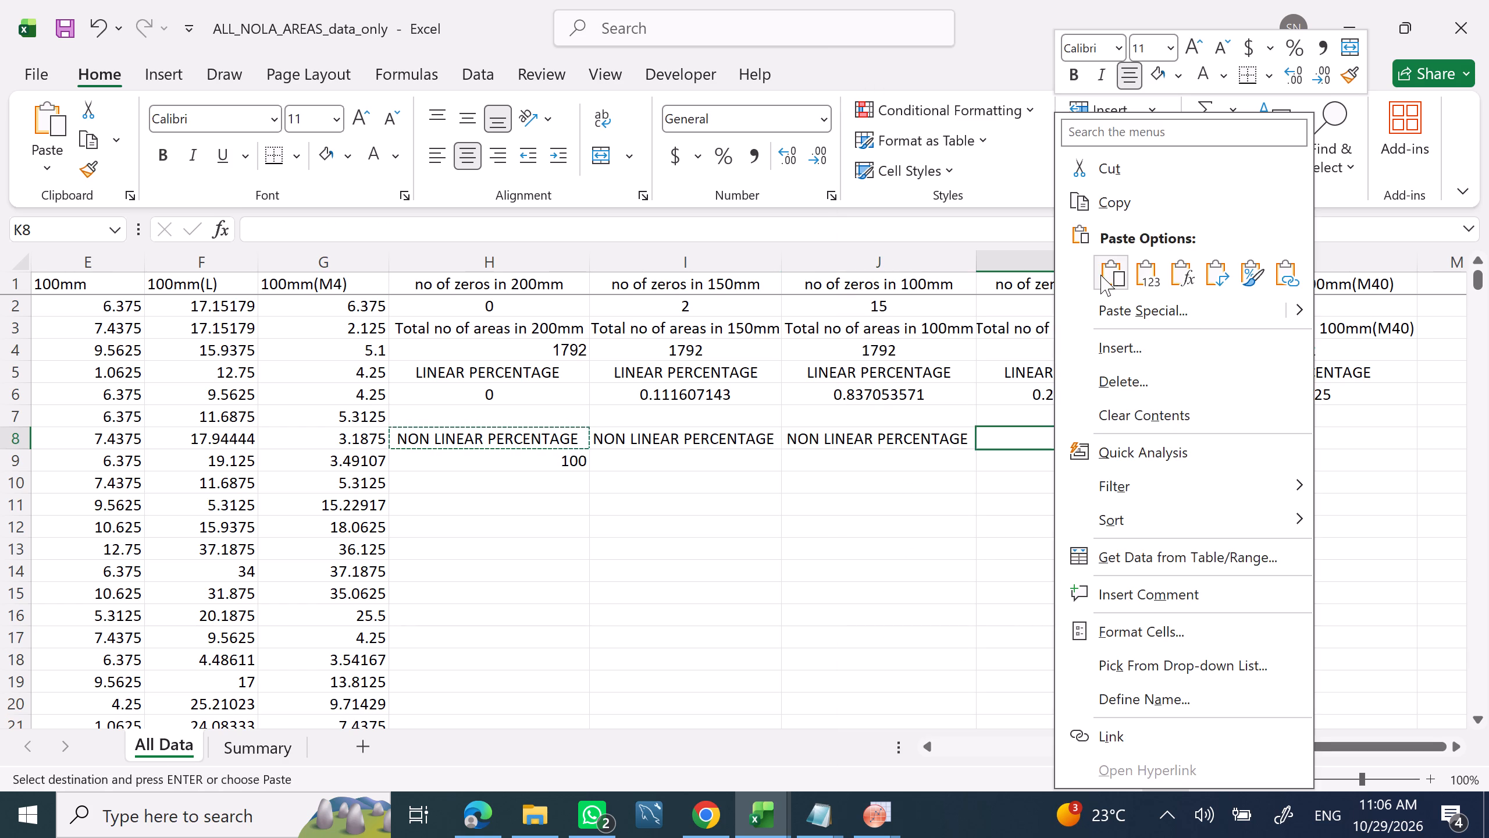
click(1100, 275)
click(1232, 429)
right_click(1232, 430)
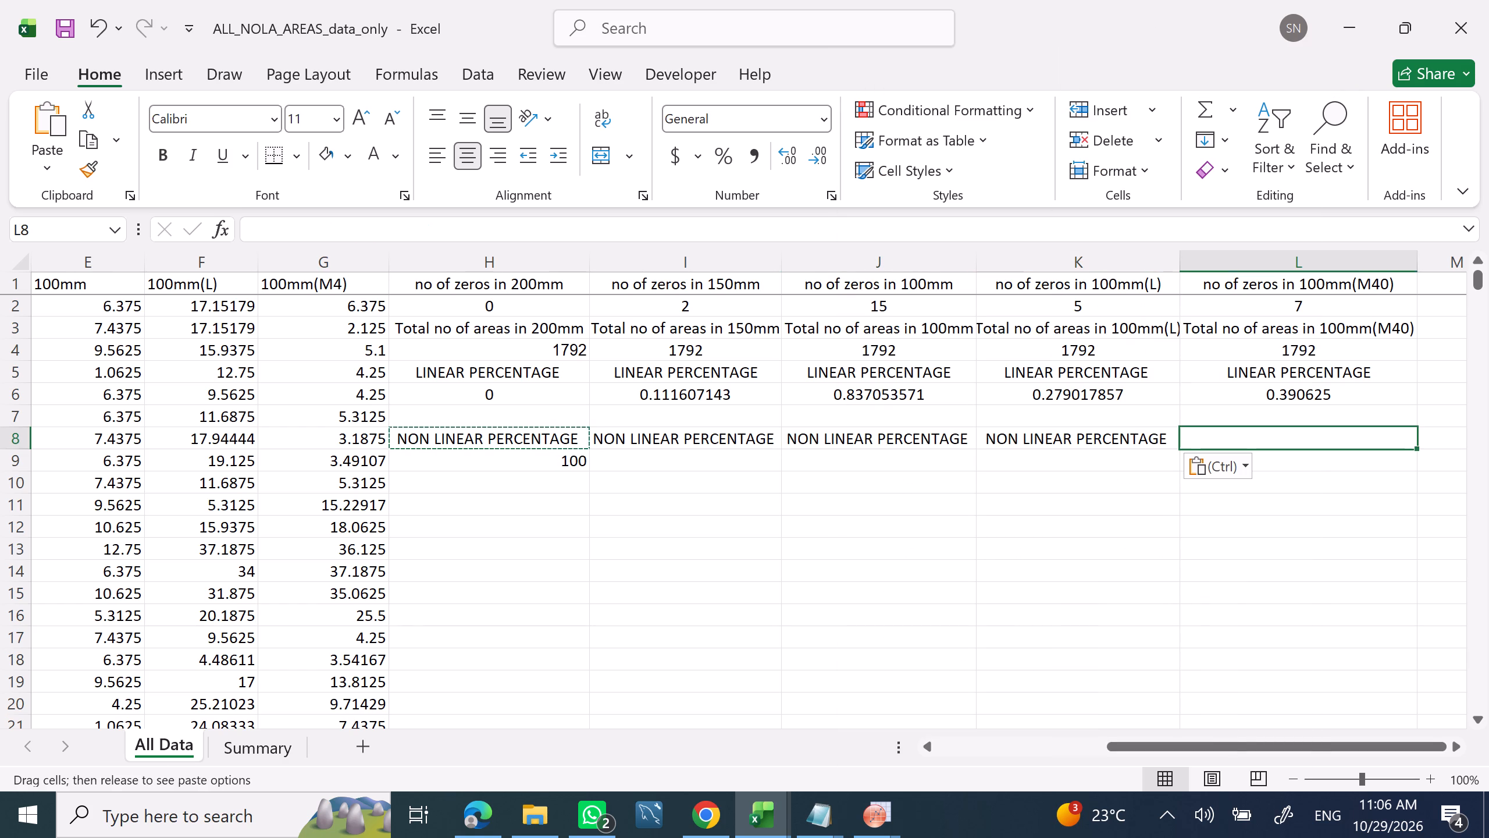
right_click(1263, 442)
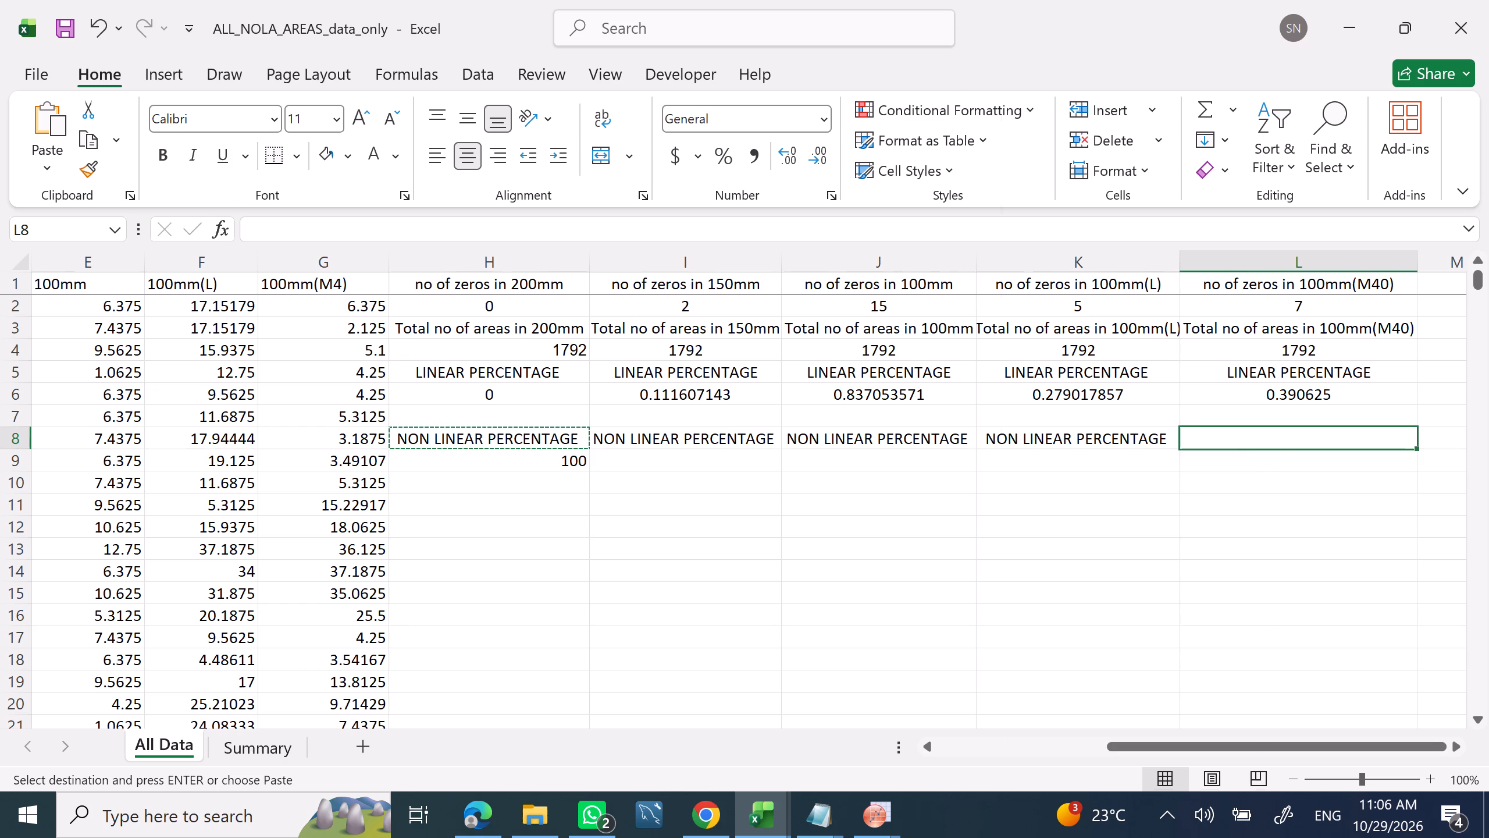
click(1048, 271)
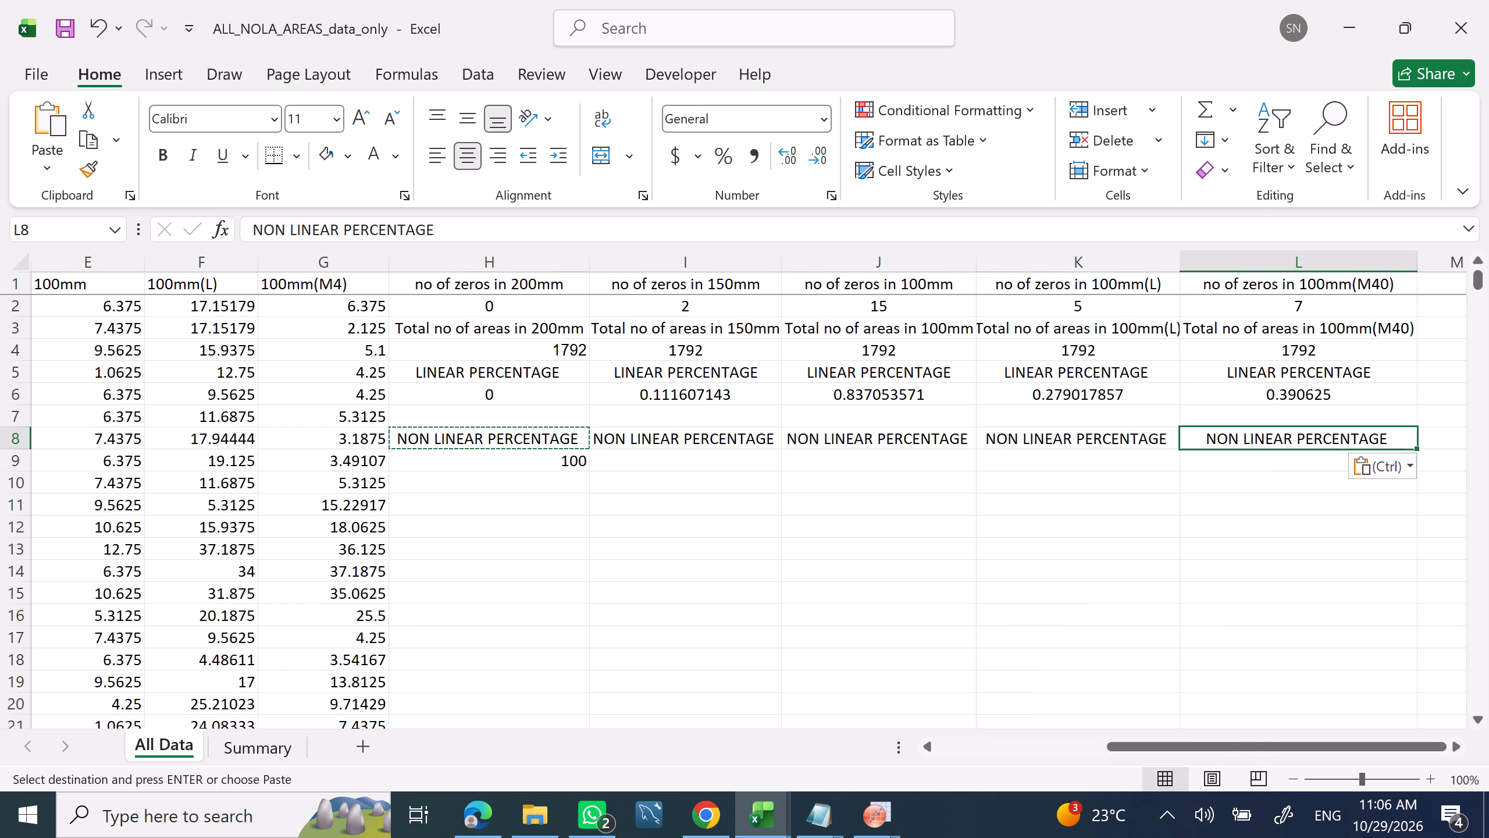
Start a formula in I9 under the 150mm label with =COUNTIF(C2:C1793 and an opening quotation mark.
double_click(1455, 740)
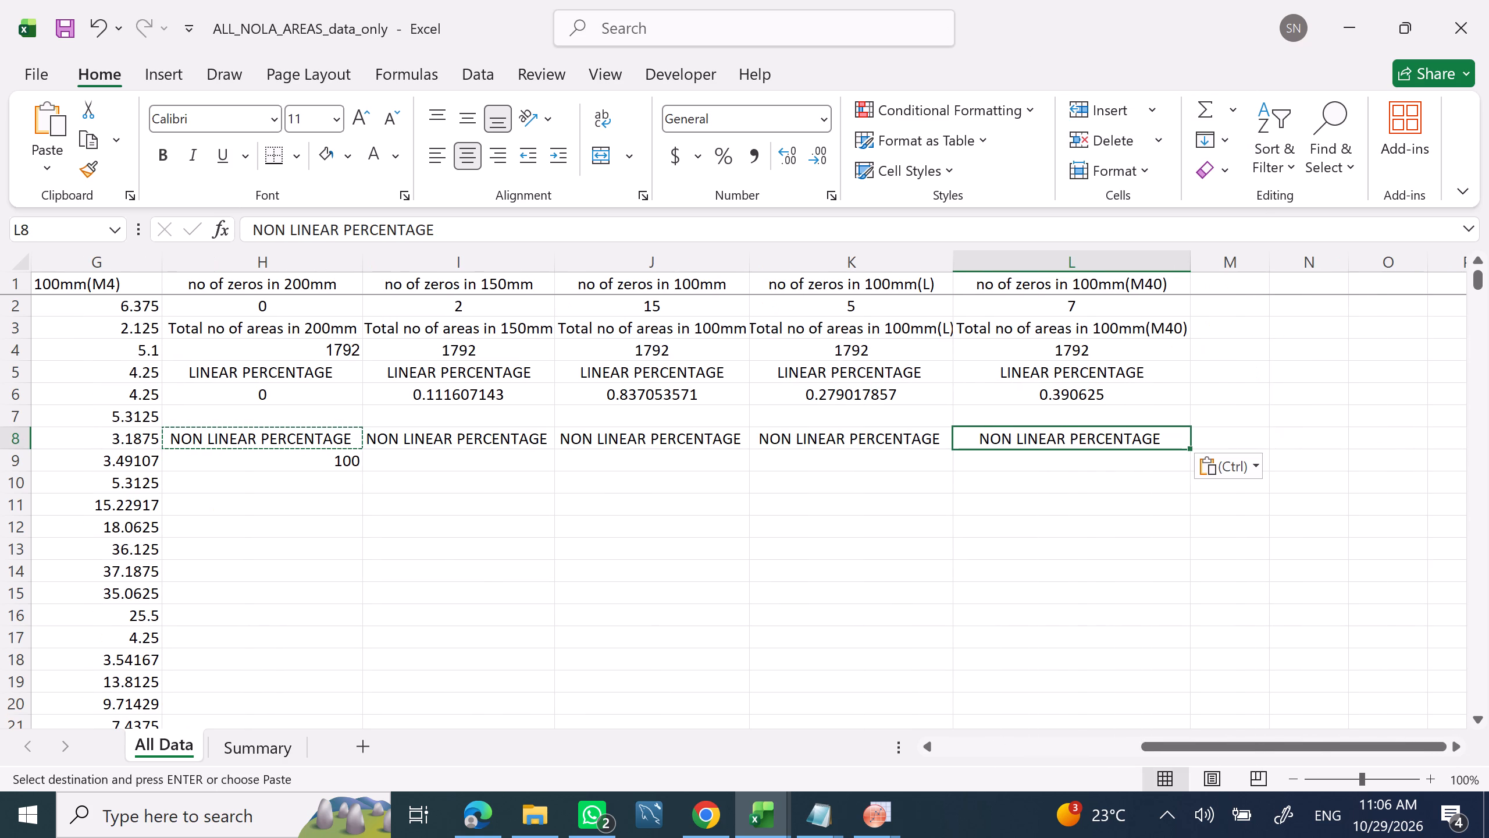
click(485, 453)
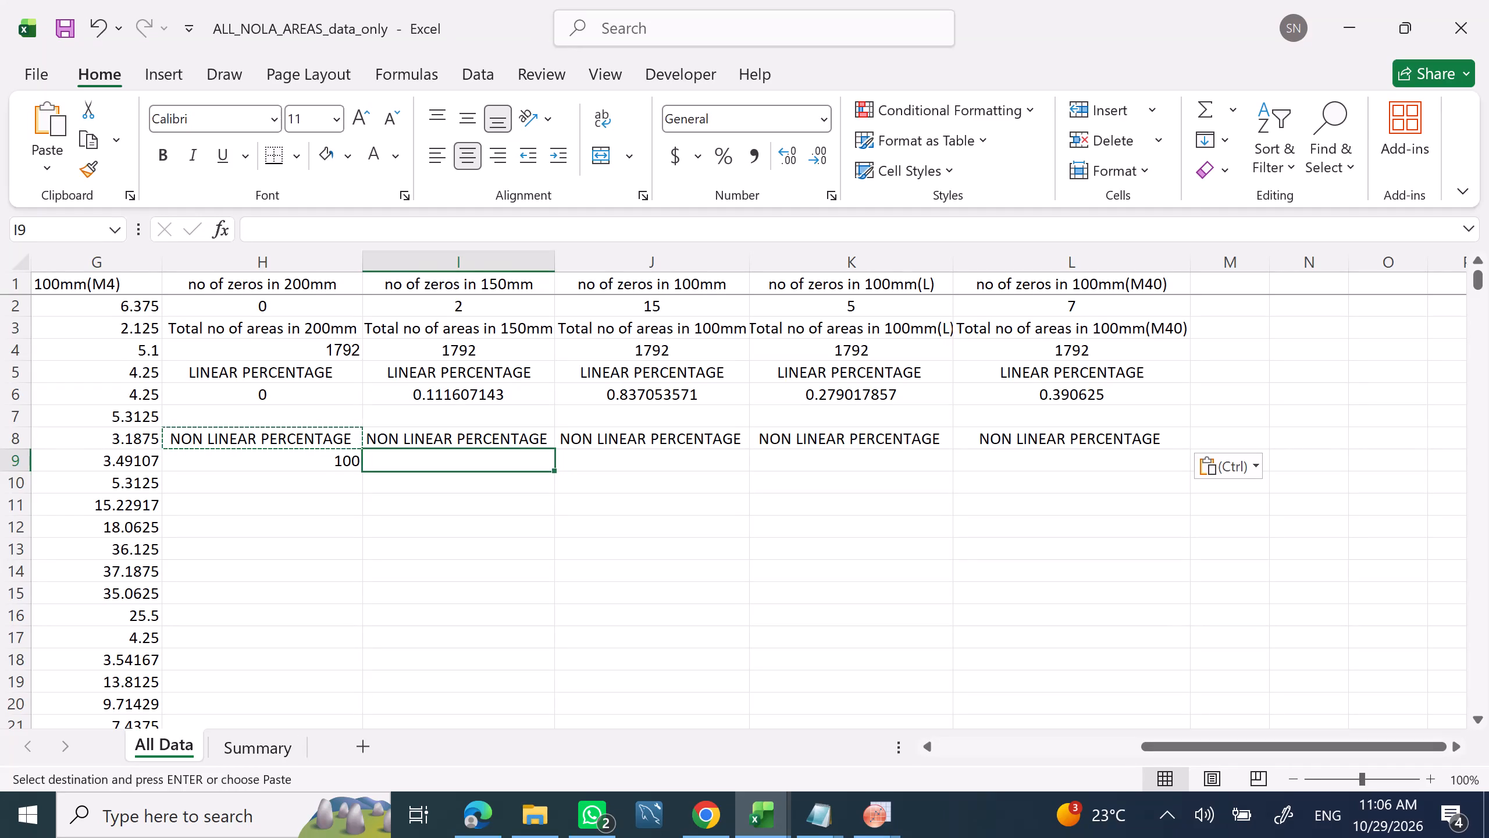
text(=COUNT)
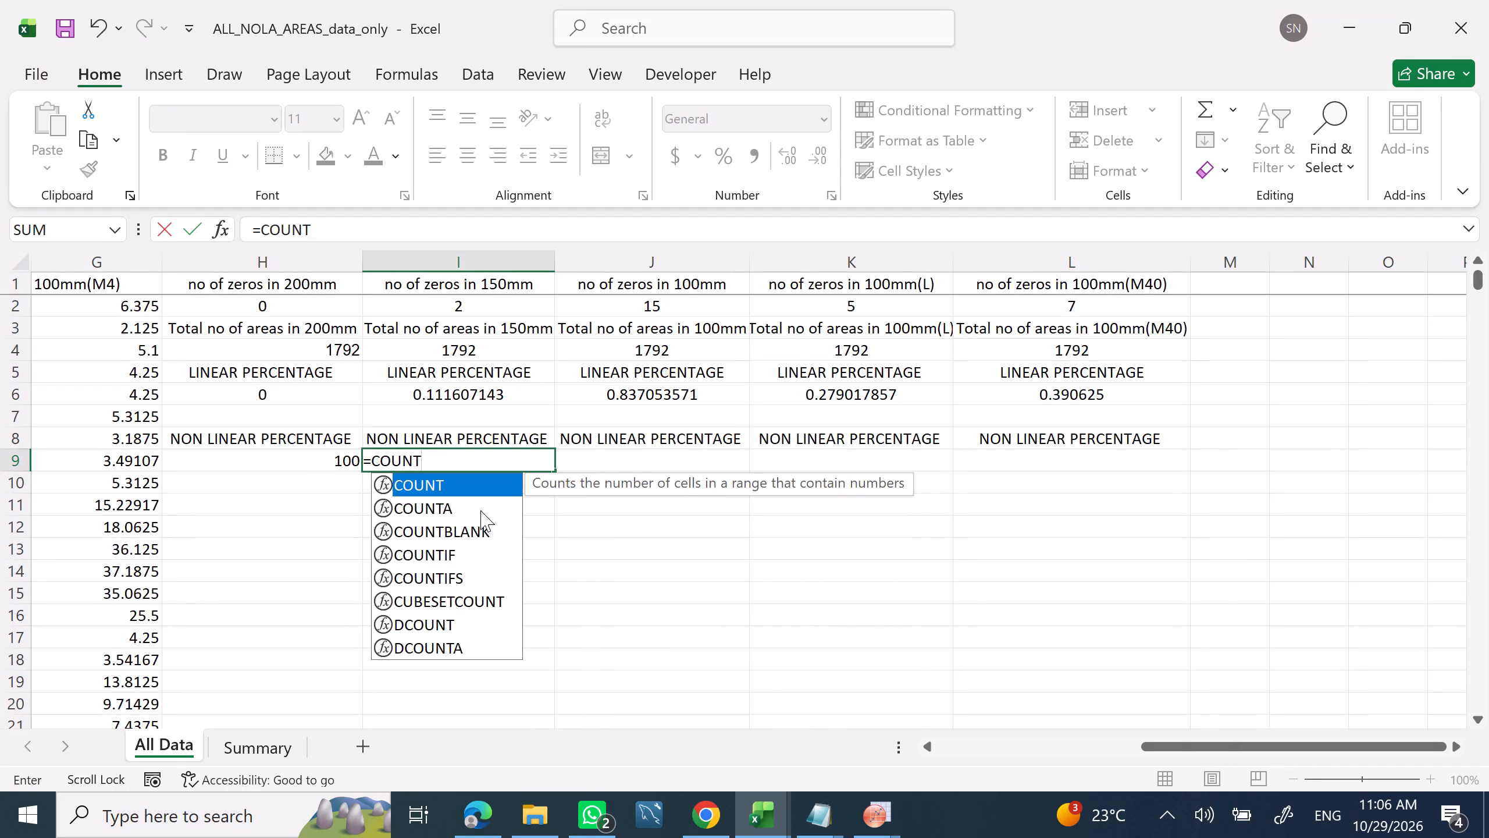
text(IF)
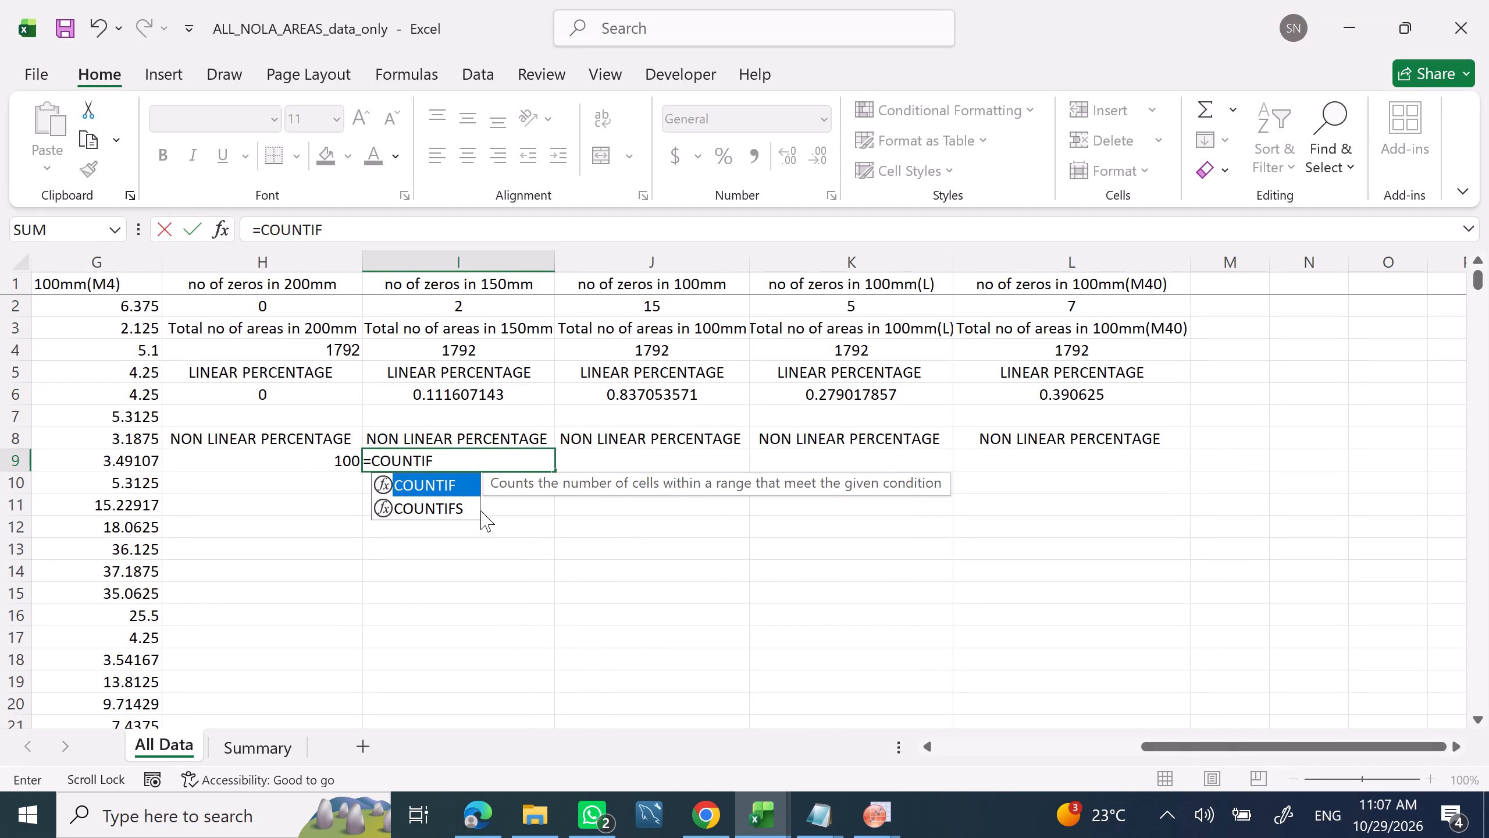
key(shift+parenleft)
text(C2)
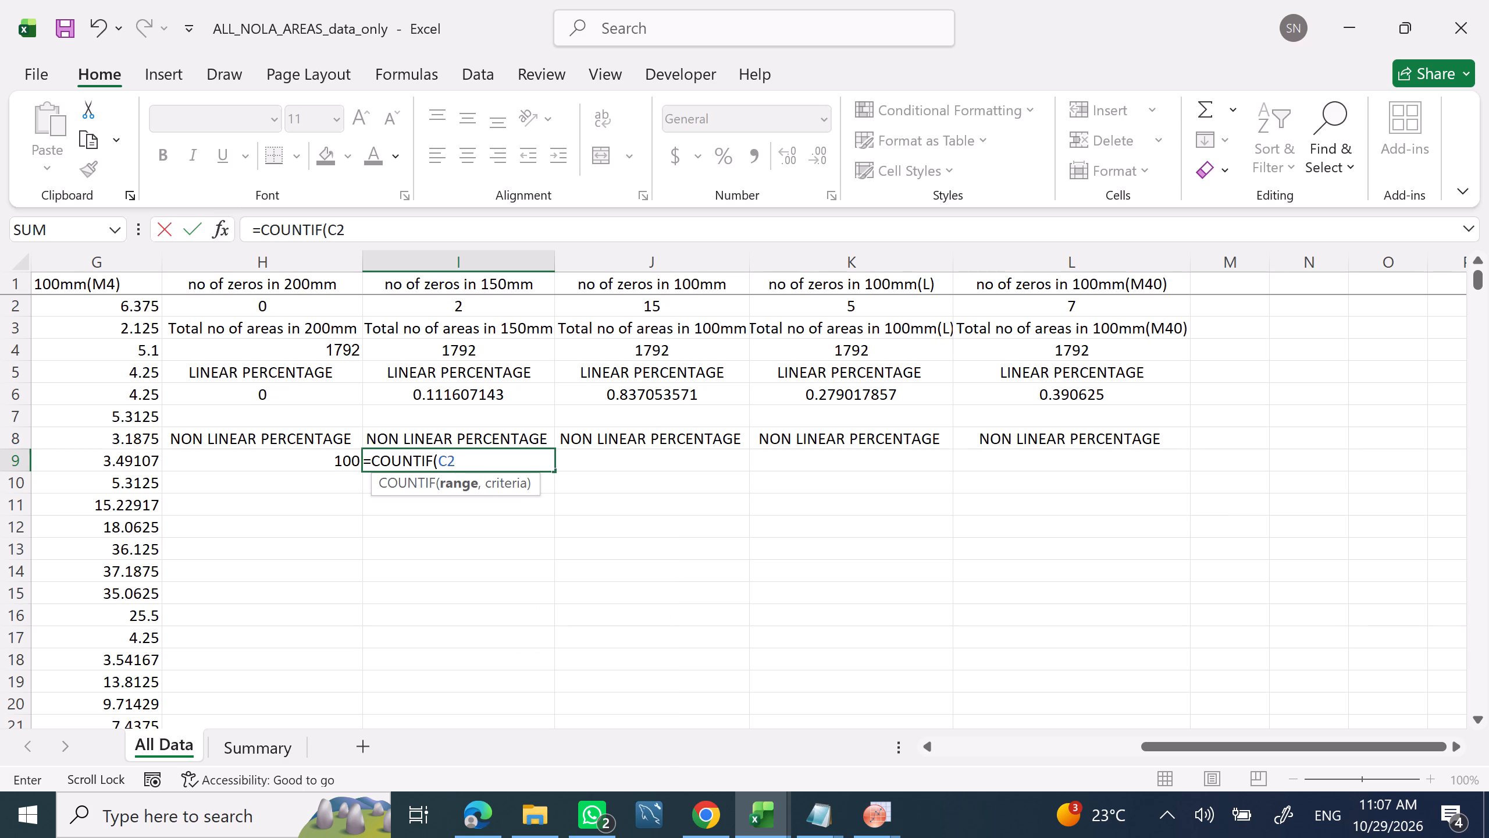
key(shift+colon)
text(C1793)
key(shift+quotedbl)
click(697, 798)
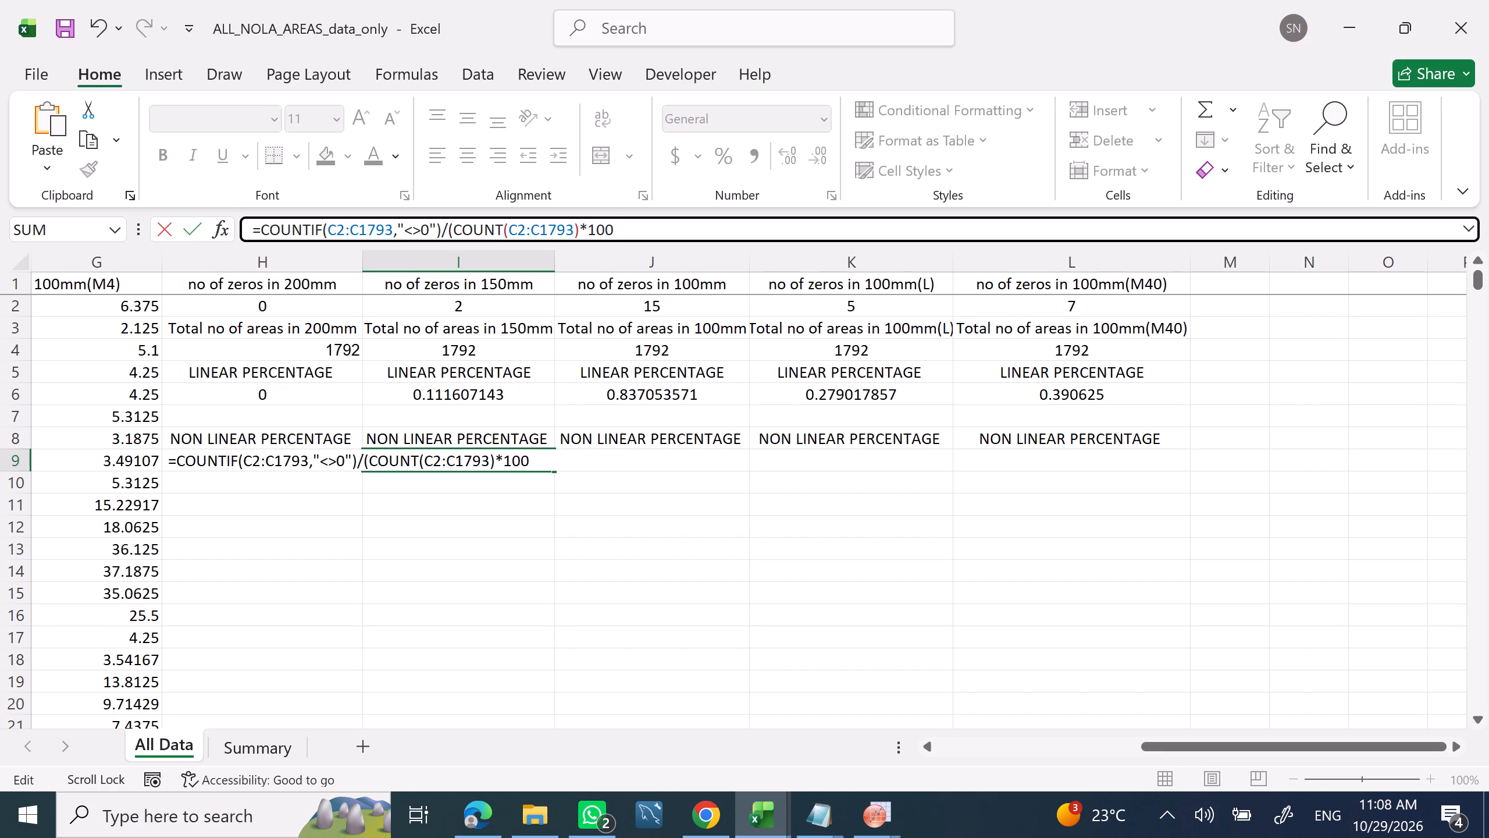
key(Return)
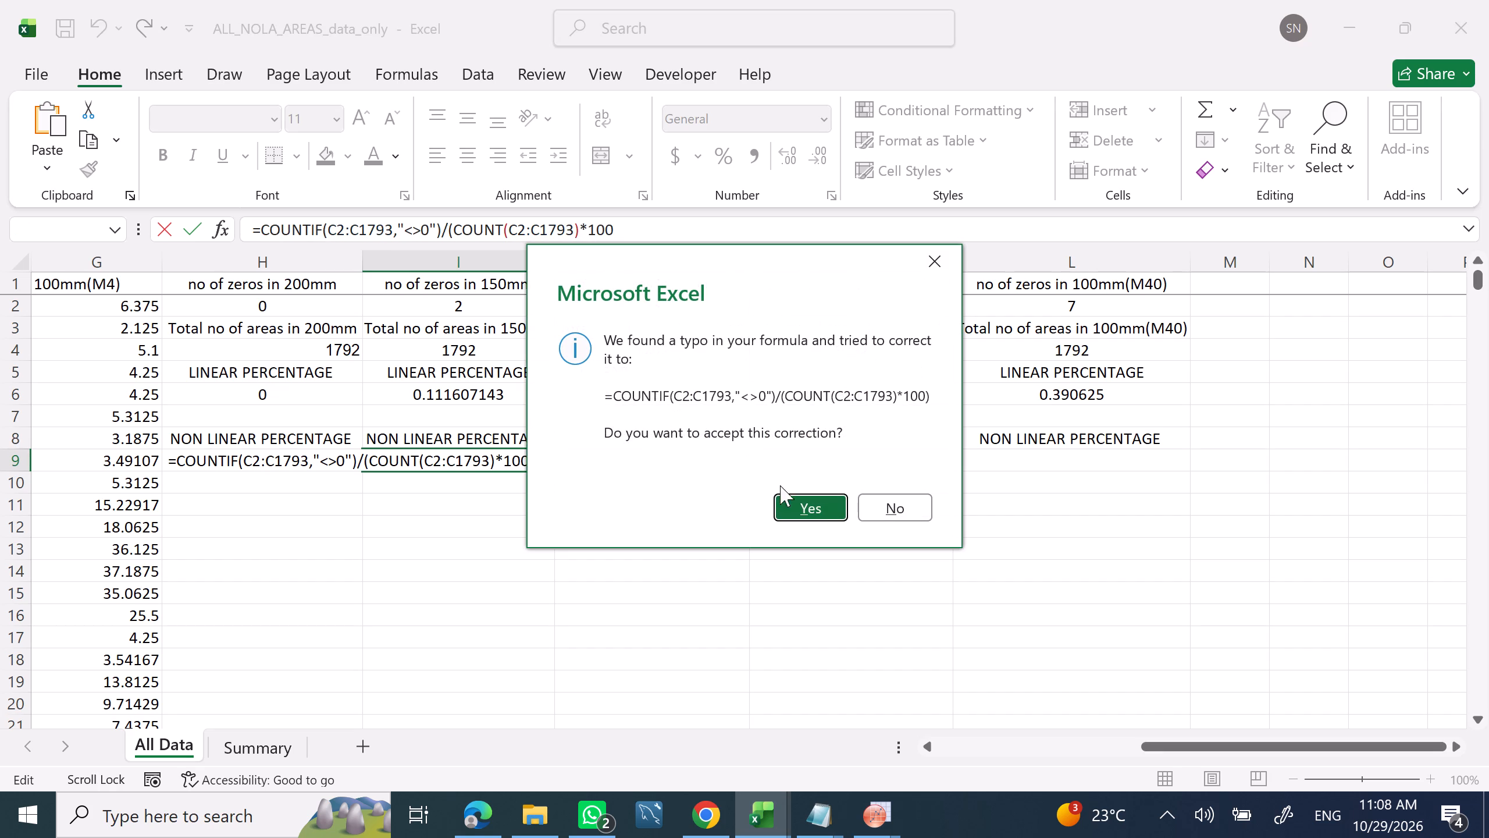
click(820, 510)
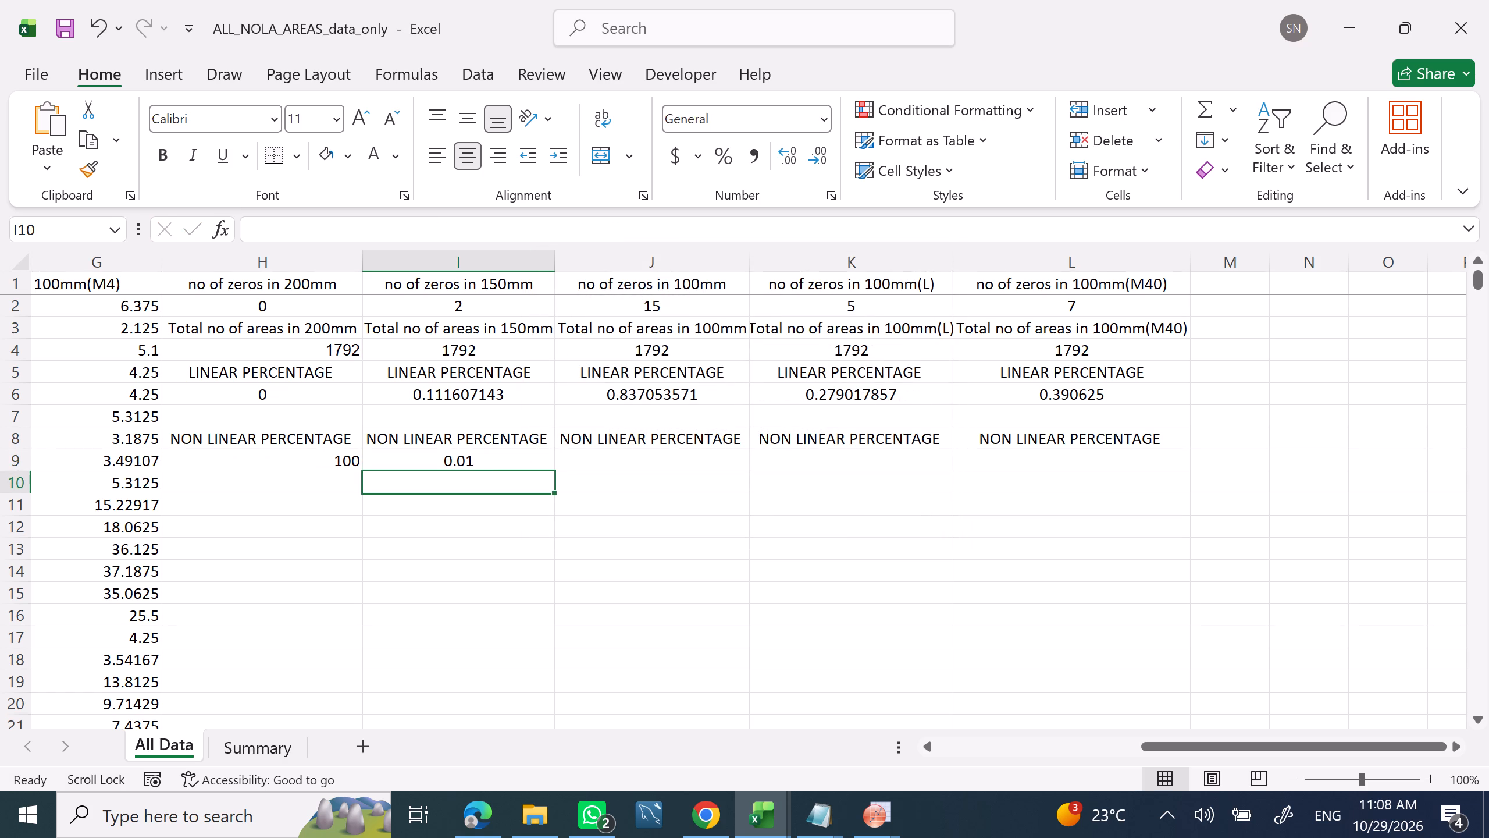
Edit the I9 formula so its COUNTIF range refers to the 150mm column, D2:D1793.
click(512, 461)
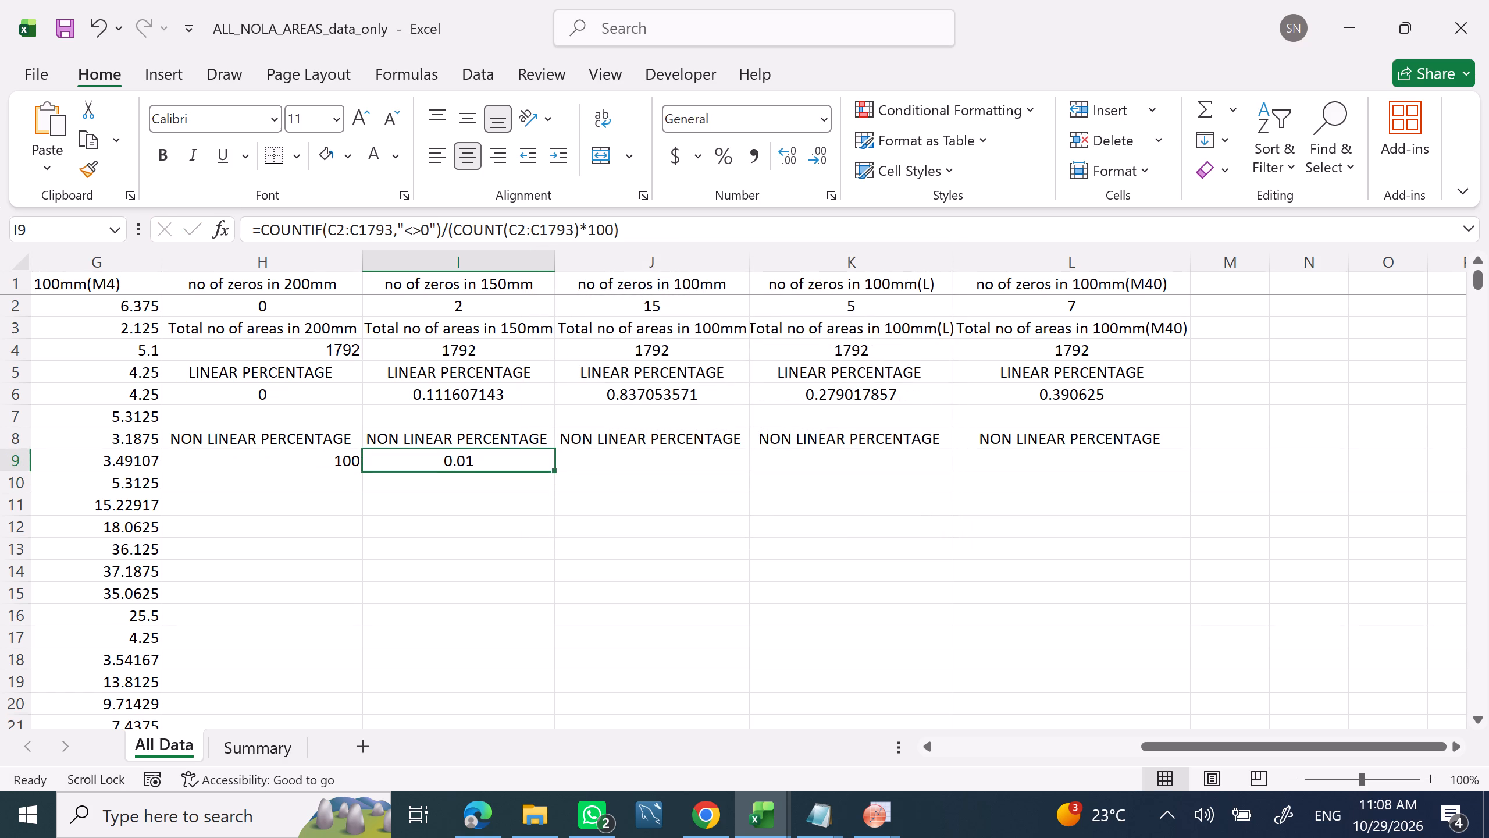
click(476, 466)
click(611, 228)
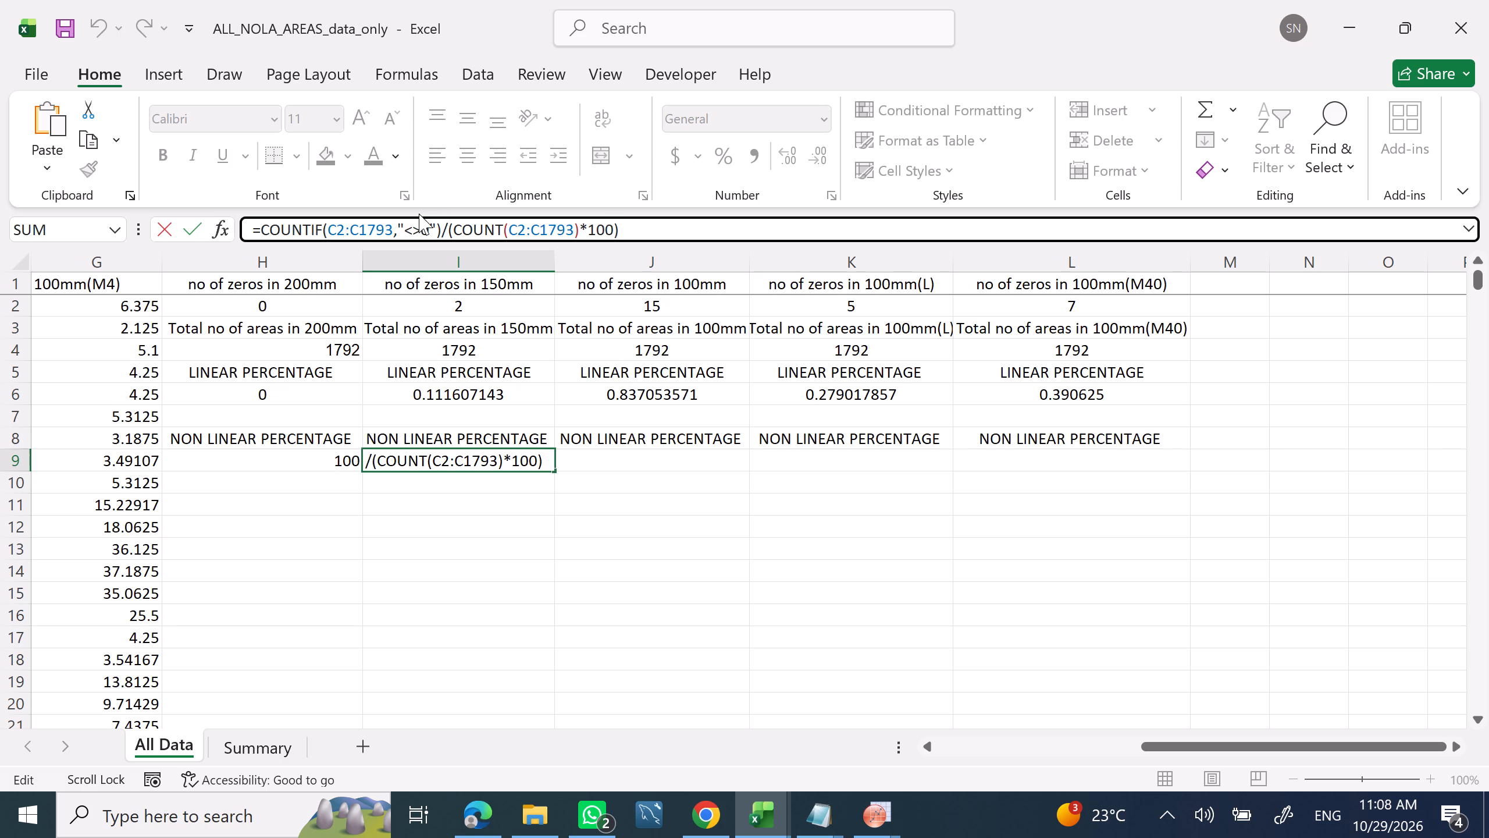
click(643, 240)
click(336, 222)
key(BackSpace)
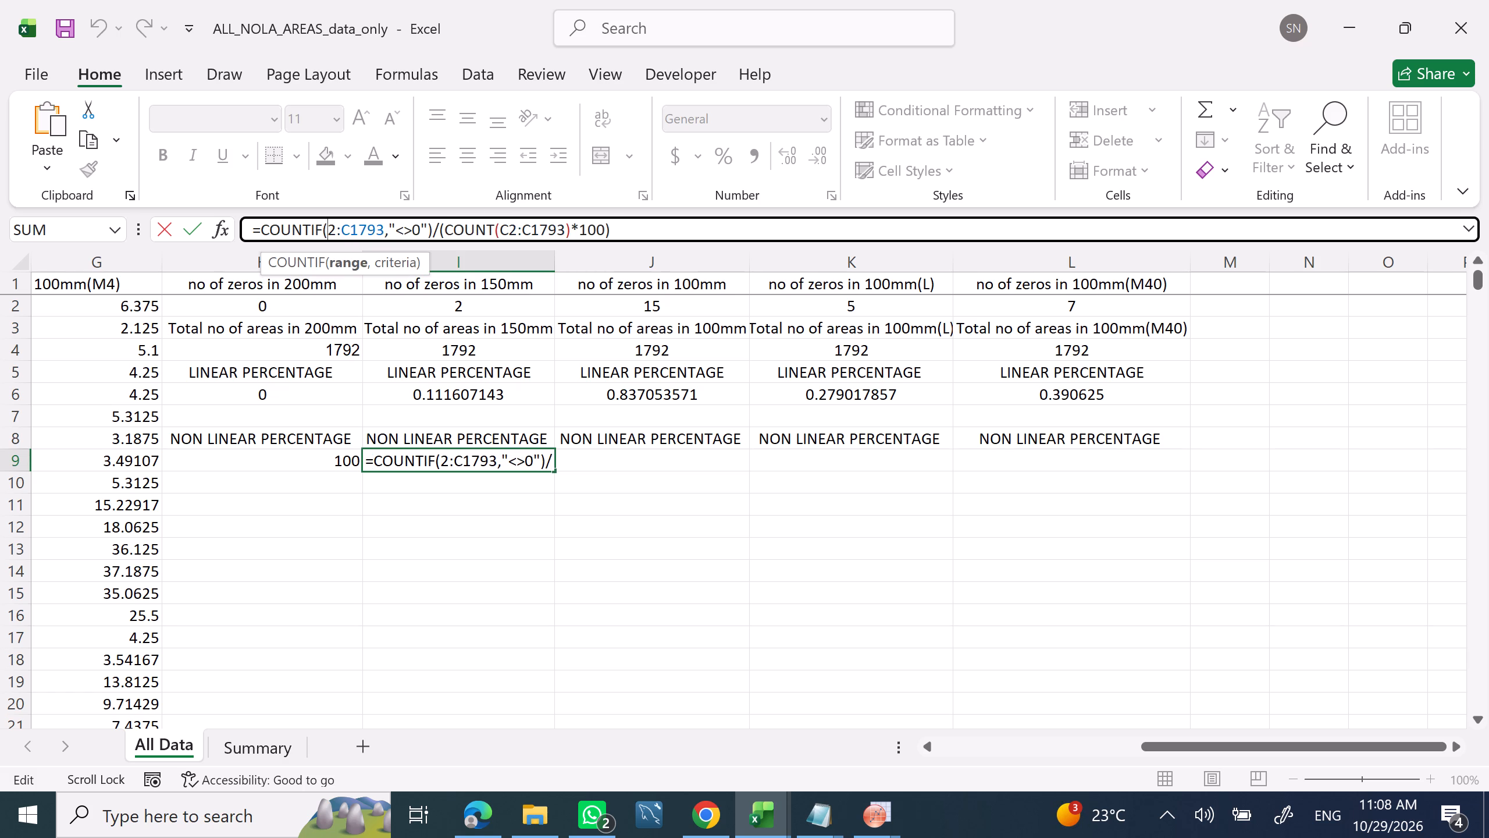
key(d)
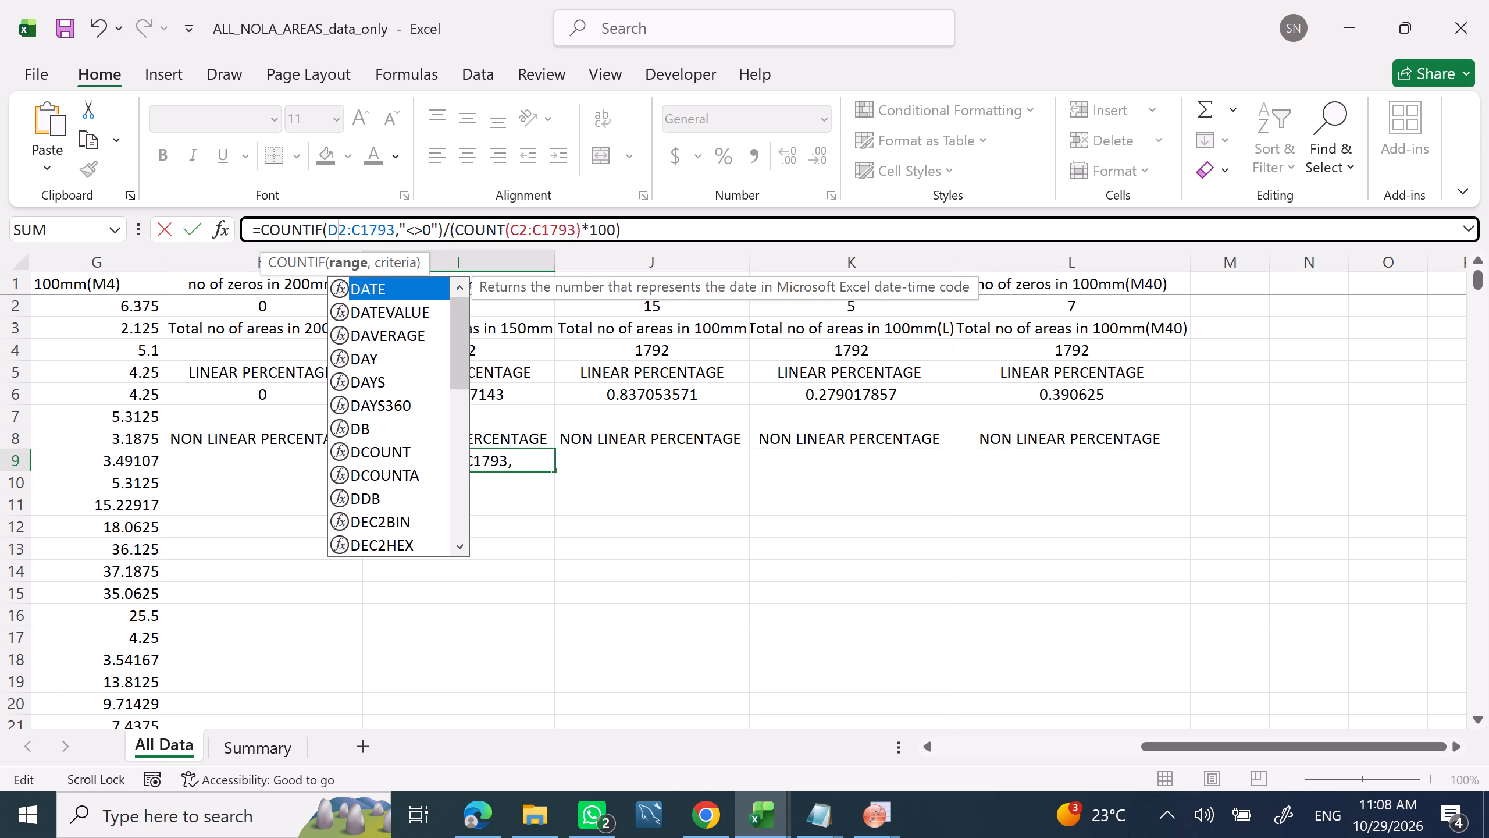
click(357, 232)
key(BackSpace)
key(d)
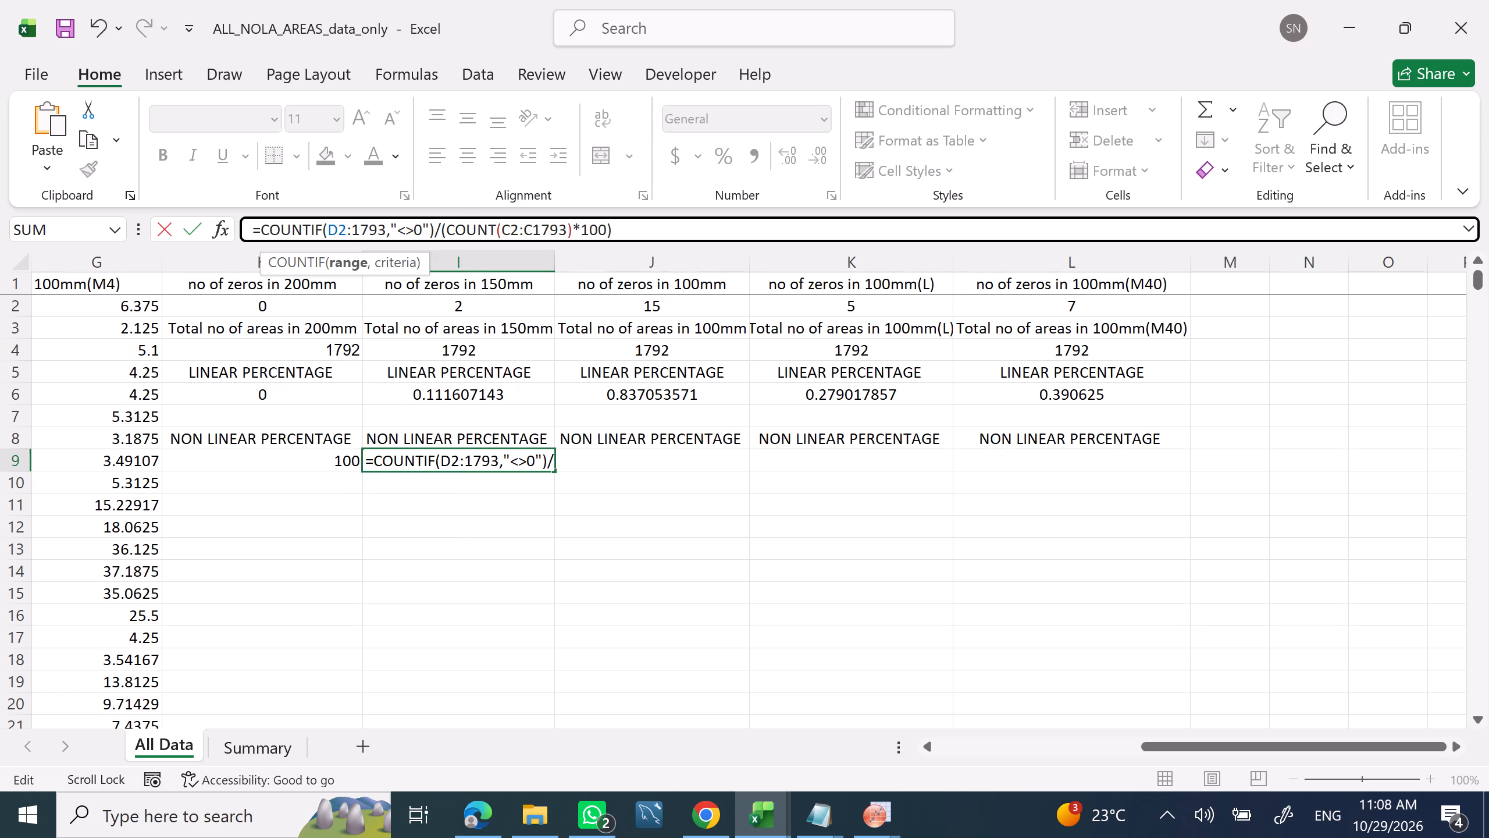
Set the COUNT range in I9 to D2:D1793 as well, commit the formula and reselect the cell.
click(516, 226)
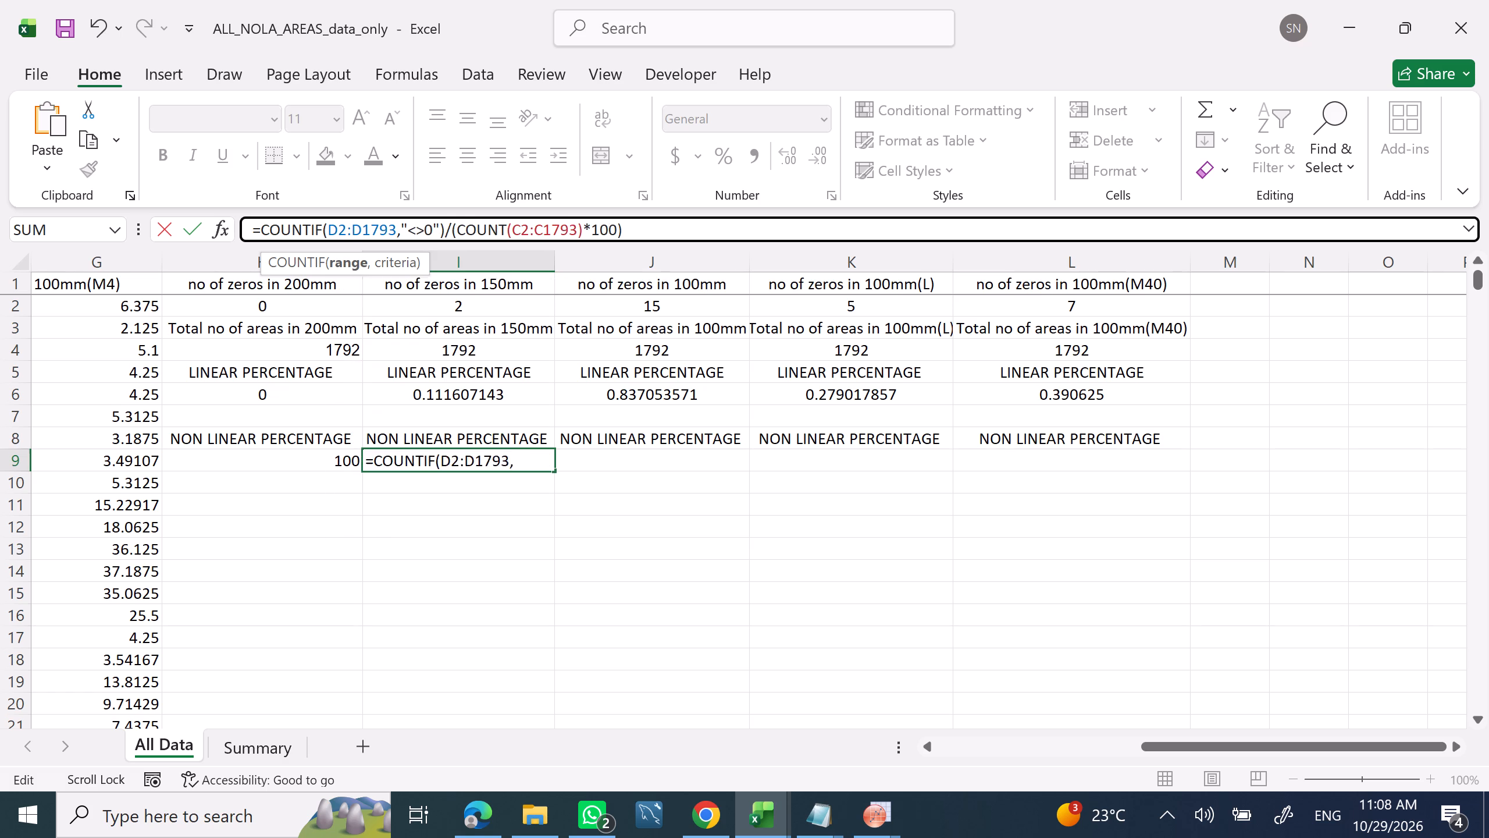
click(522, 227)
key(BackSpace)
key(d)
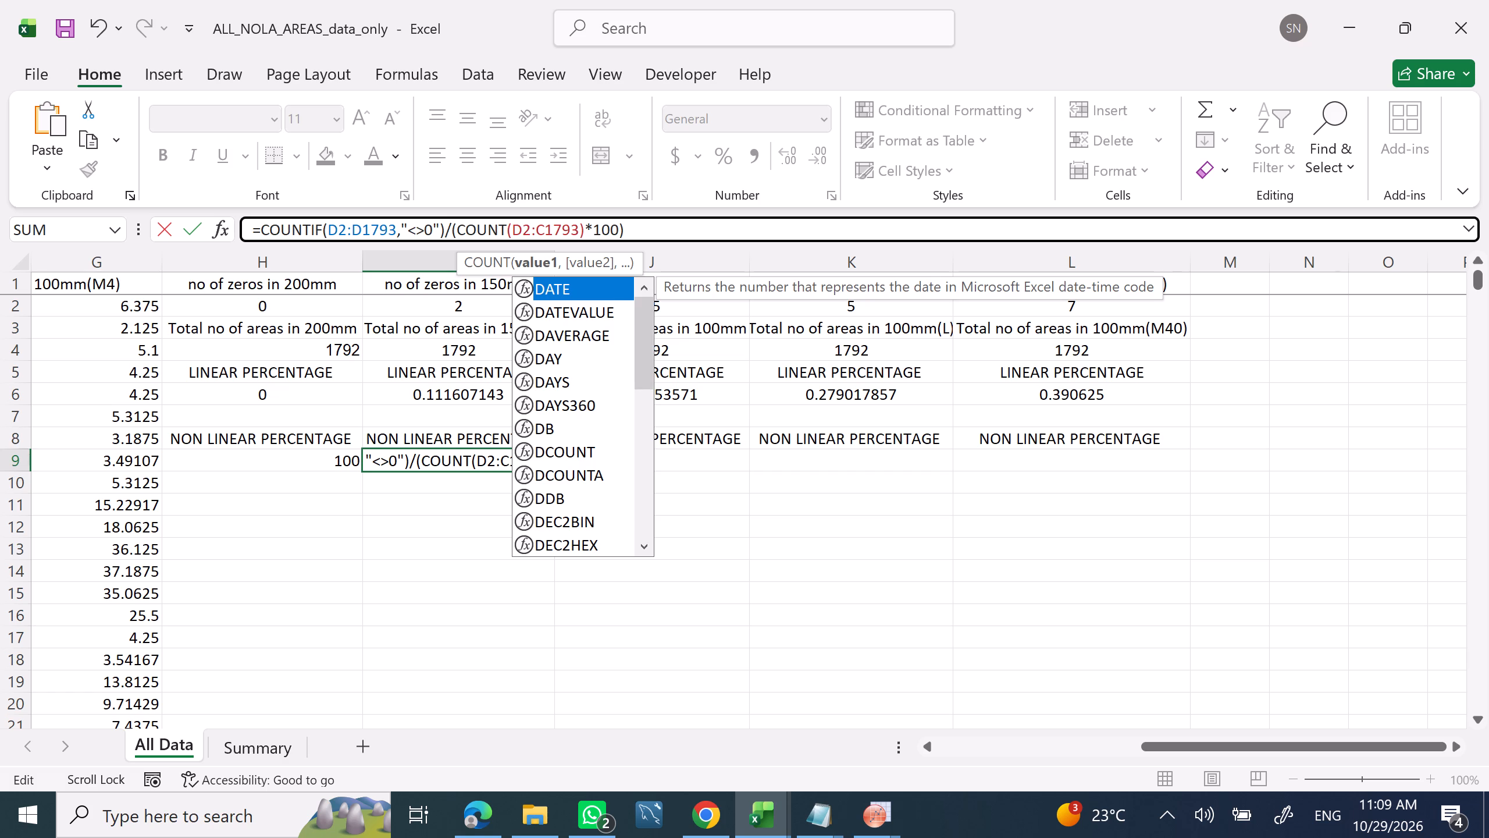
click(543, 227)
key(BackSpace)
key(d)
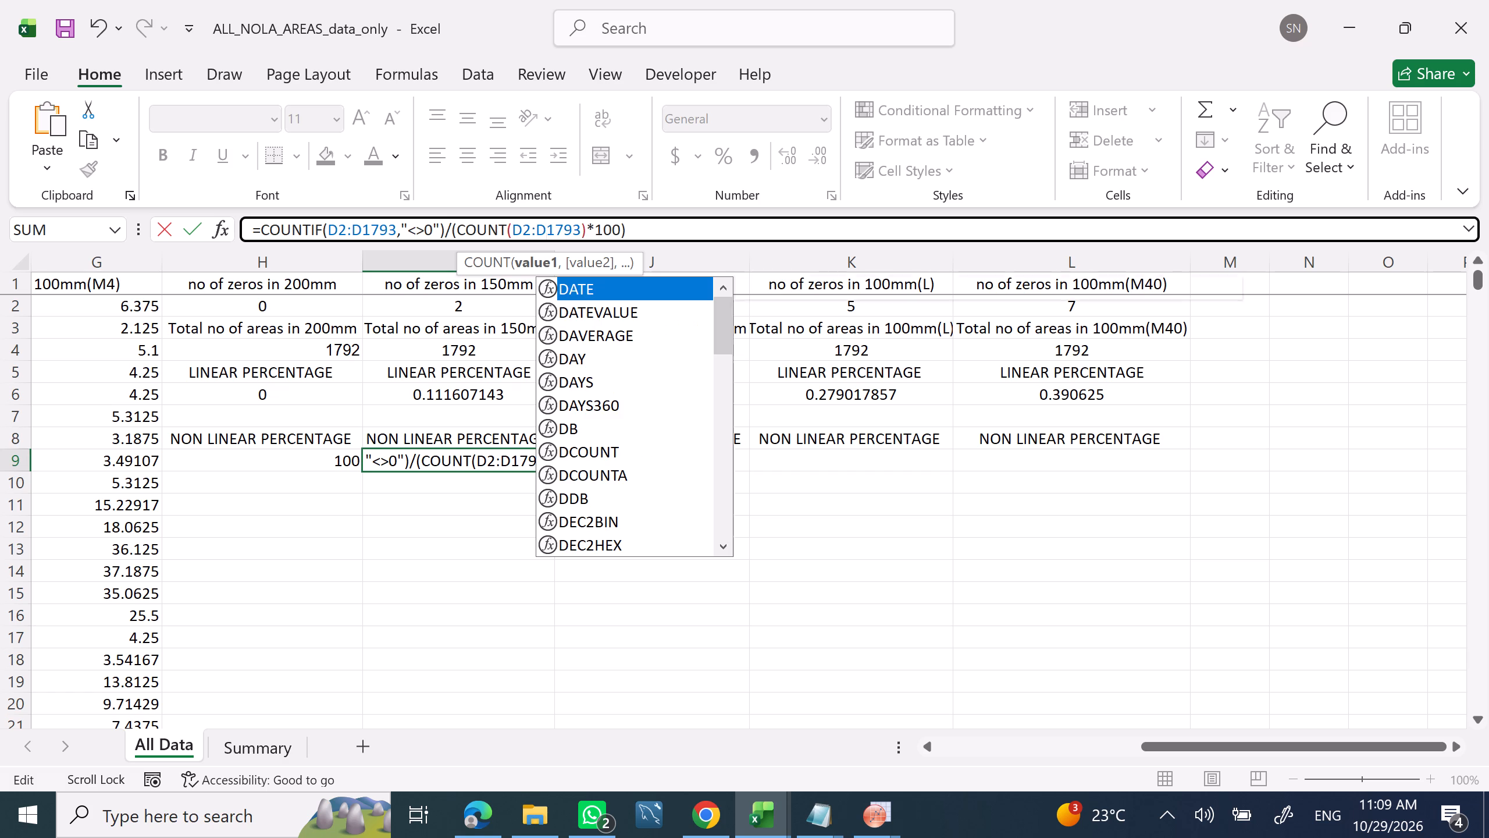
click(671, 232)
key(Return)
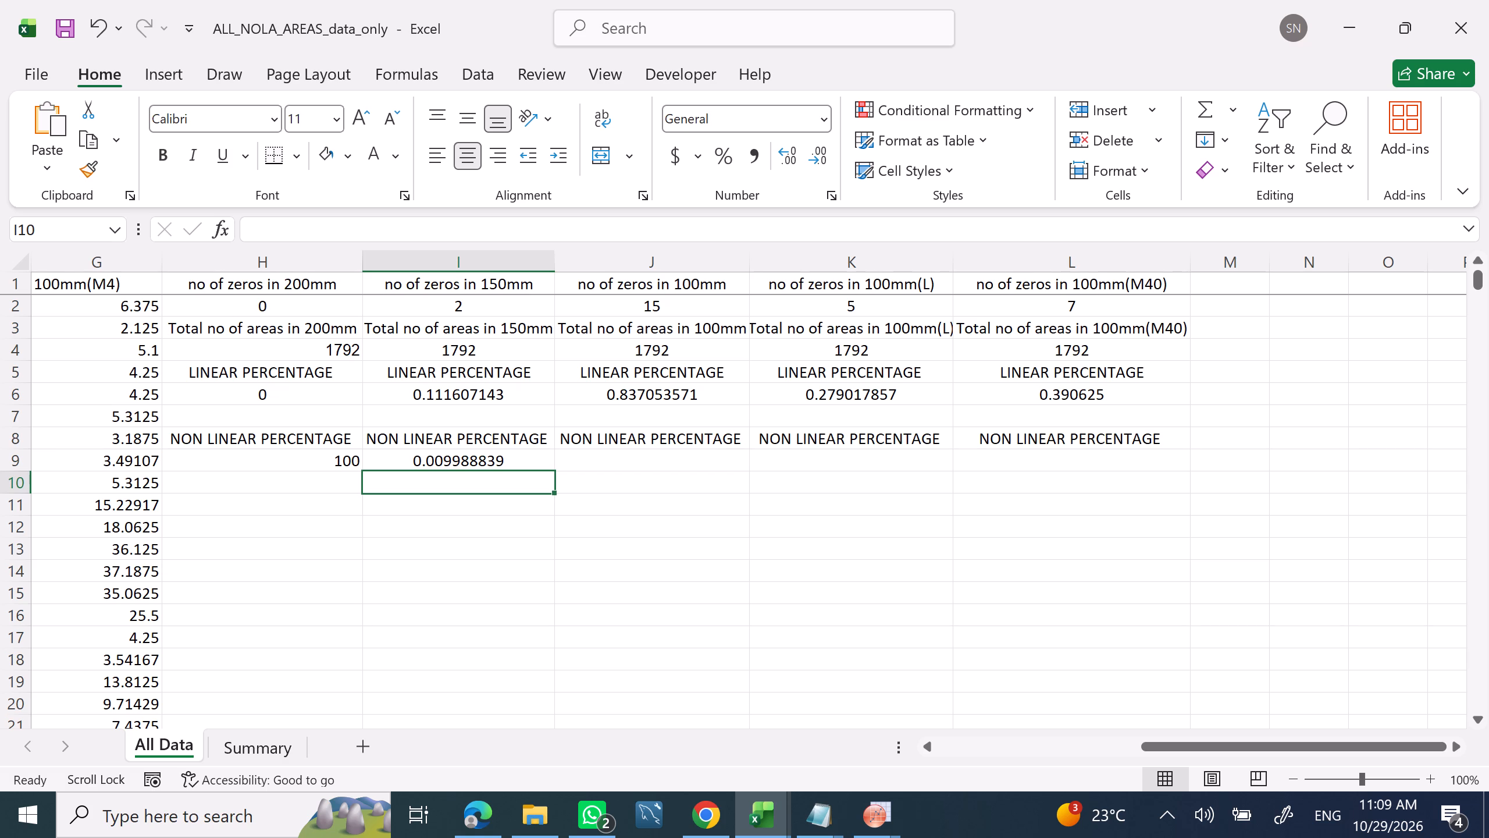
click(498, 456)
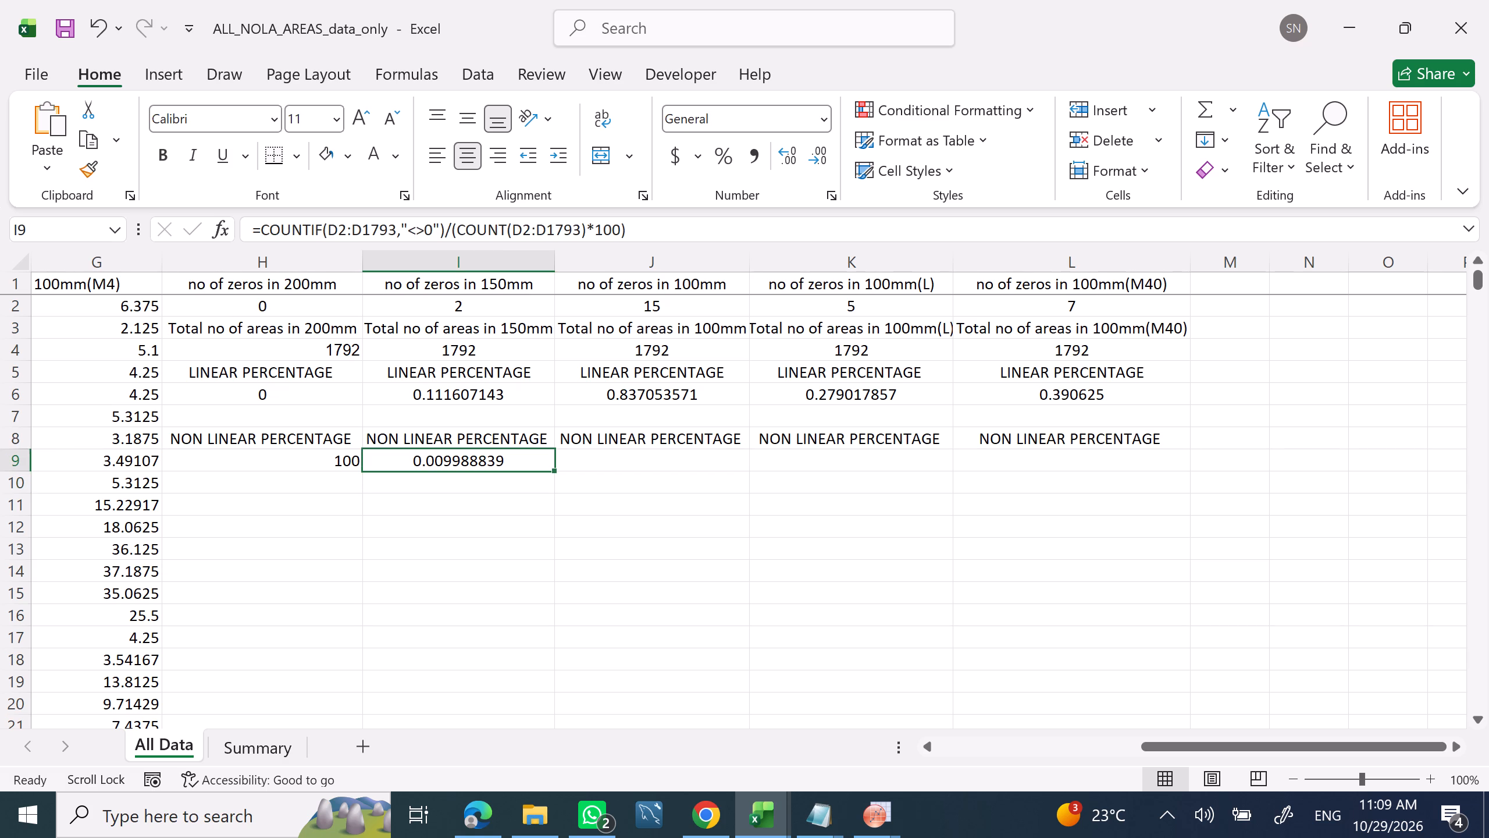
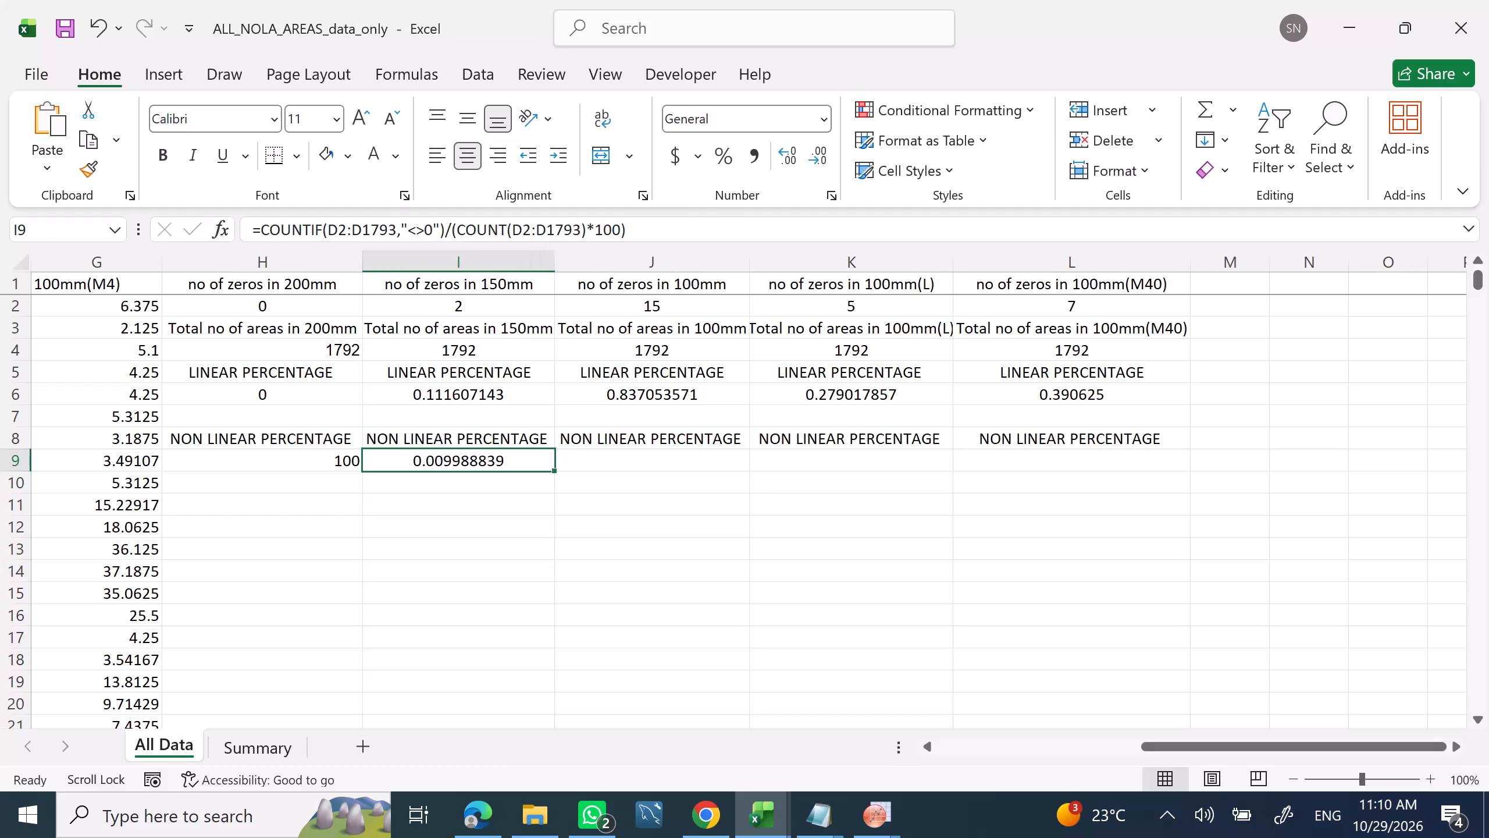
Start the non-linear percentage formula for the 100mm column in J9 with =COUNTIF(E2:E1793,">0").
click(642, 461)
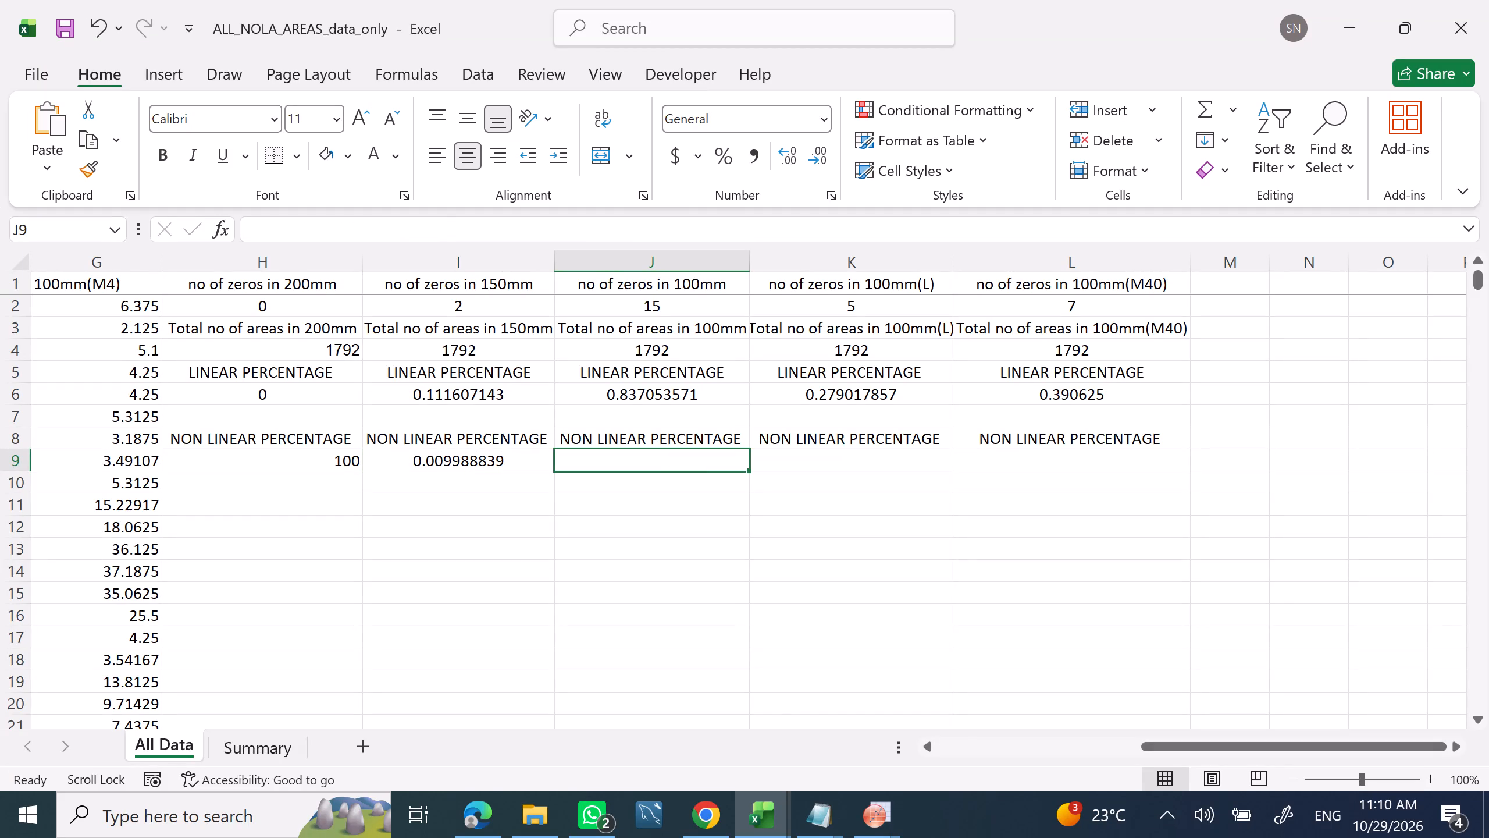
click(628, 463)
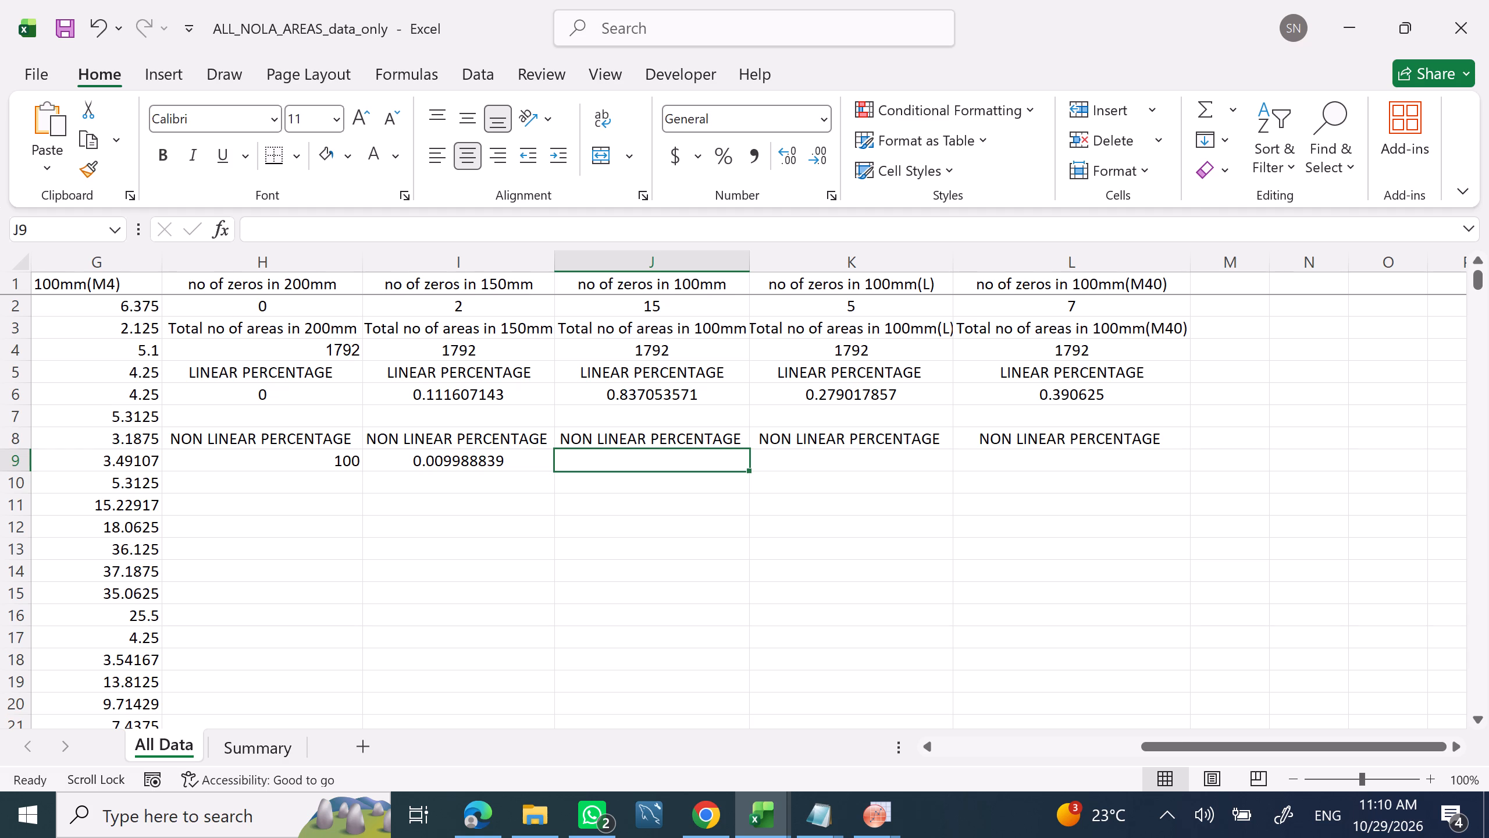
text(=COUNT)
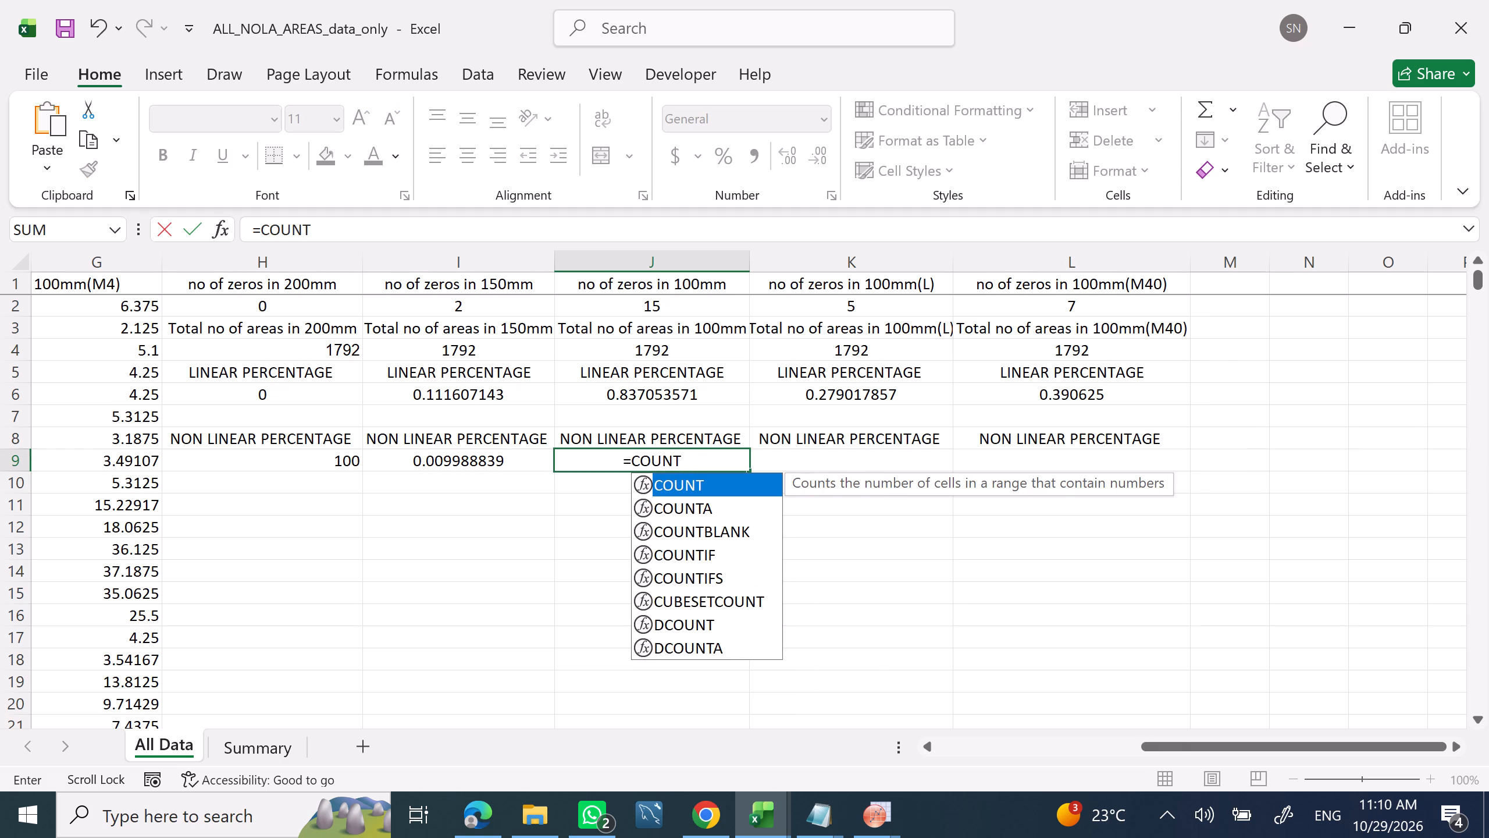
text(IF)
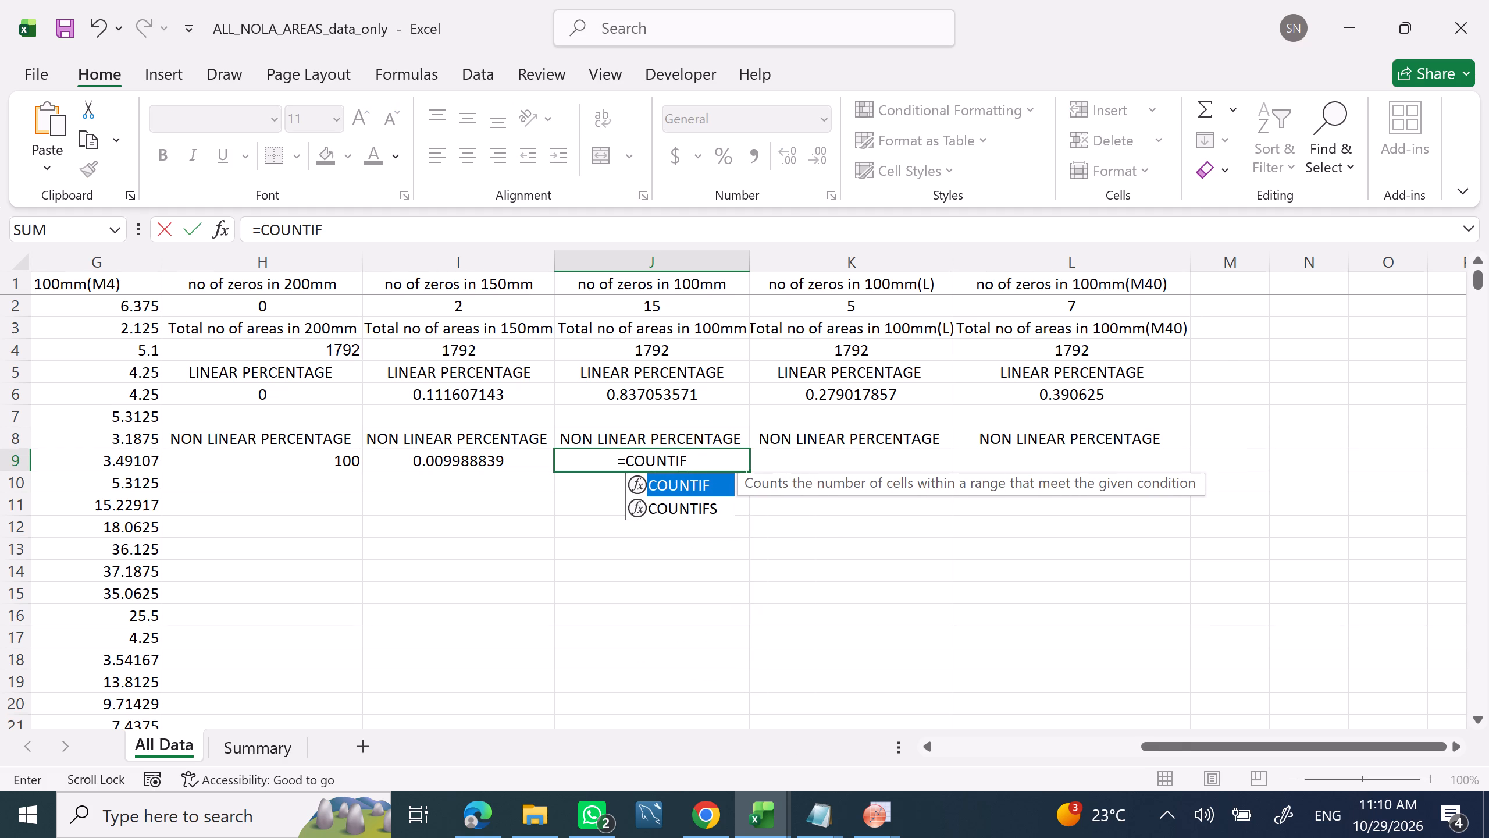
key(shift+parenleft)
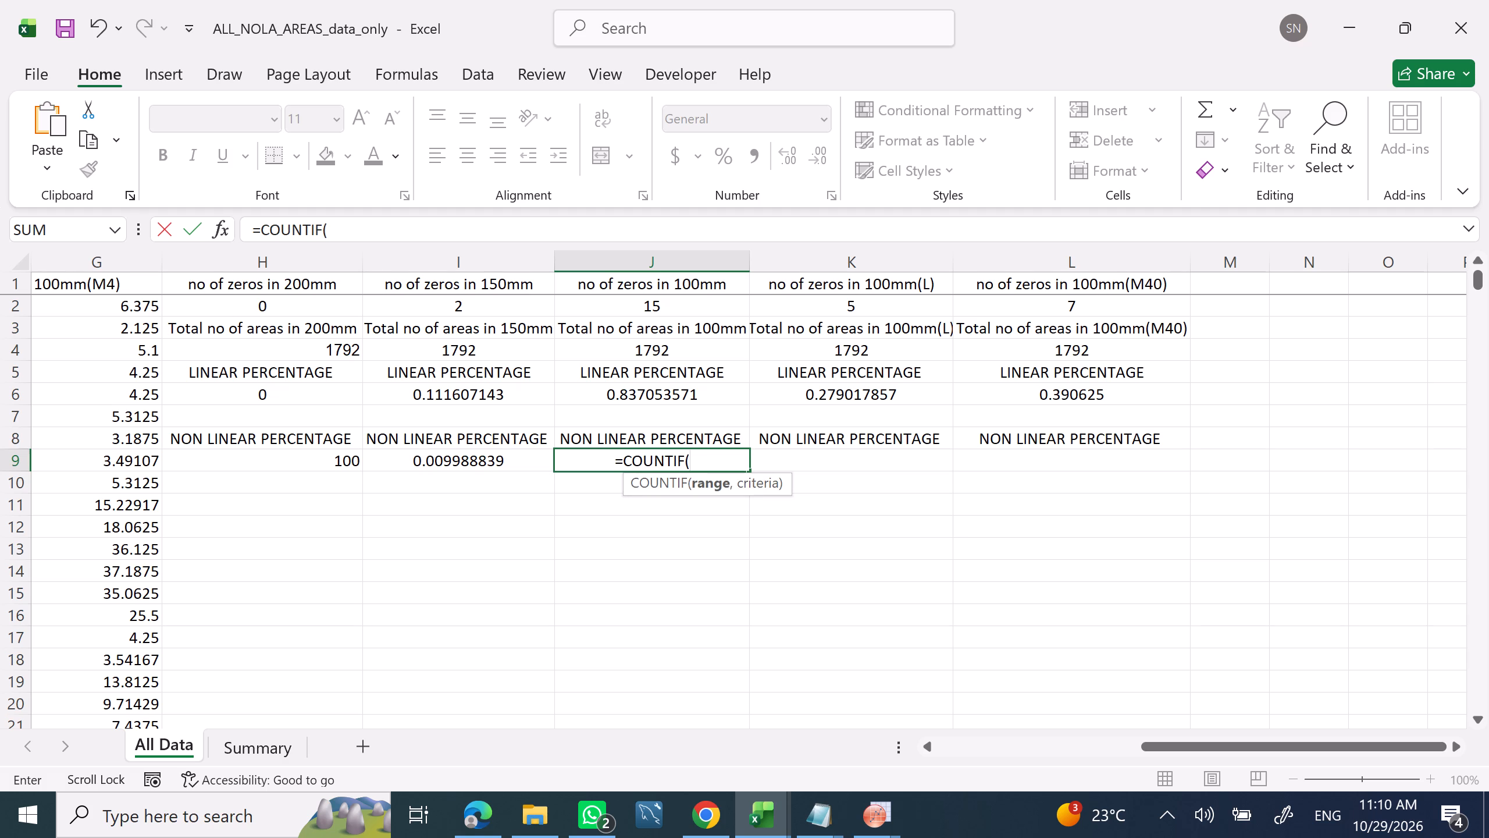
text(E2)
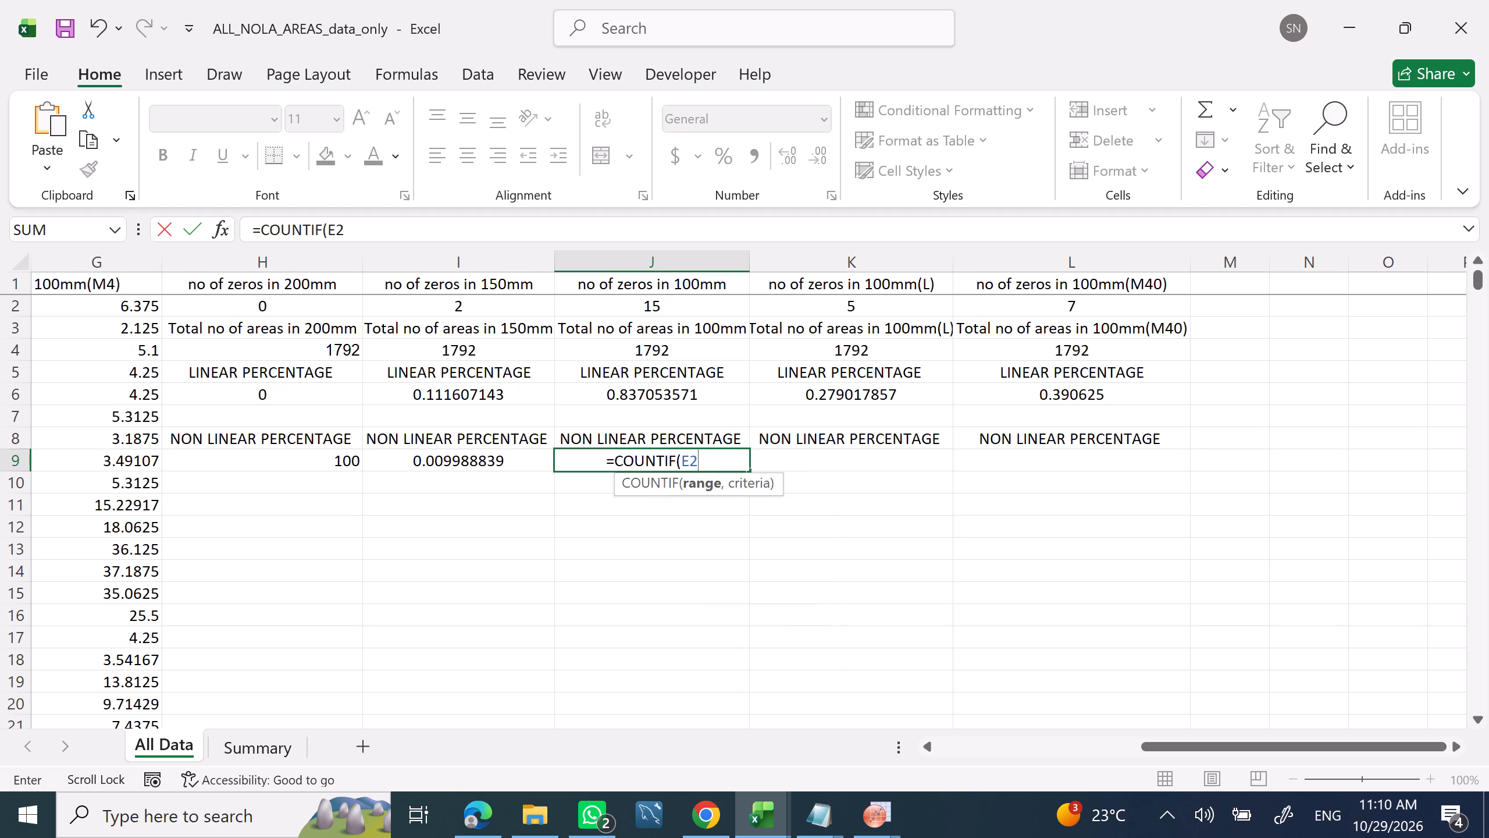
key(shift+colon)
text(E2)
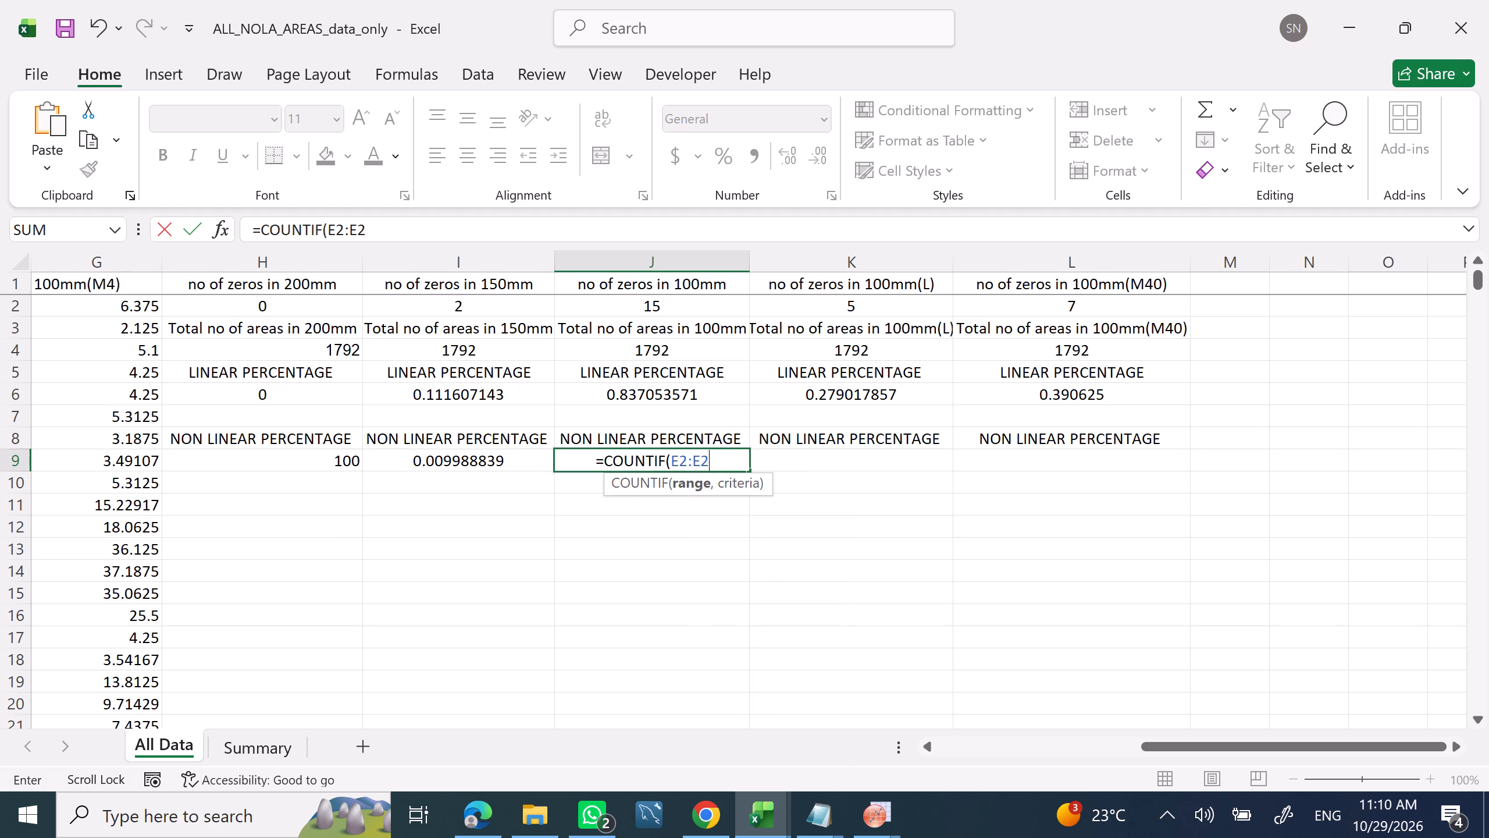
key(BackSpace)
key(1)
key(7)
text(93)
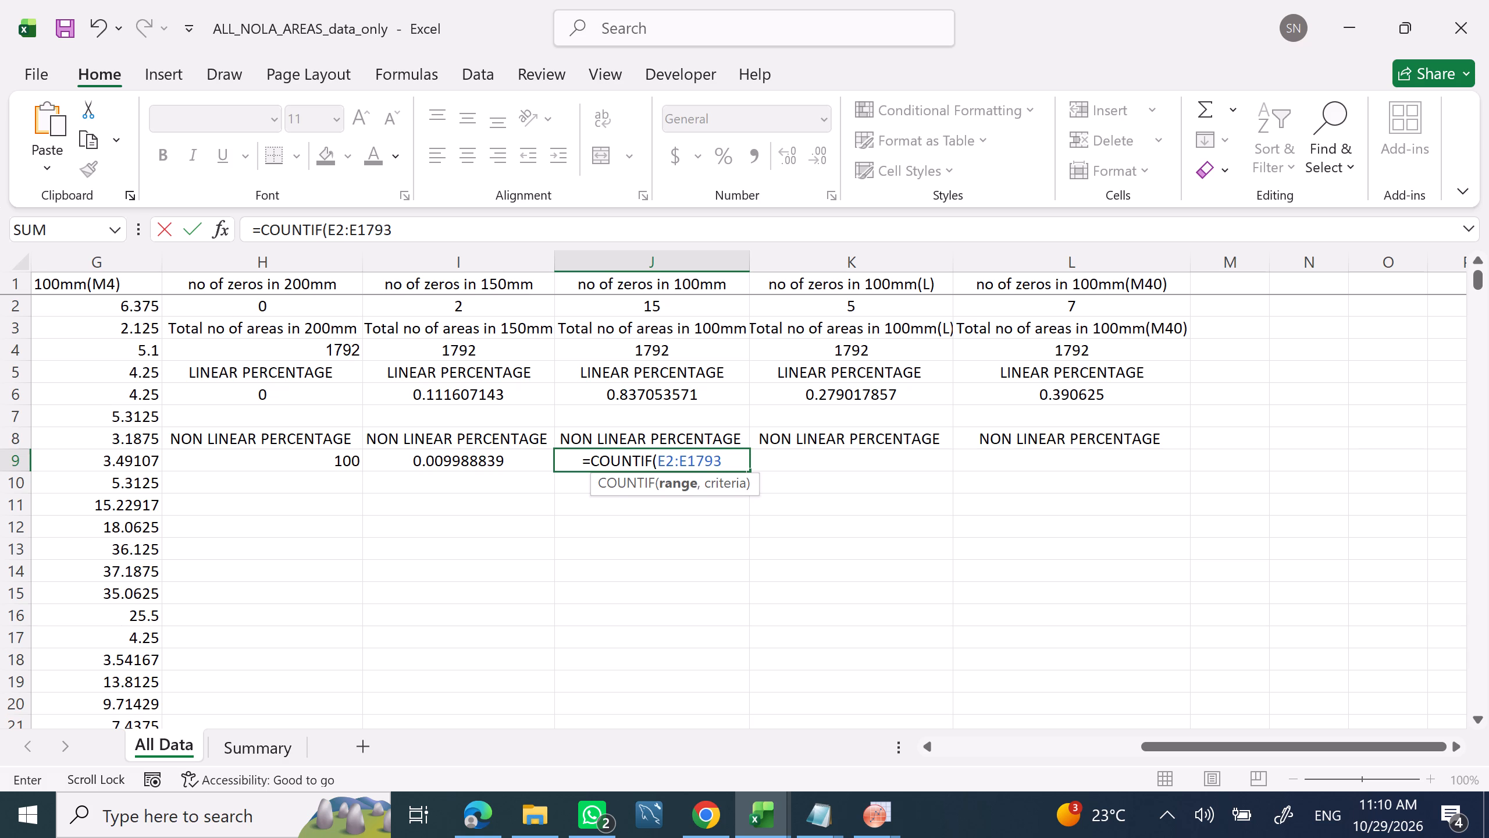
text(,")
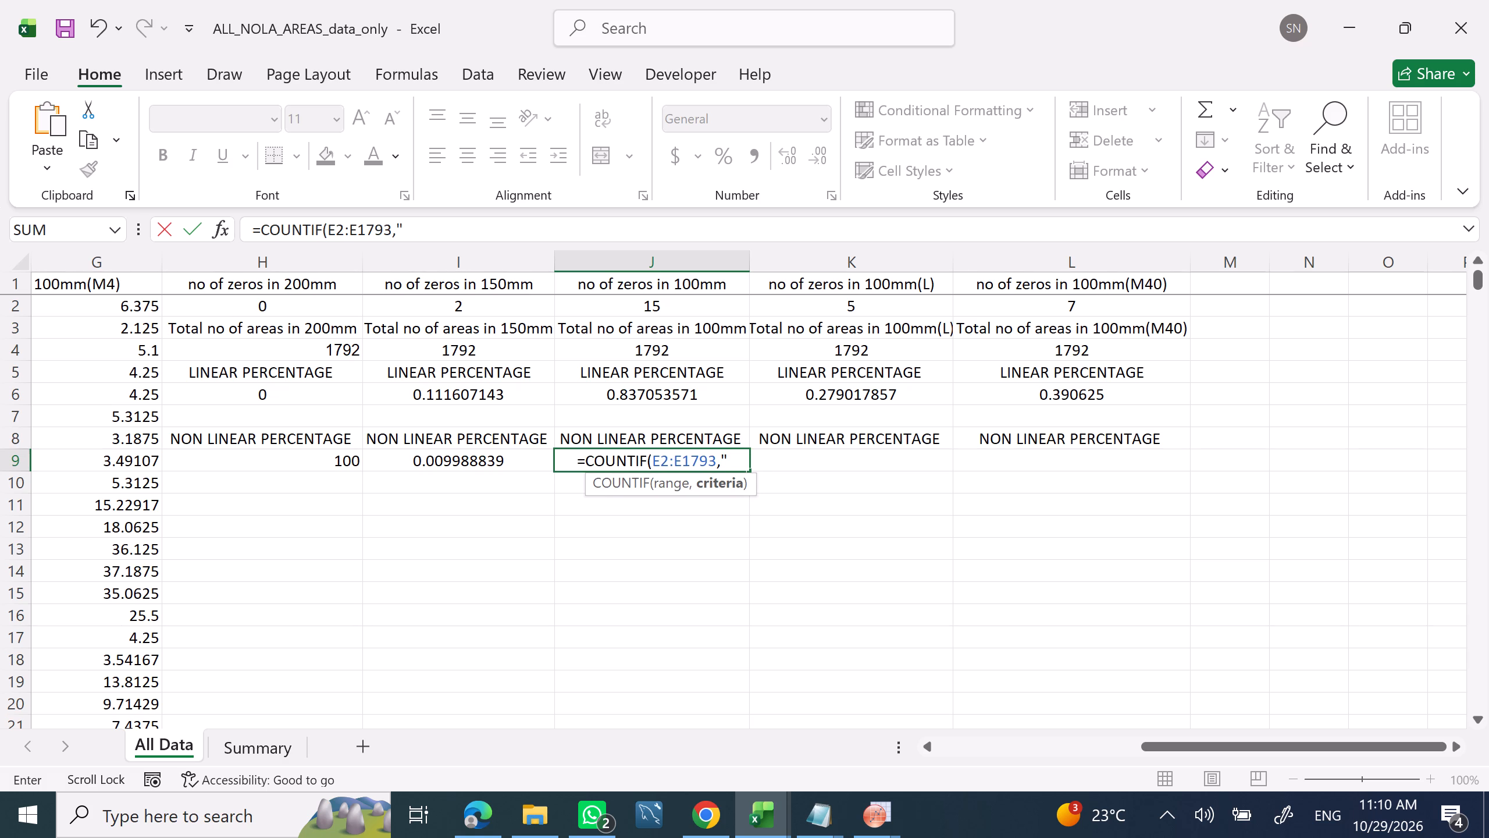
key(0)
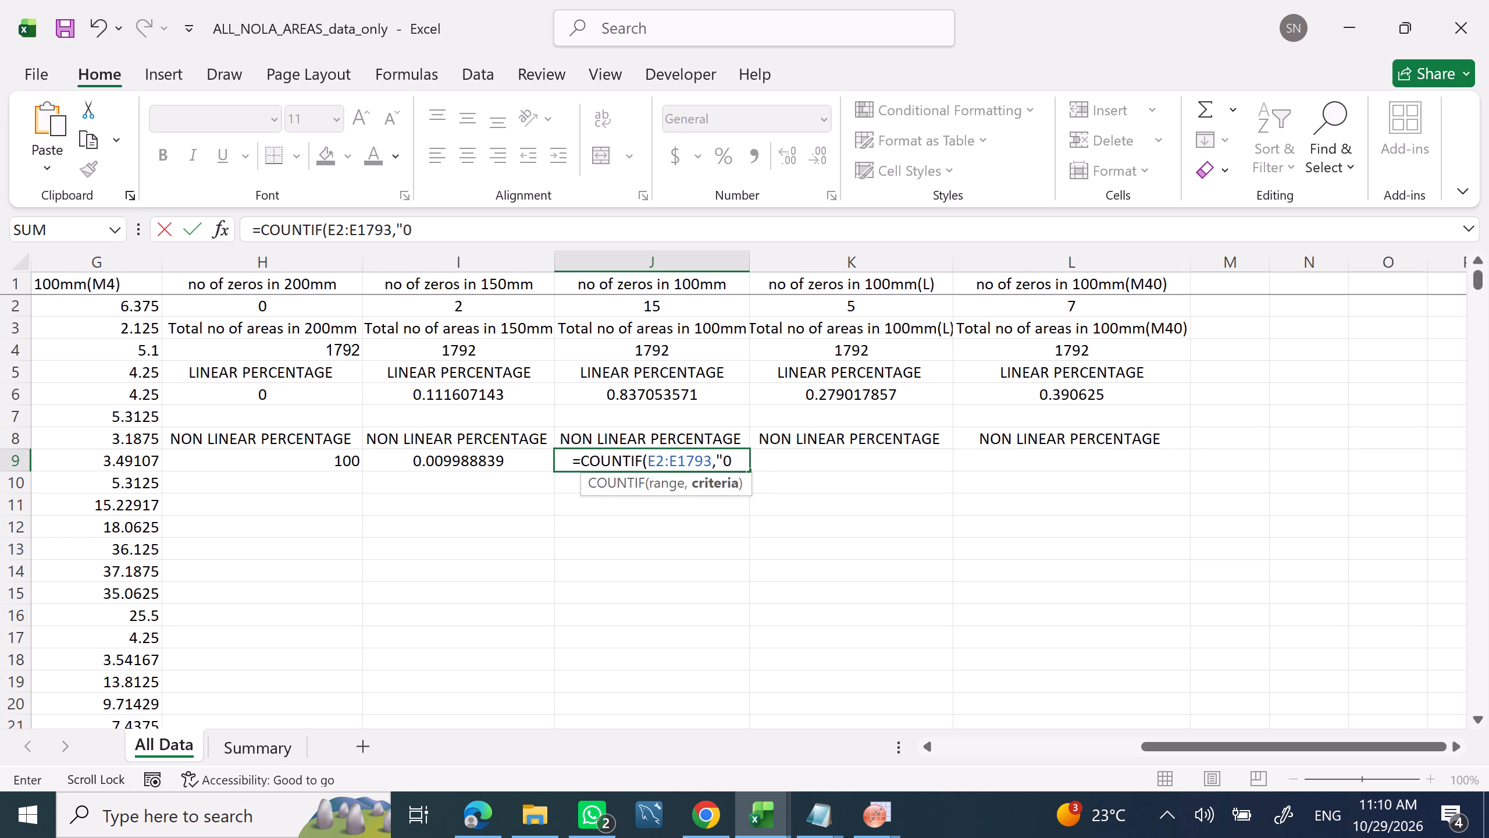
key(BackSpace)
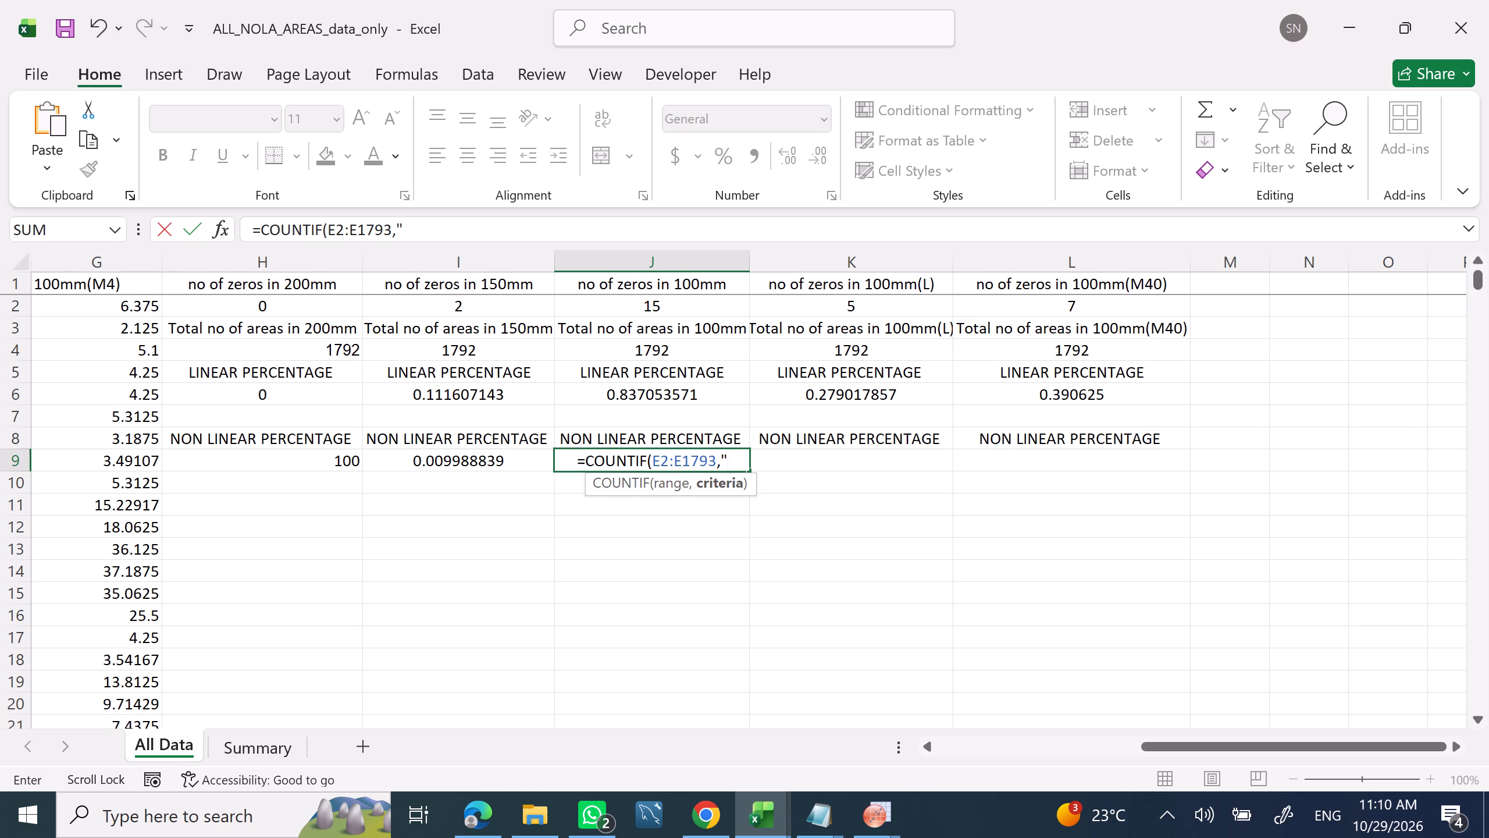
text(>0)
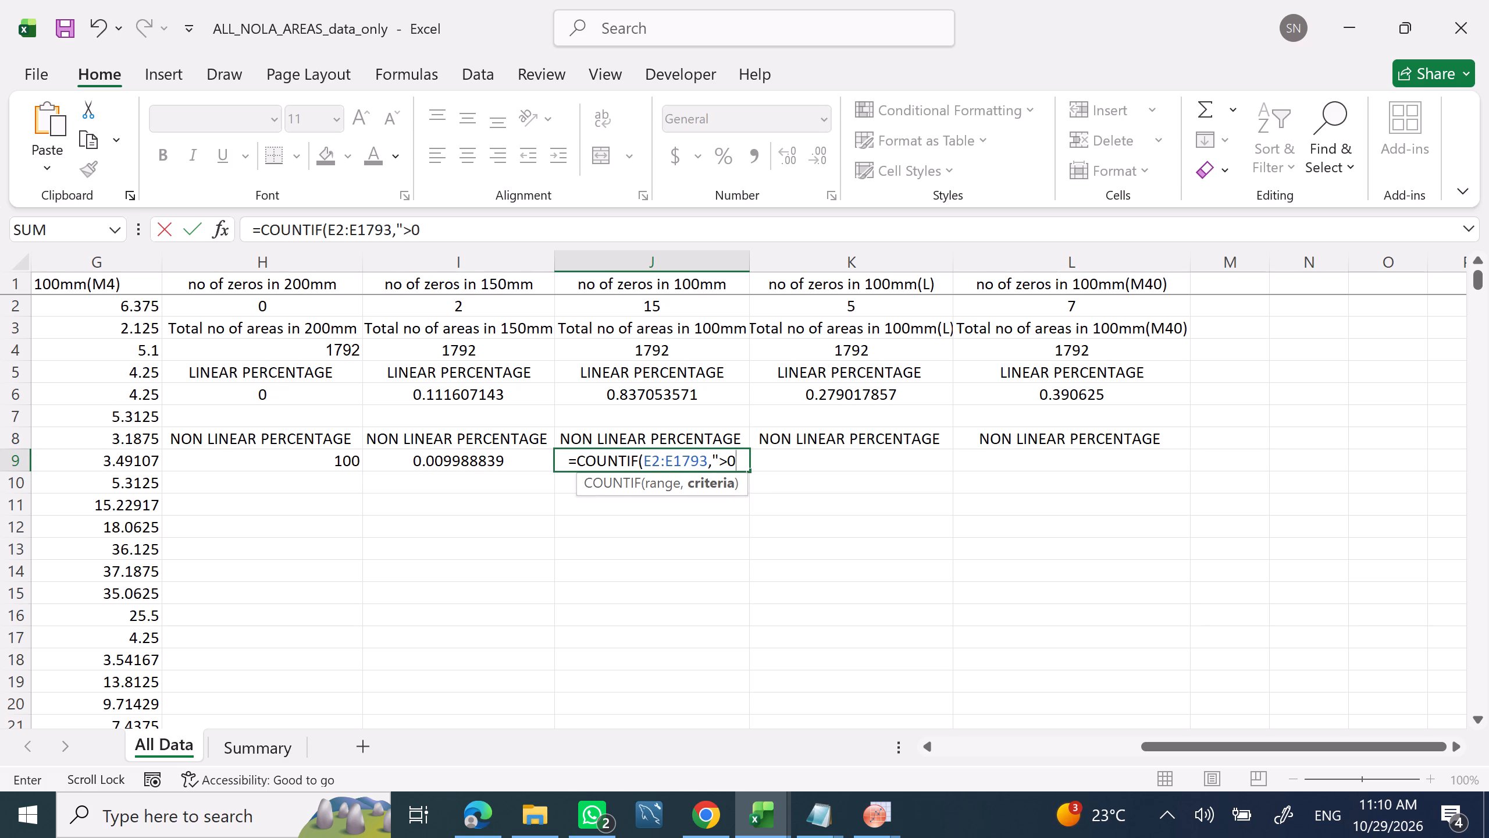
key(shift+quotedbl)
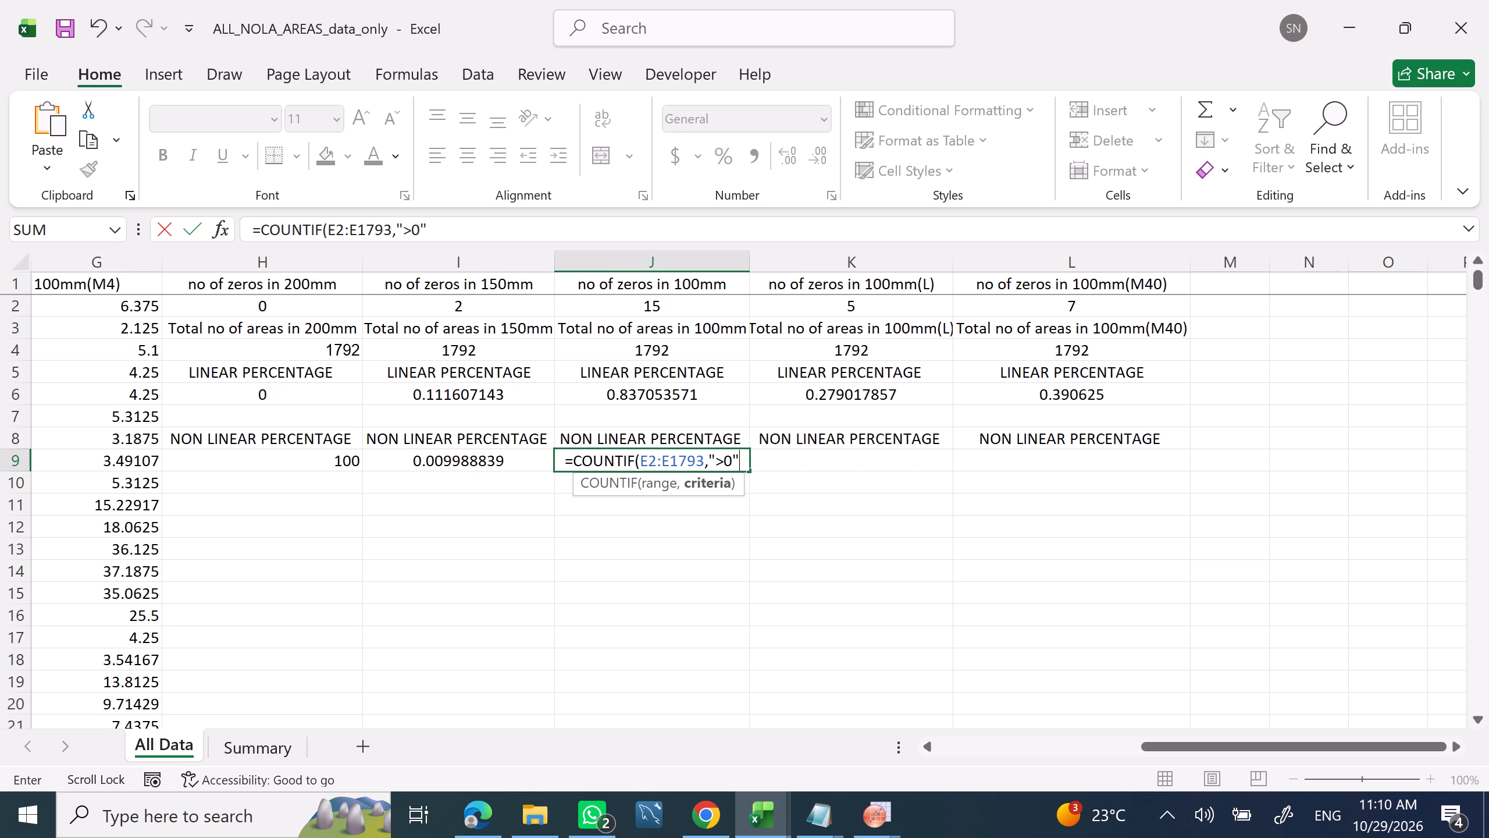
key(shift+parenright)
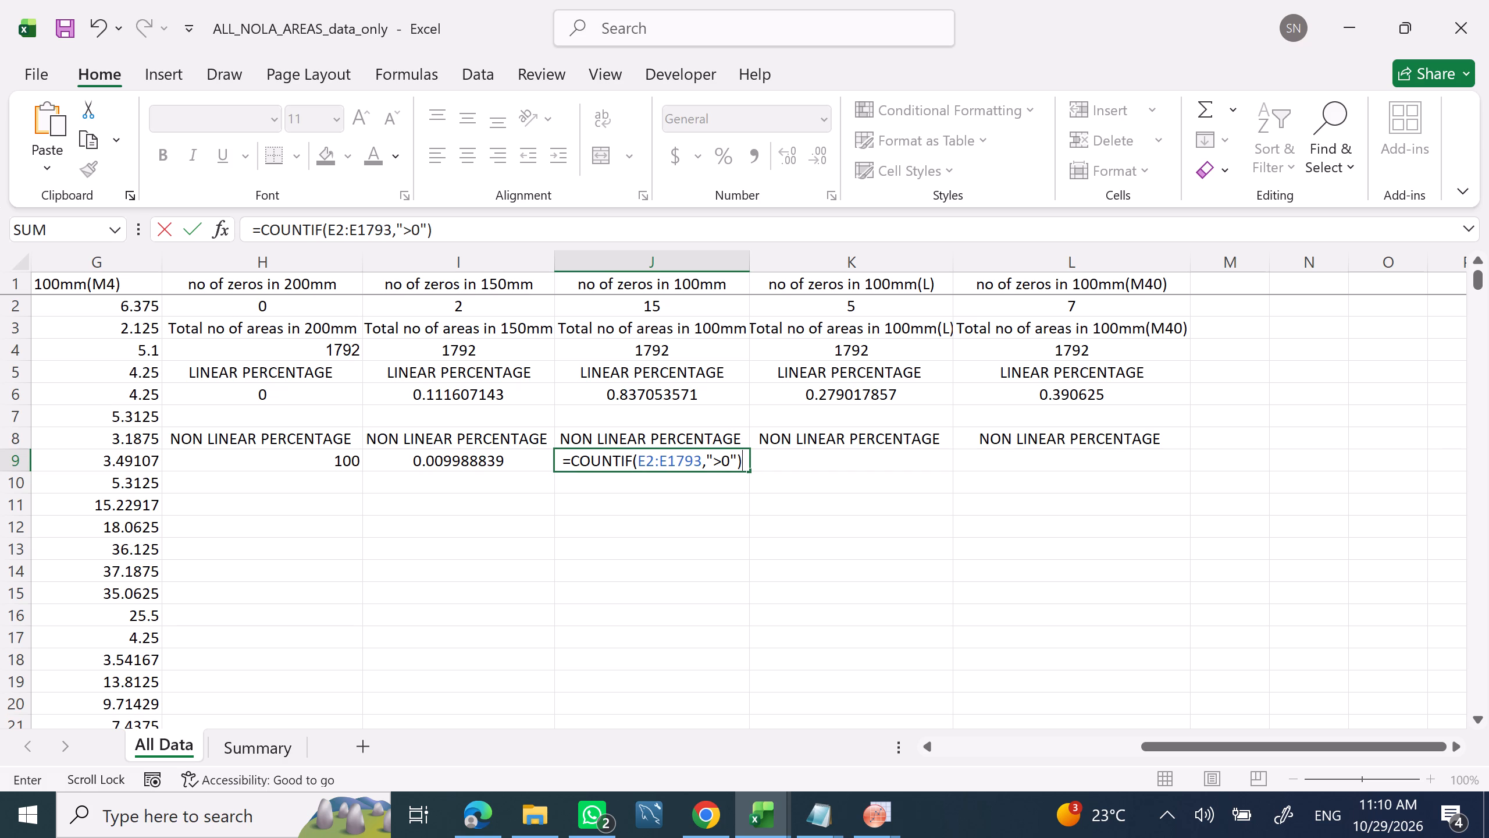
Complete the J9 formula by dividing by (COUNT(E2:E1793)*100), and commit it, accepting the suggested correction.
key(slash)
key(shift+parenleft)
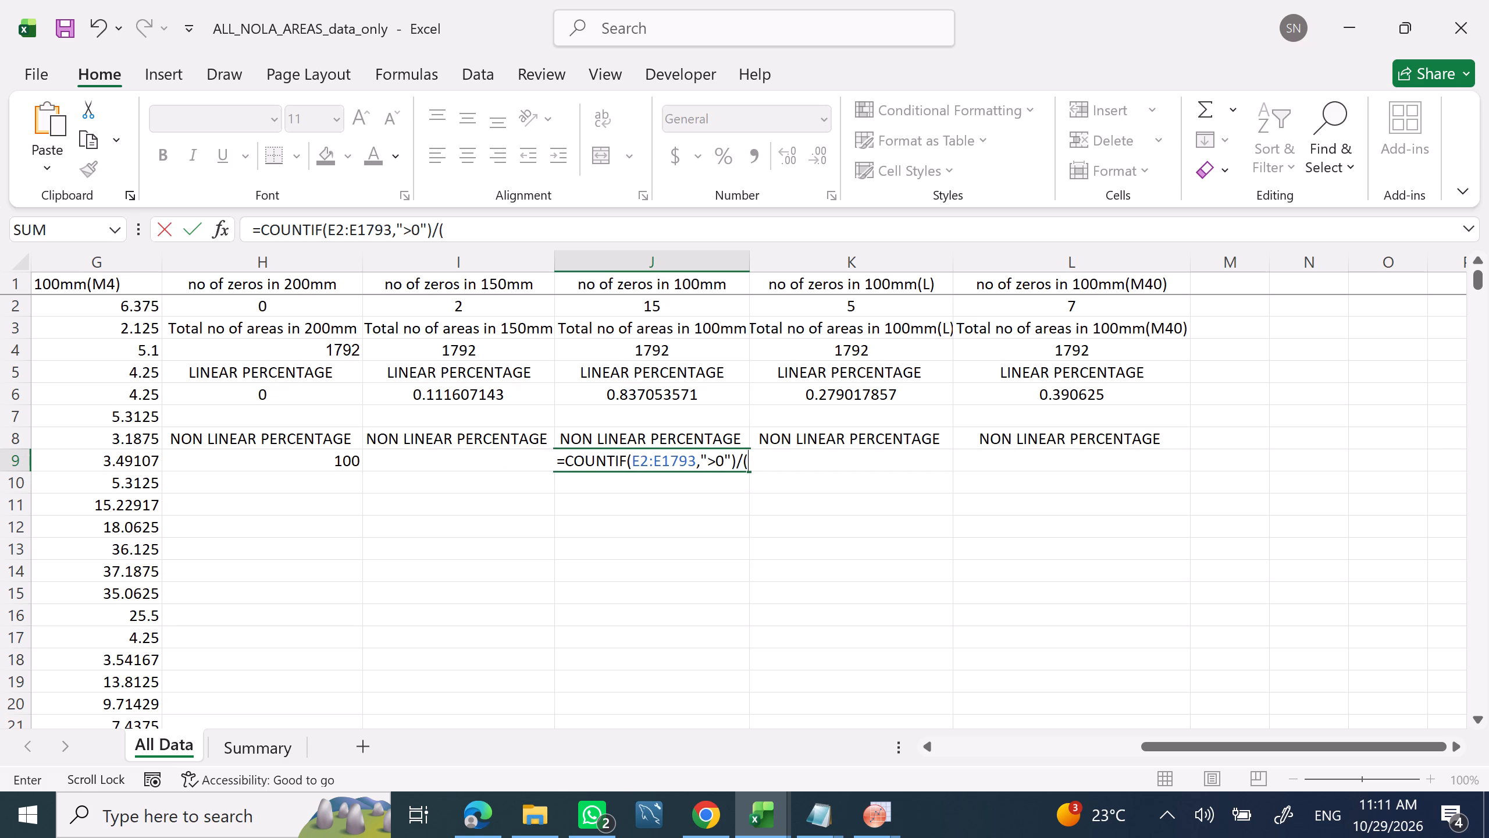
text(COUNT)
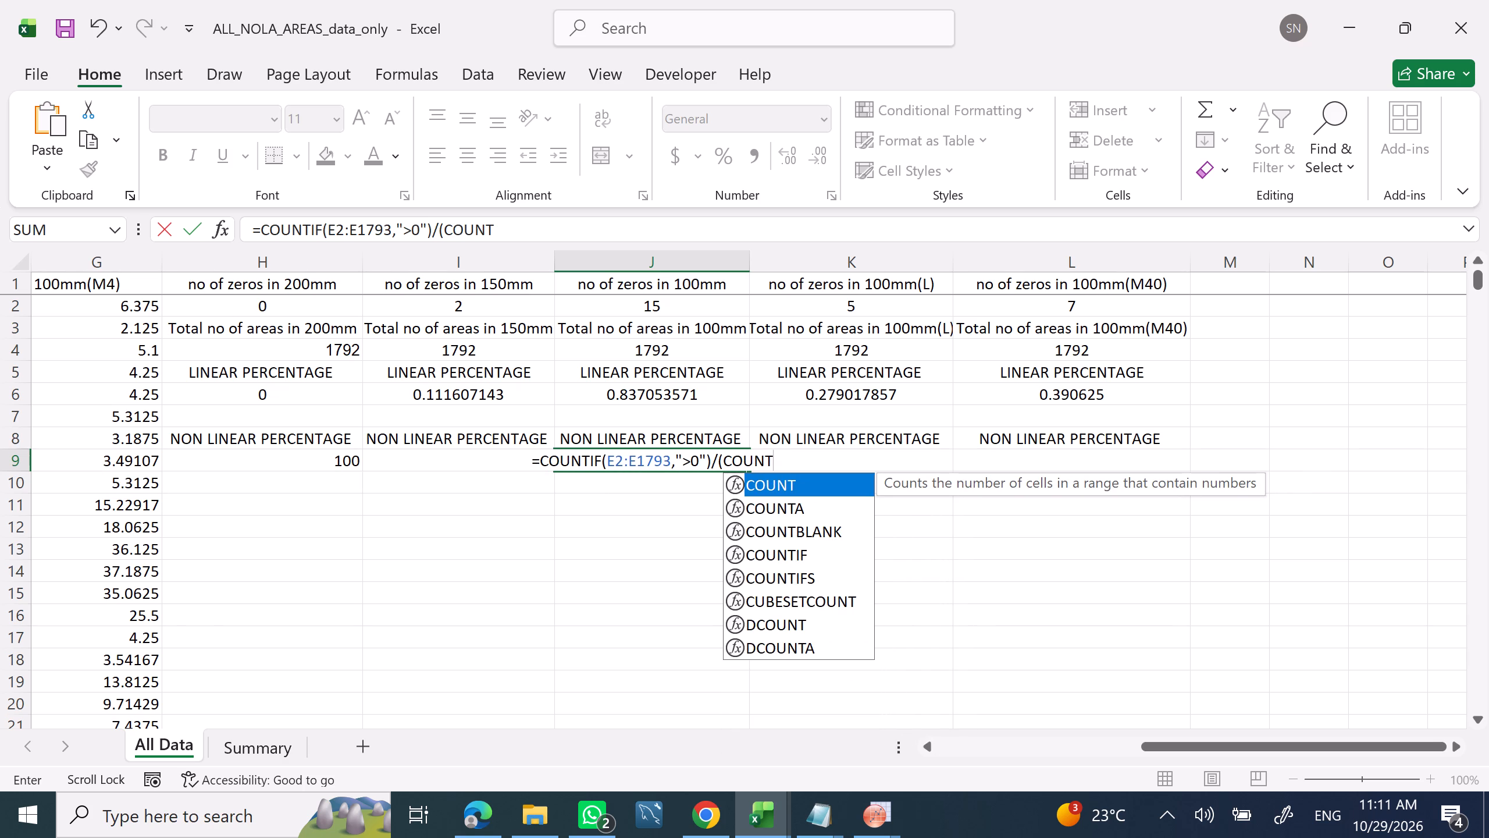
key(shift+parenleft)
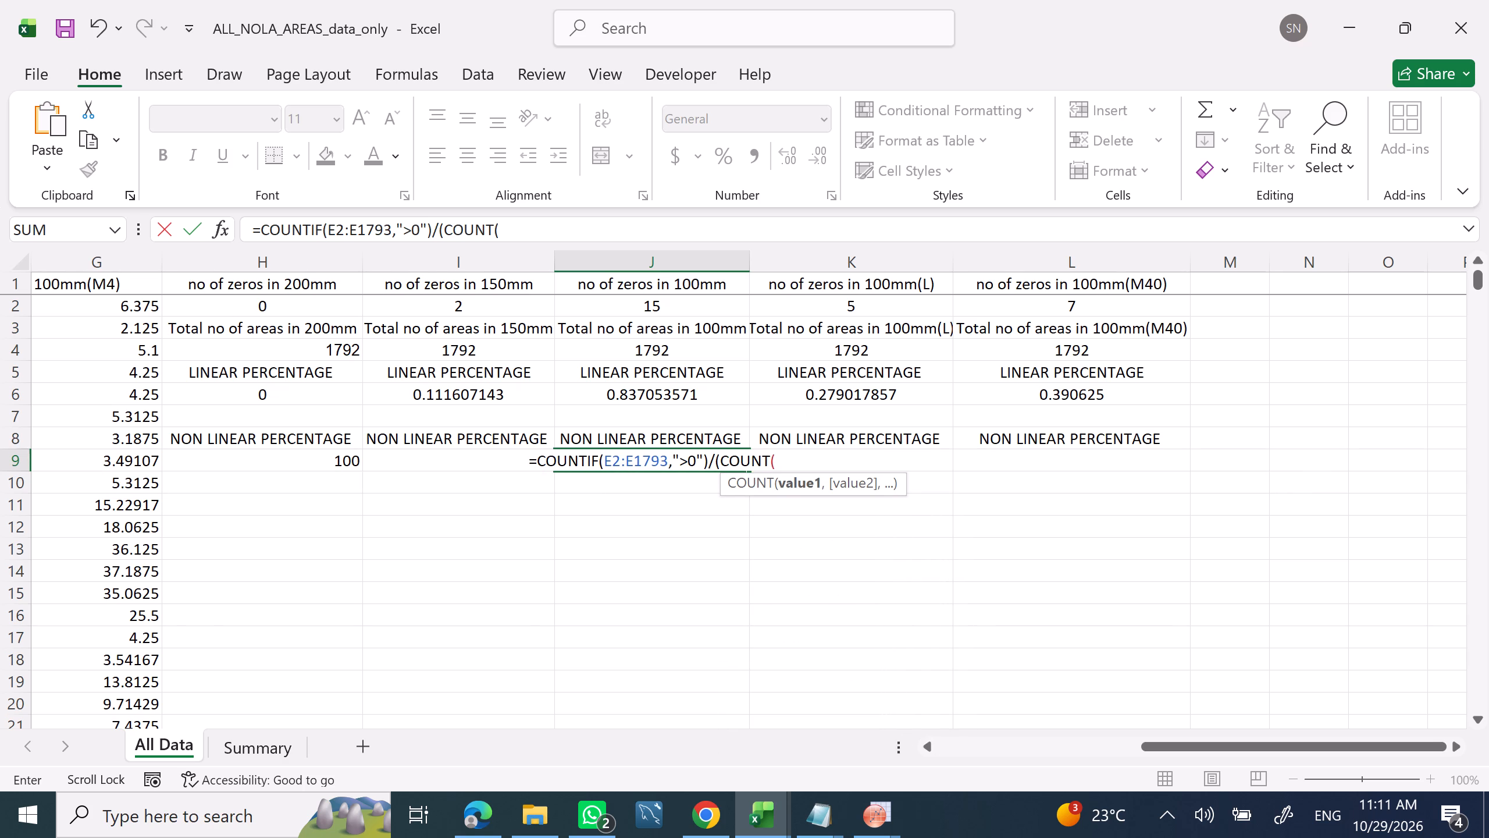
text(E2)
key(shift+colon)
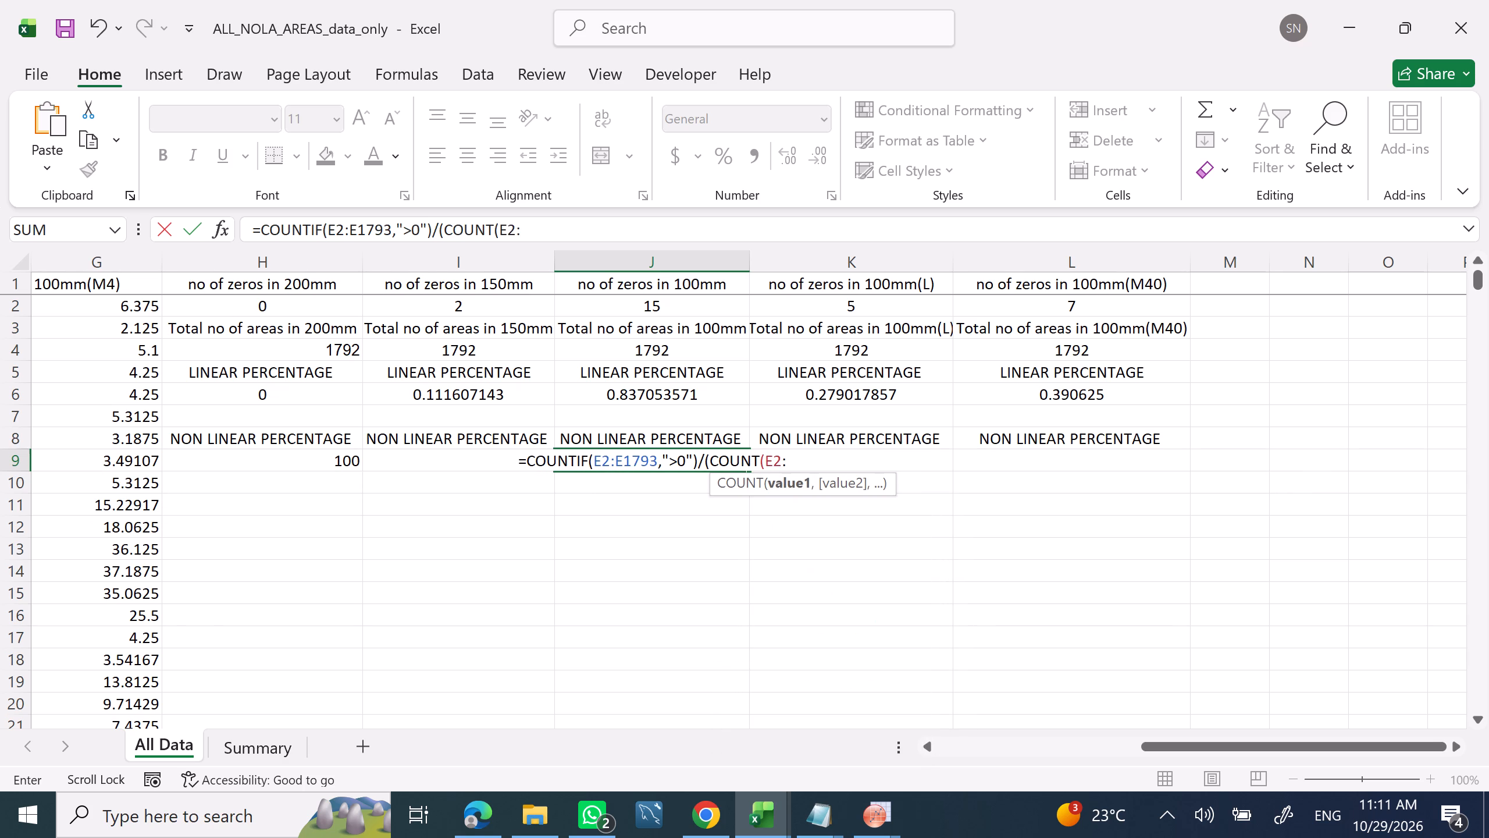
text(E1)
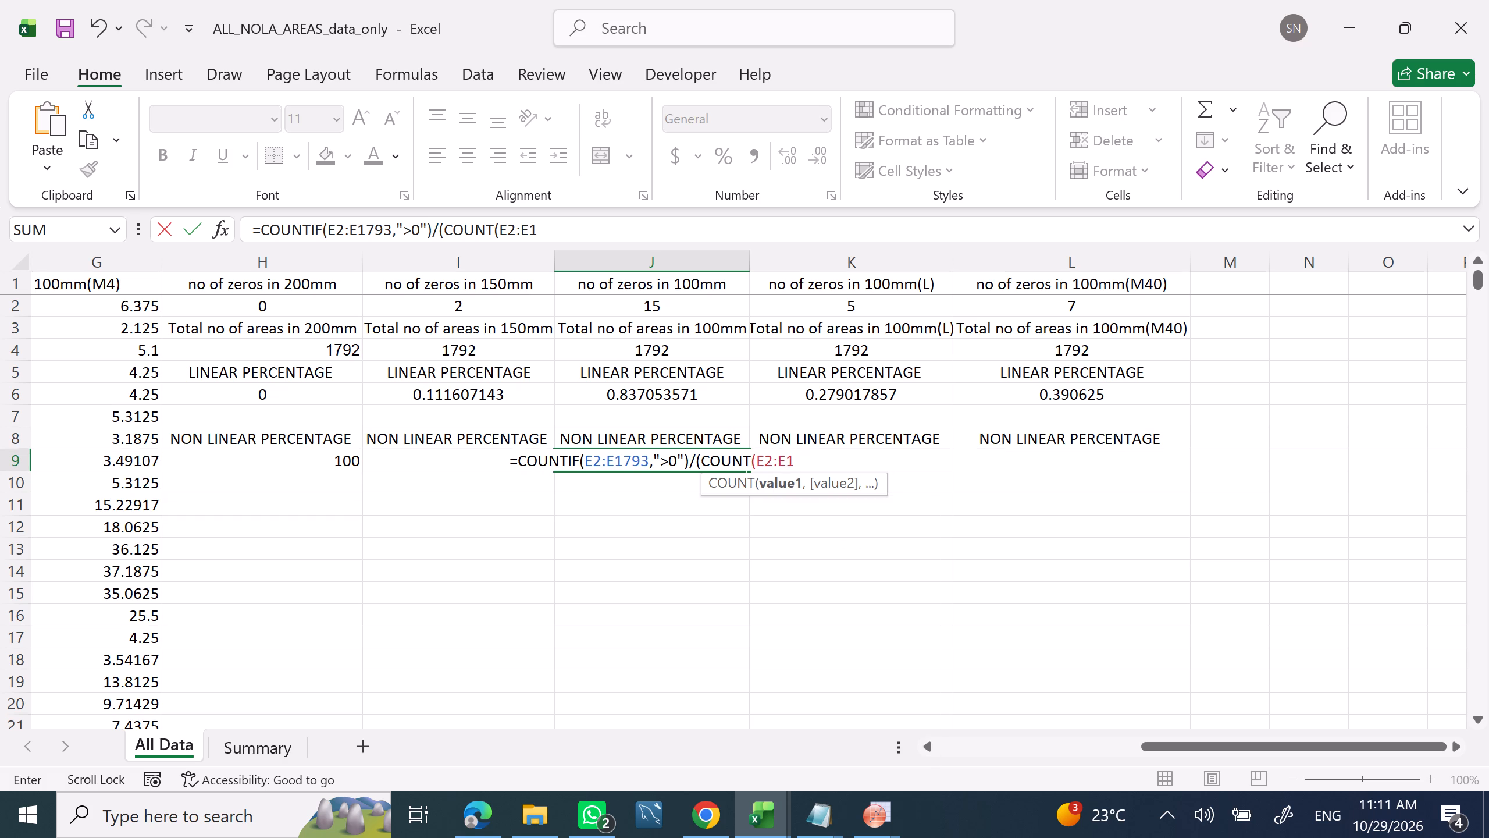
text(79)
key(3)
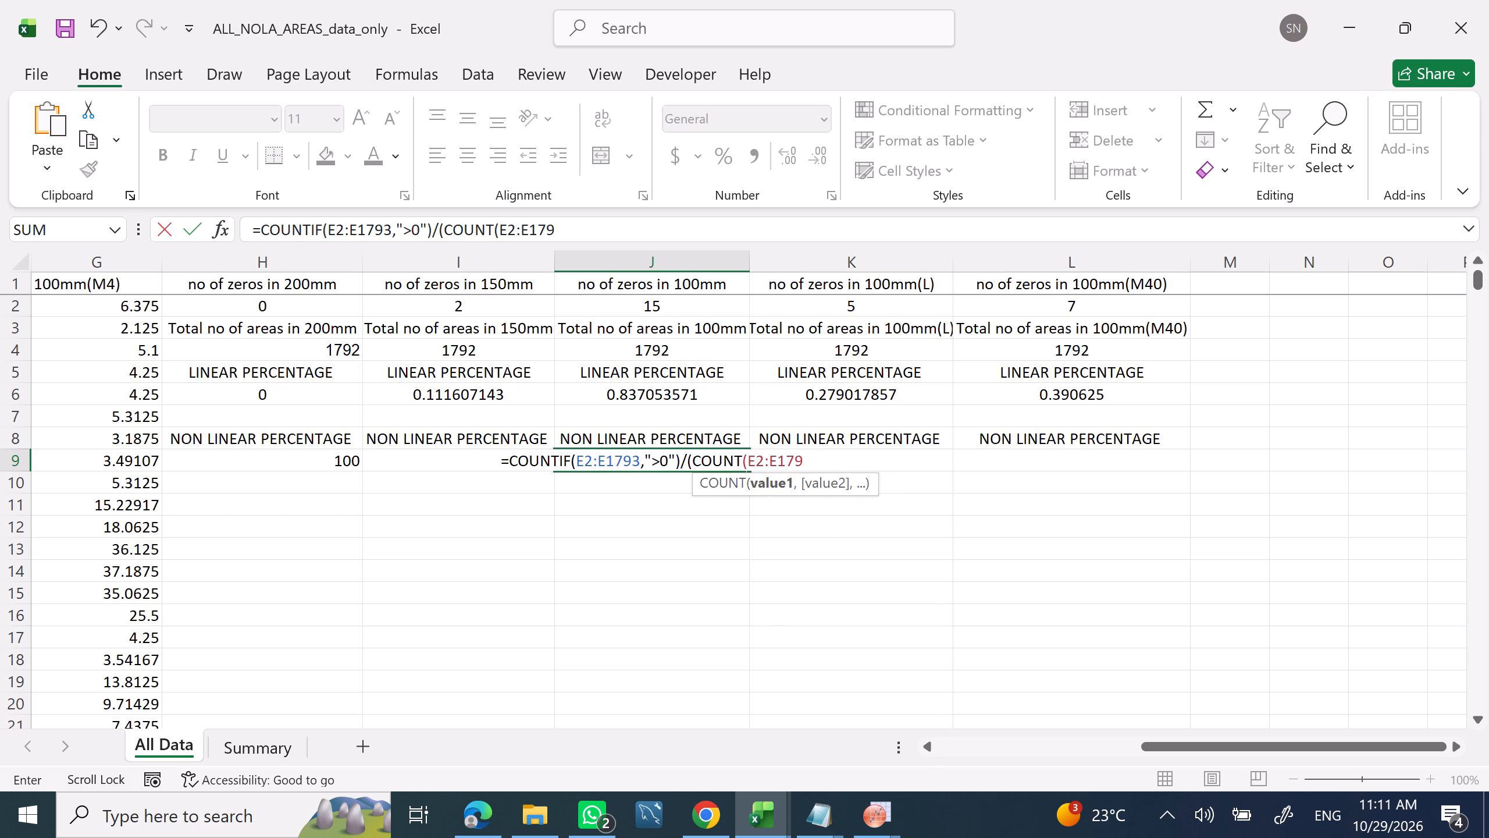
text(,9)
key(BackSpace)
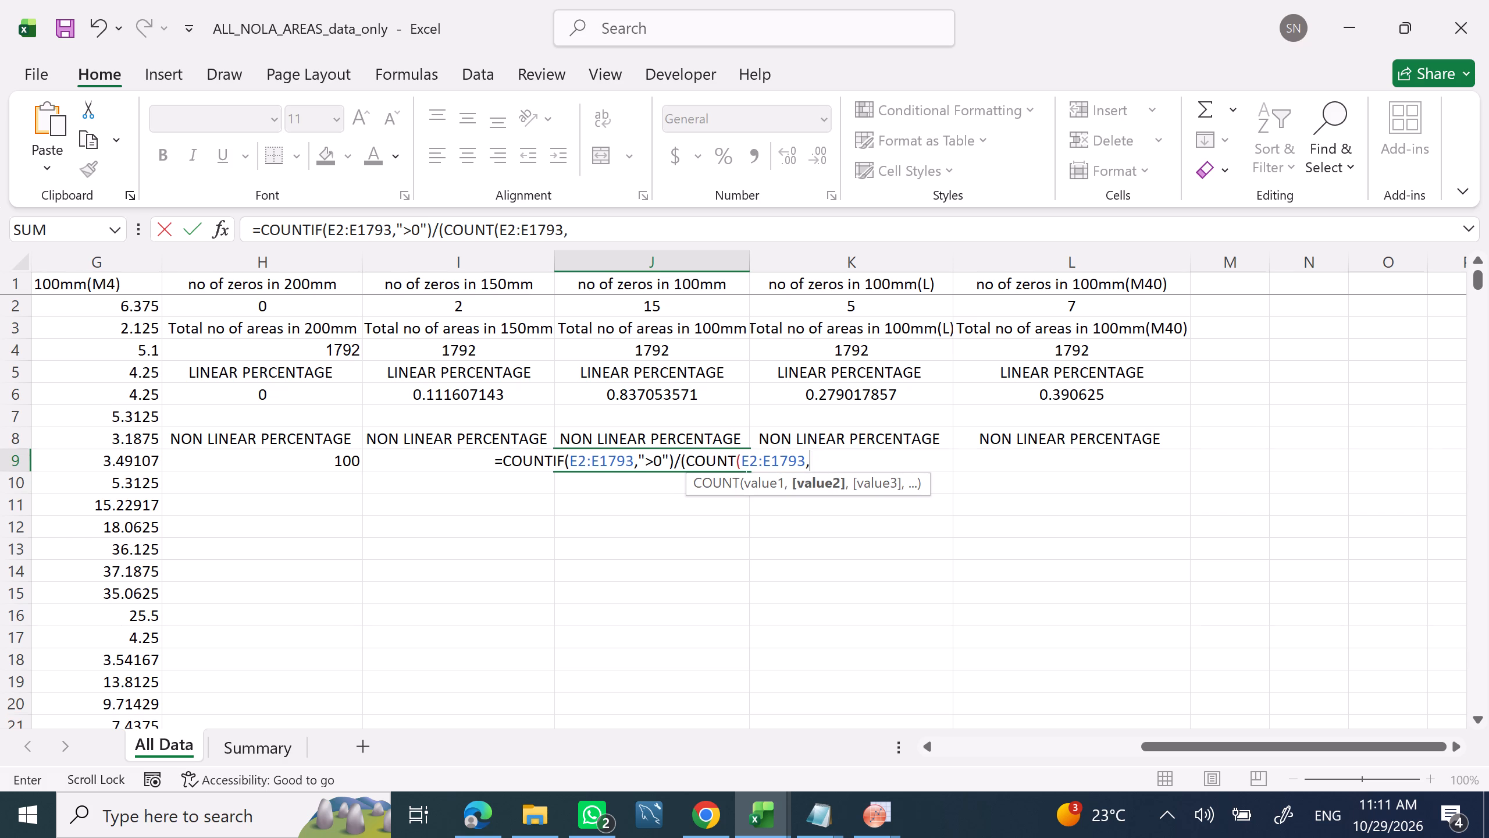
key(BackSpace)
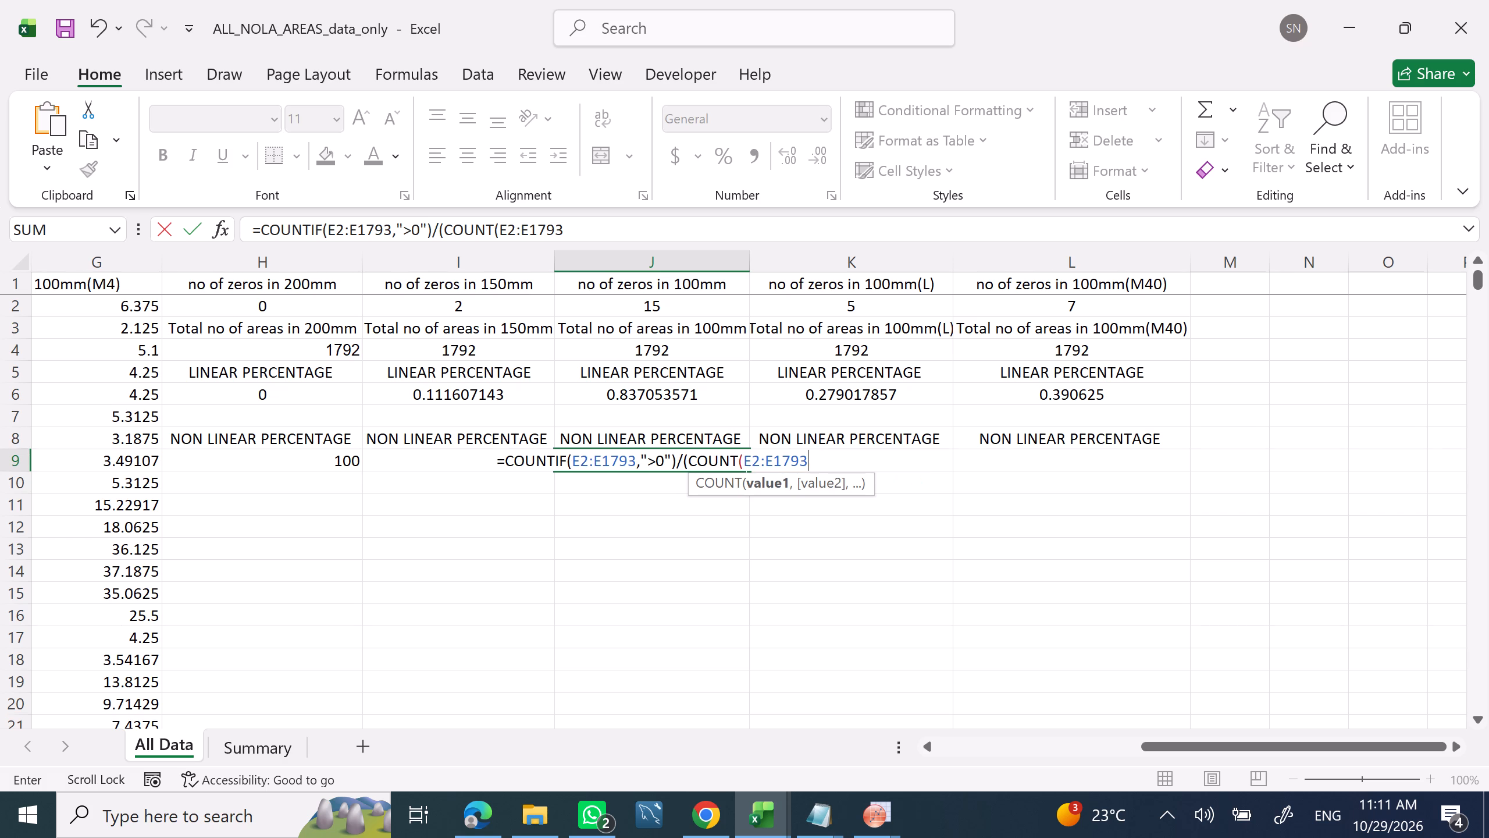
key(shift+parenright)
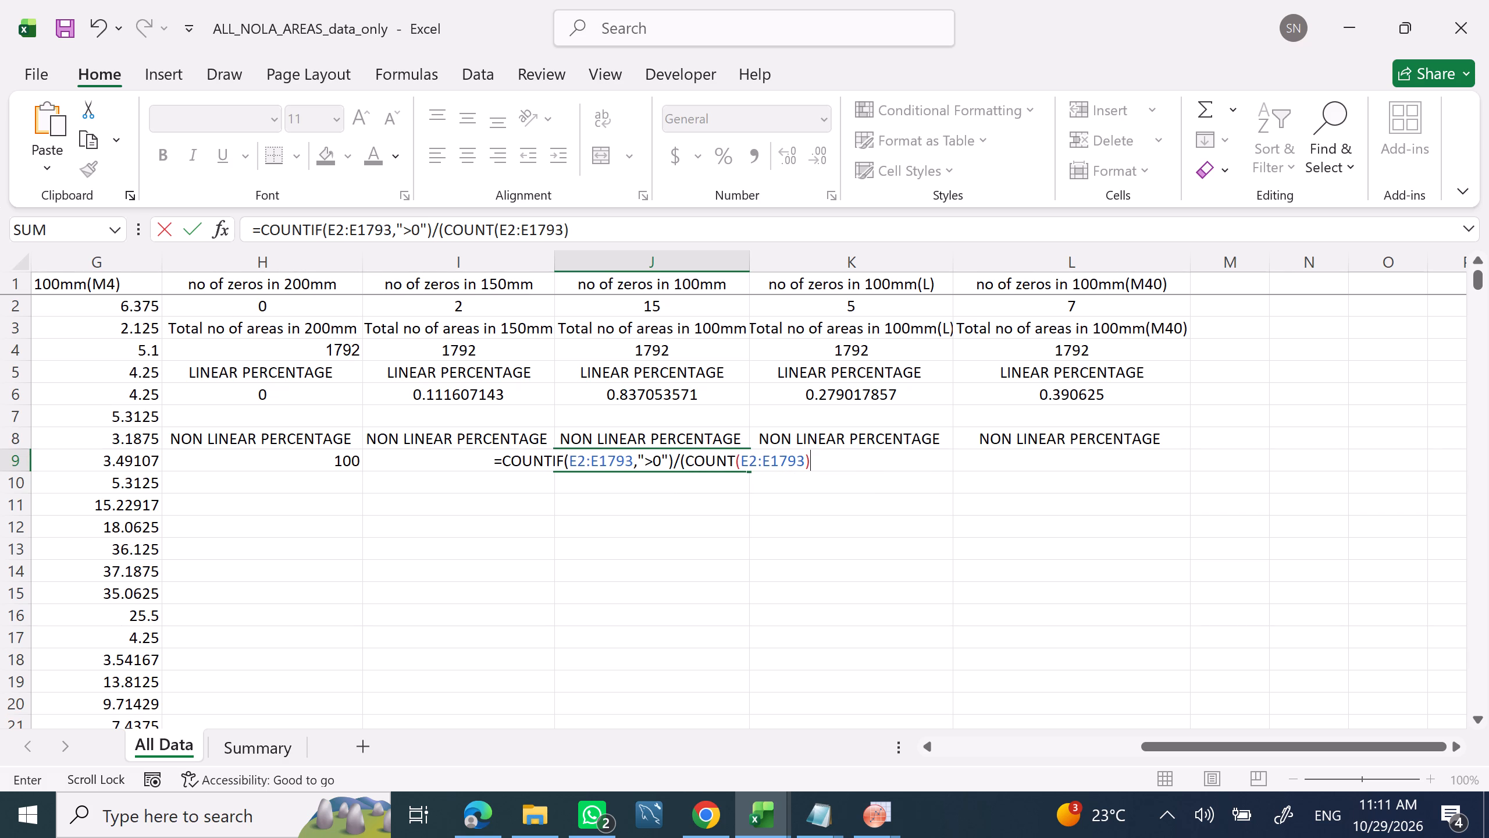
text(*100)
key(Return)
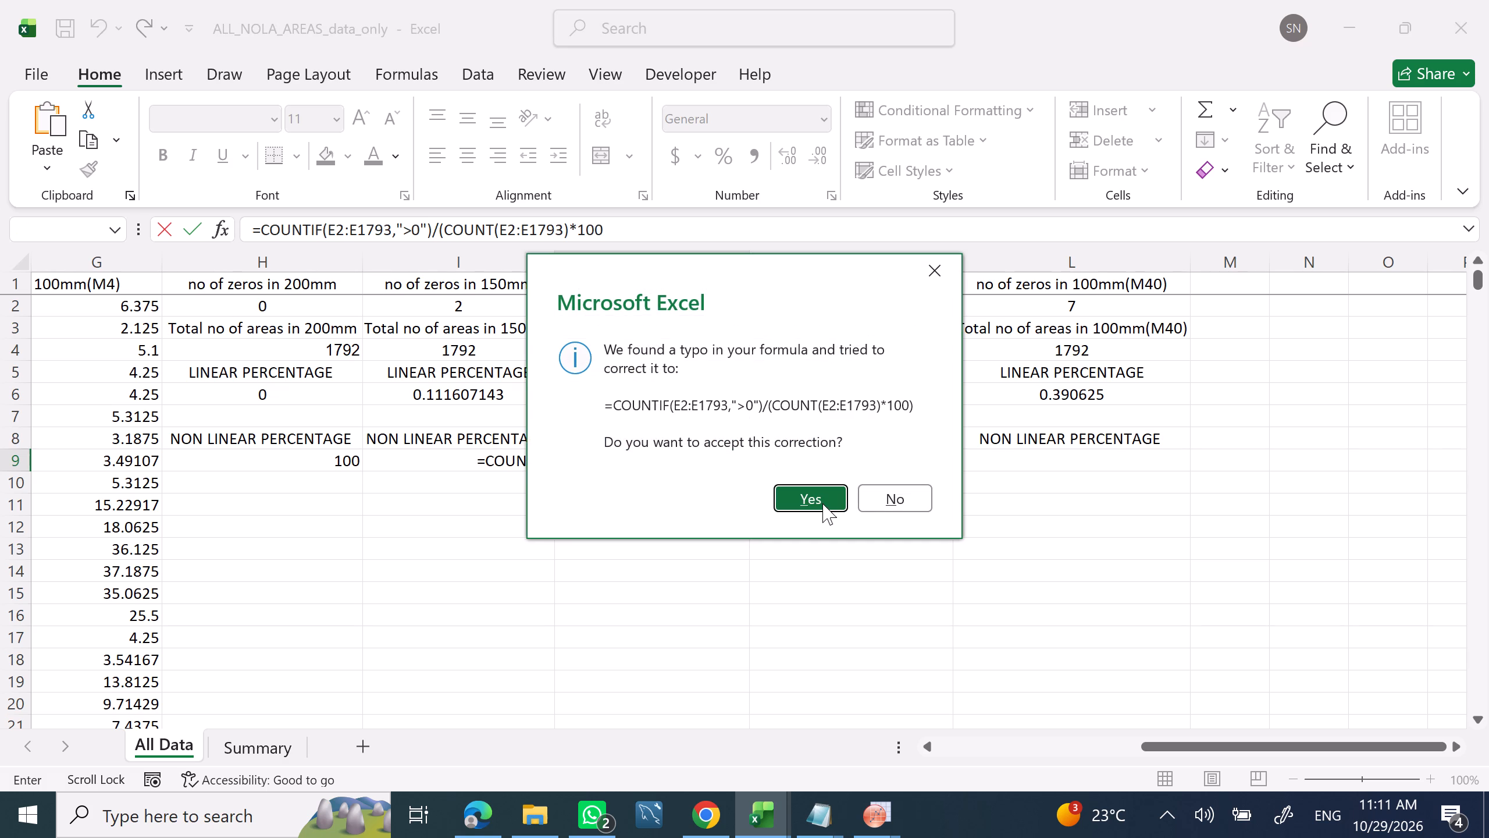
click(822, 502)
Start the non-linear percentage formula for the 100mm(L) column in K9 with =COUNT(F2:F1793,">0").
click(814, 456)
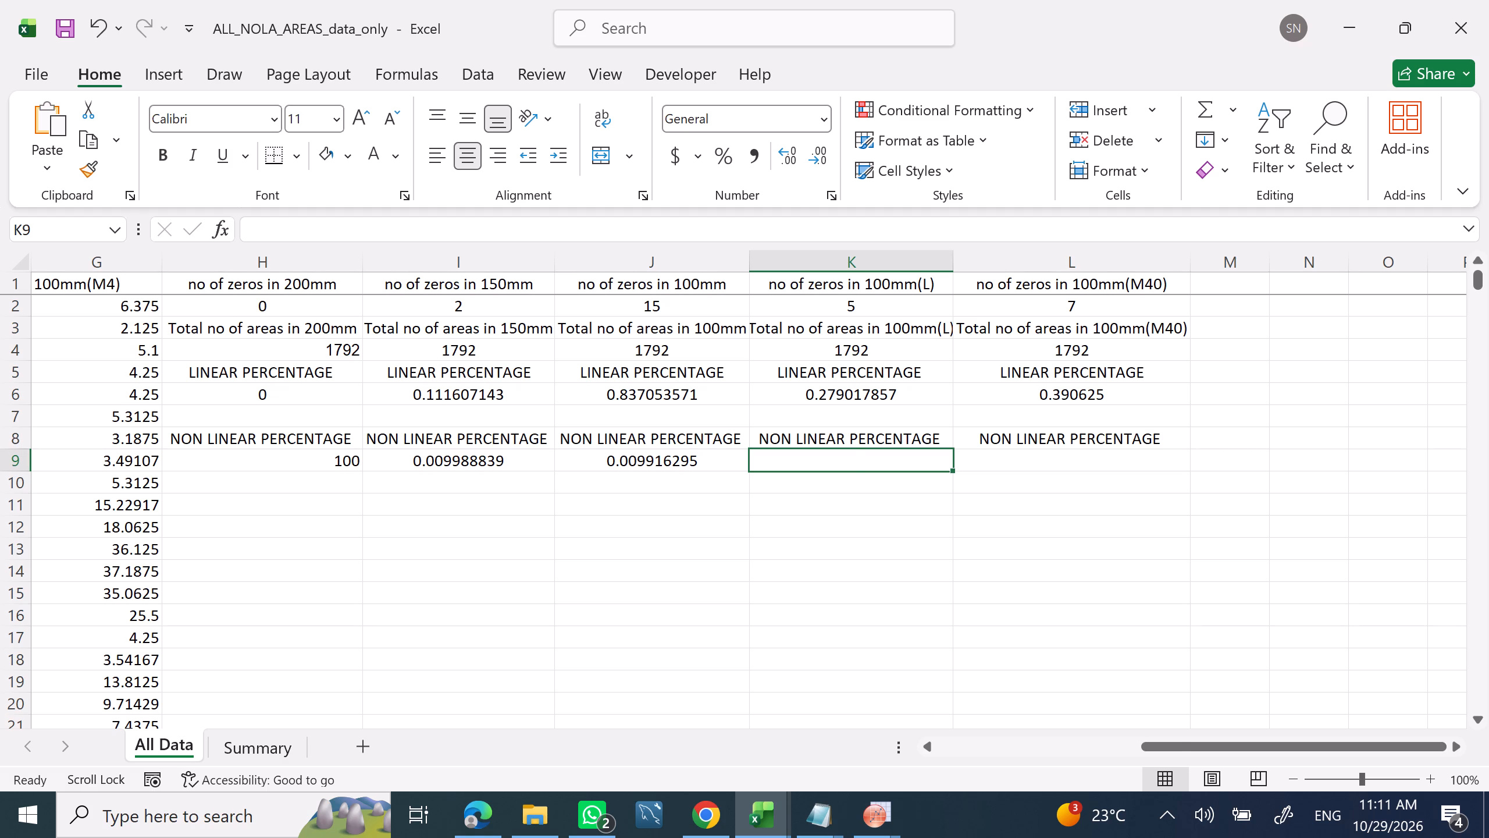
text(=COUNT)
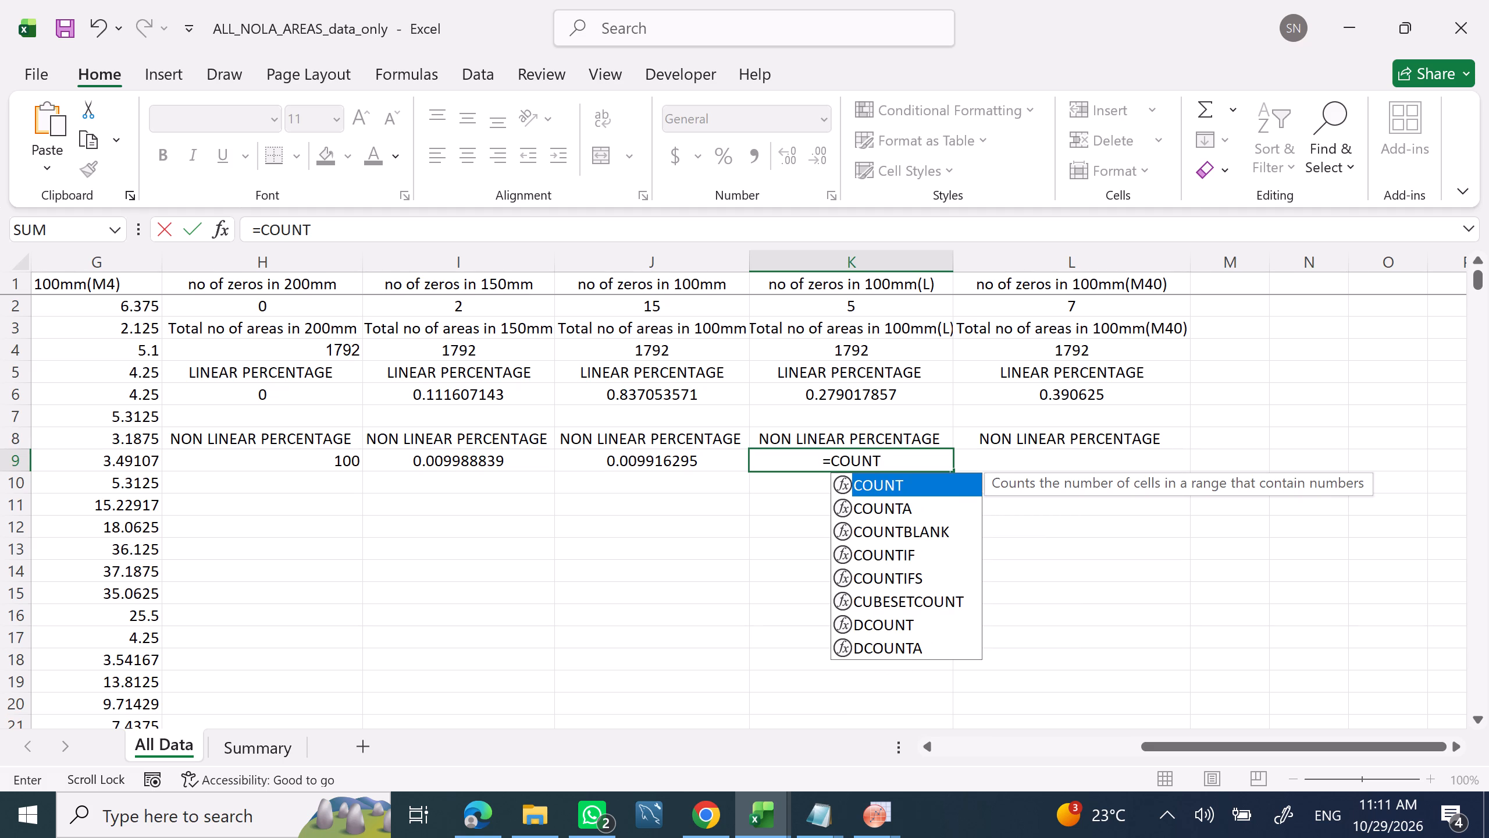
text(F2)
key(shift+colon)
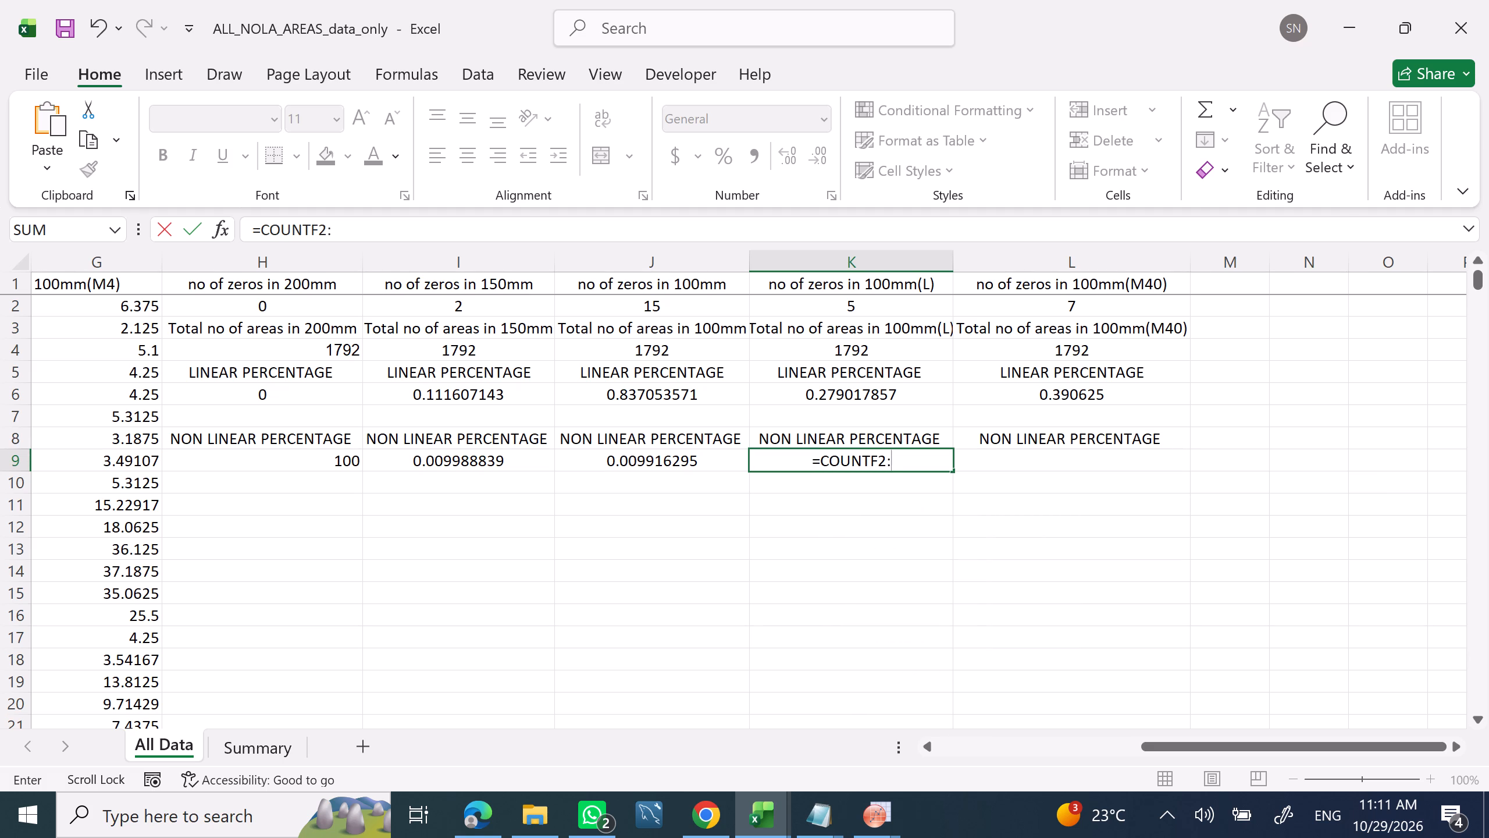
text(F1)
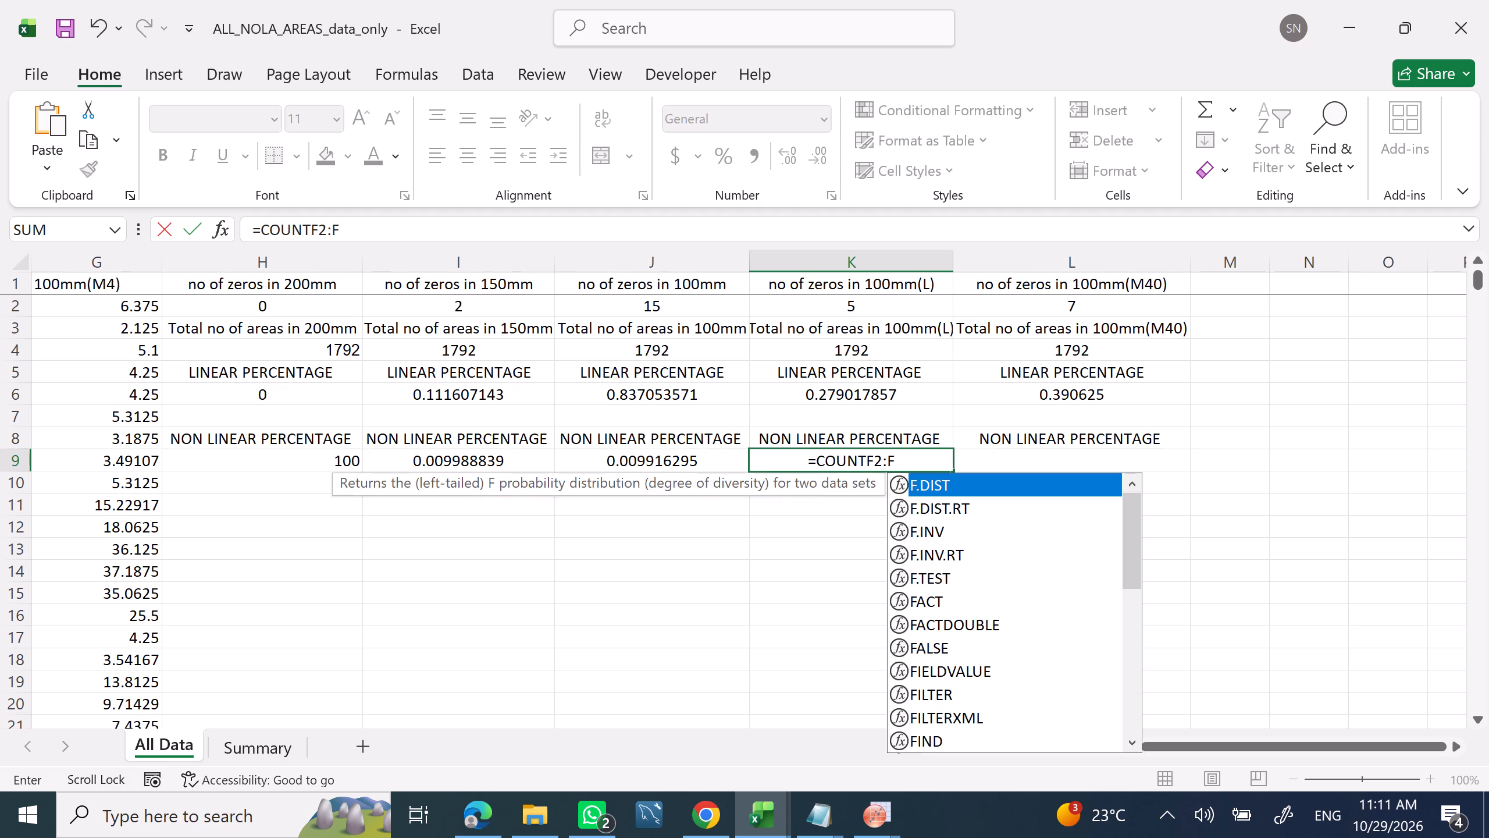
click(859, 460)
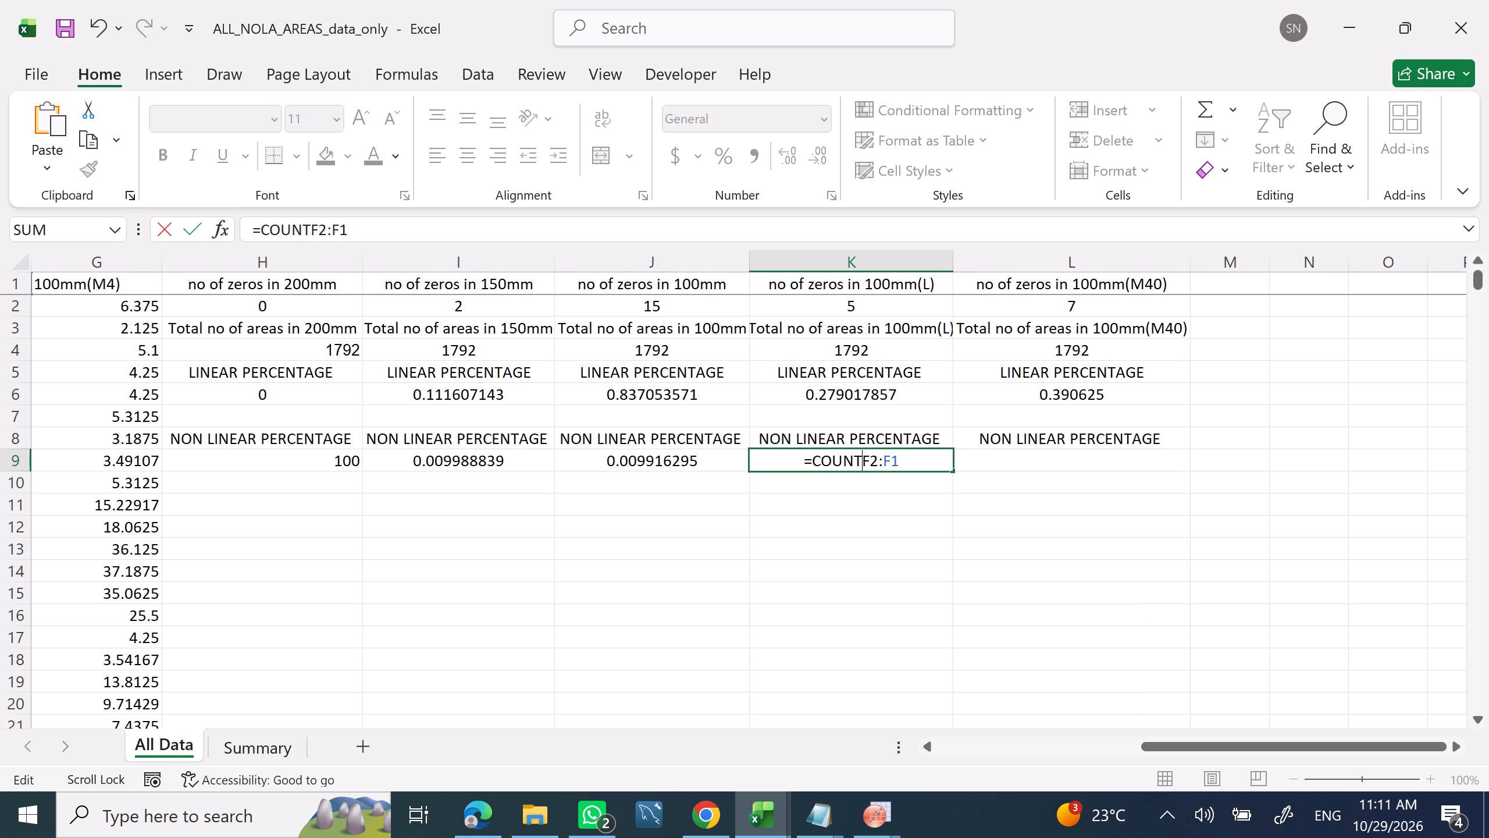
key(shift+parenleft)
click(903, 464)
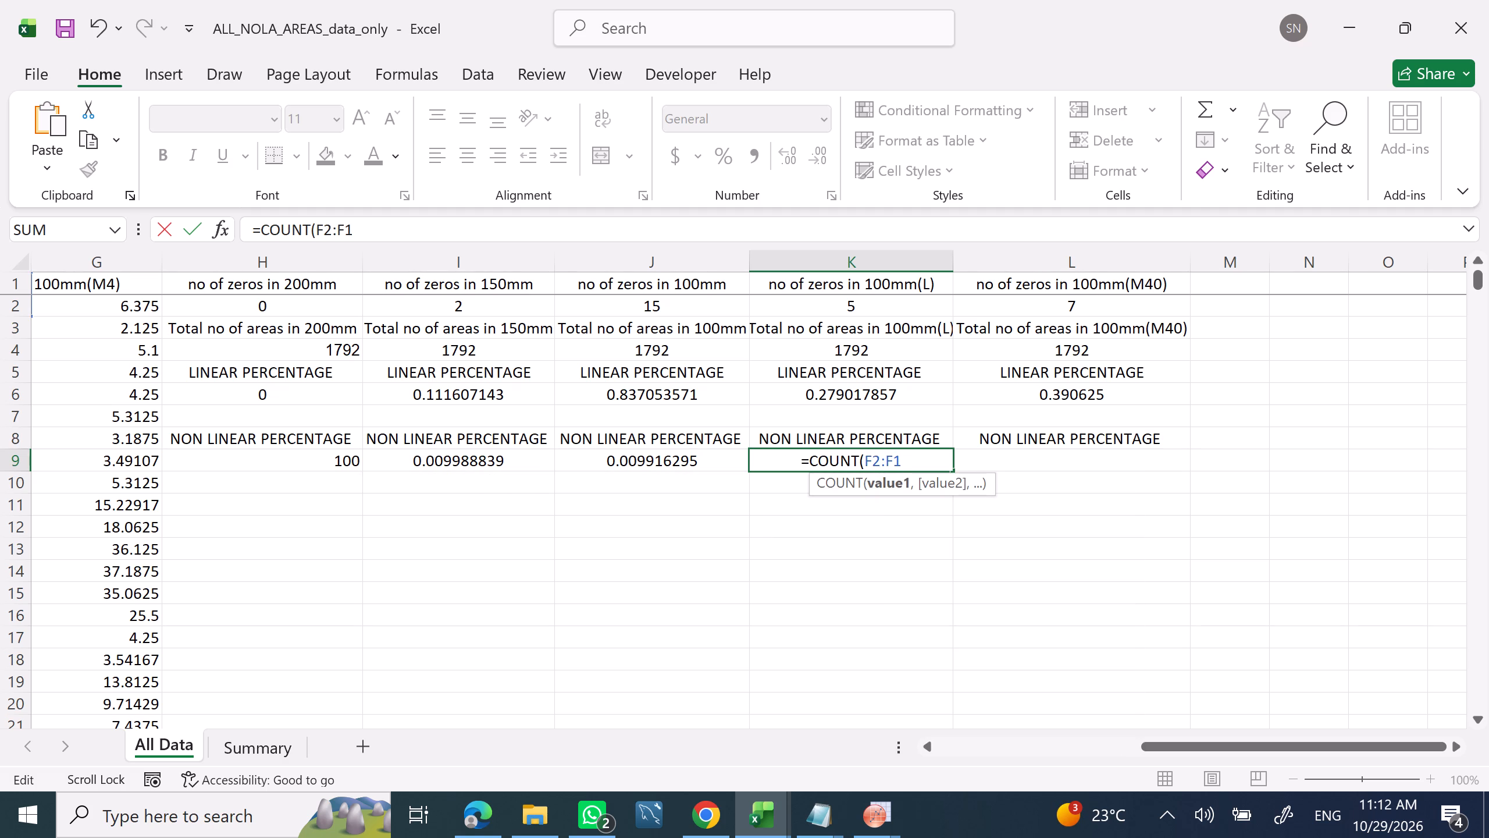
text(79)
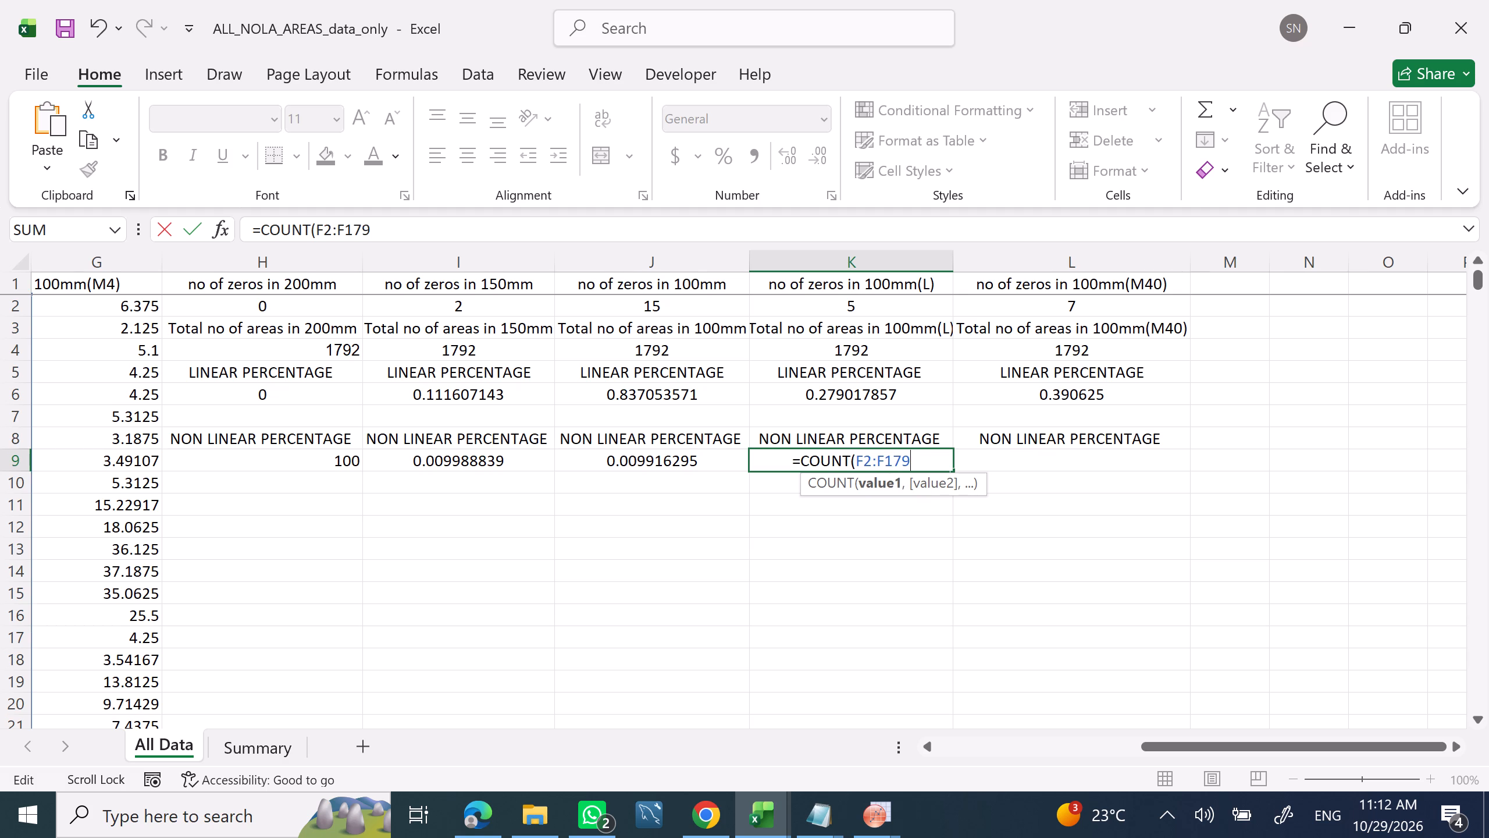
key(3)
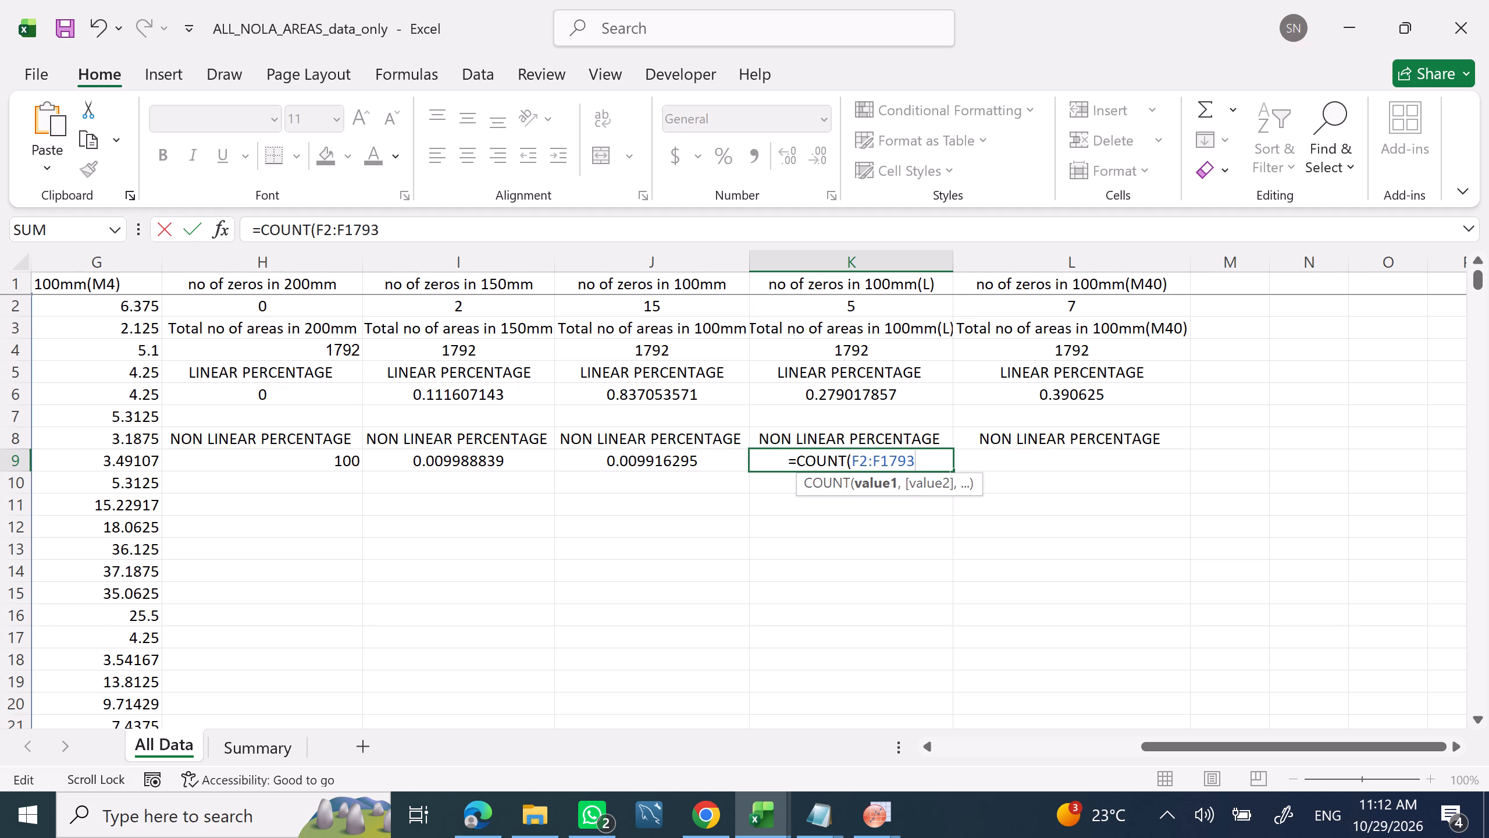
key(comma)
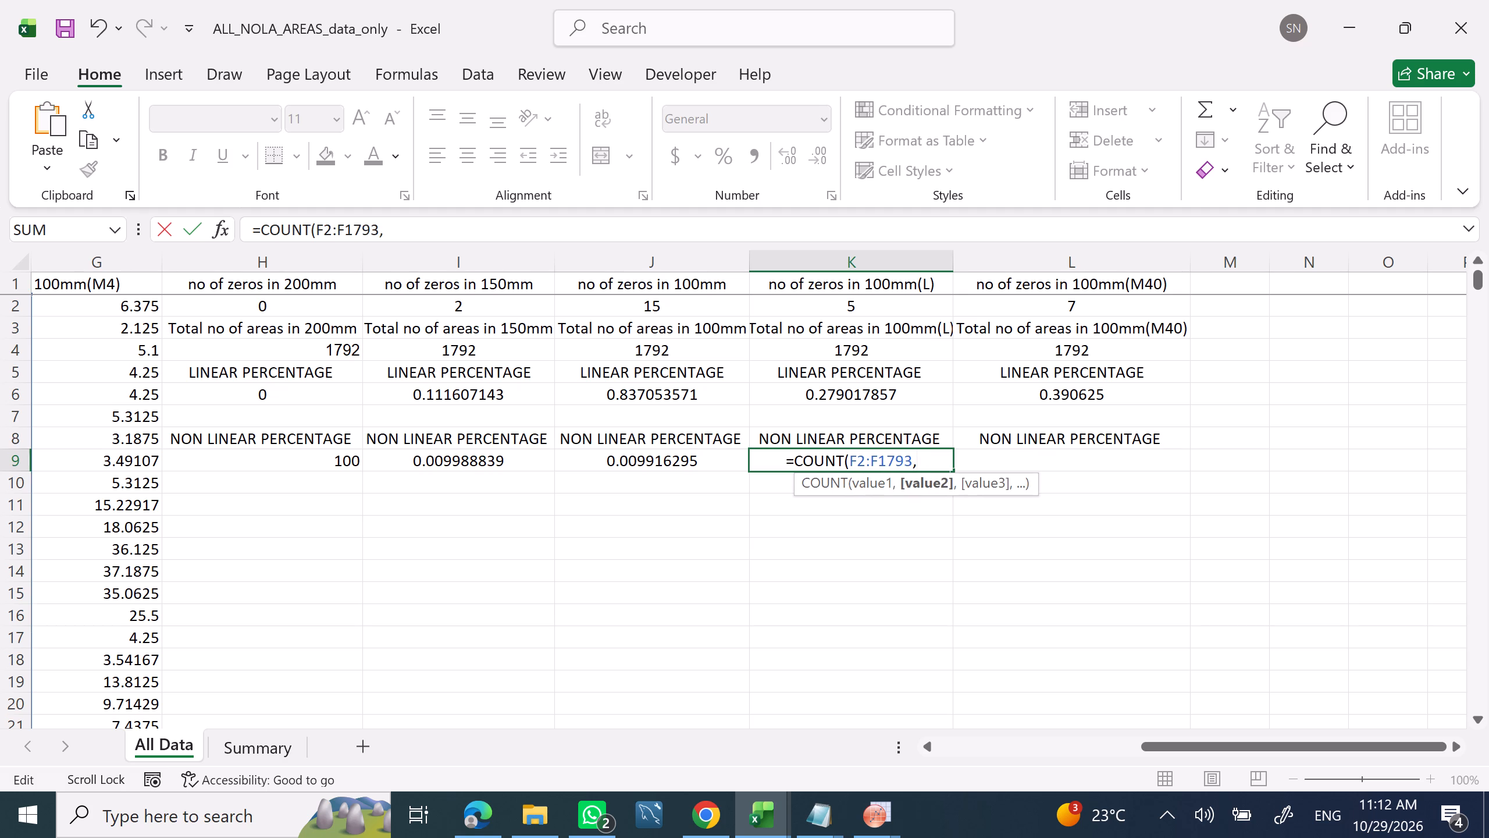
text("0)
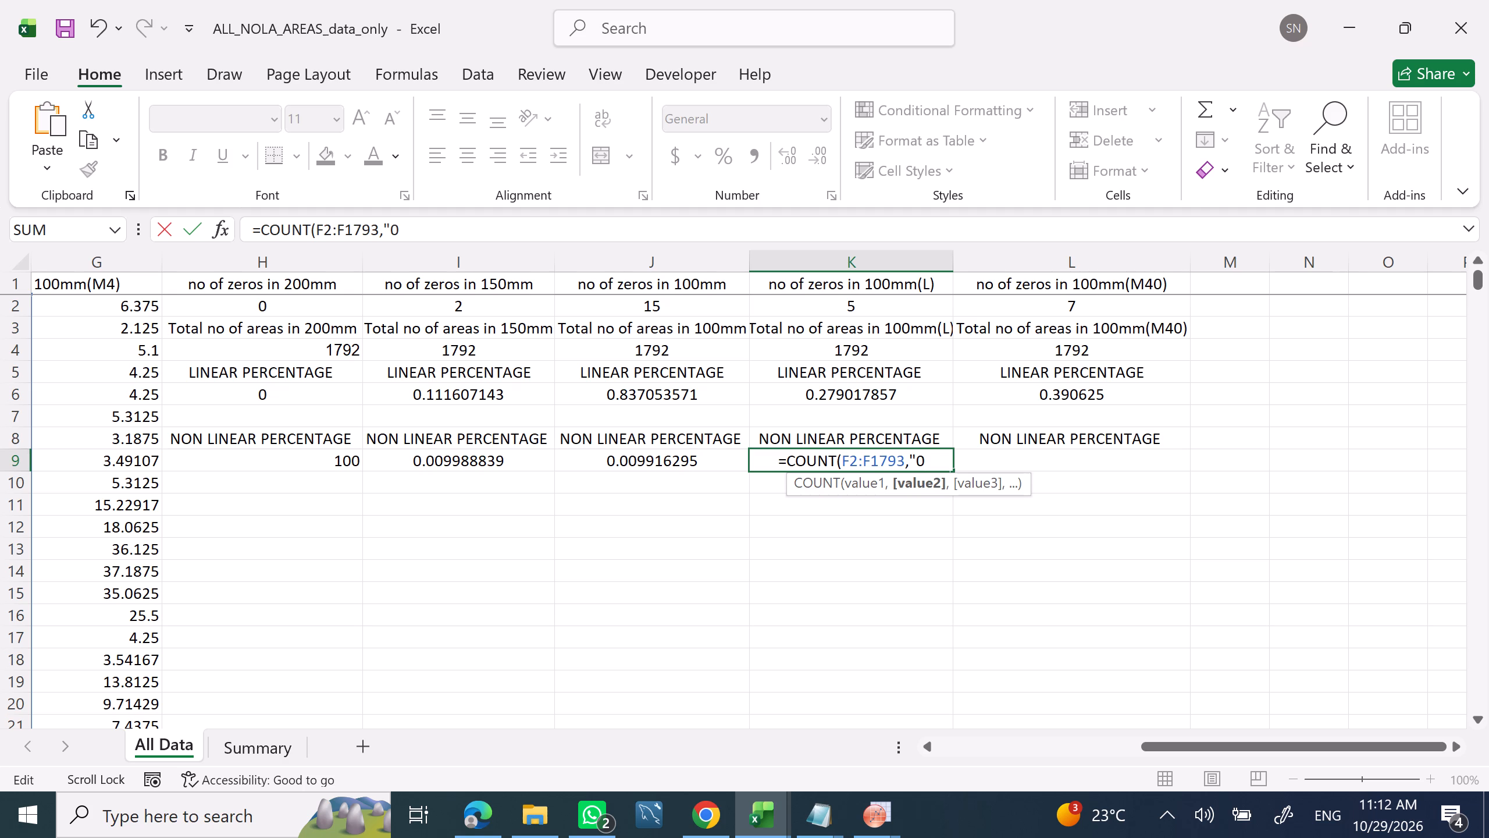
key(BackSpace)
text(>0")
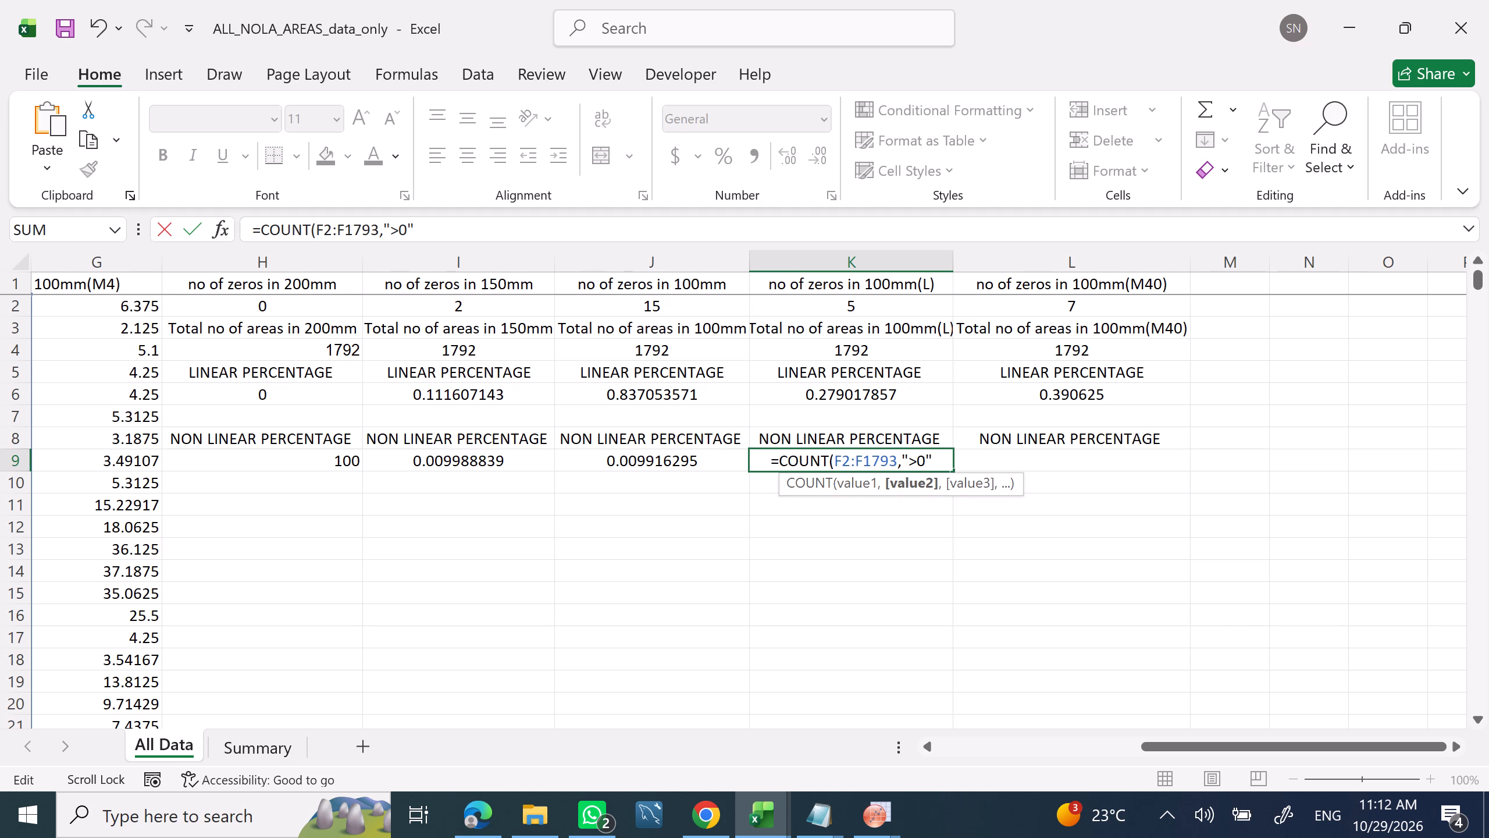
key(shift+parenright)
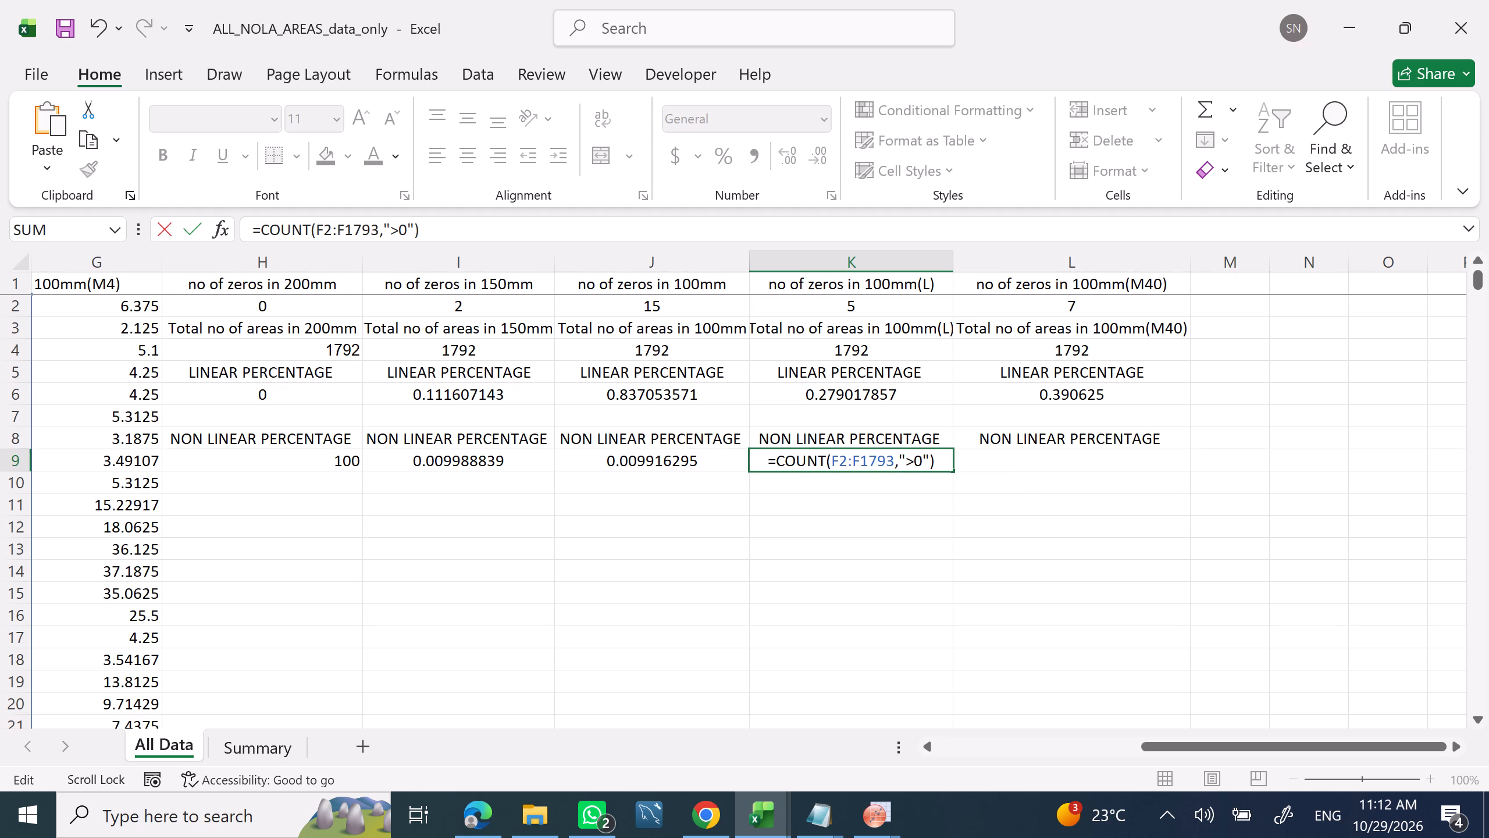
Complete the K9 formula by dividing by COUNT(F2:F1793) and multiplying by 100, and commit it, accepting the suggested correction.
text(/()
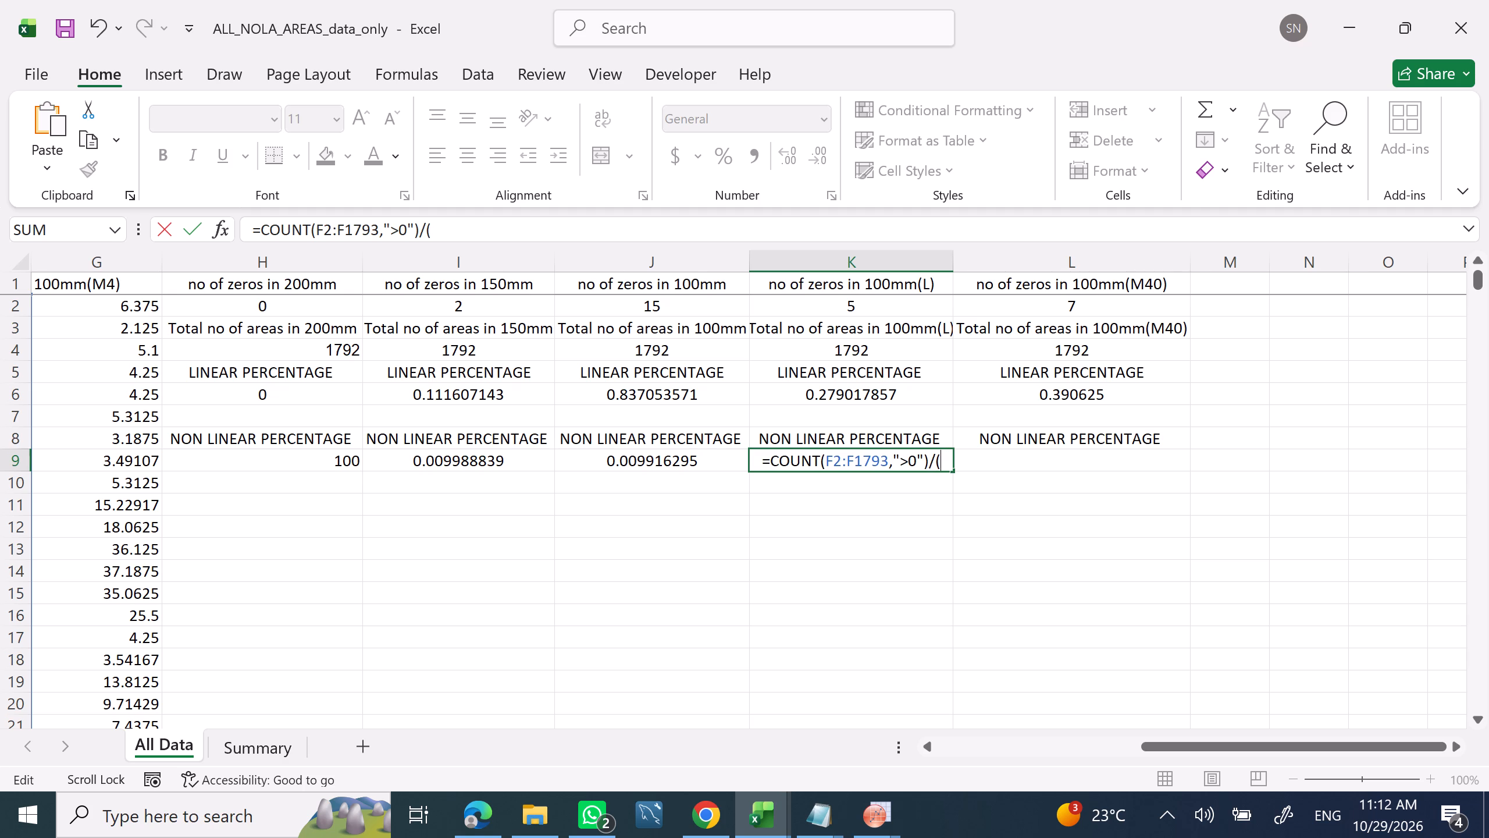
text(COUNT)
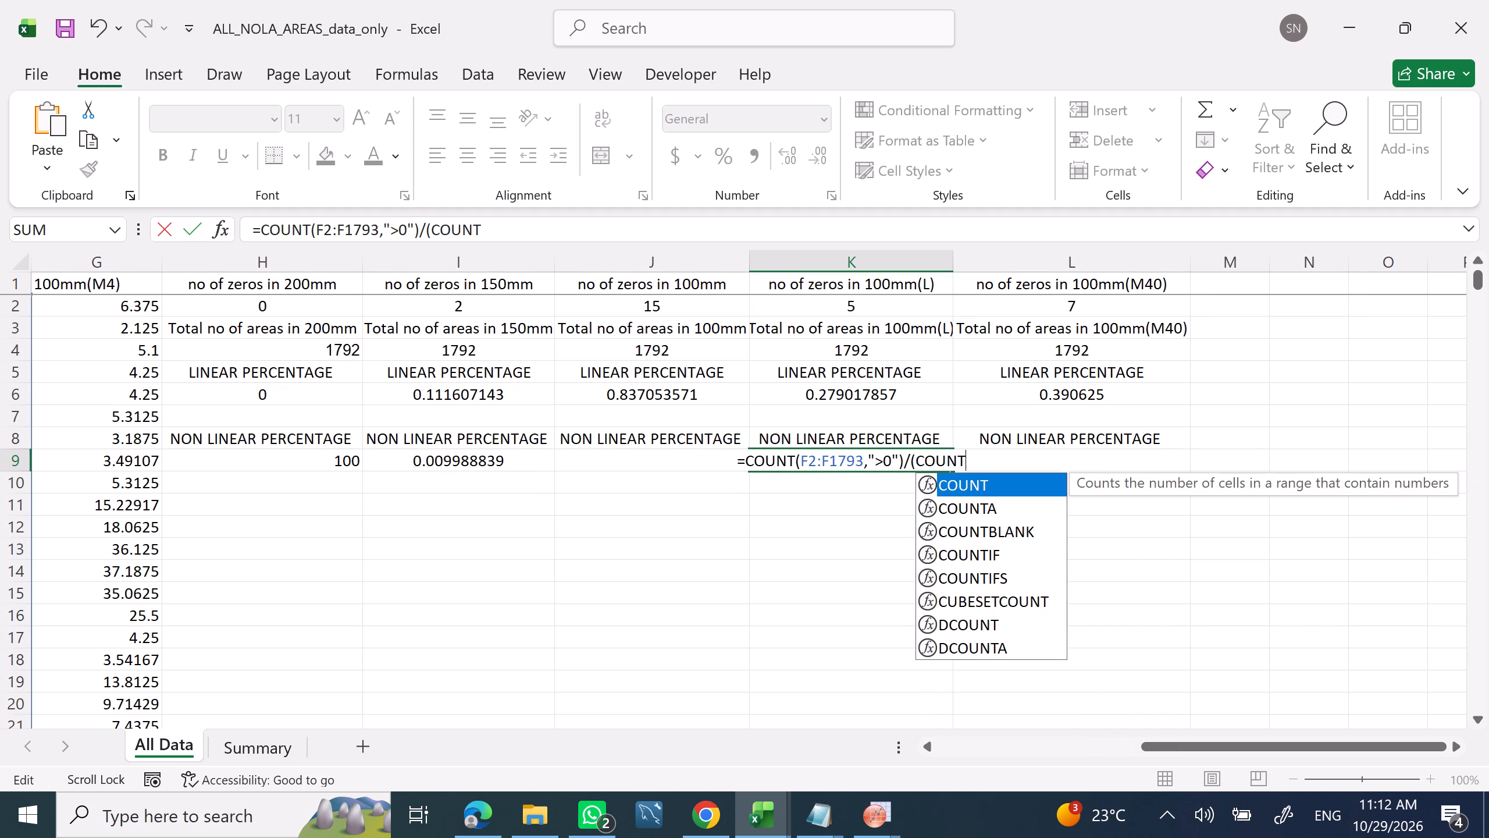
key(shift+parenleft)
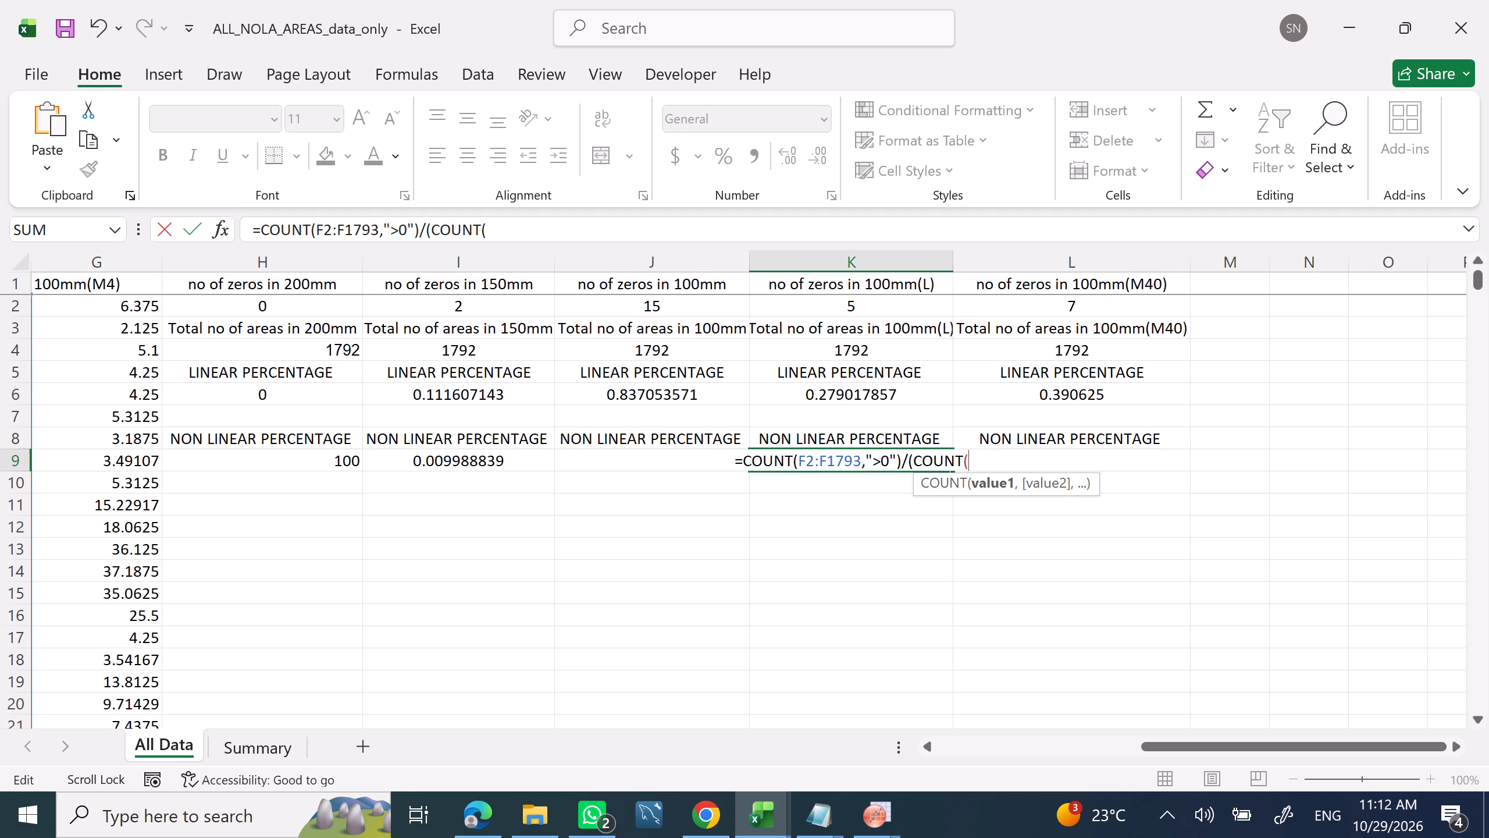
click(912, 459)
key(BackSpace)
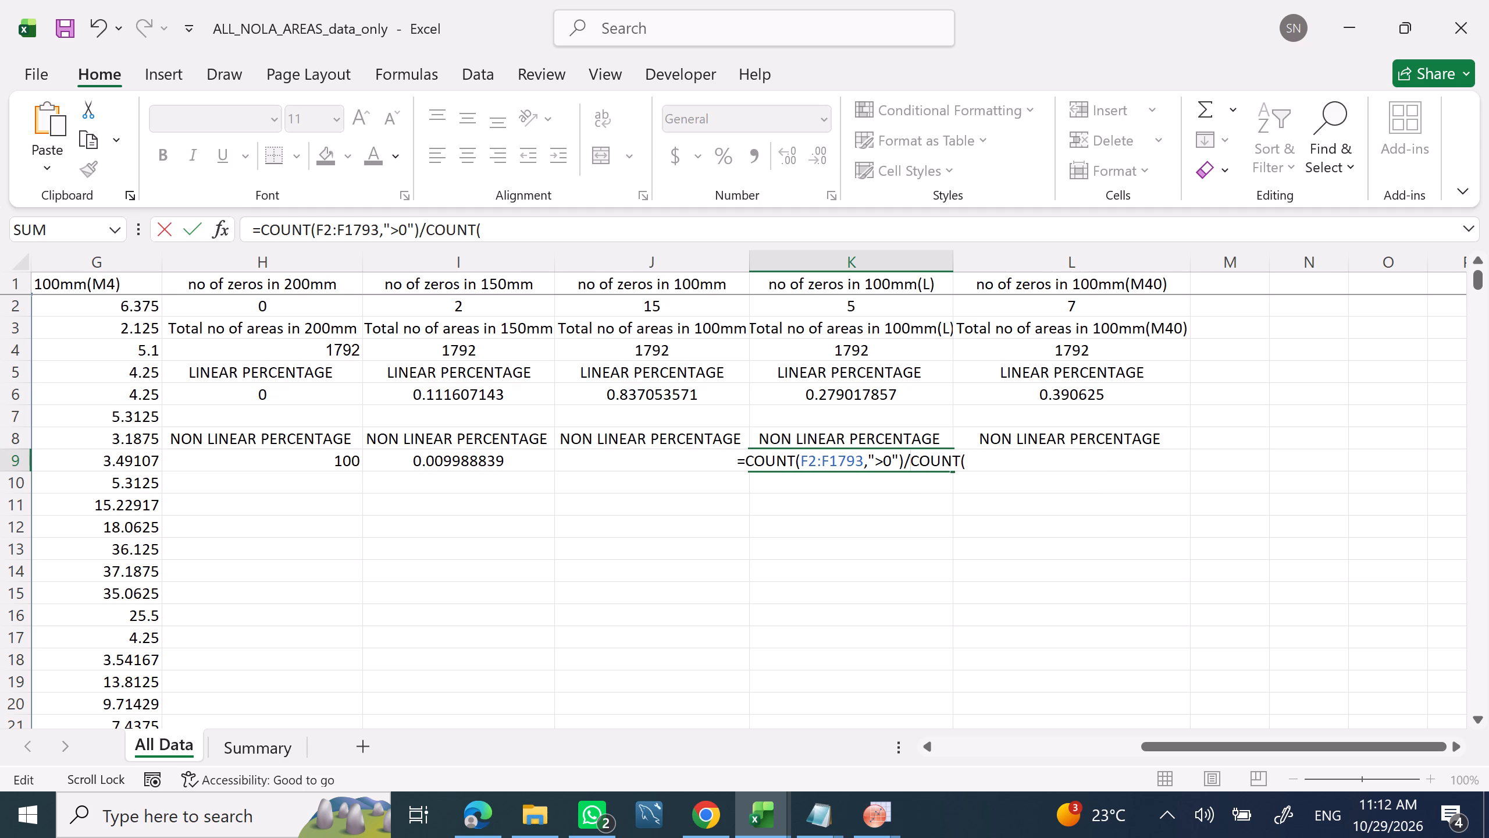
click(514, 231)
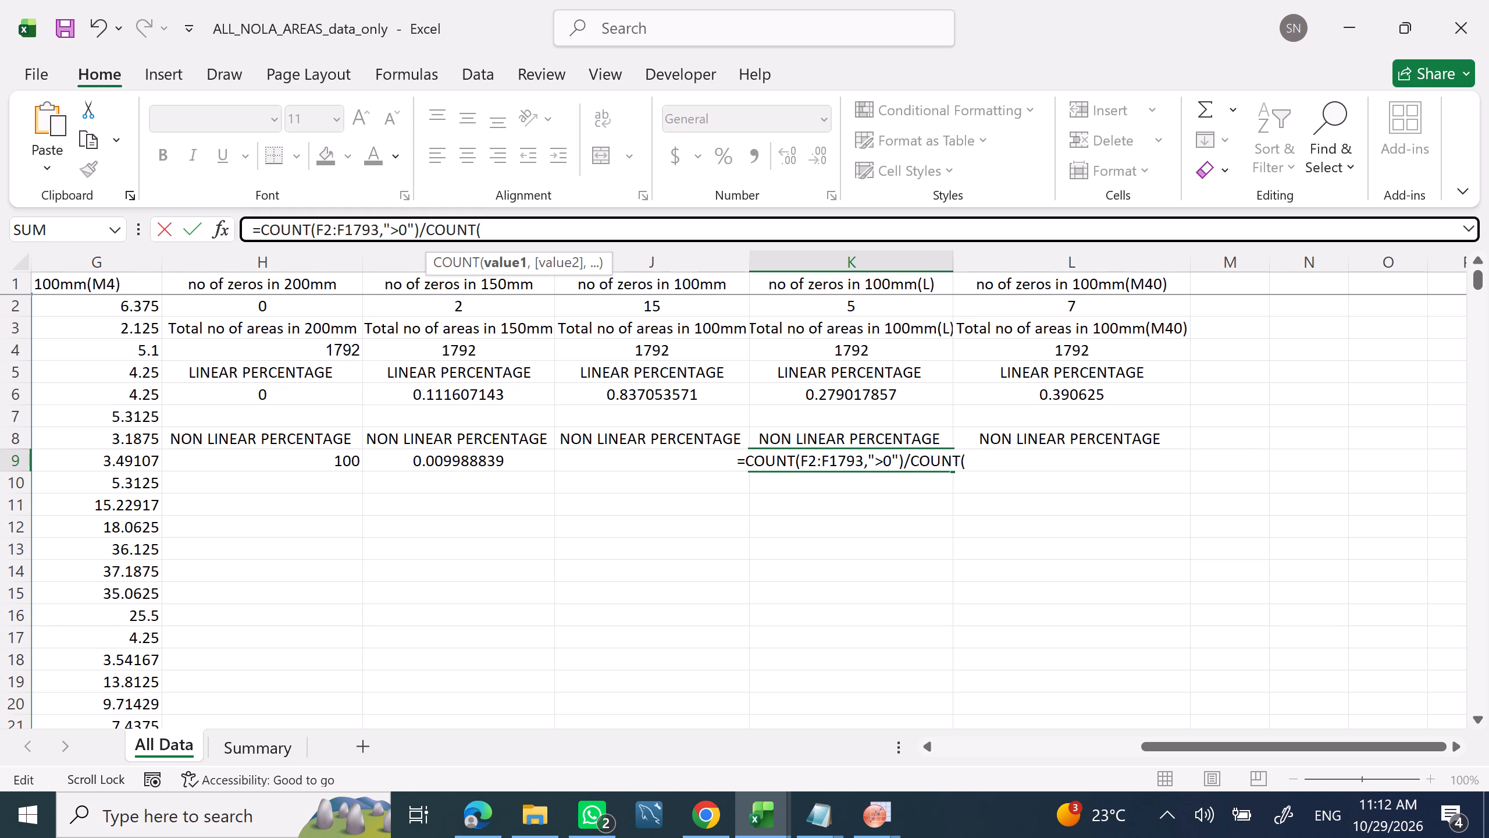
text(F2)
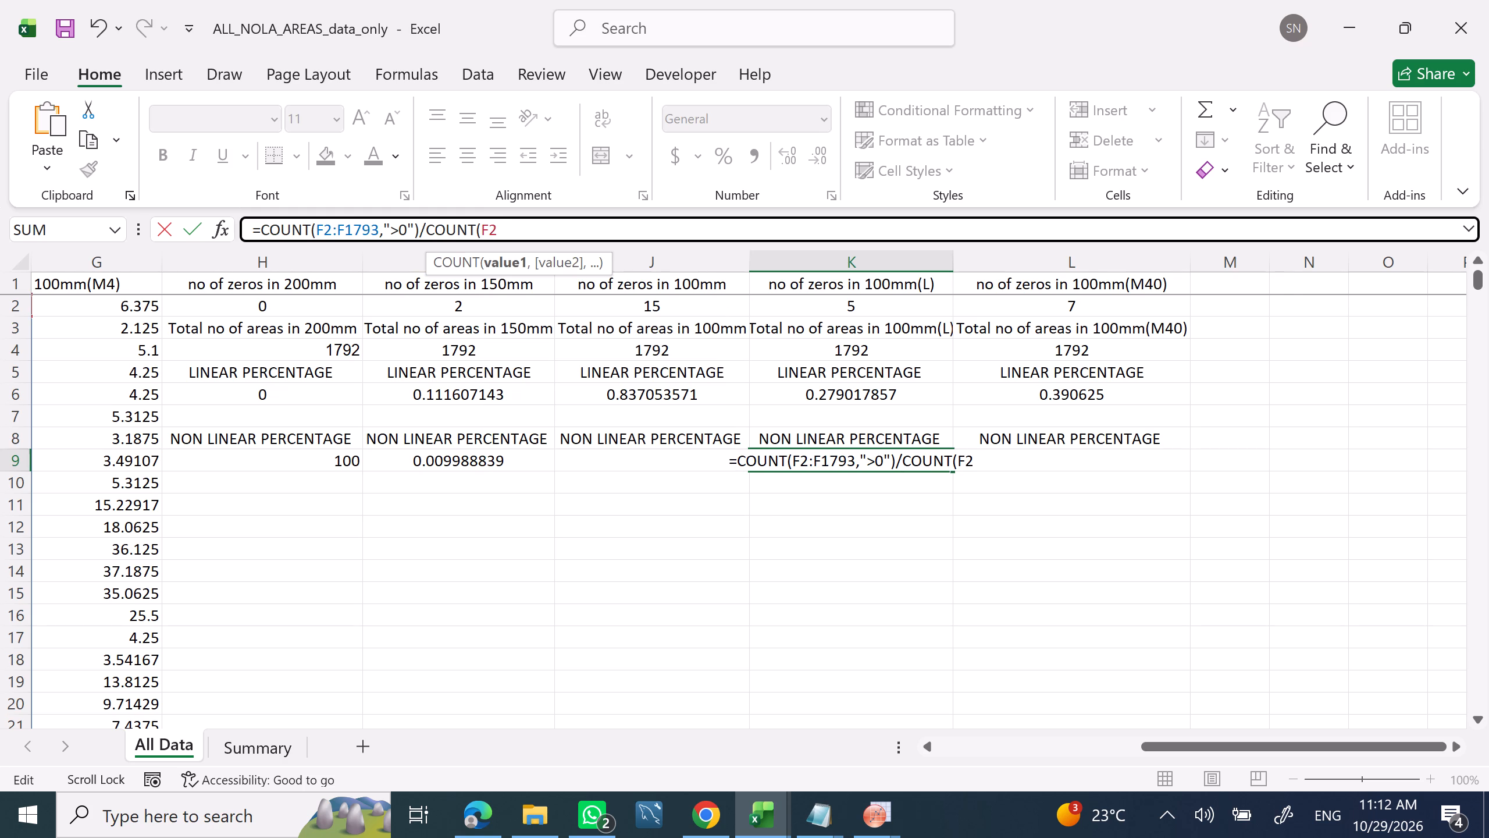
key(shift+colon)
text(F1)
text(793)
key(shift+parenright)
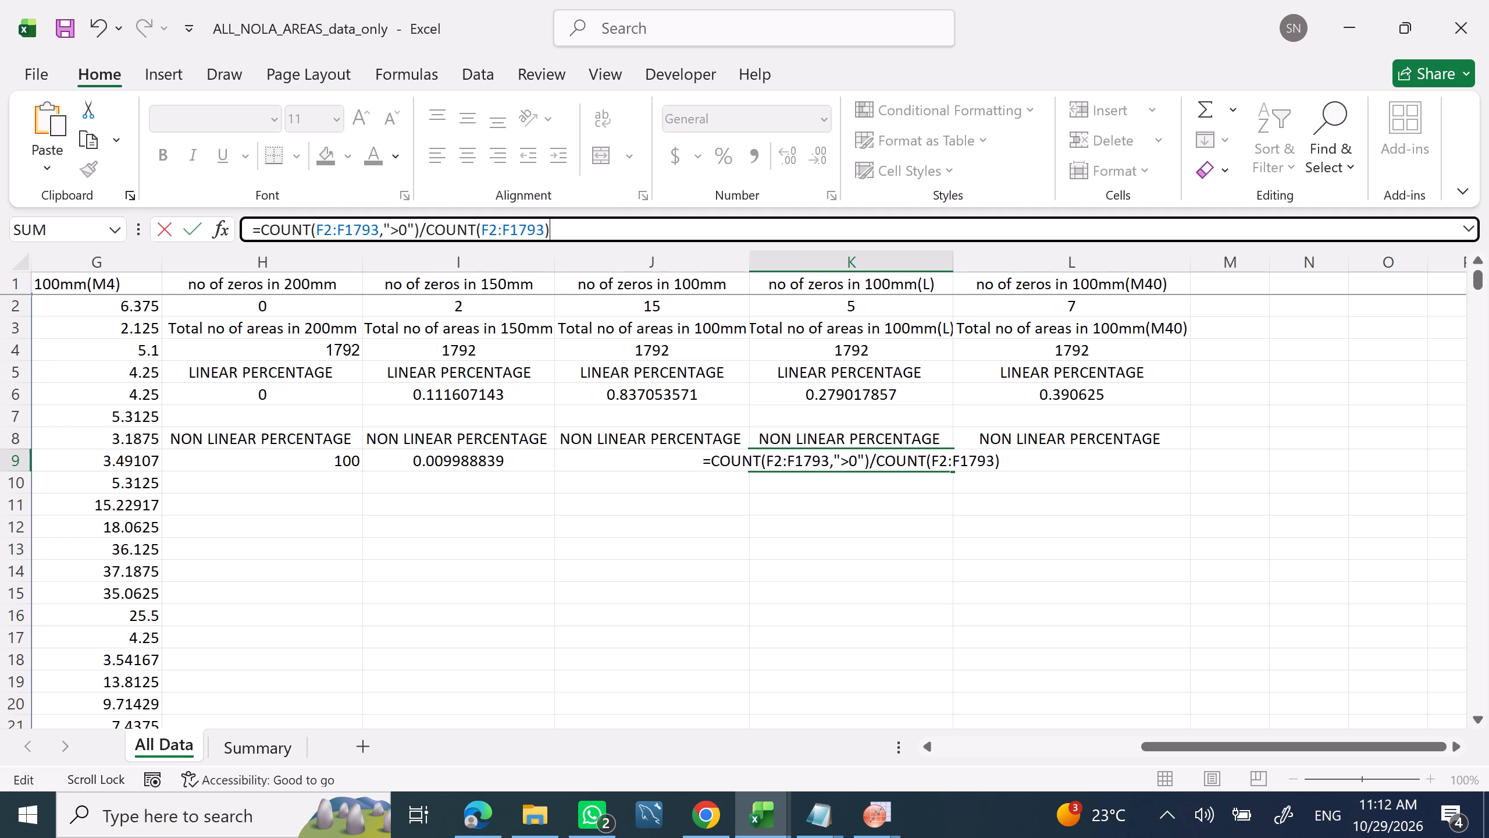
text(*100)
key(shift+parenright)
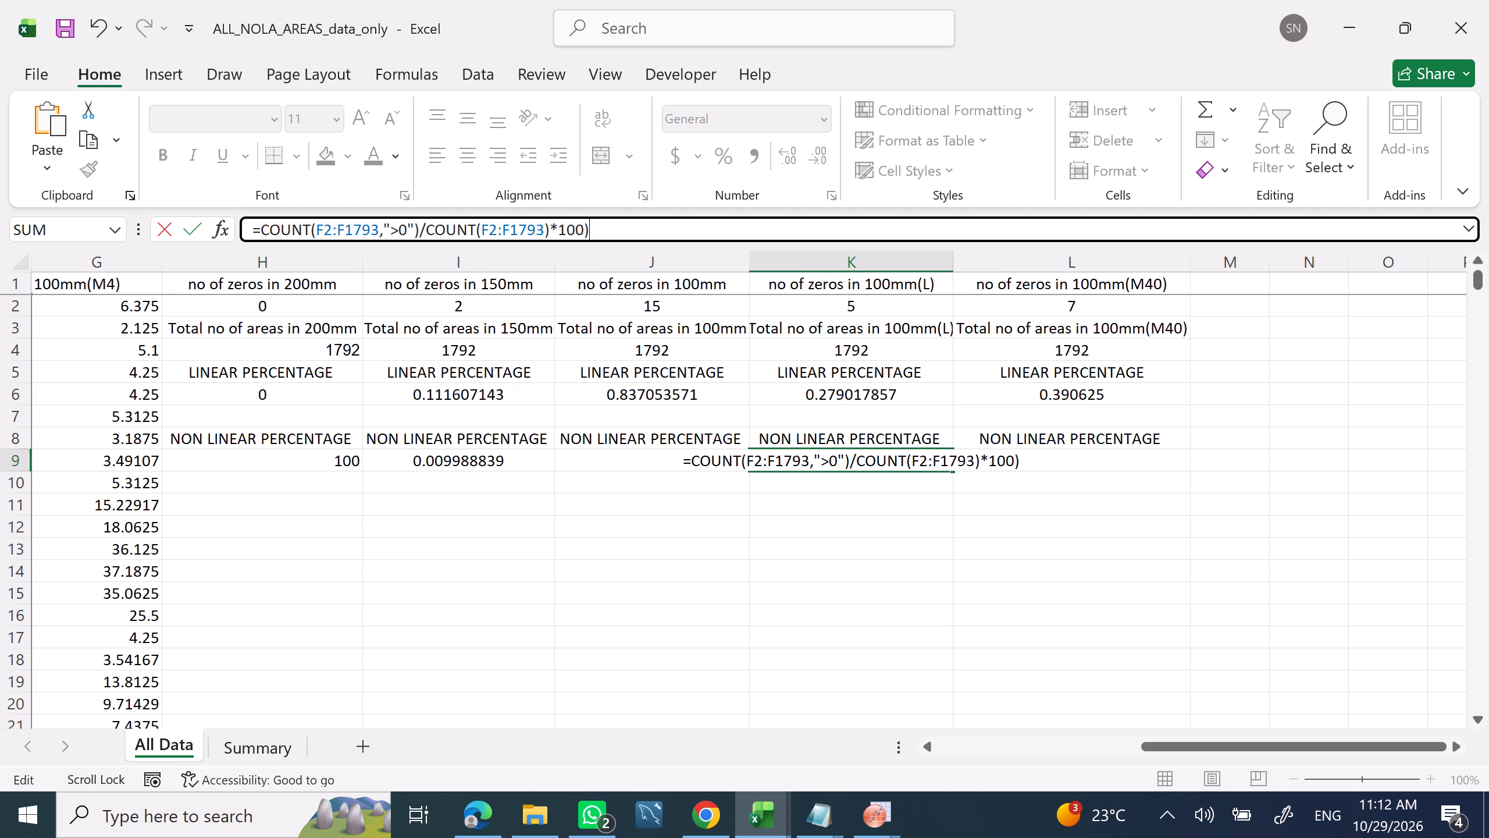
key(Return)
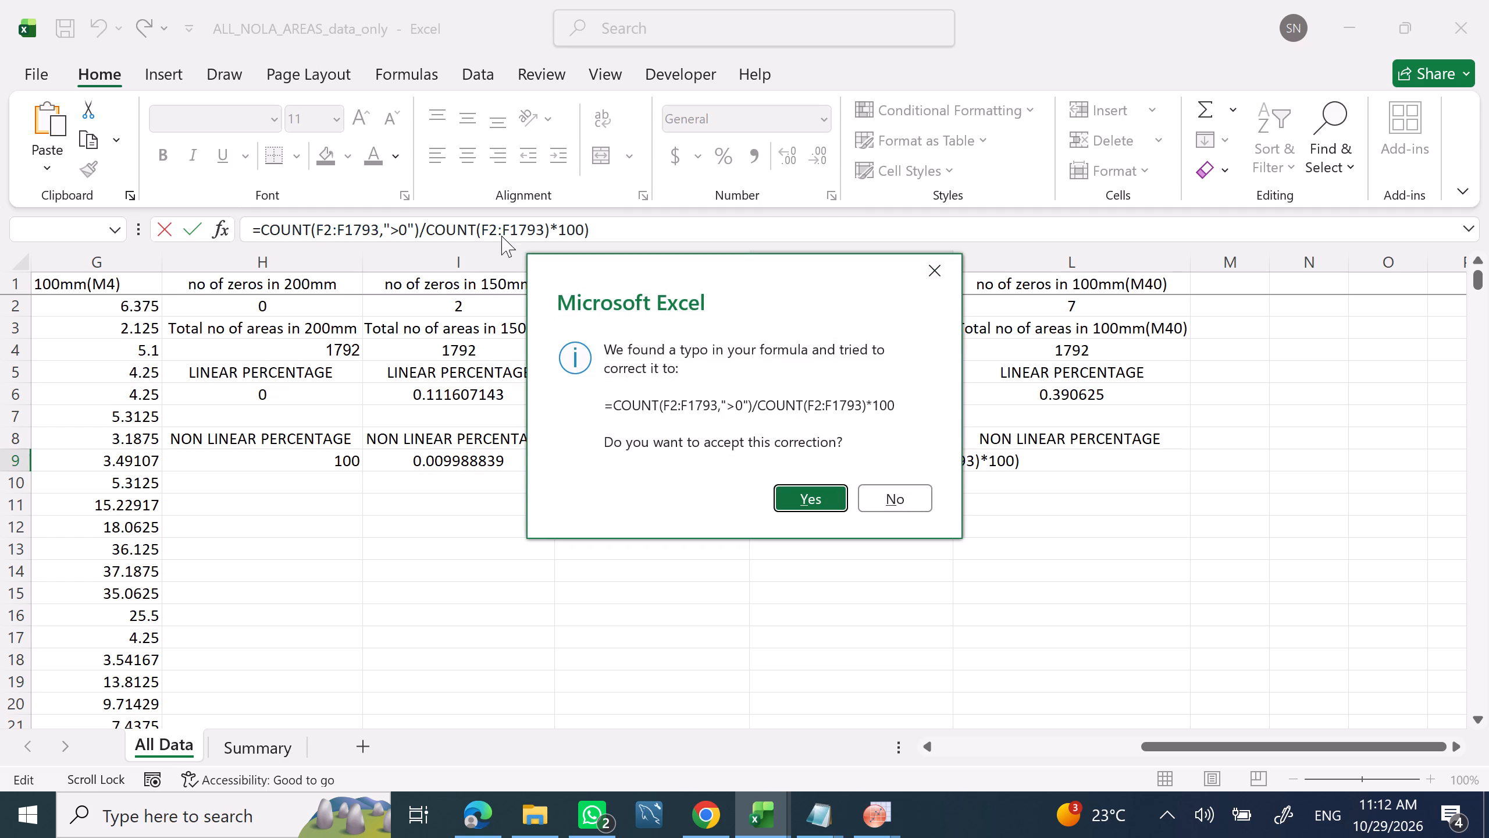
click(806, 506)
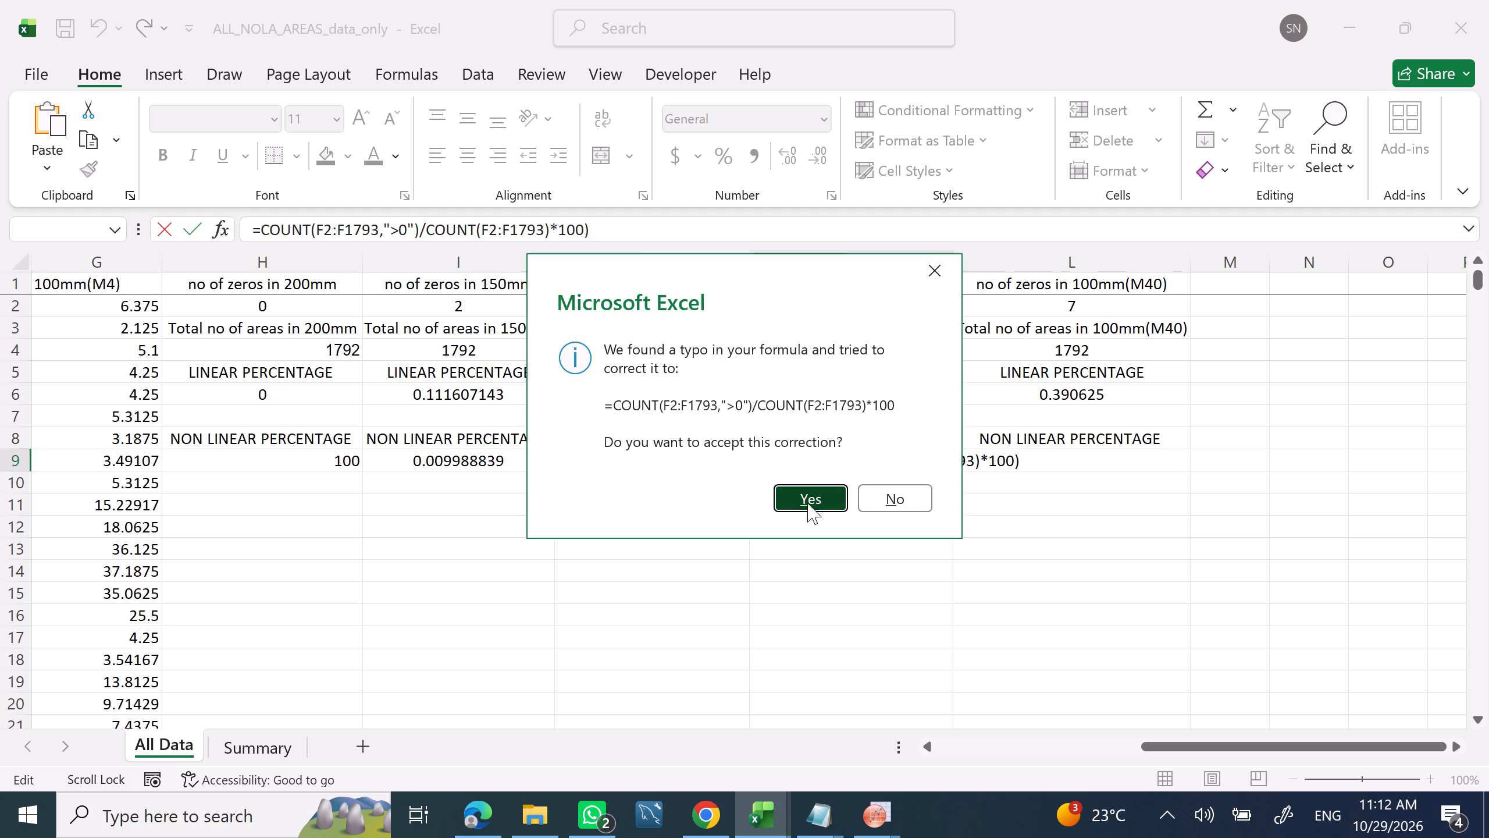
click(1004, 459)
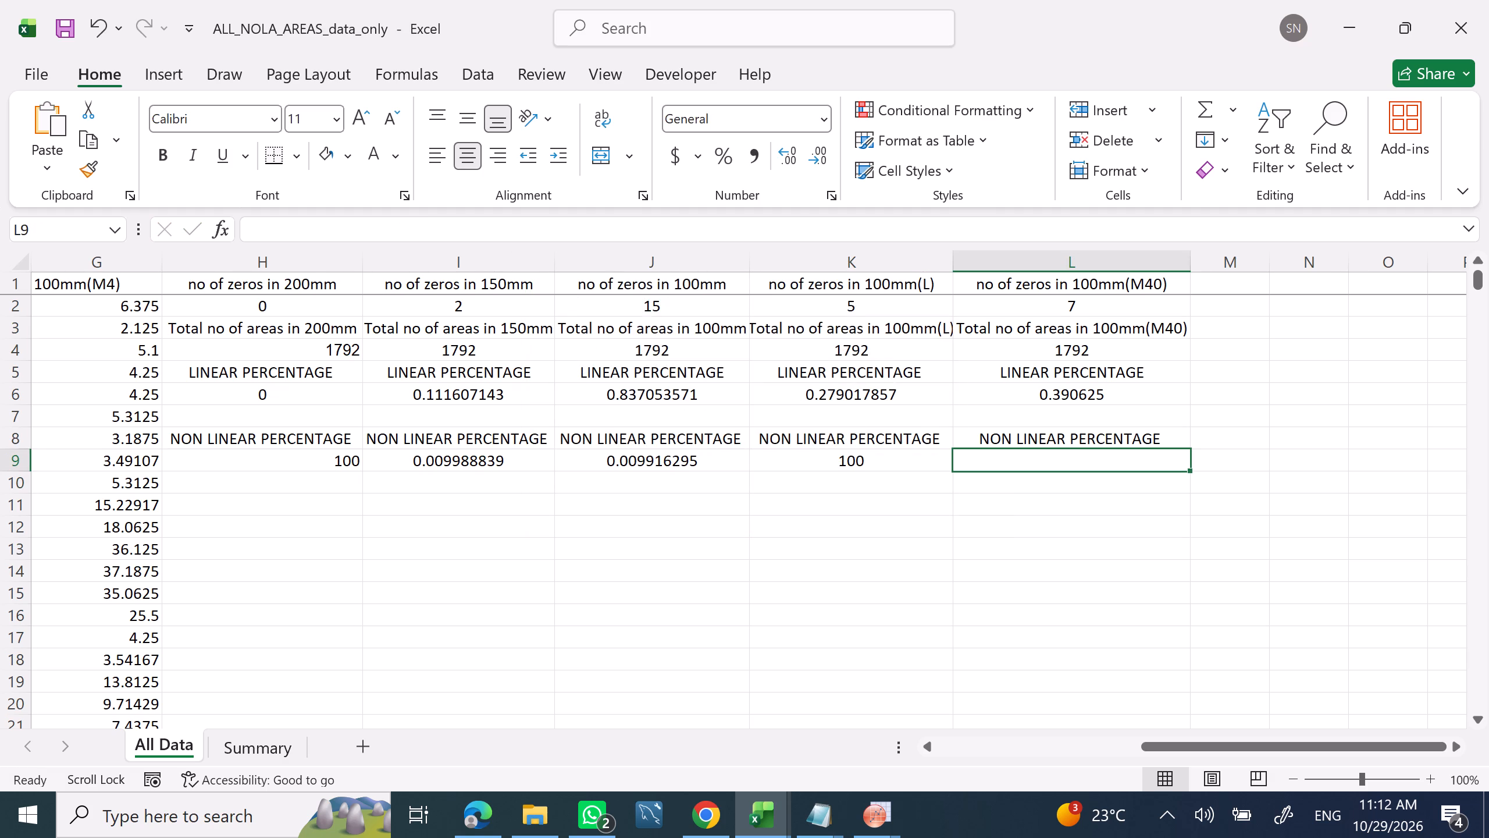
Change the first function in the K9 formula to COUNTIF and commit the edit.
click(883, 461)
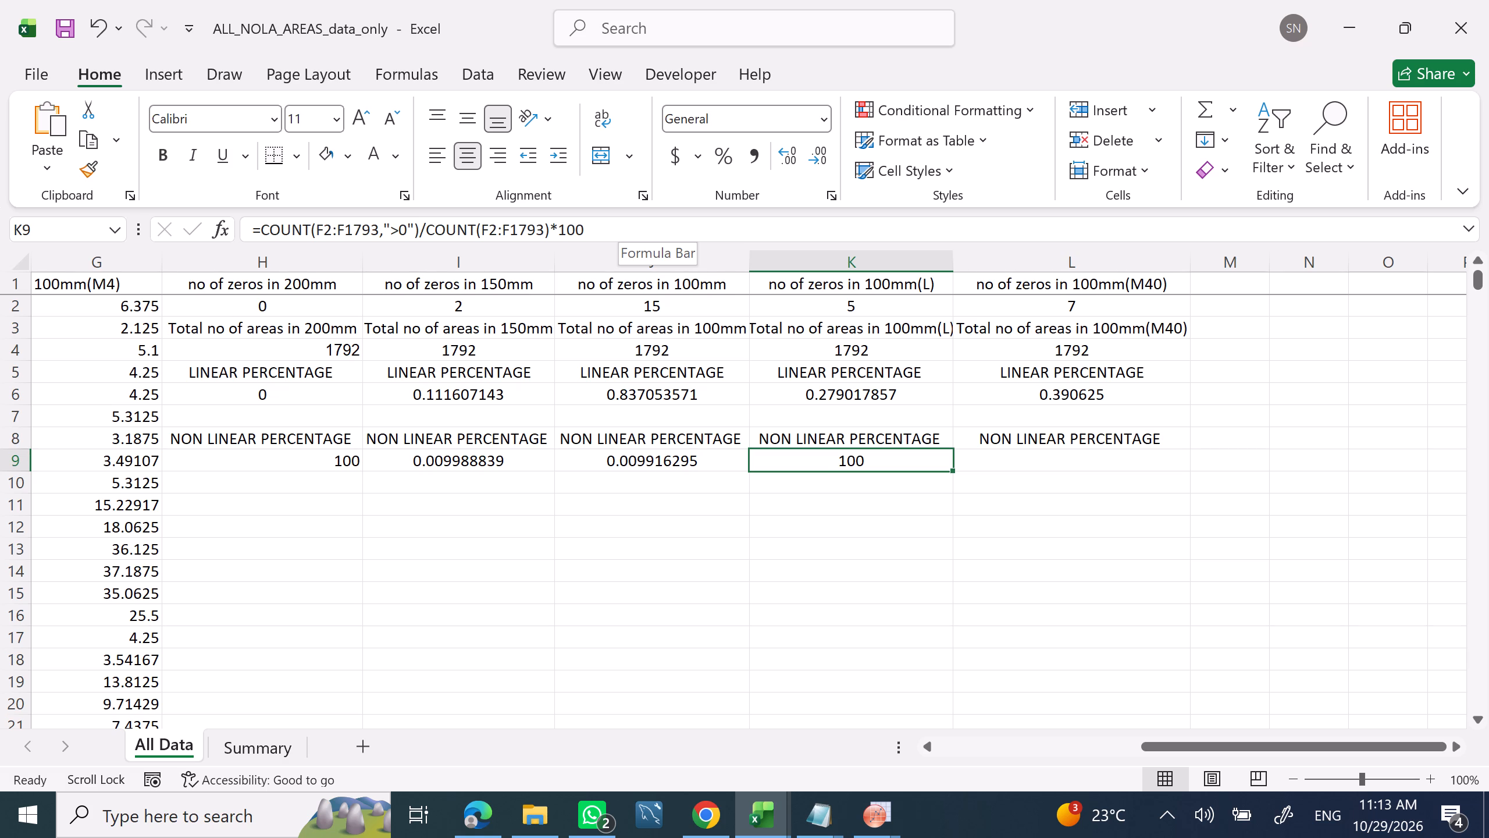
click(314, 230)
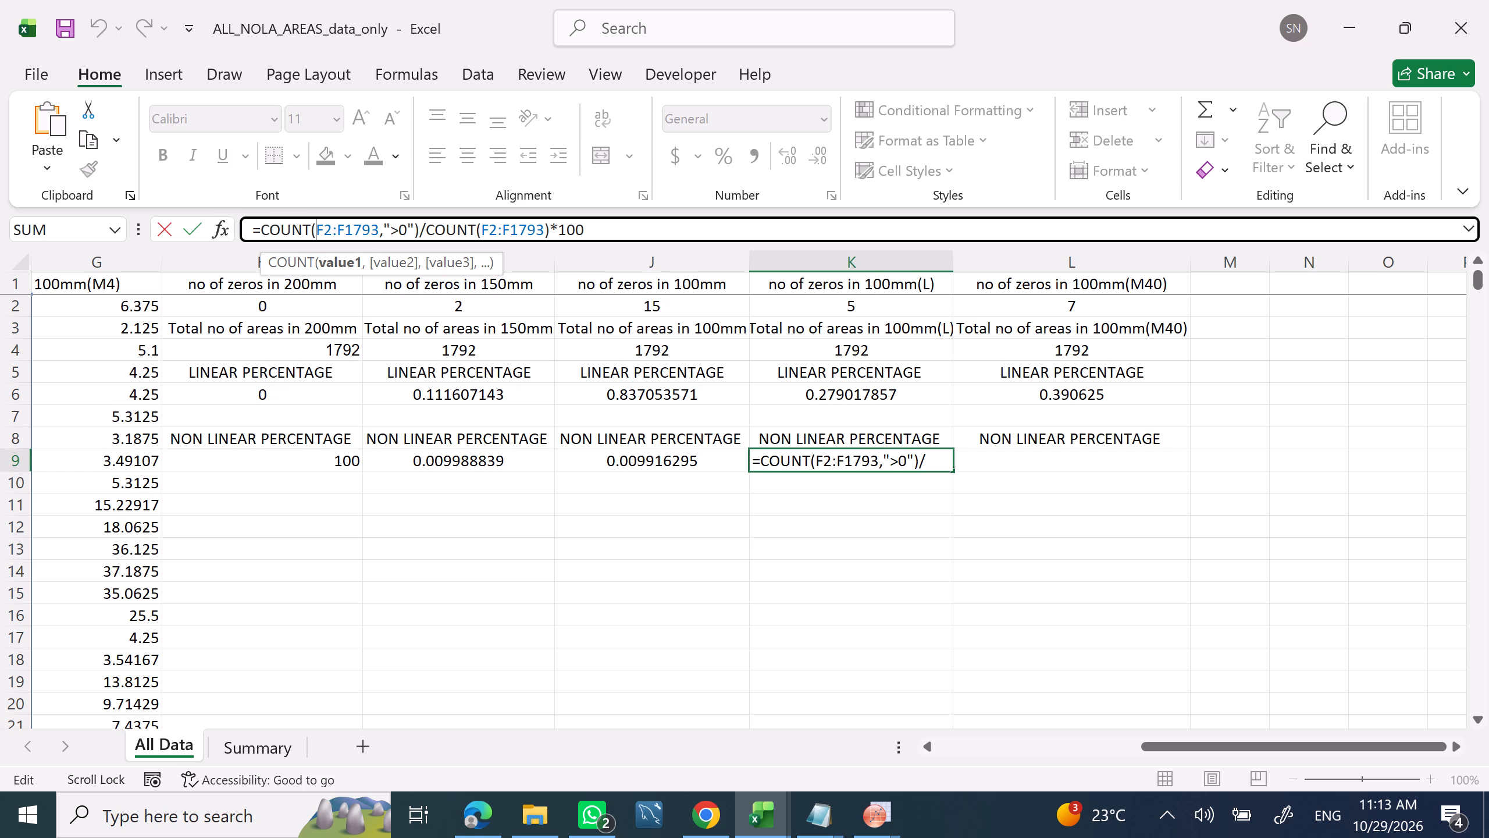
click(310, 228)
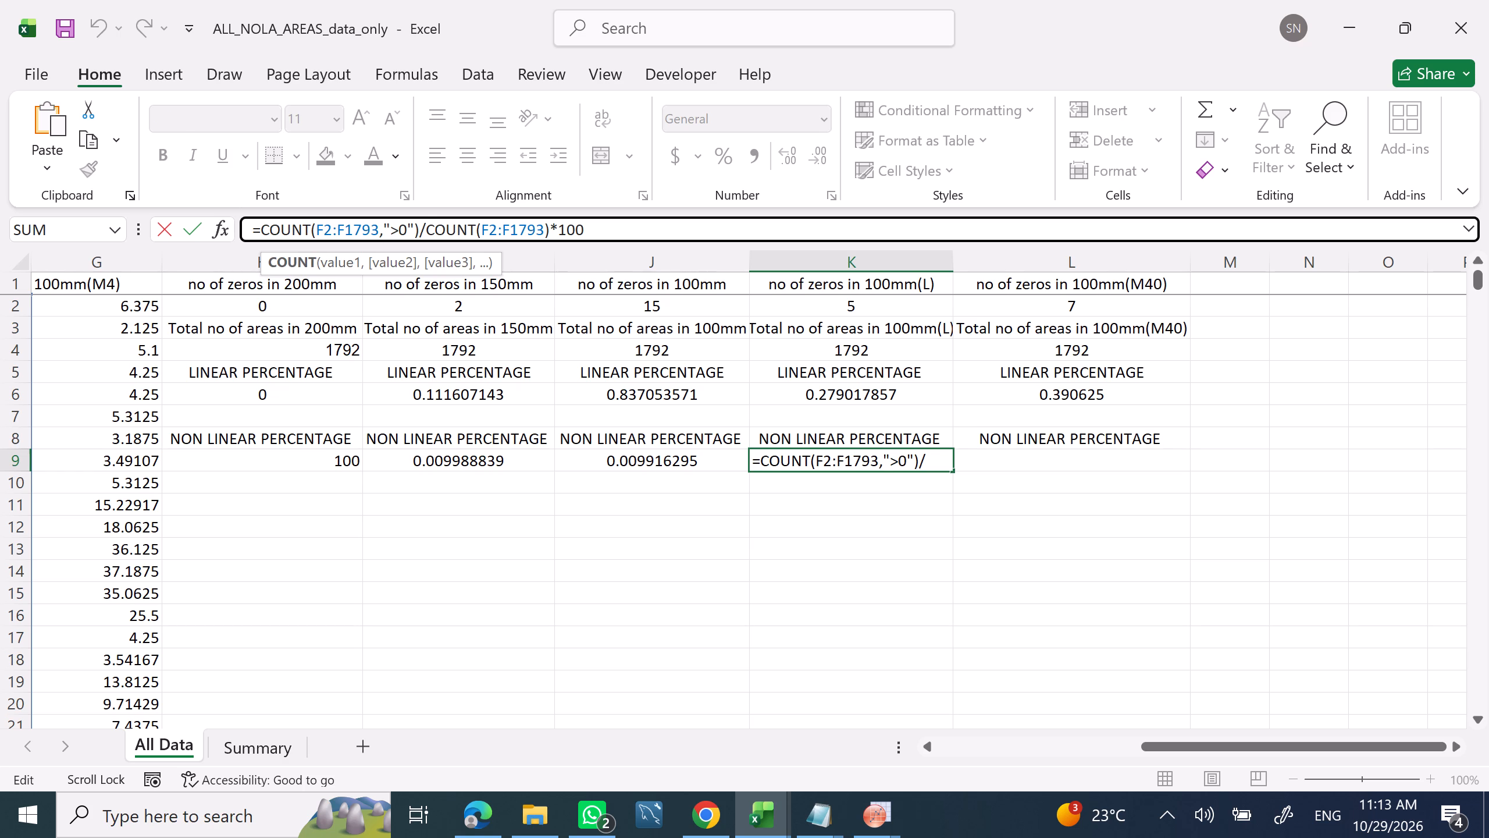
text(IF)
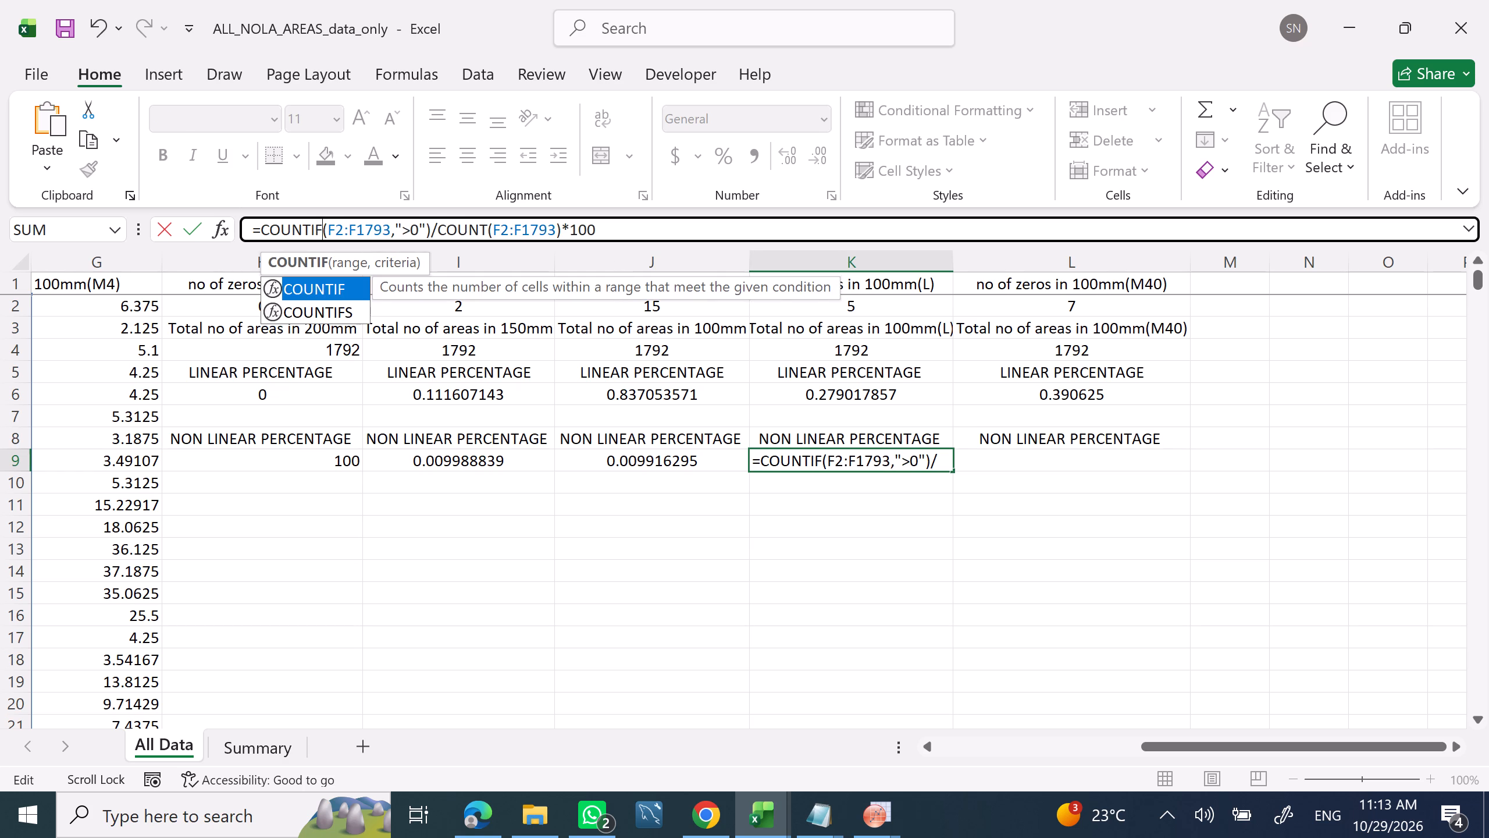
click(619, 235)
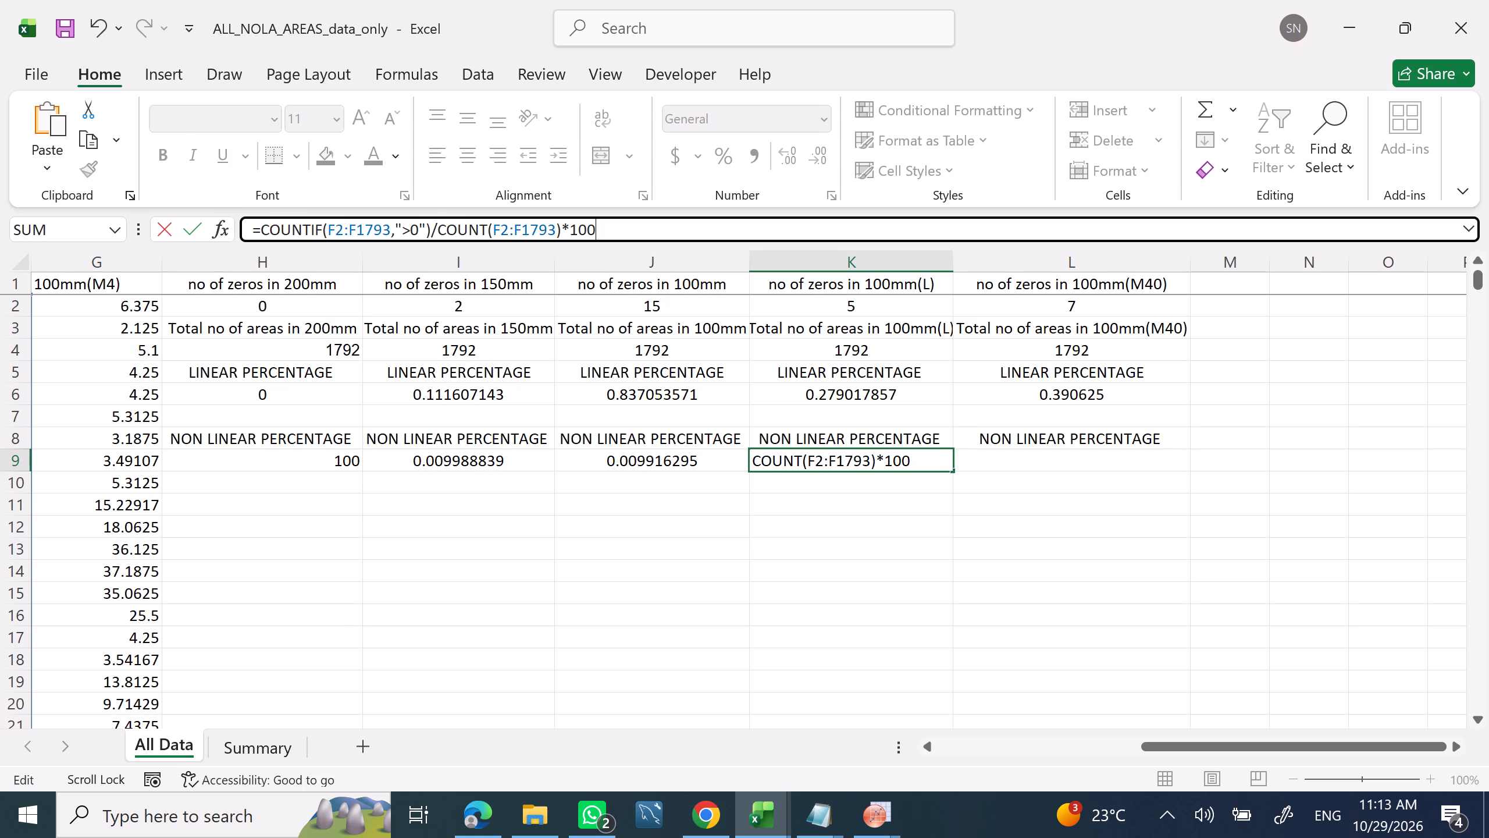
click(622, 233)
key(Return)
click(1046, 453)
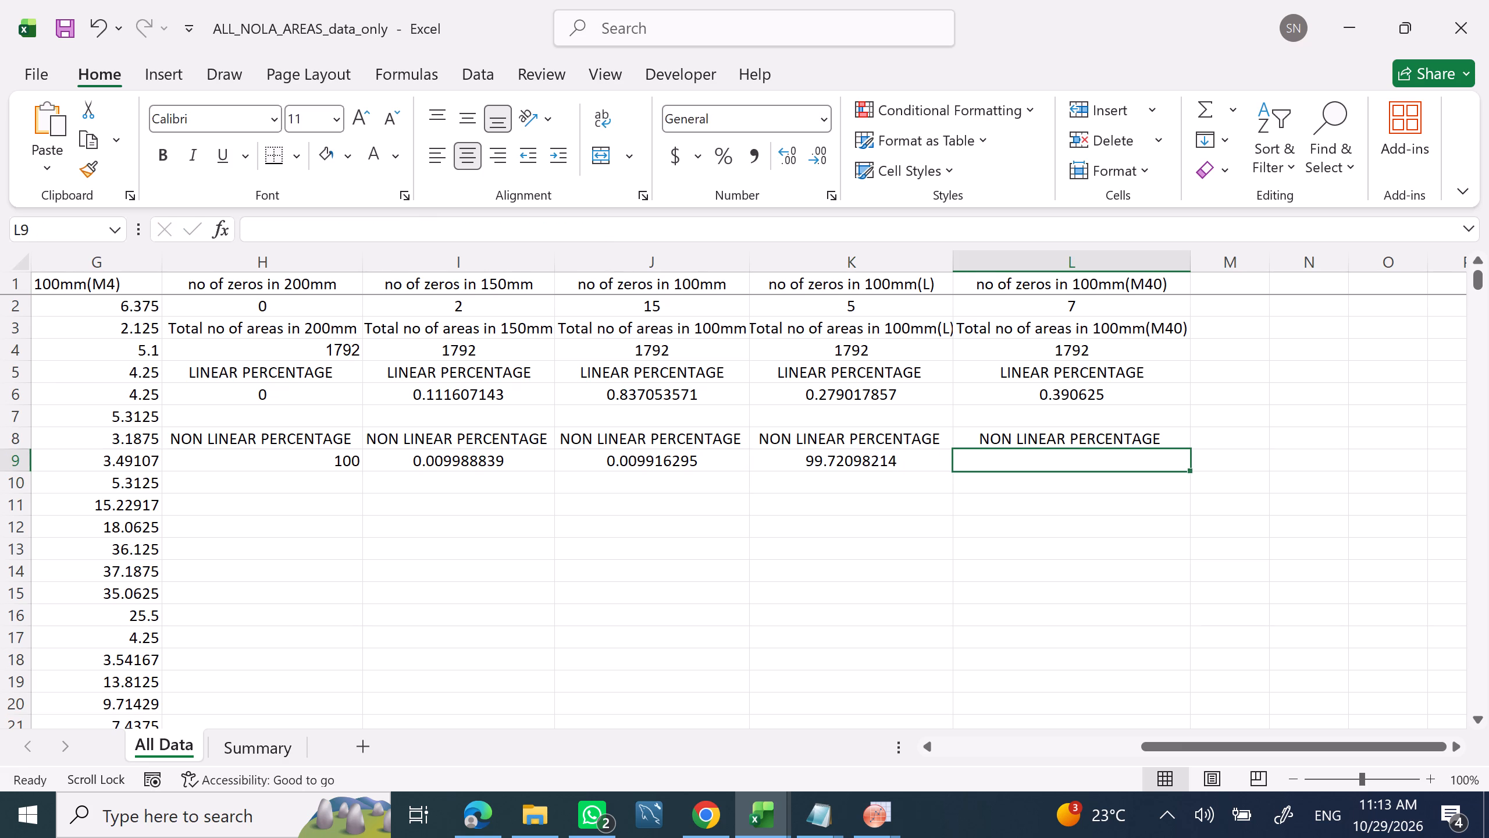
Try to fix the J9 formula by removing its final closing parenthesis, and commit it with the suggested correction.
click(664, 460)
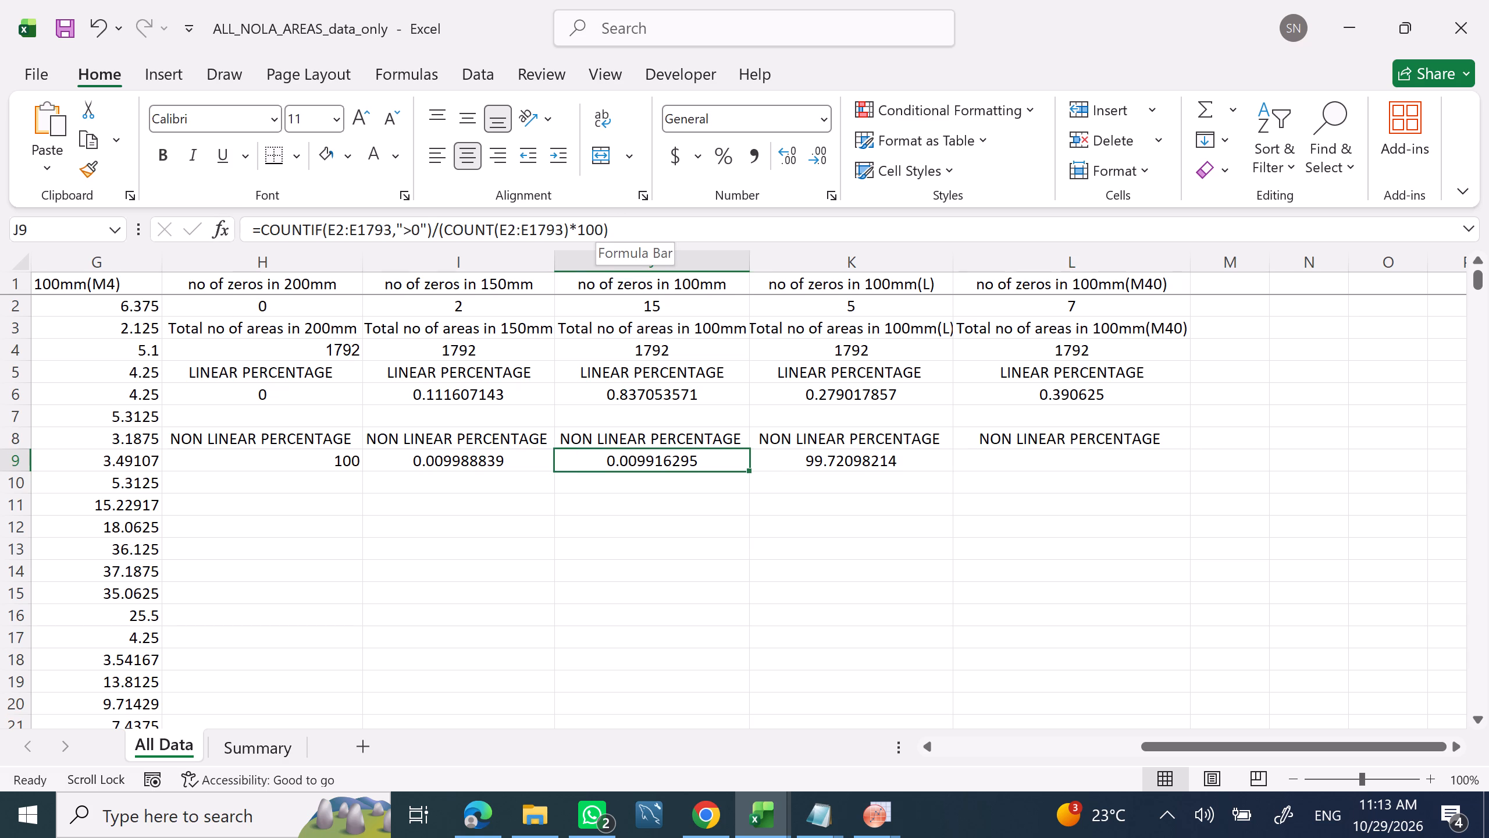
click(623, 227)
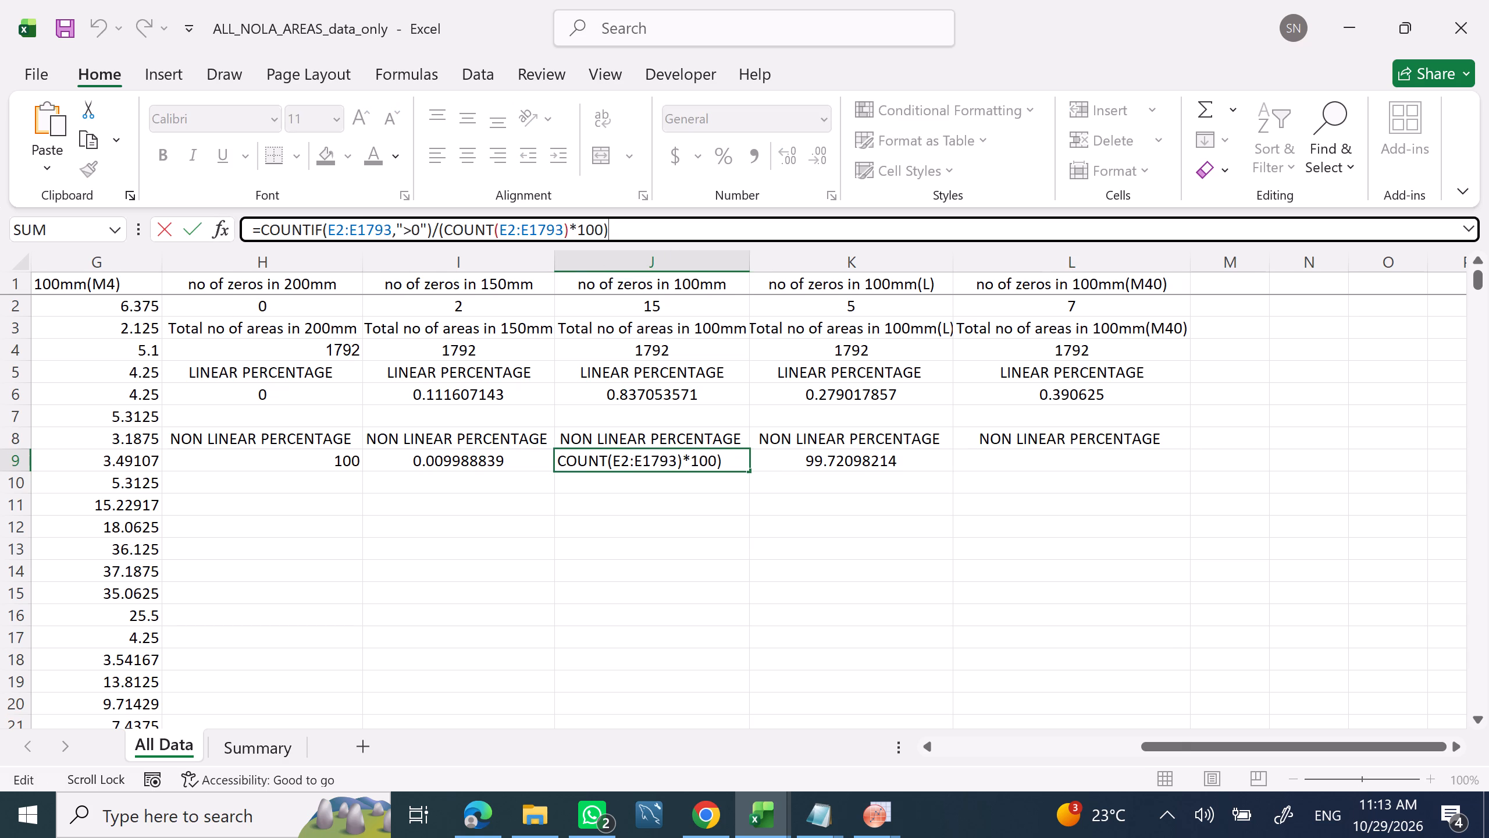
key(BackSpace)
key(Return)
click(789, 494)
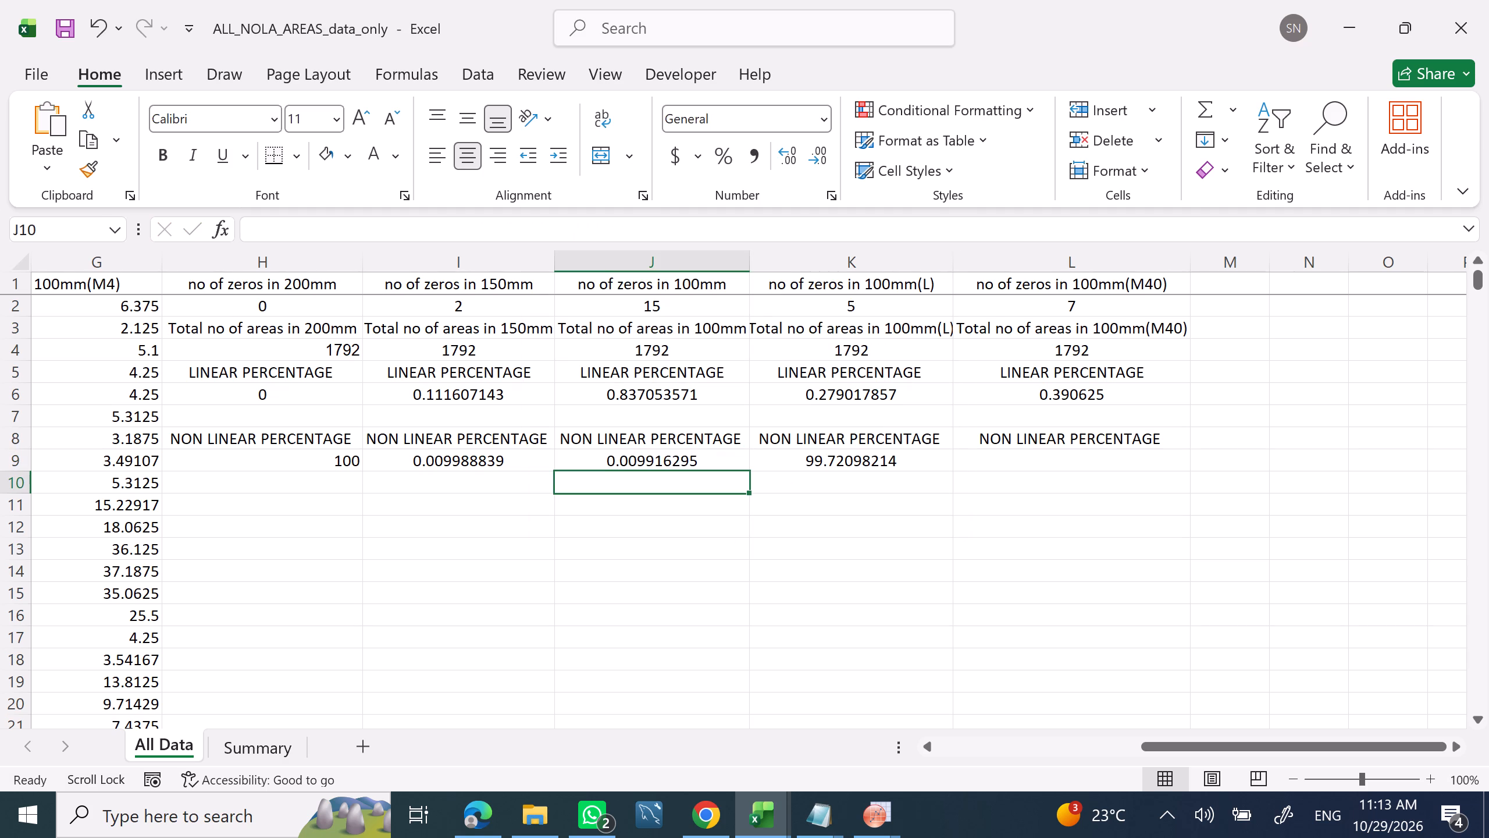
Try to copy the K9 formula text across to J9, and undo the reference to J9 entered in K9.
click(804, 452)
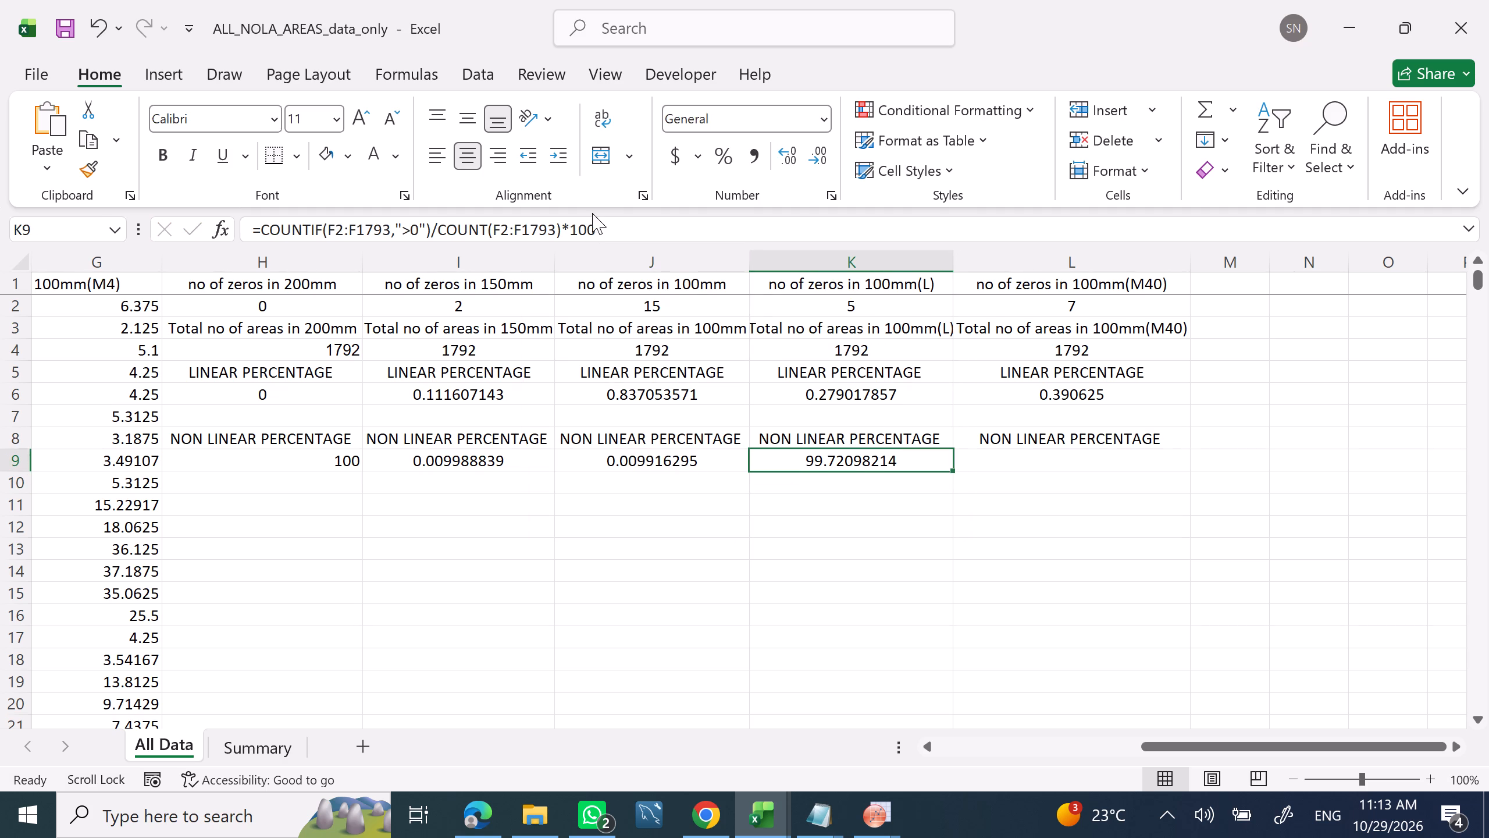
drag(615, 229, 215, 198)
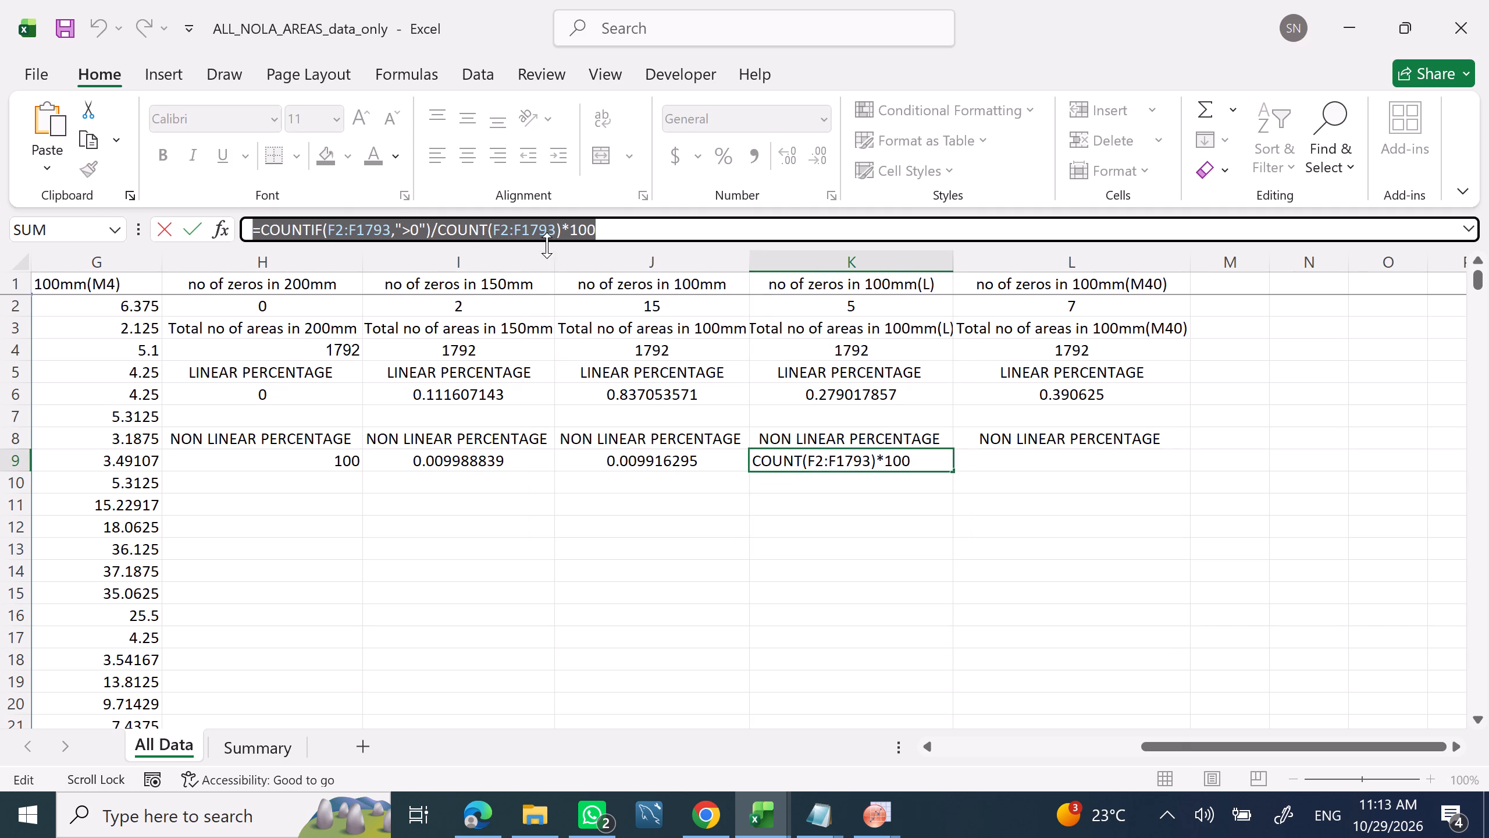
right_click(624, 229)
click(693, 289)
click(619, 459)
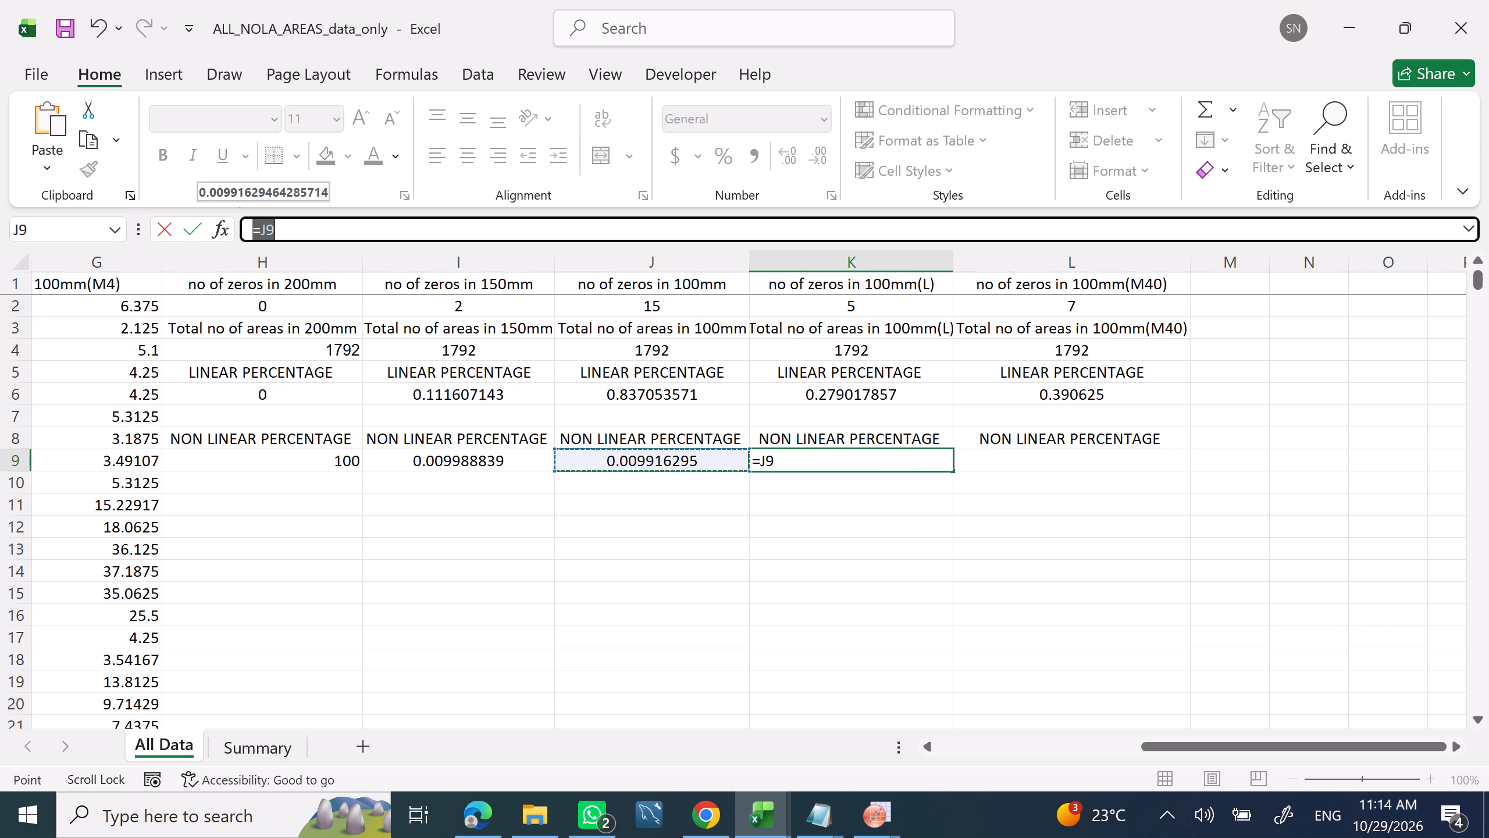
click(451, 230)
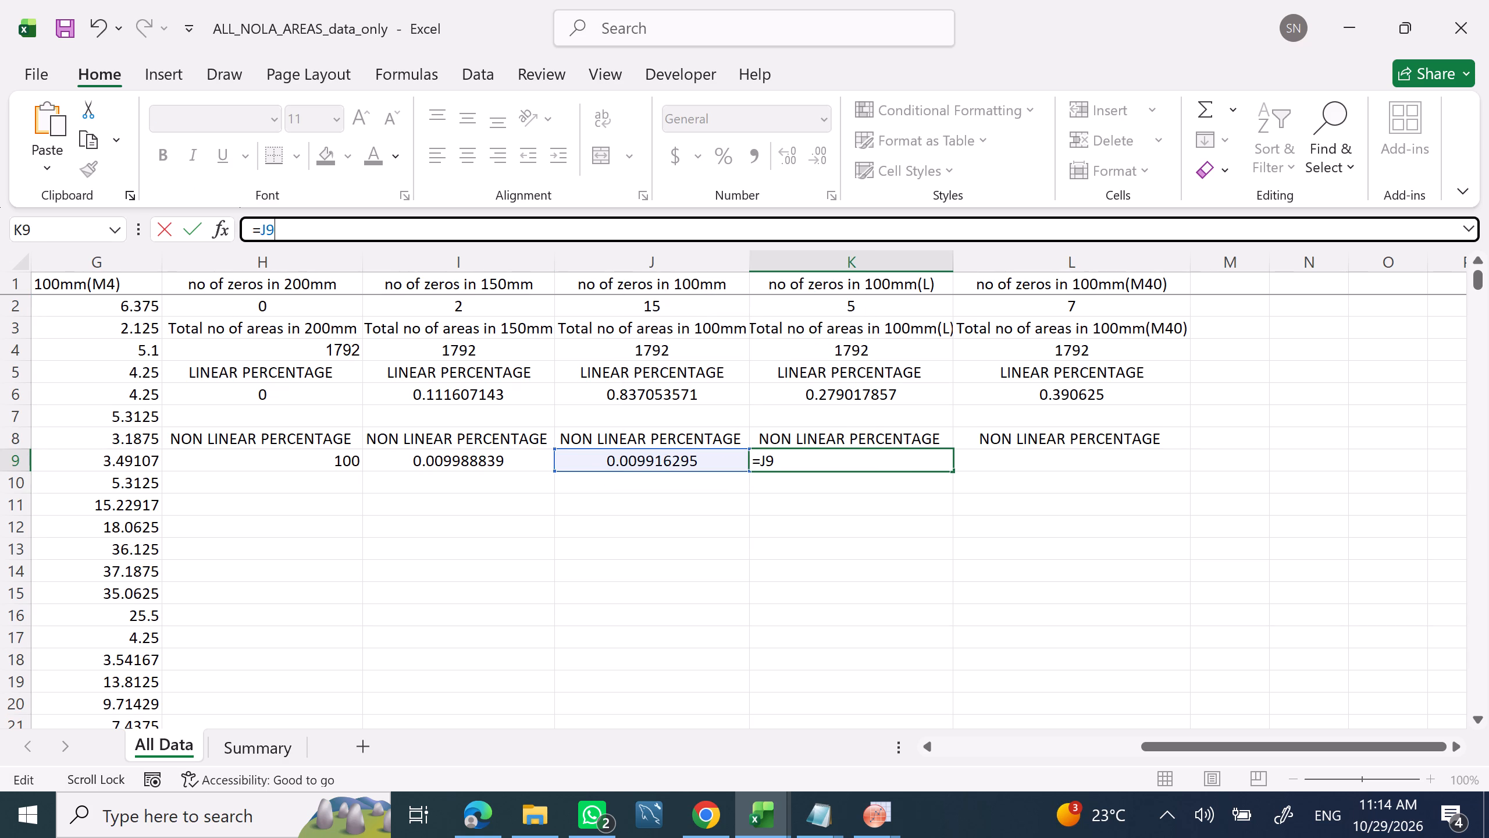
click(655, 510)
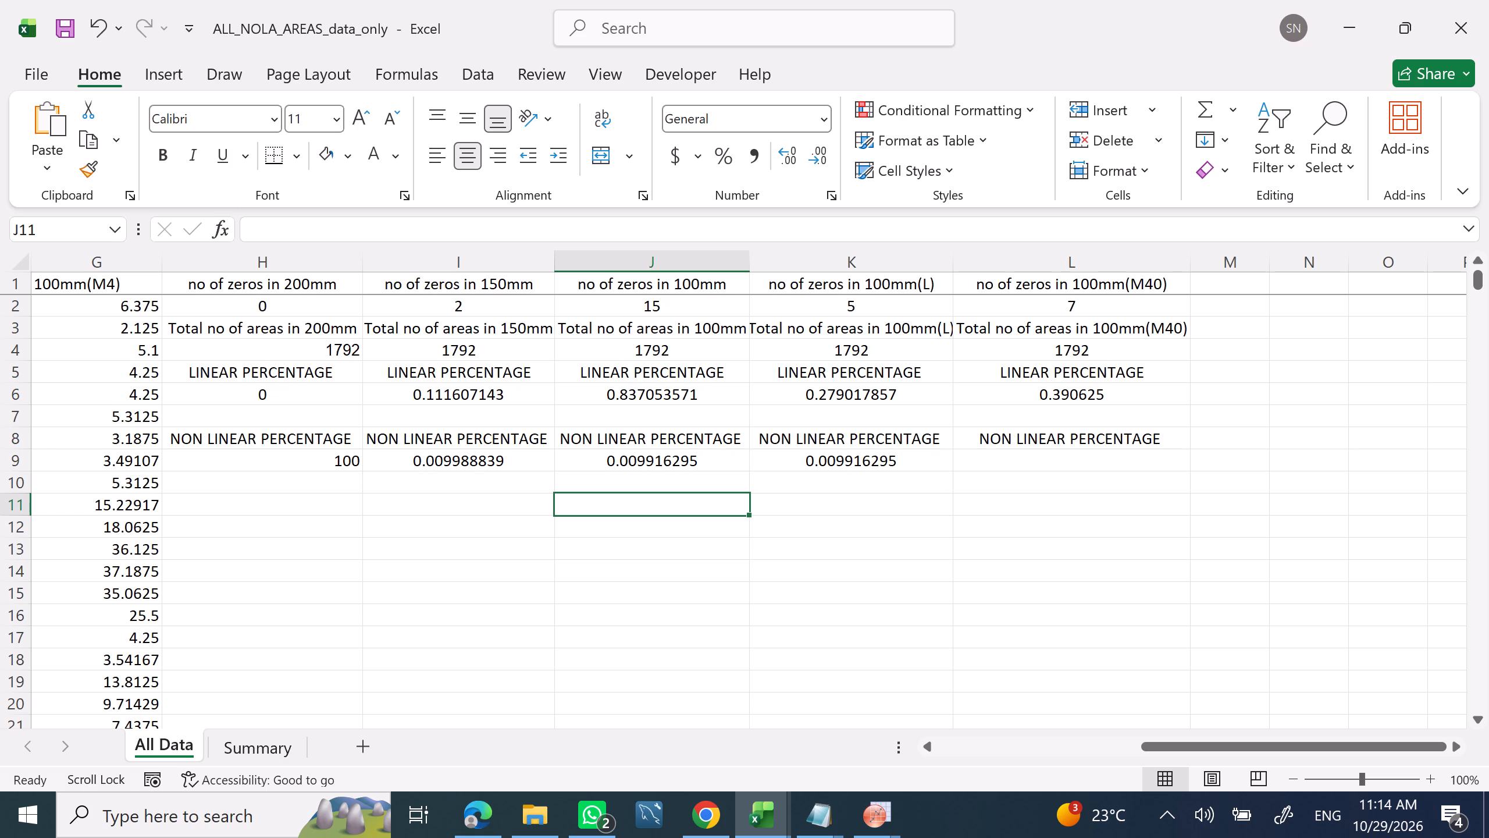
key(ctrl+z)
Copy the full text of the K9 non-linear percentage formula.
click(803, 455)
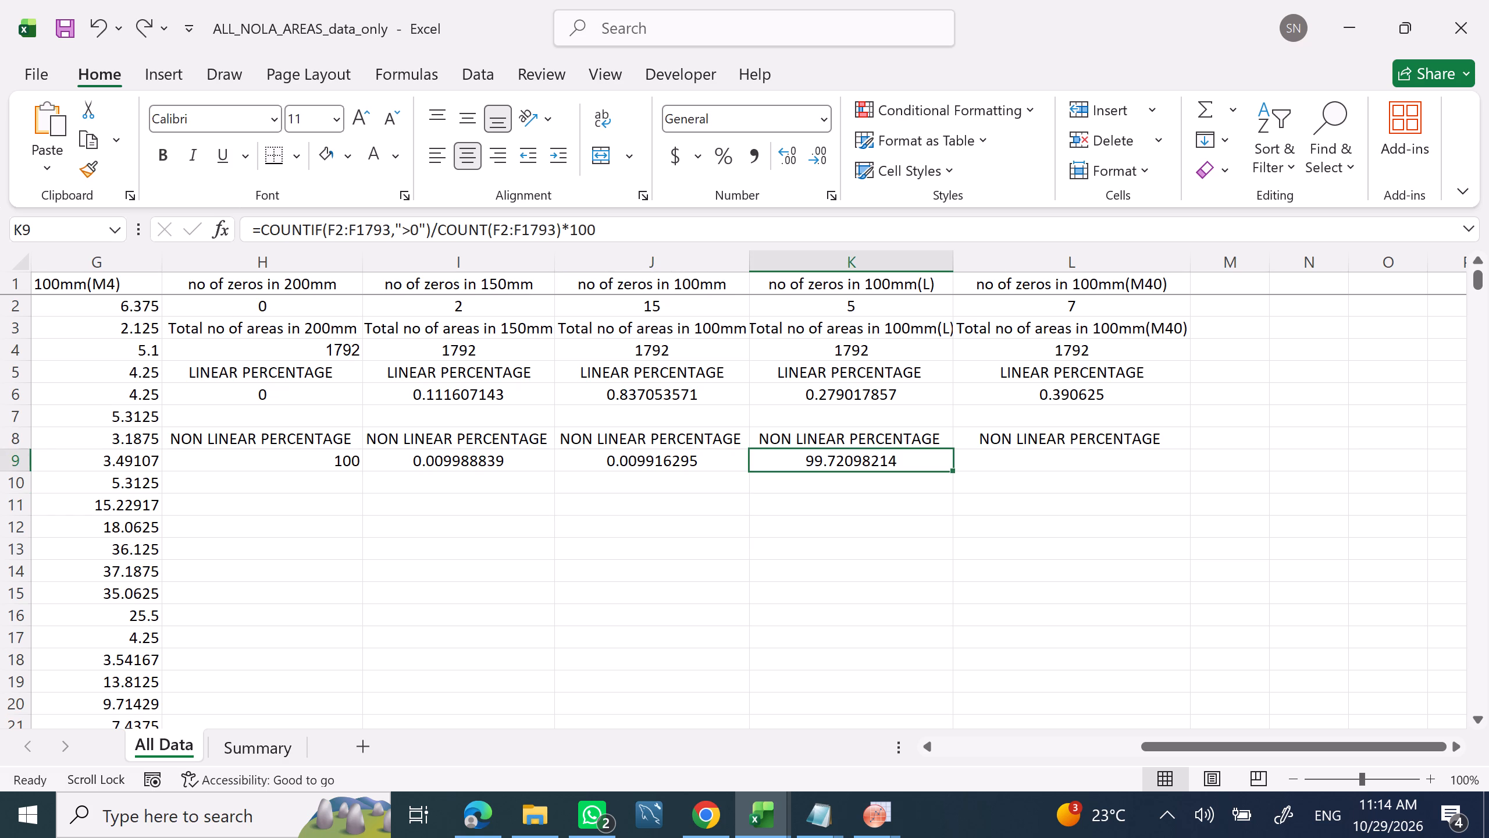
drag(600, 232, 465, 233)
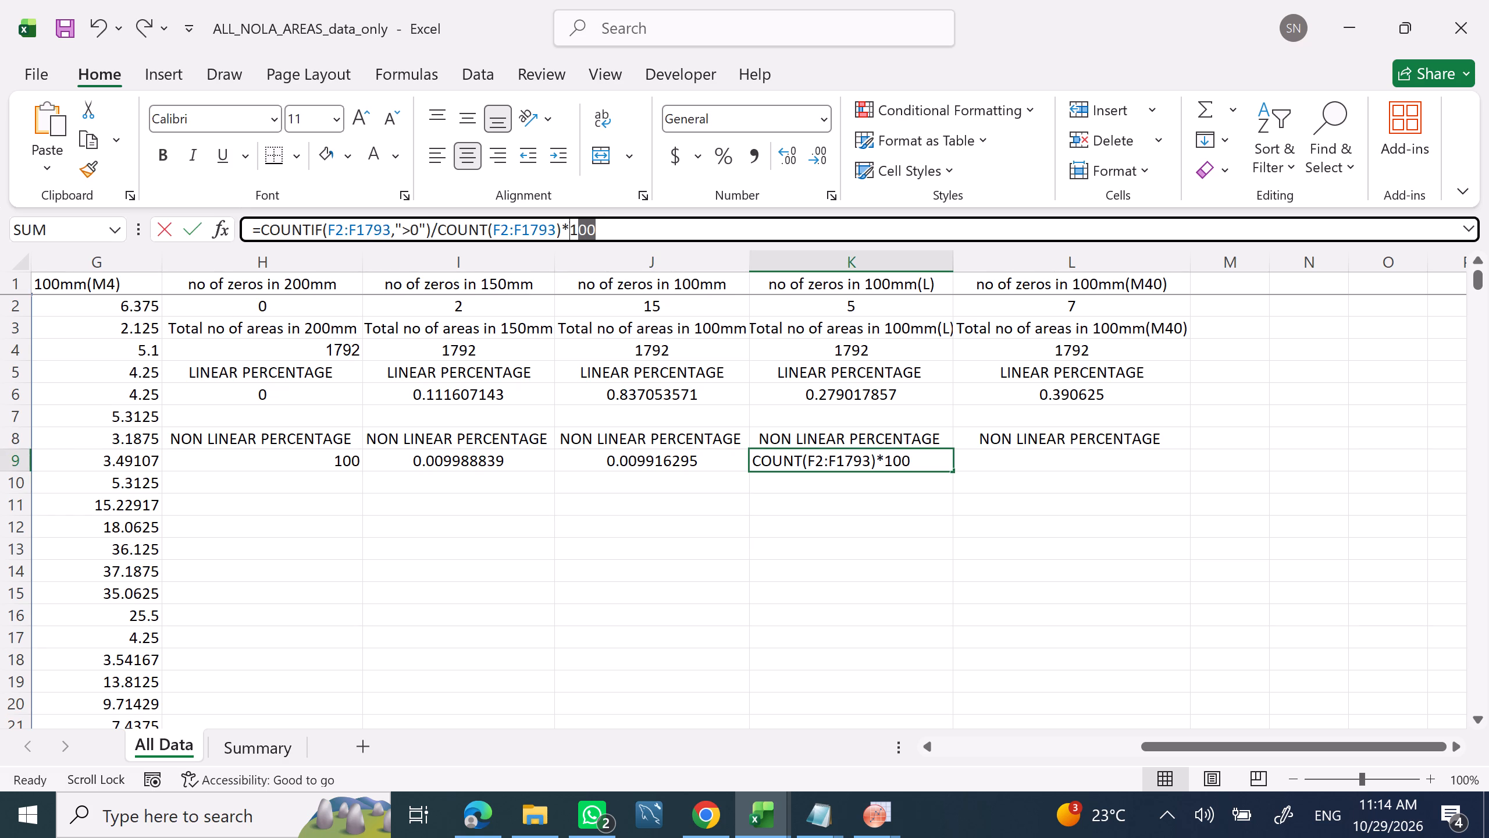
drag(465, 233, 162, 230)
right_click(644, 234)
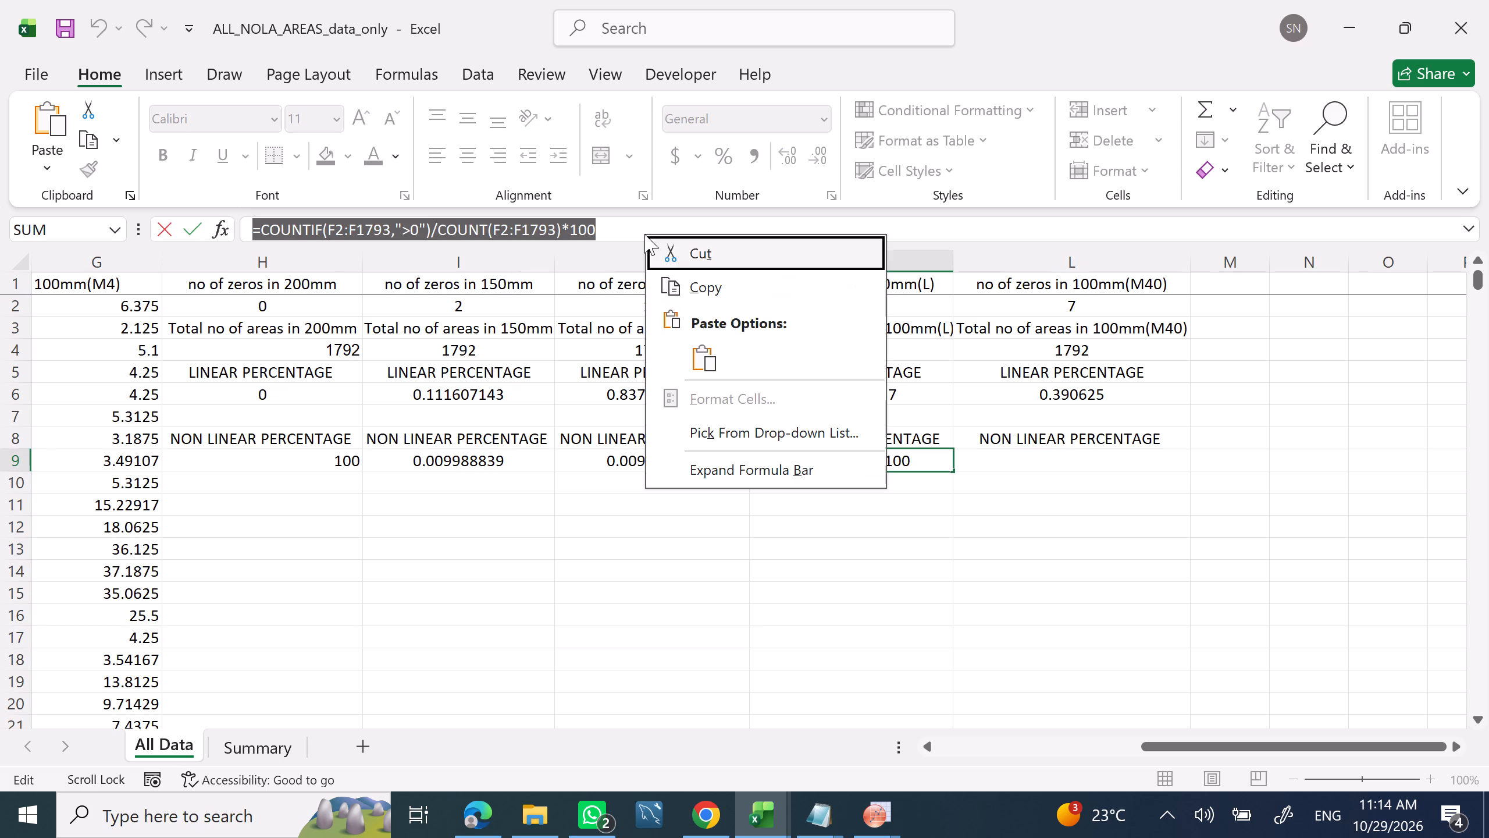
click(729, 281)
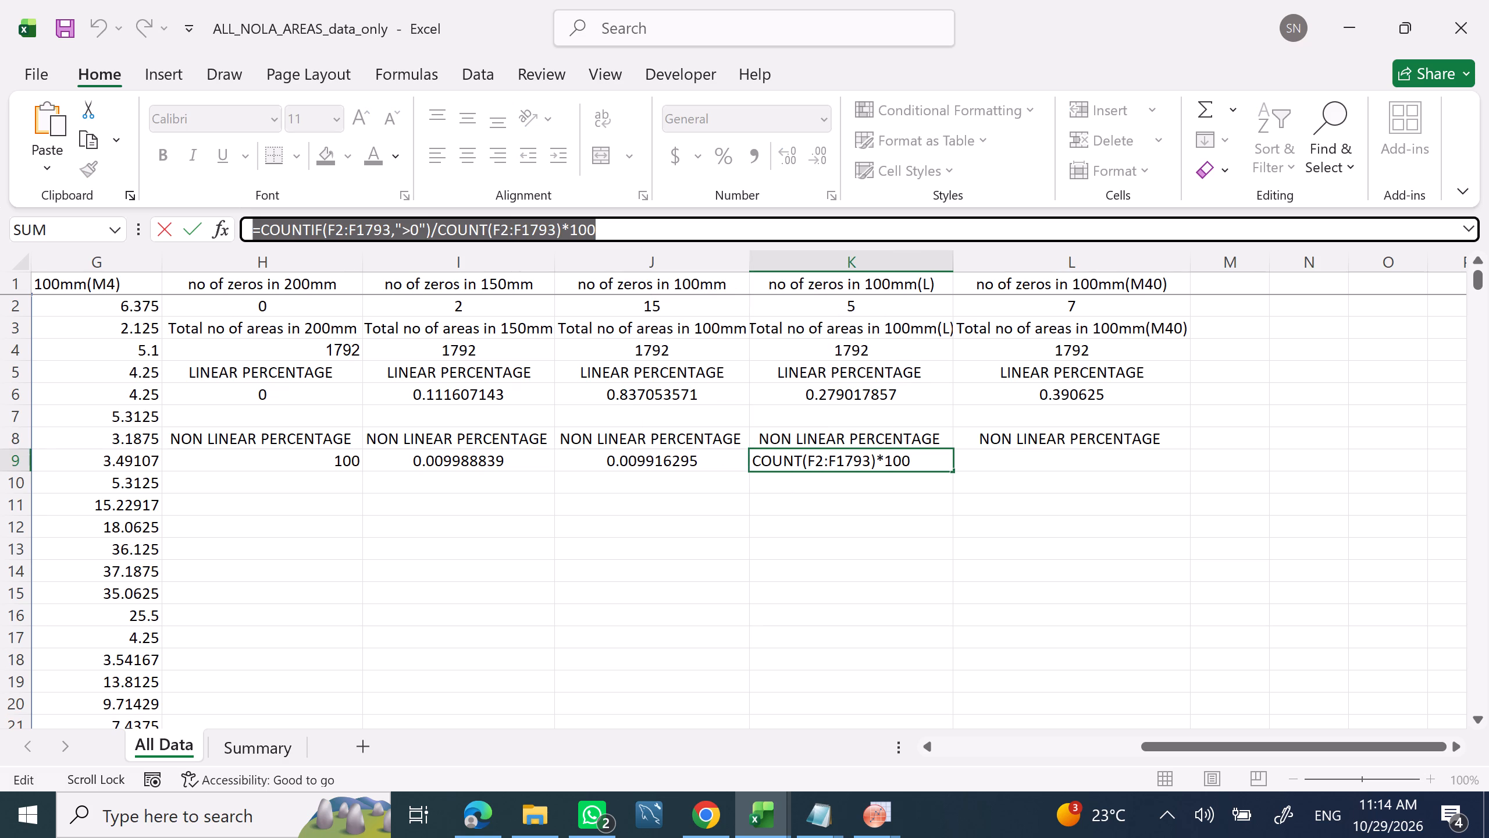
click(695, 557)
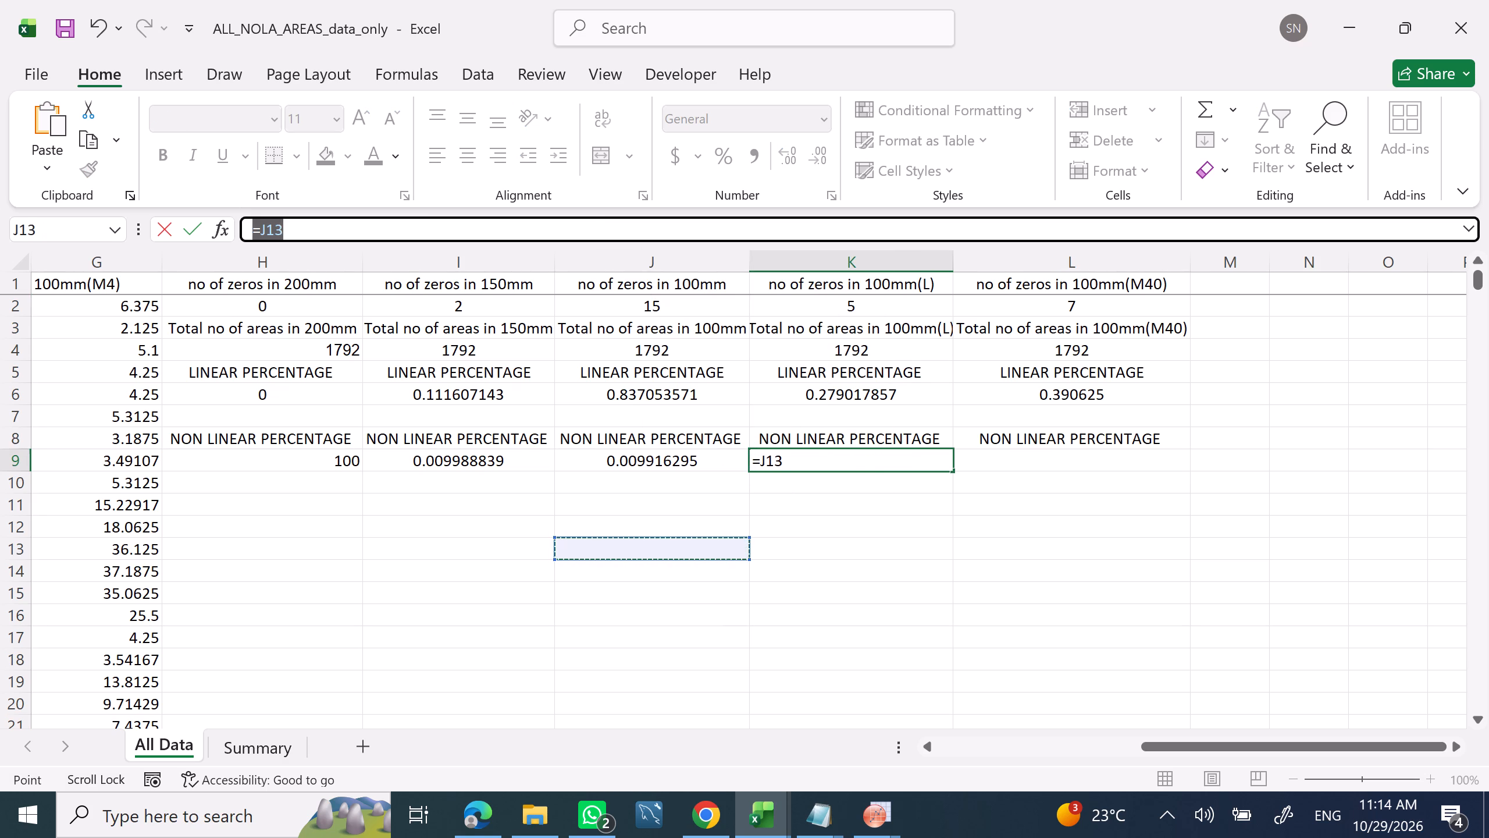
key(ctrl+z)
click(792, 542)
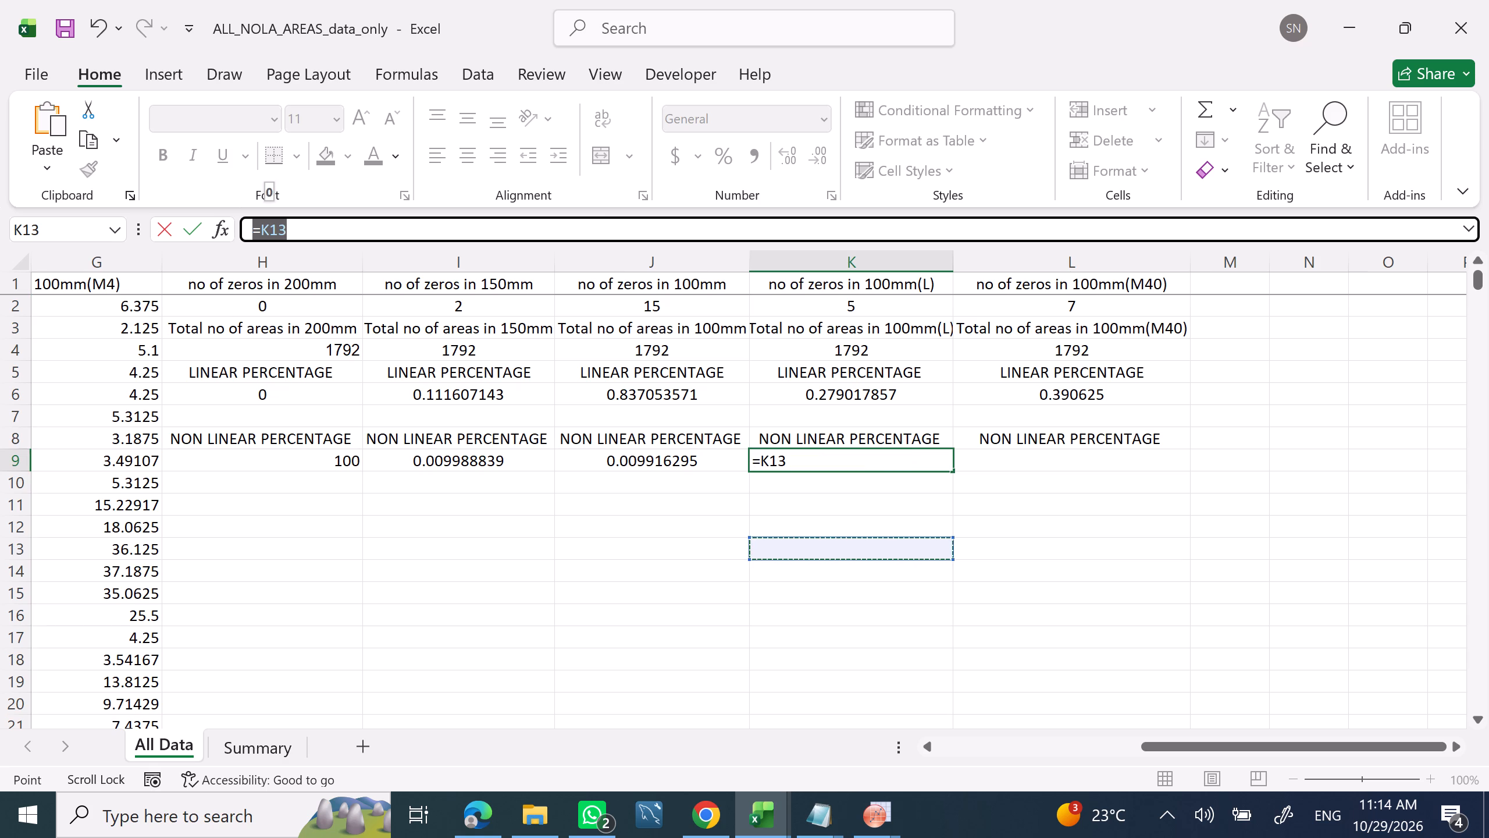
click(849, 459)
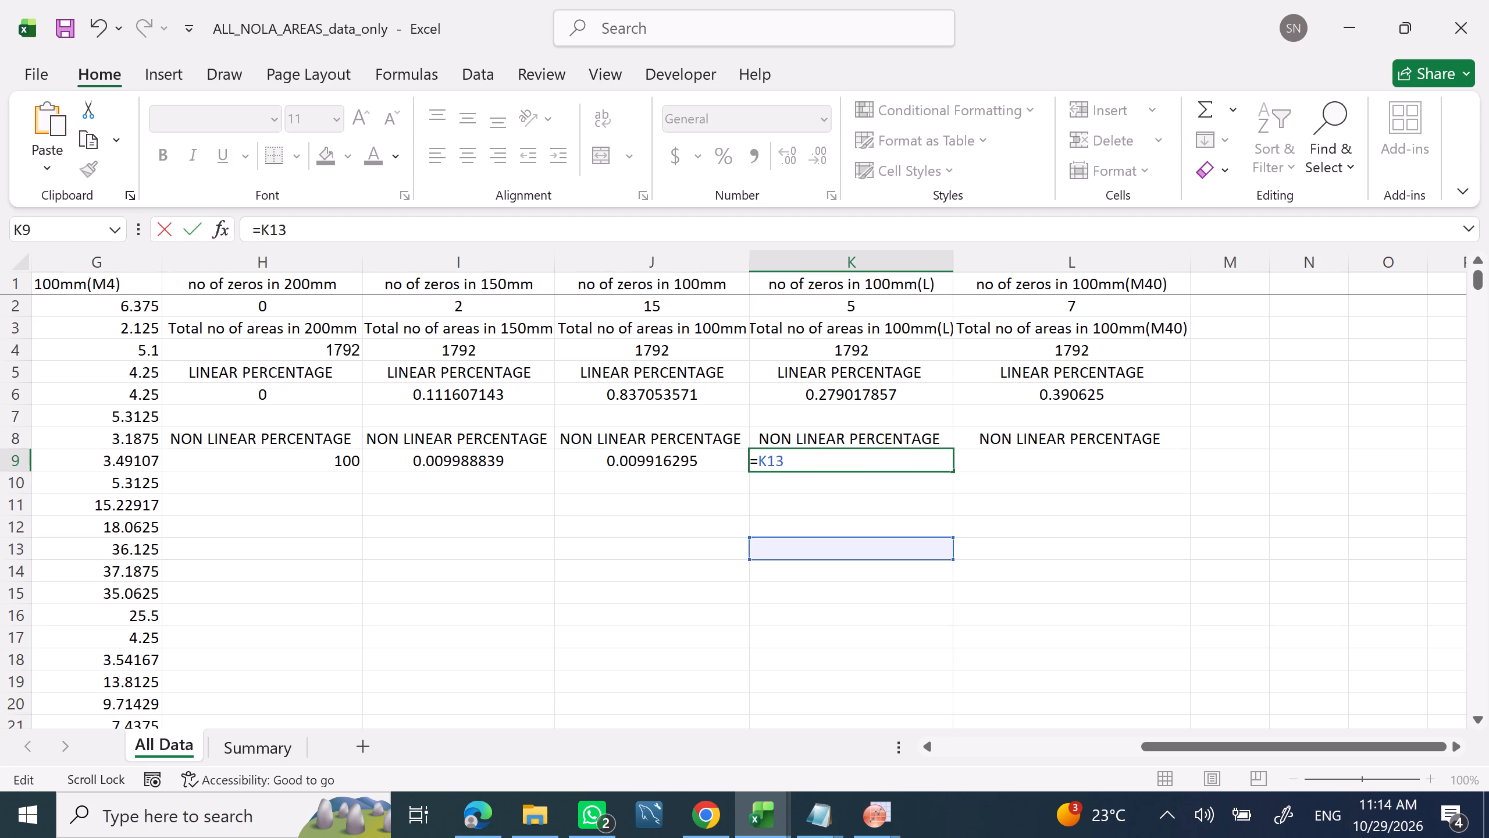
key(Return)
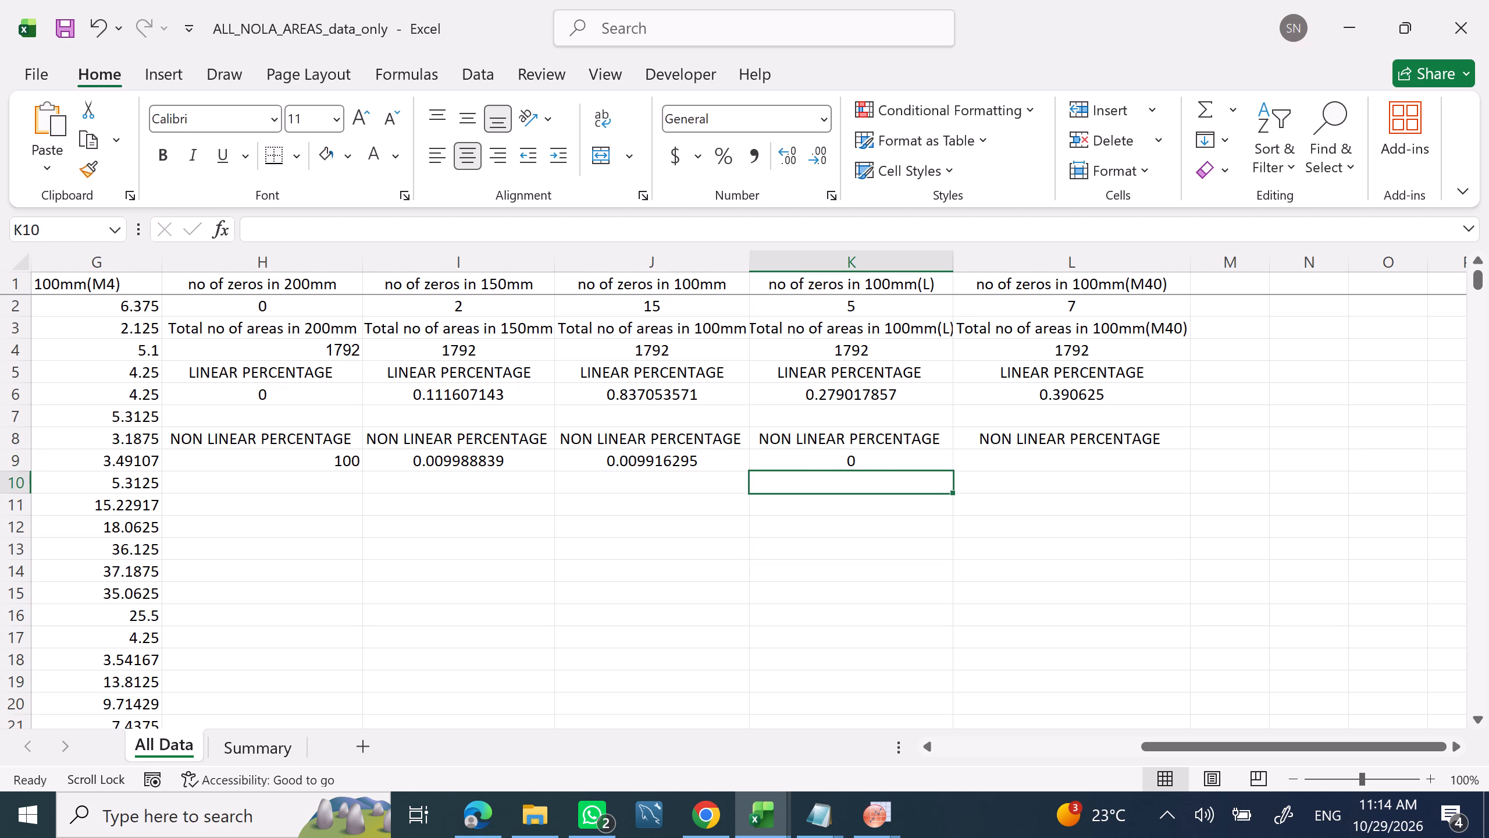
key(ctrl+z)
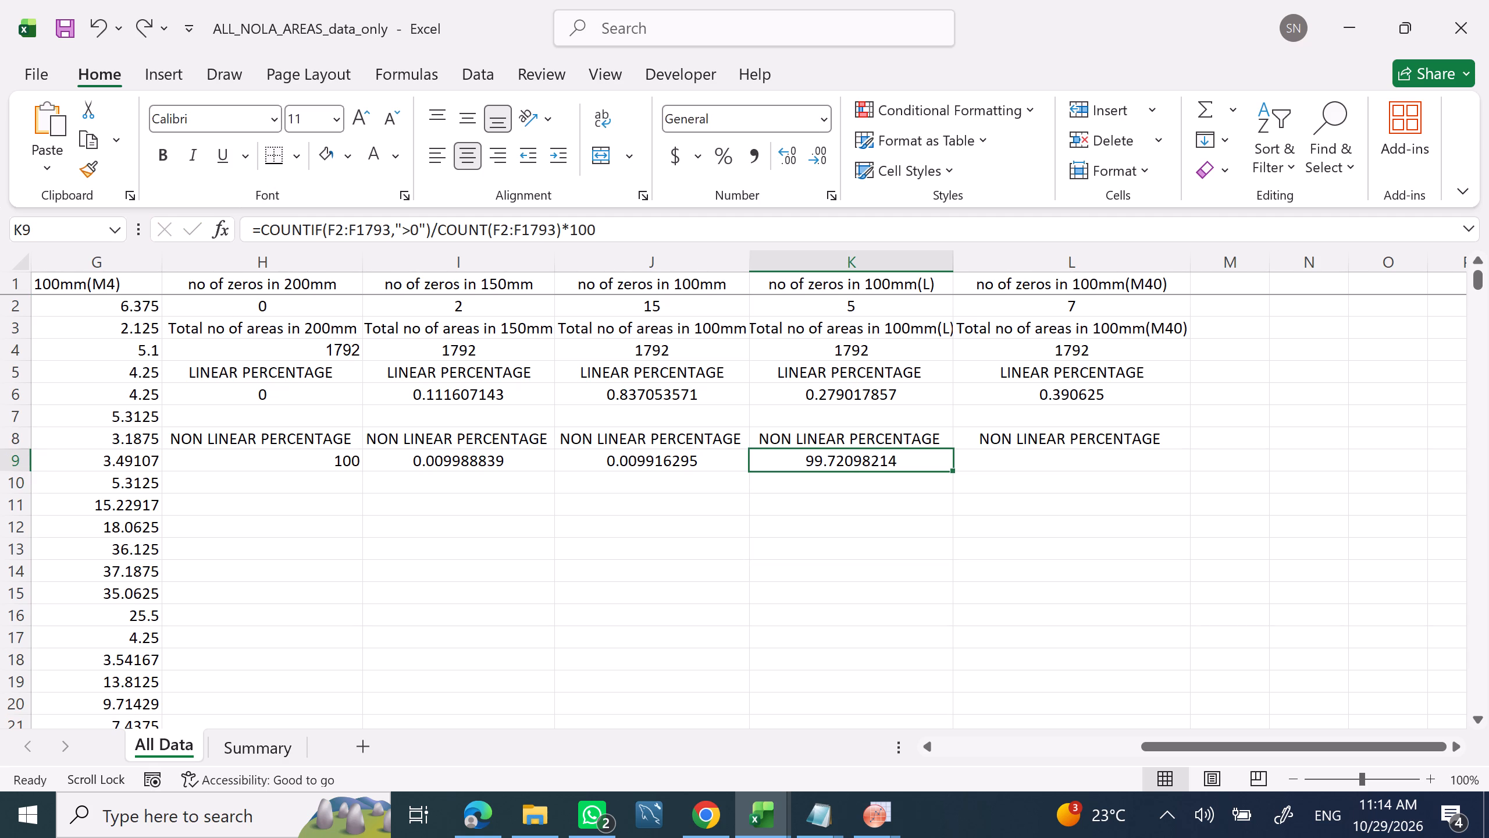
Replace the entire J9 formula with the copied K9 formula text.
click(701, 469)
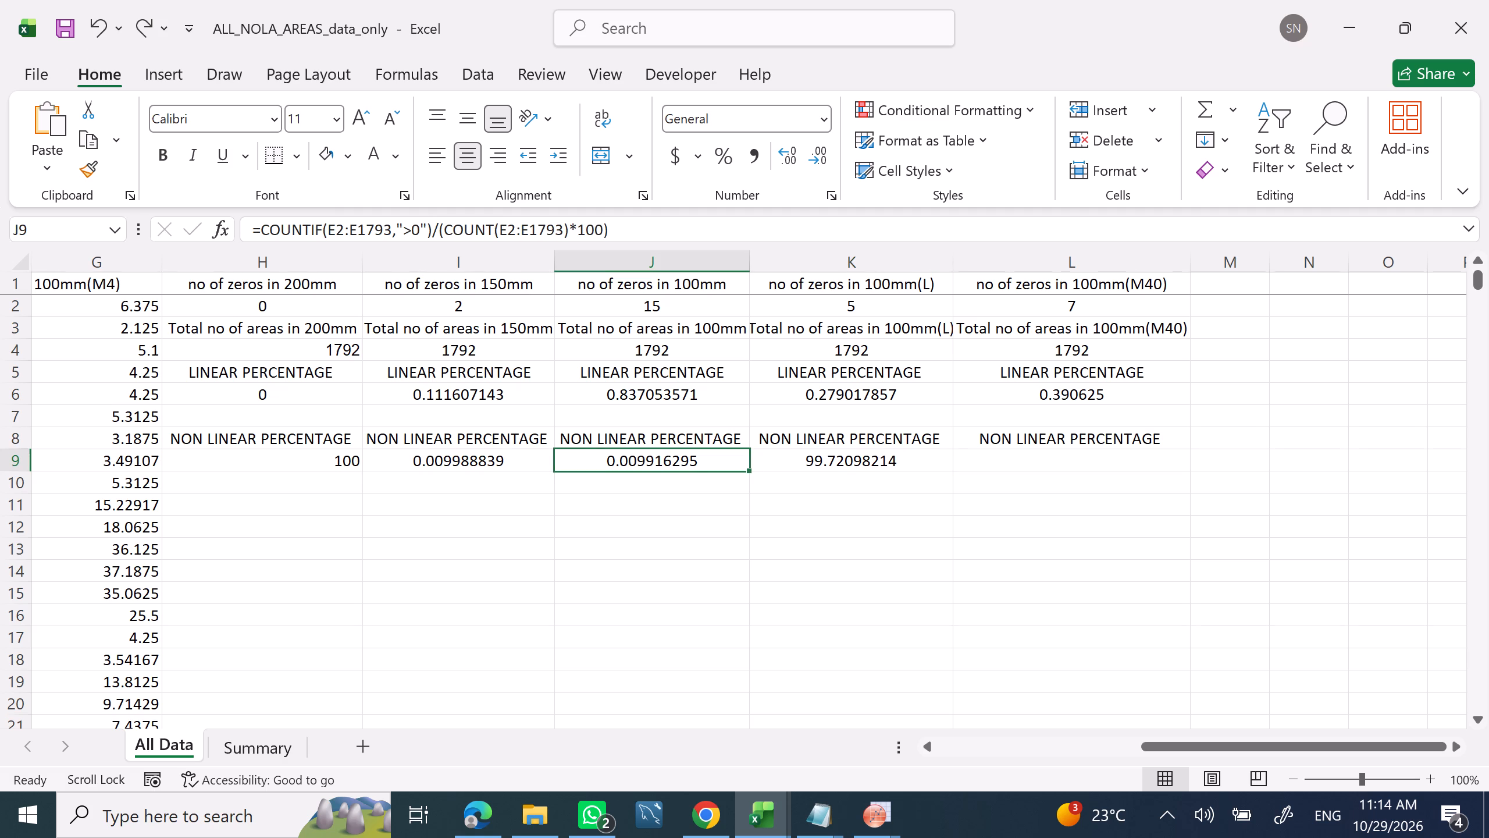
drag(629, 232, 115, 229)
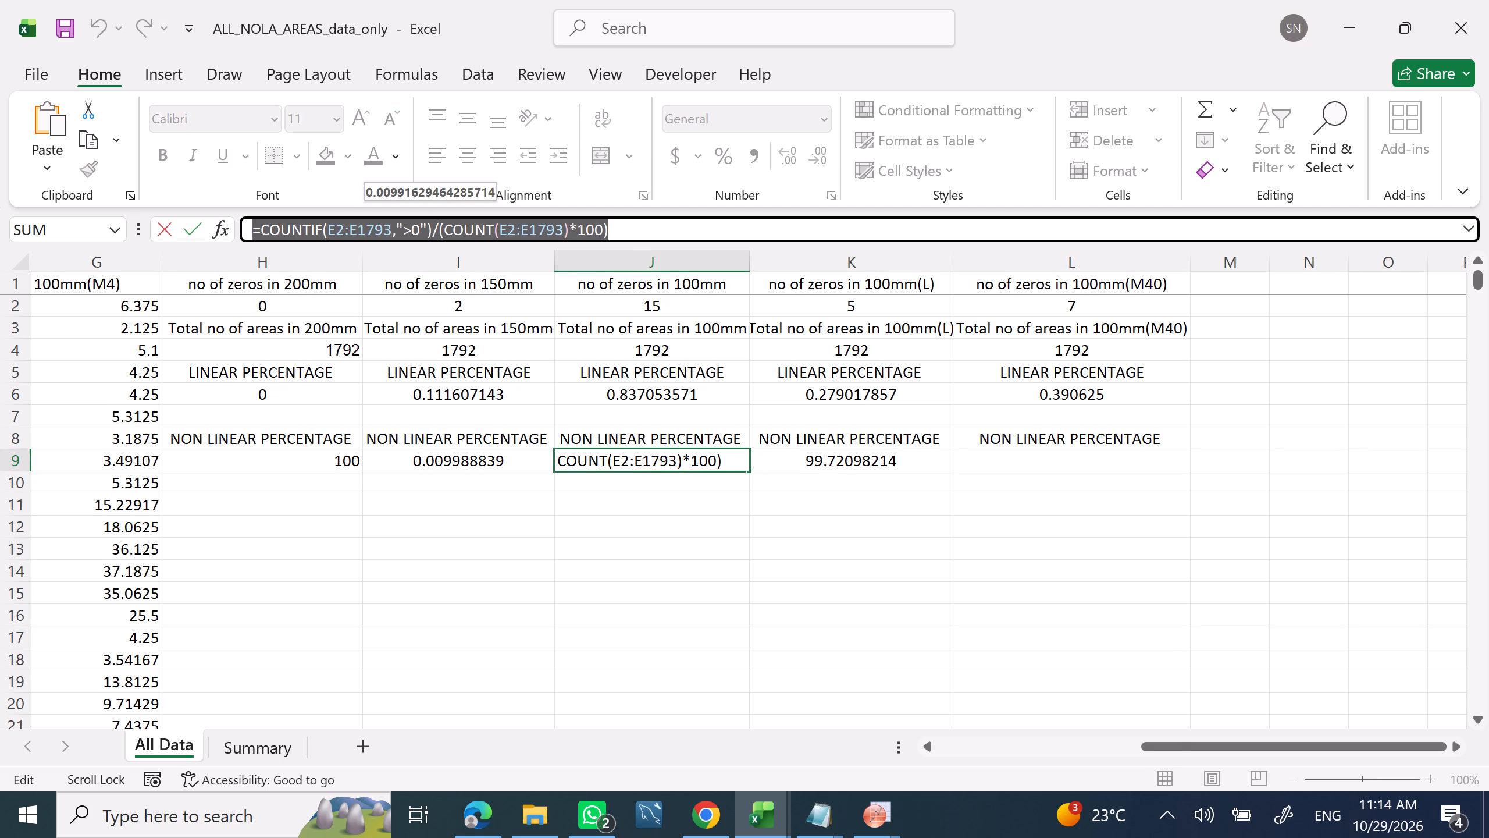
right_click(621, 229)
click(677, 347)
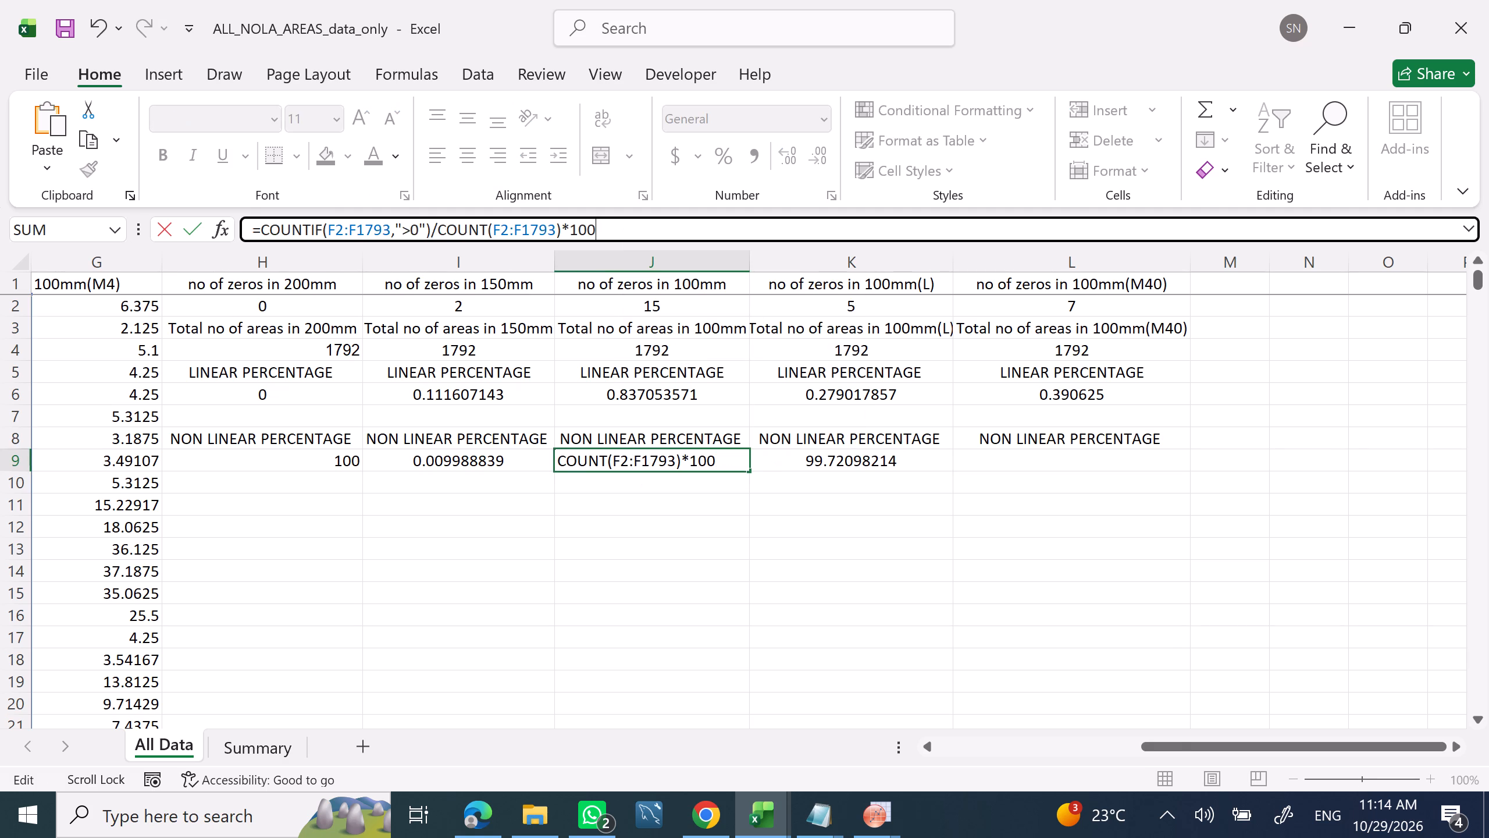
Change the COUNTIF range in the J9 formula to E2:E1793.
click(334, 225)
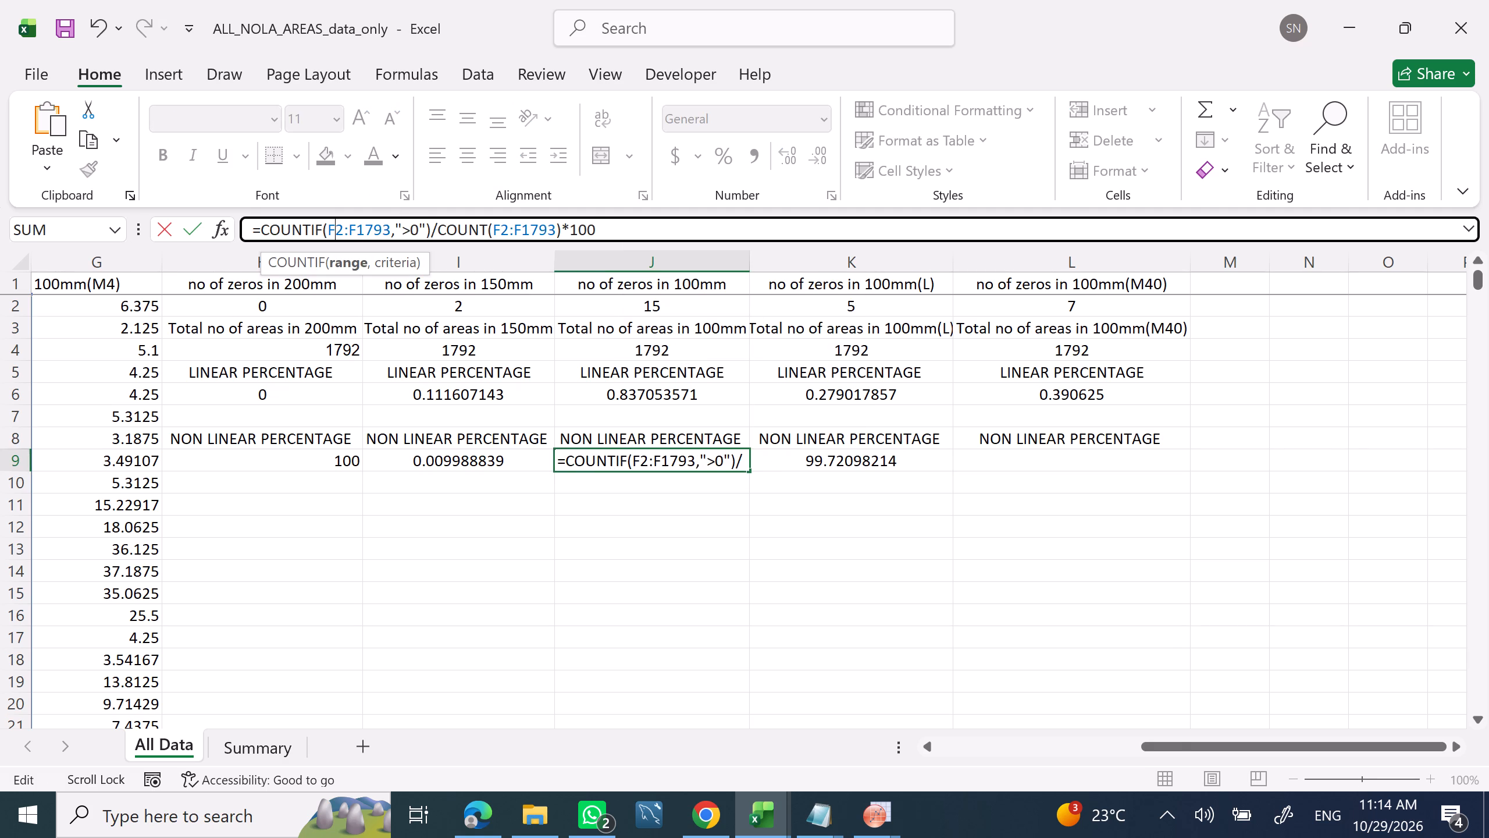
key(BackSpace)
key(shift+e)
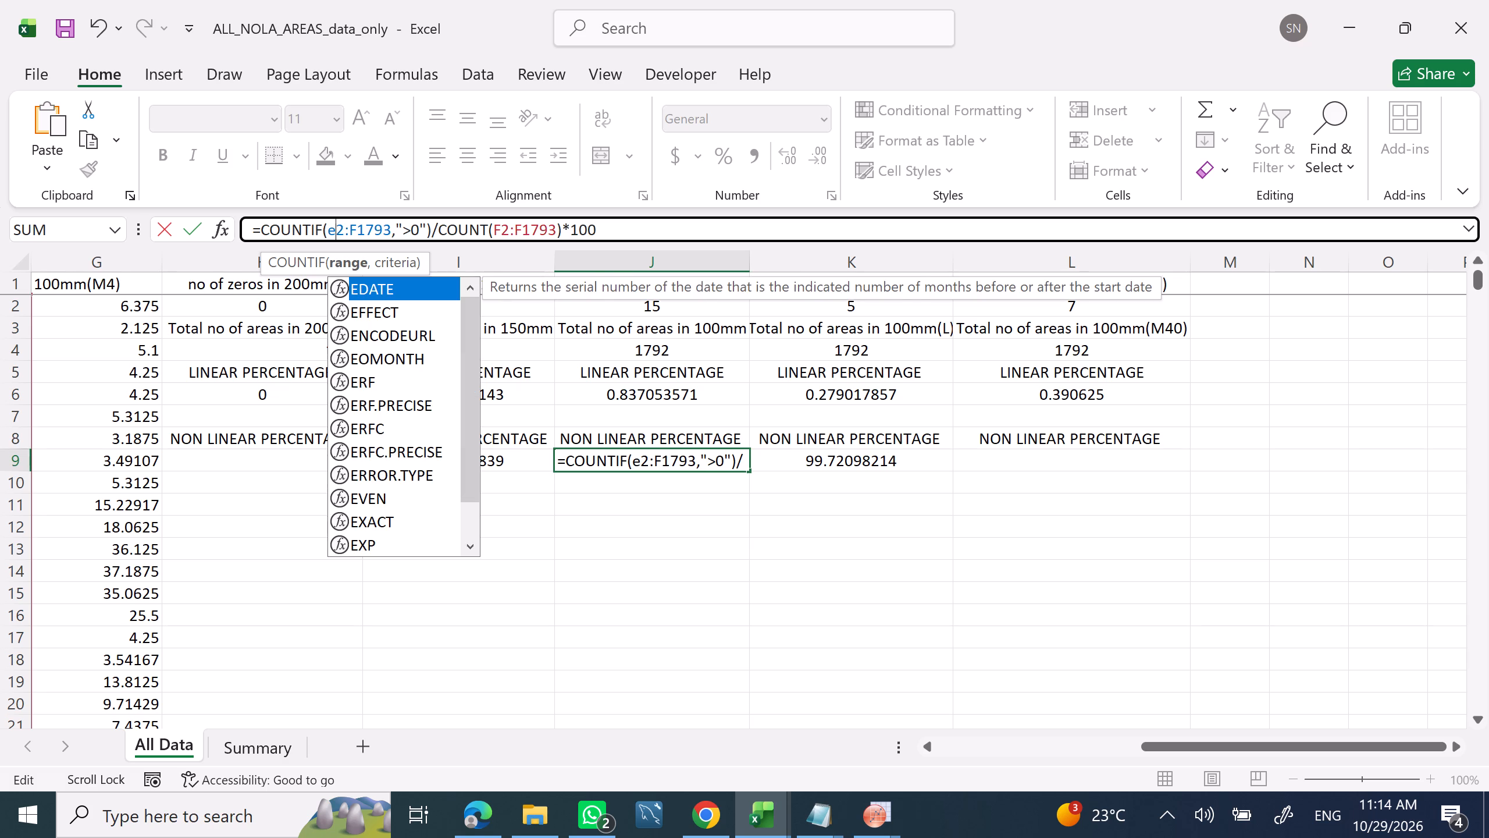
key(BackSpace)
key(e)
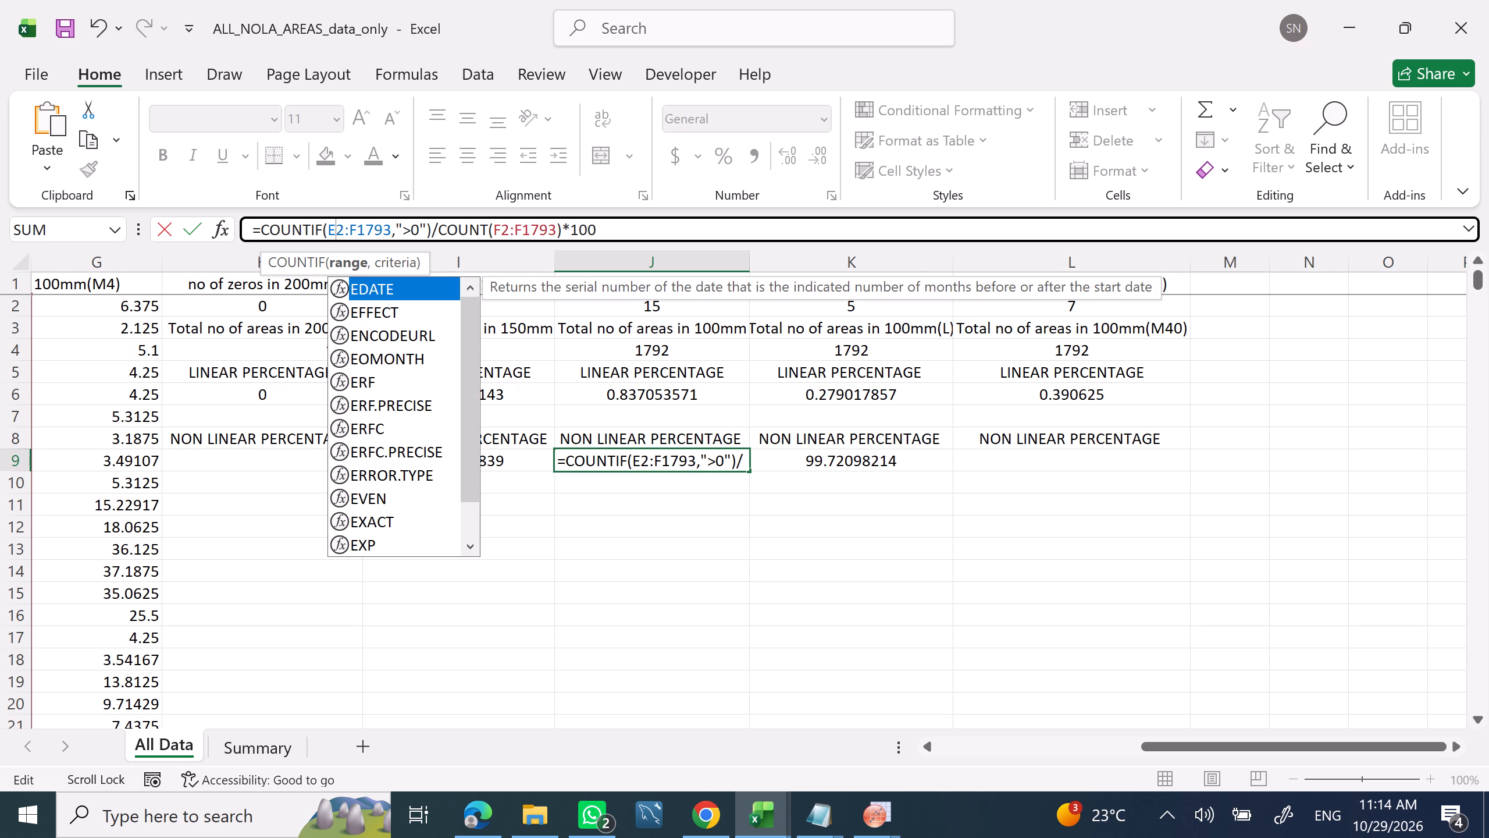
click(359, 231)
key(BackSpace)
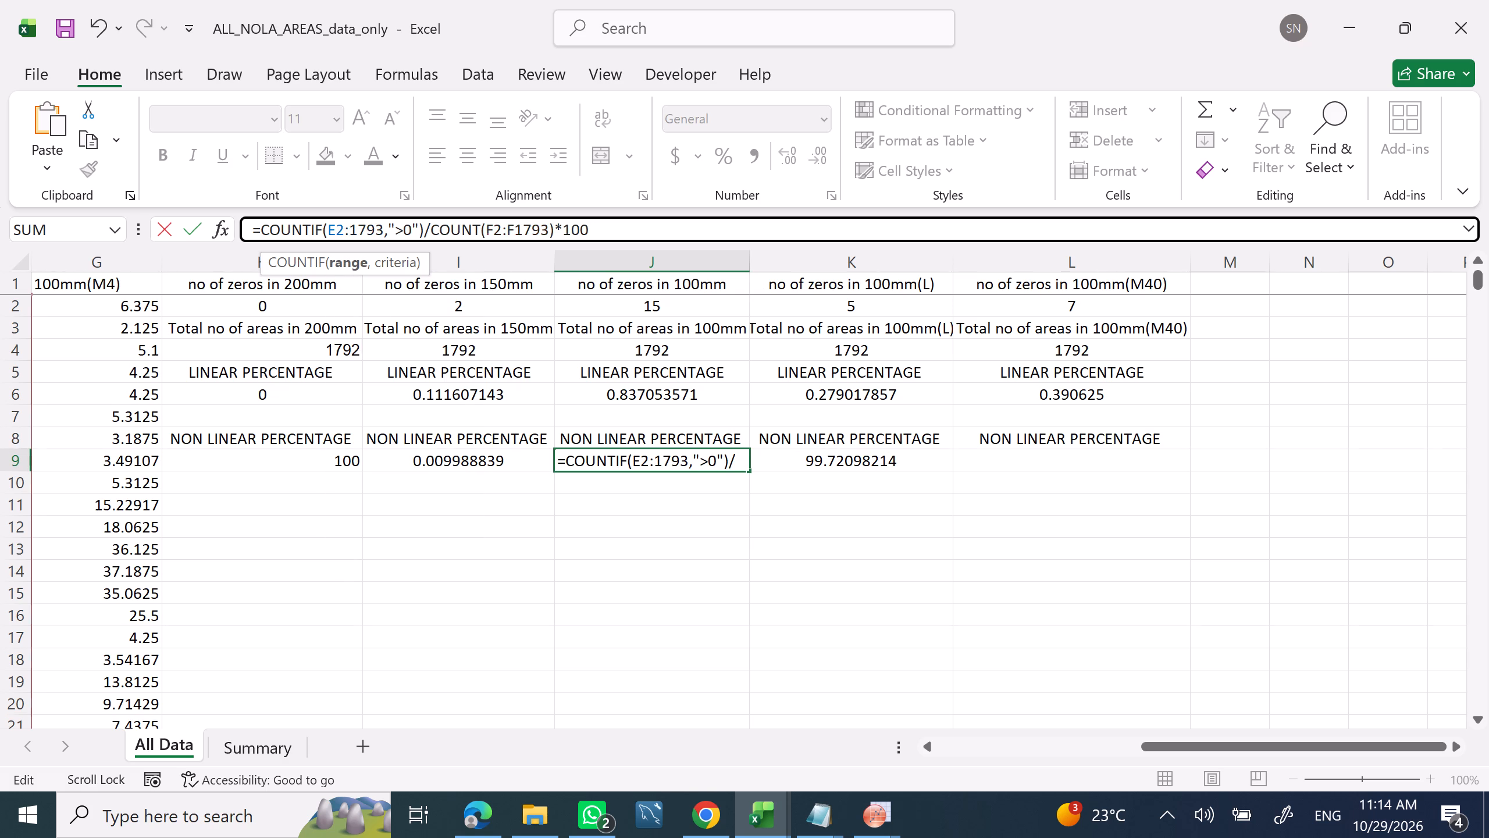
key(e)
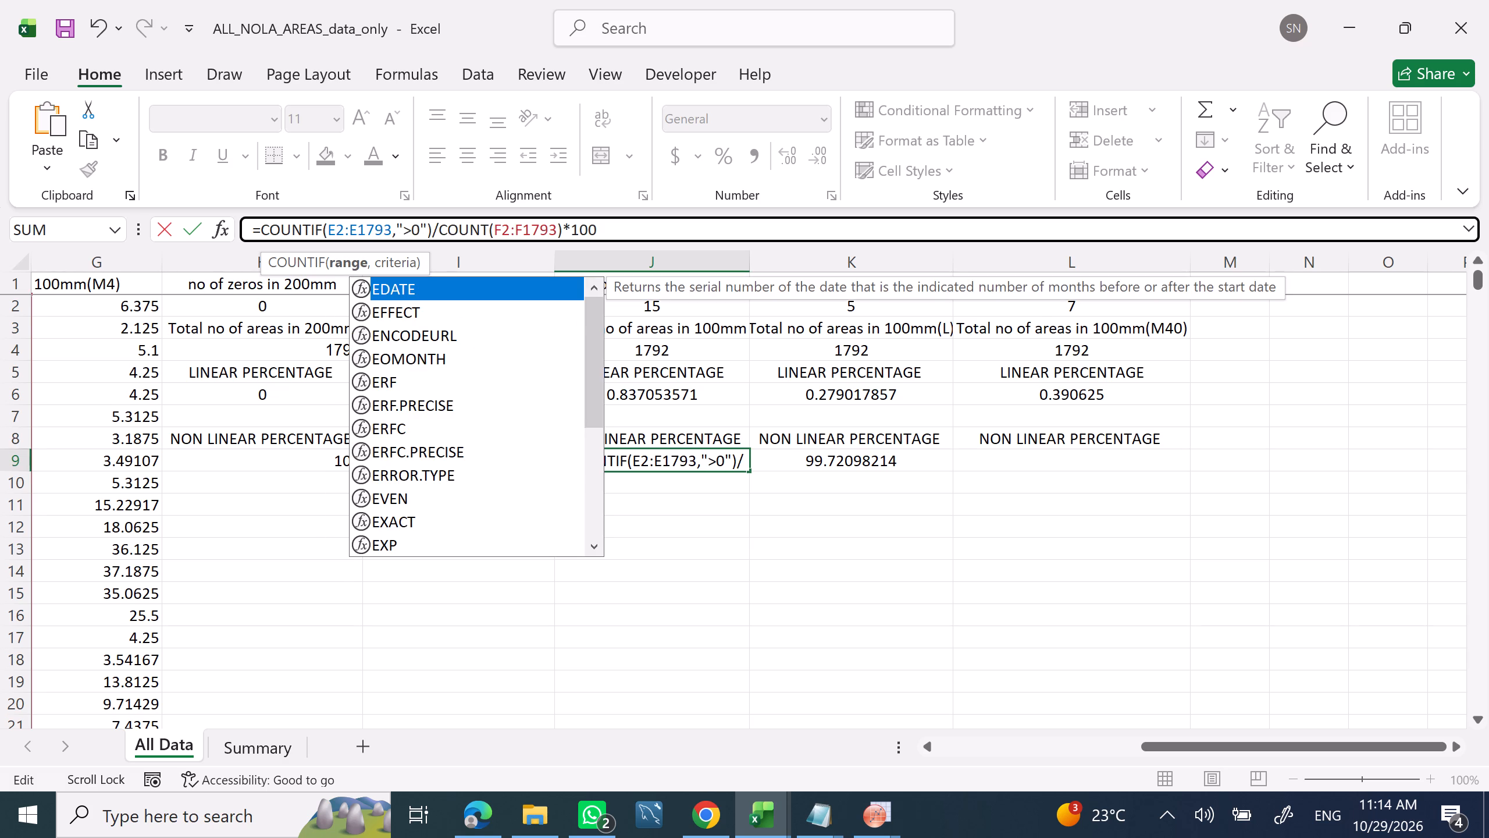
Change the COUNT range in the J9 formula to E2:E1793 and commit the formula.
click(501, 229)
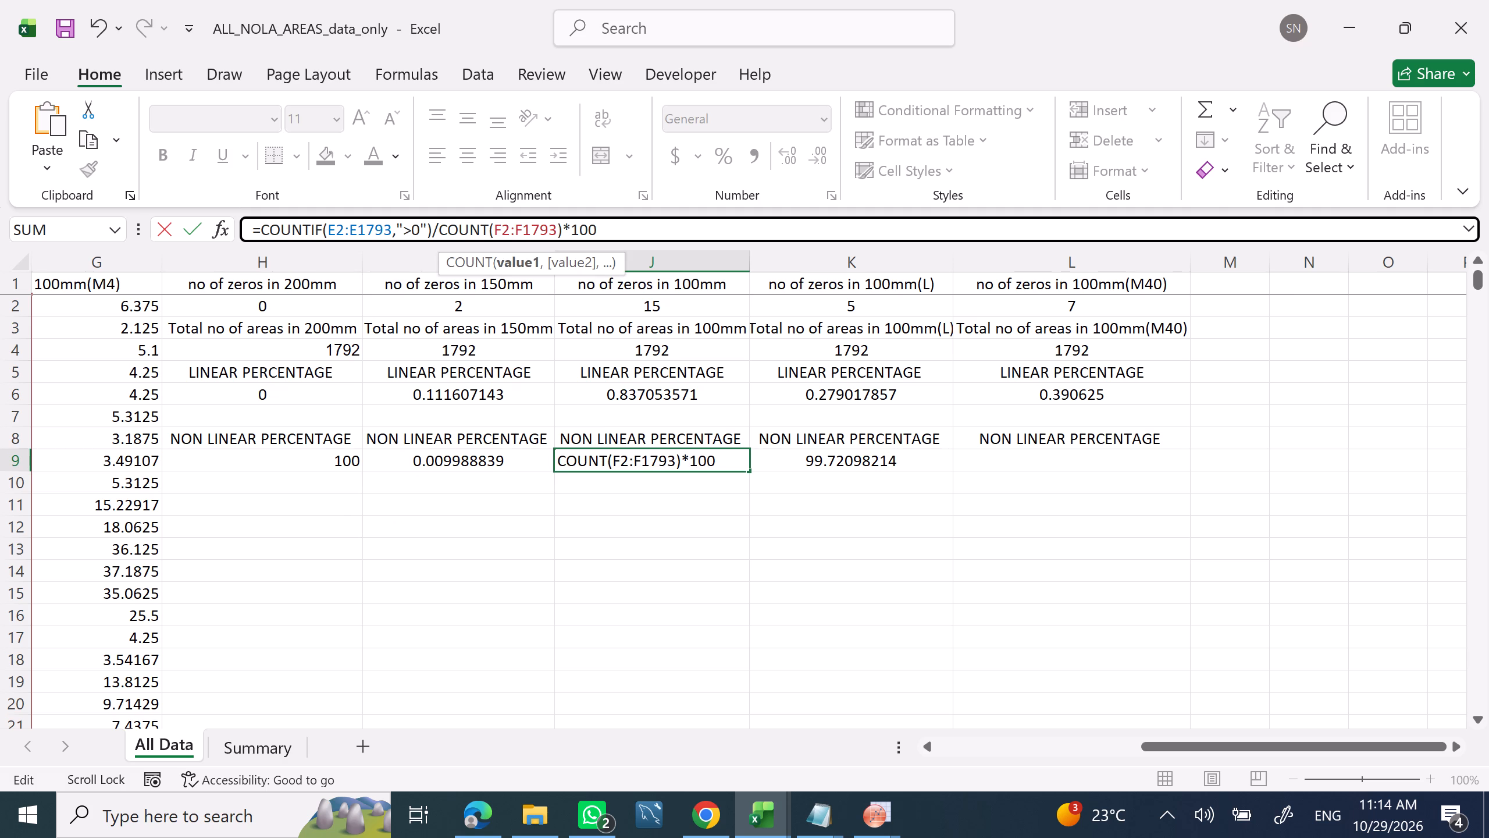
key(e)
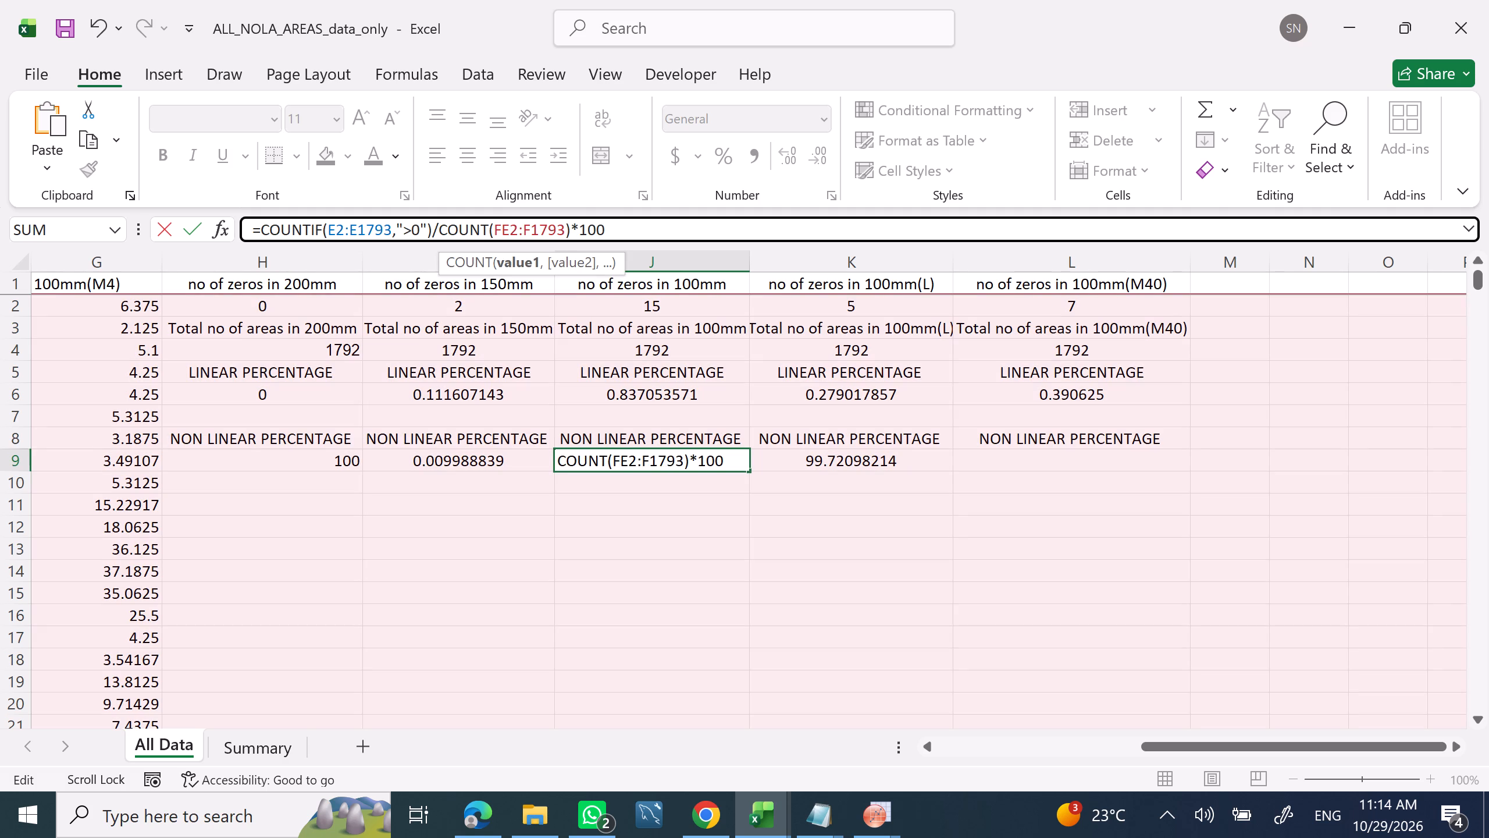
click(498, 230)
key(BackSpace)
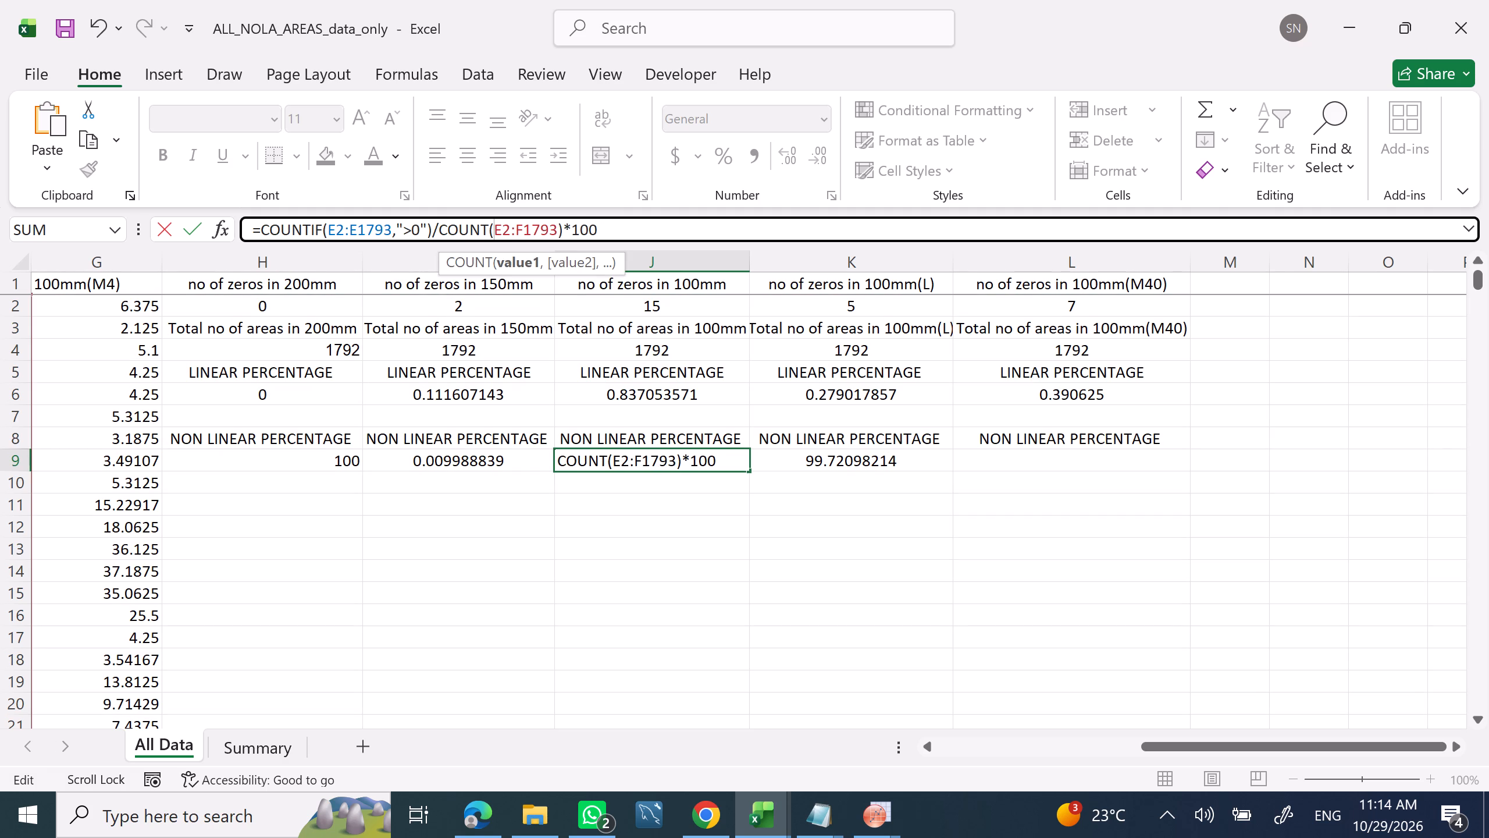
click(523, 228)
key(BackSpace)
key(e)
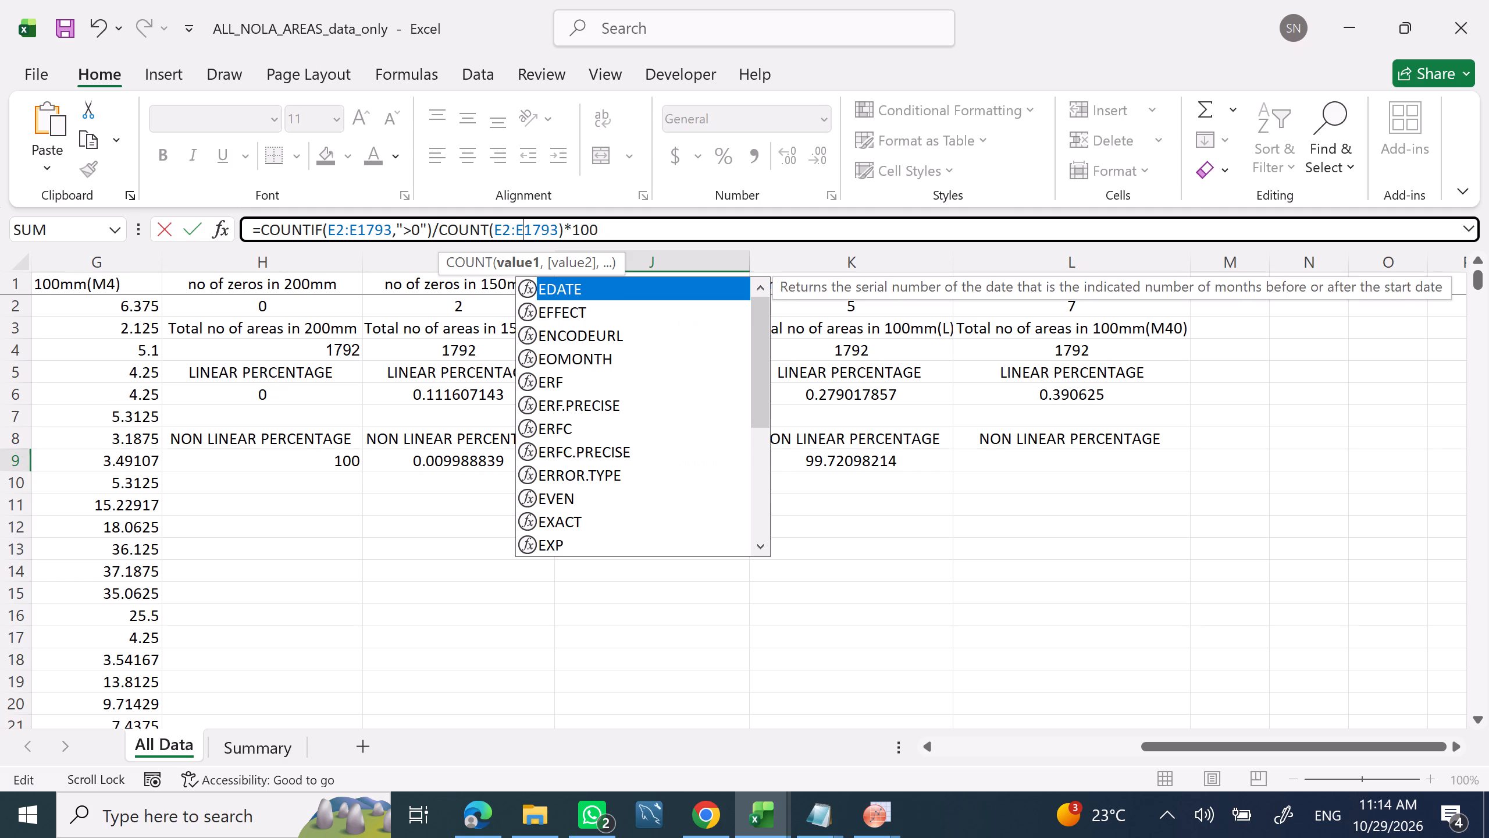
click(622, 240)
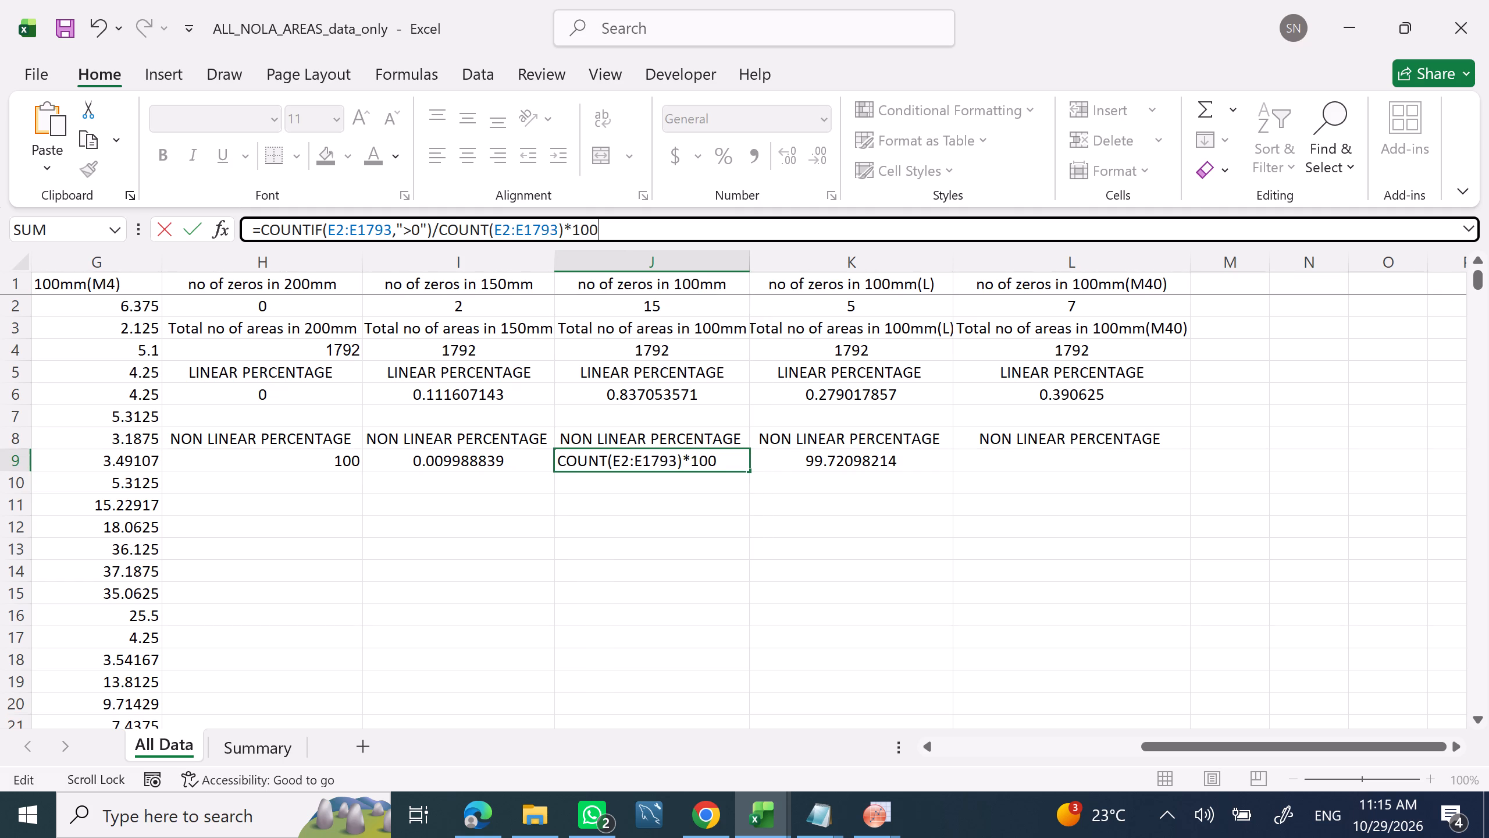
key(Return)
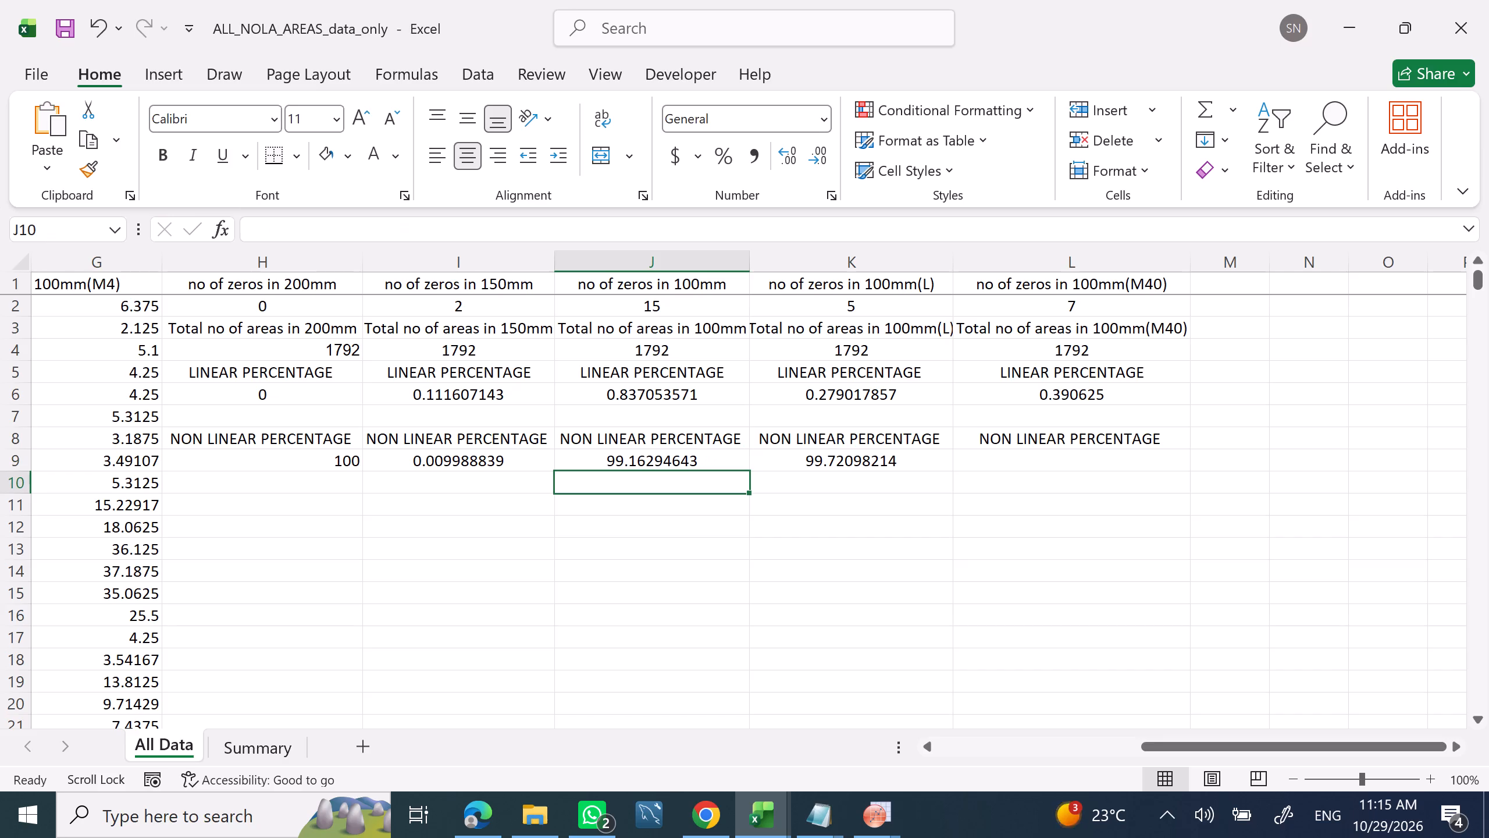
Remove the extra parentheses around COUNT(D2:D1793)*100 in the I9 formula and commit it, accepting the proposed correction.
click(495, 462)
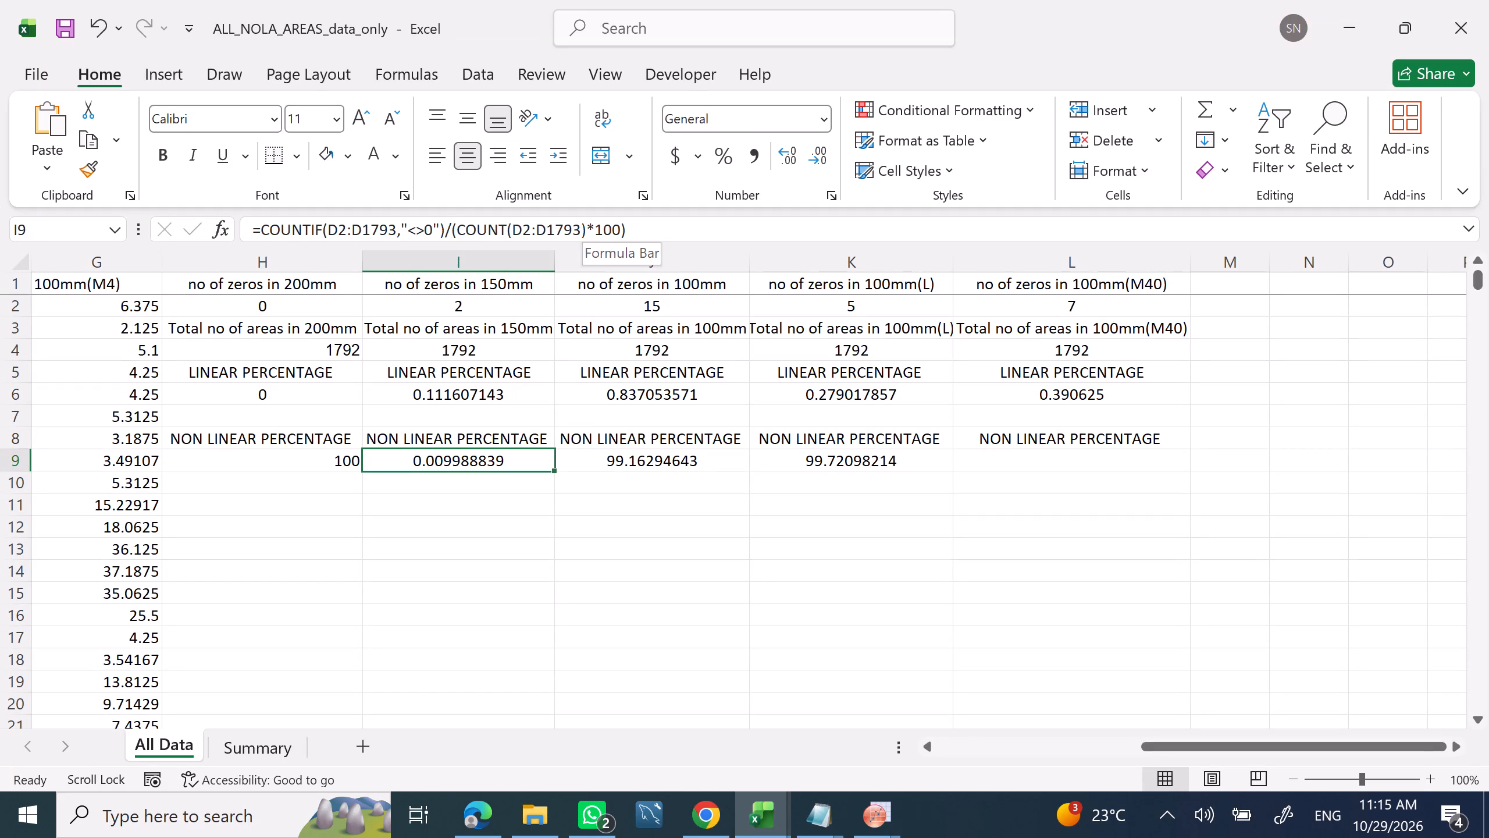
click(454, 227)
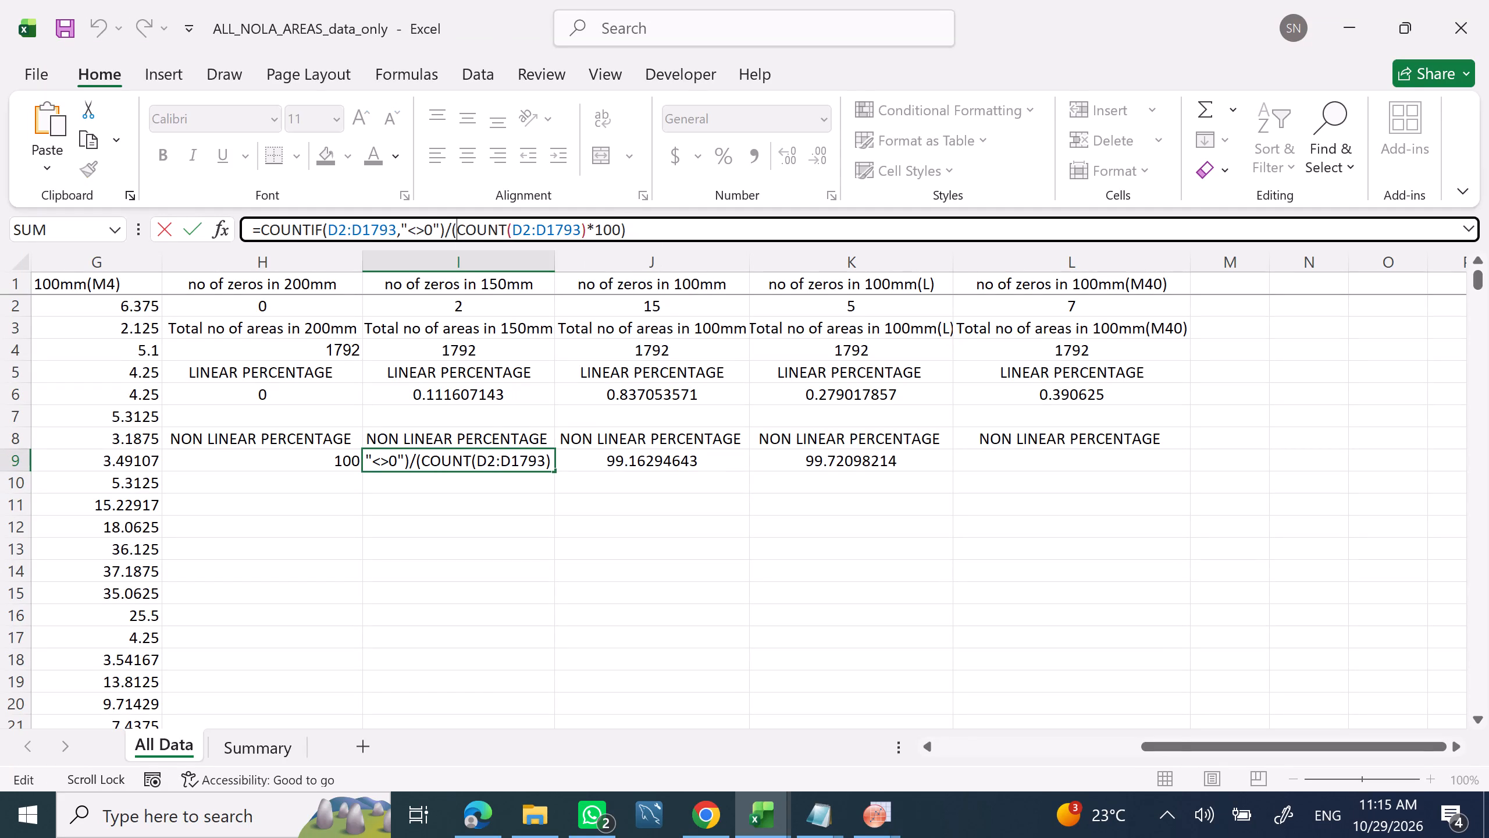
key(BackSpace)
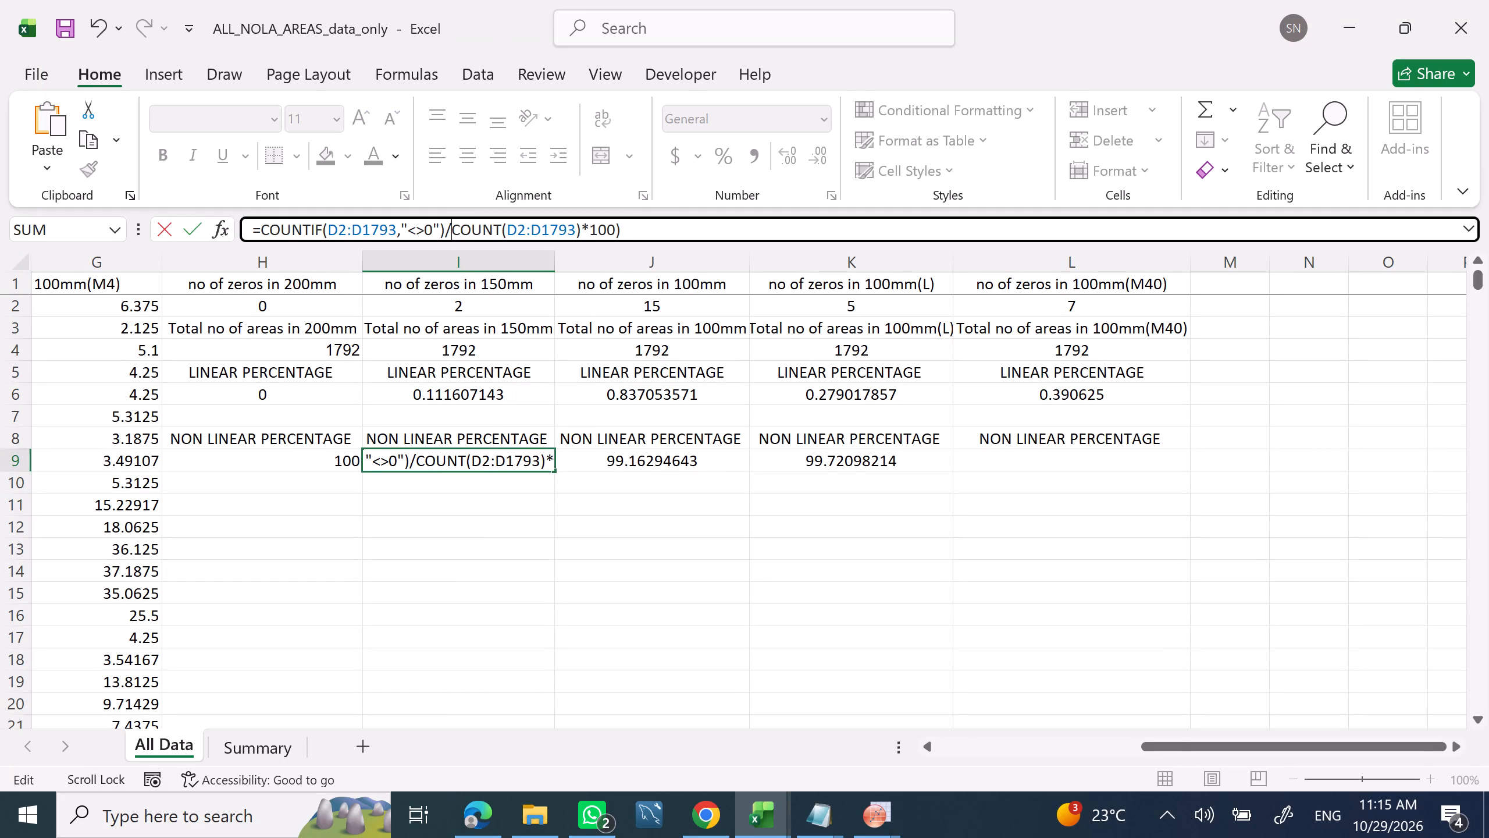
click(653, 239)
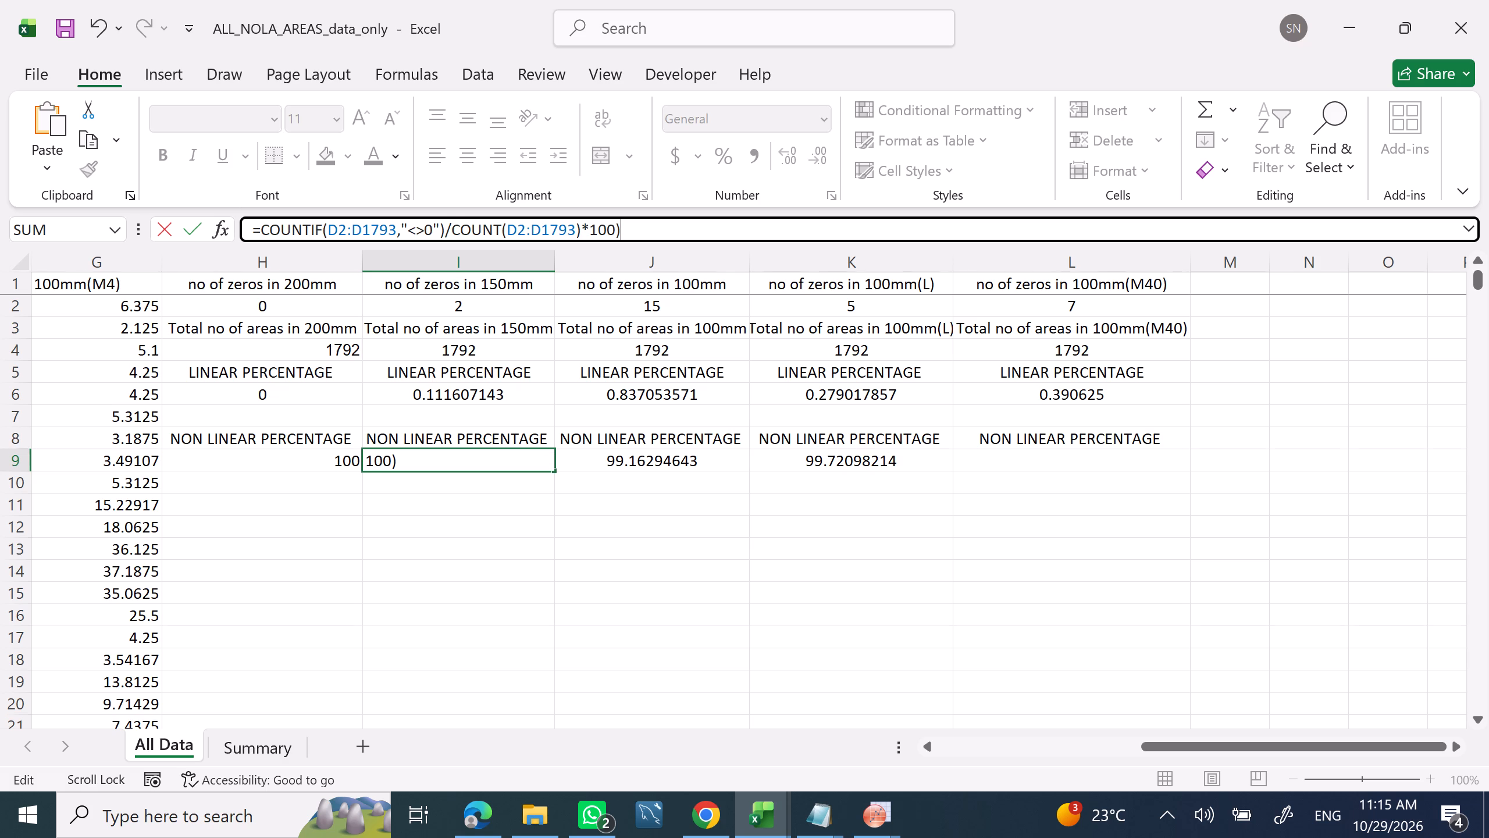
key(Return)
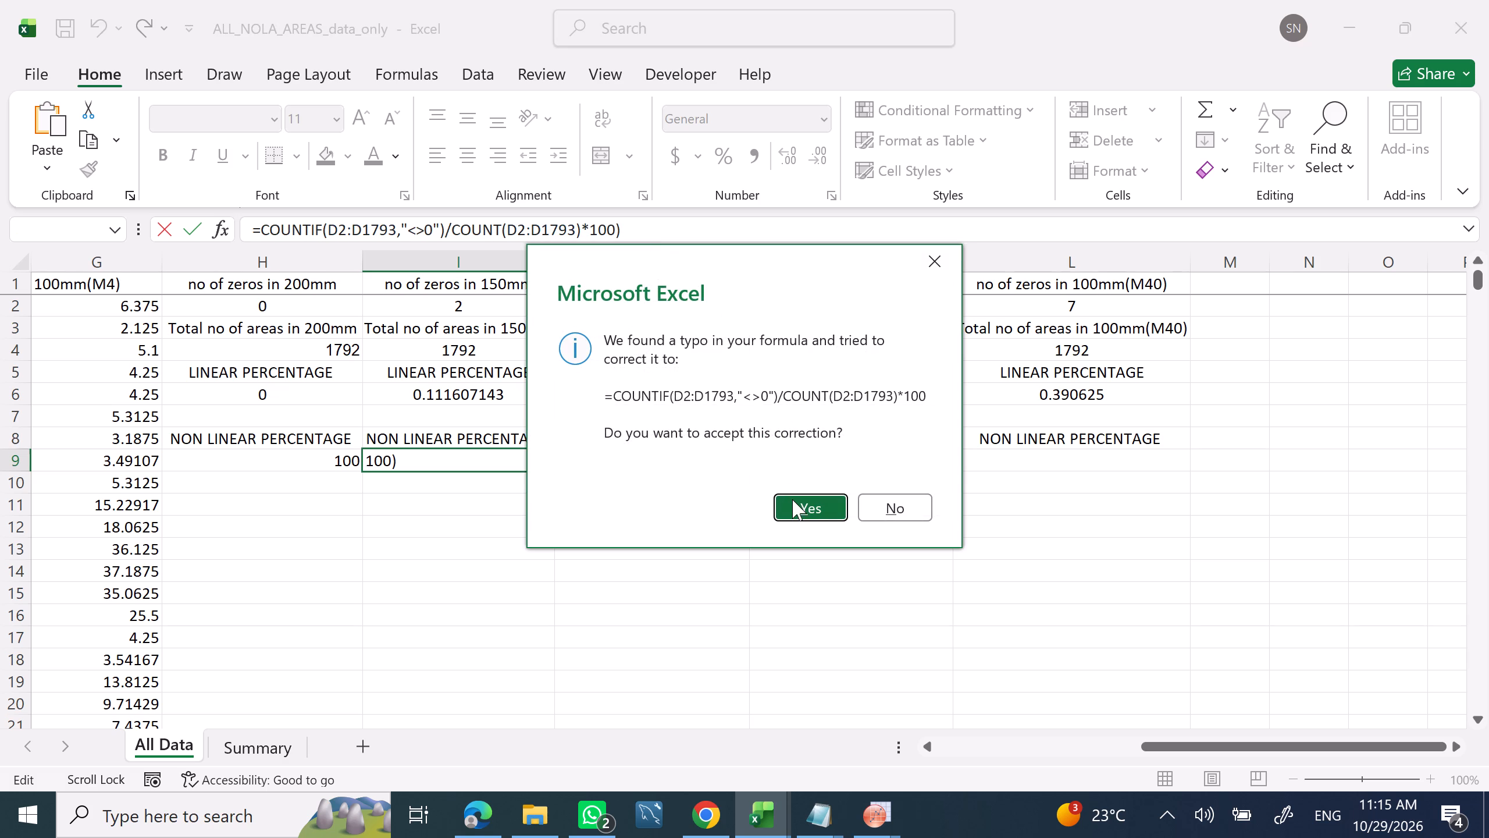
click(792, 506)
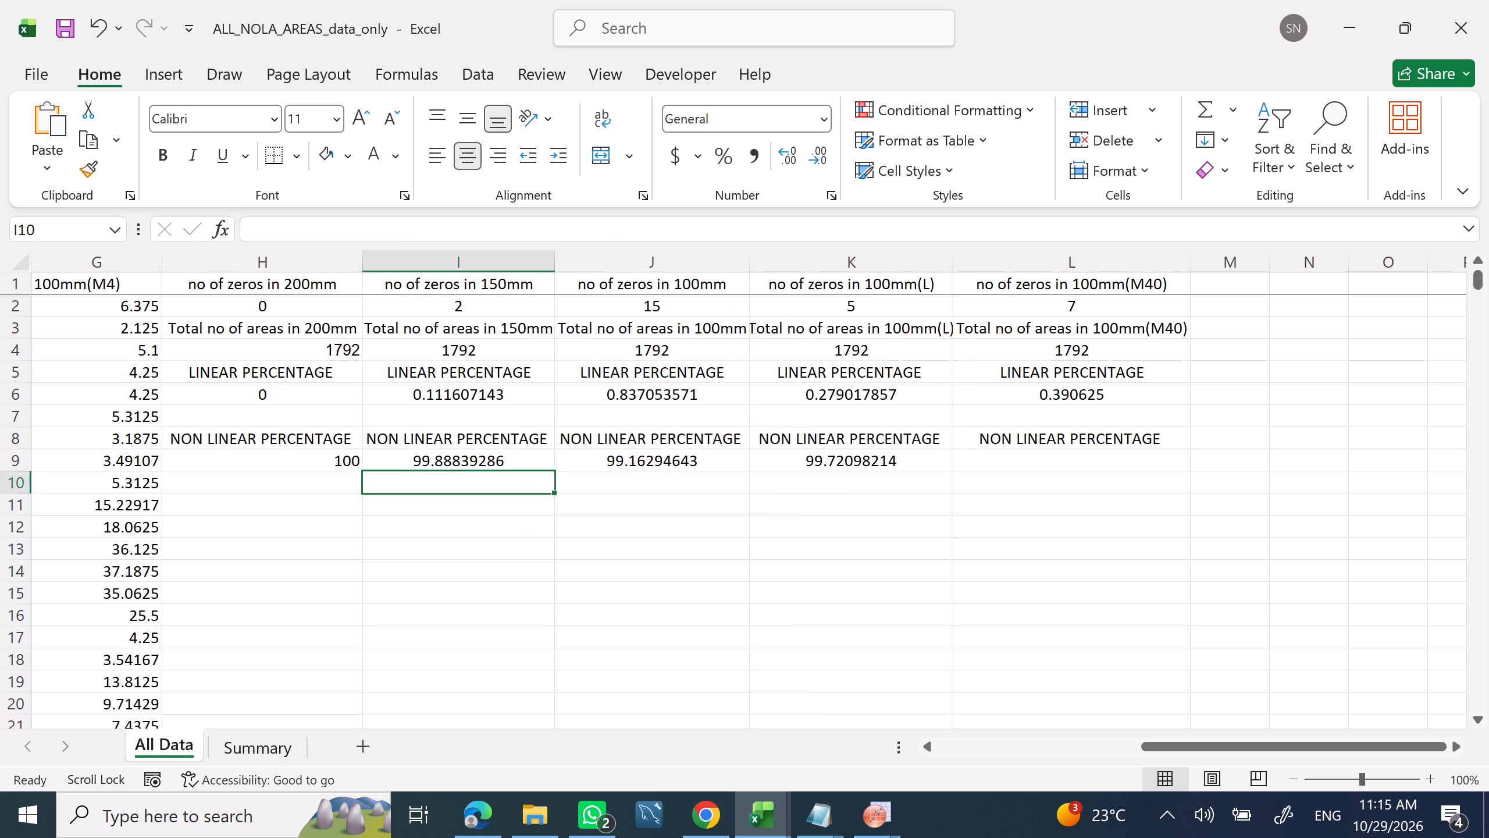
Begin the non-linear percentage formula in L9 with COUNTIF over the range G2:G1793.
click(317, 463)
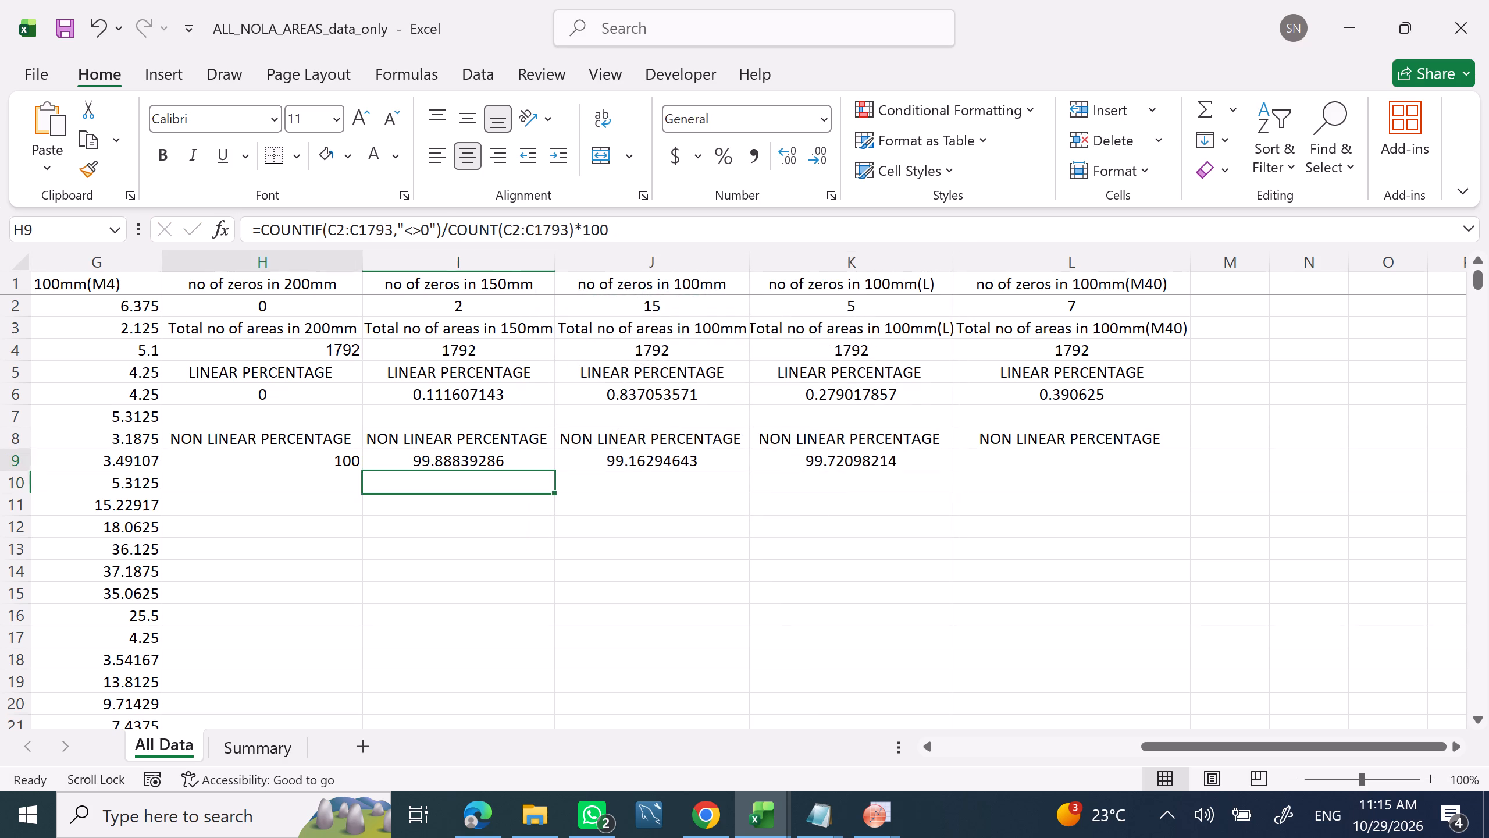
scroll(464, 561, up, 2)
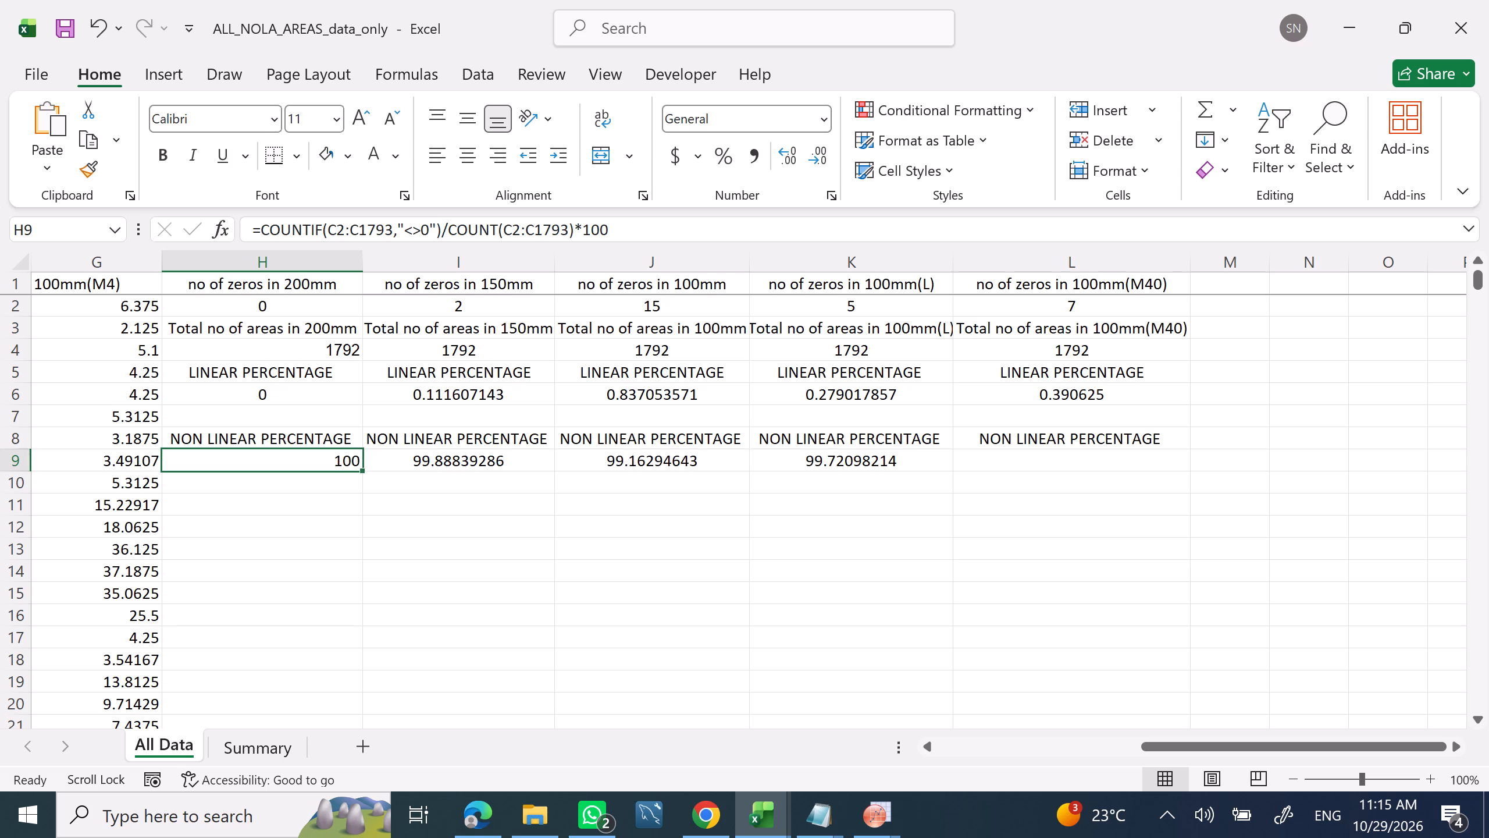
click(994, 450)
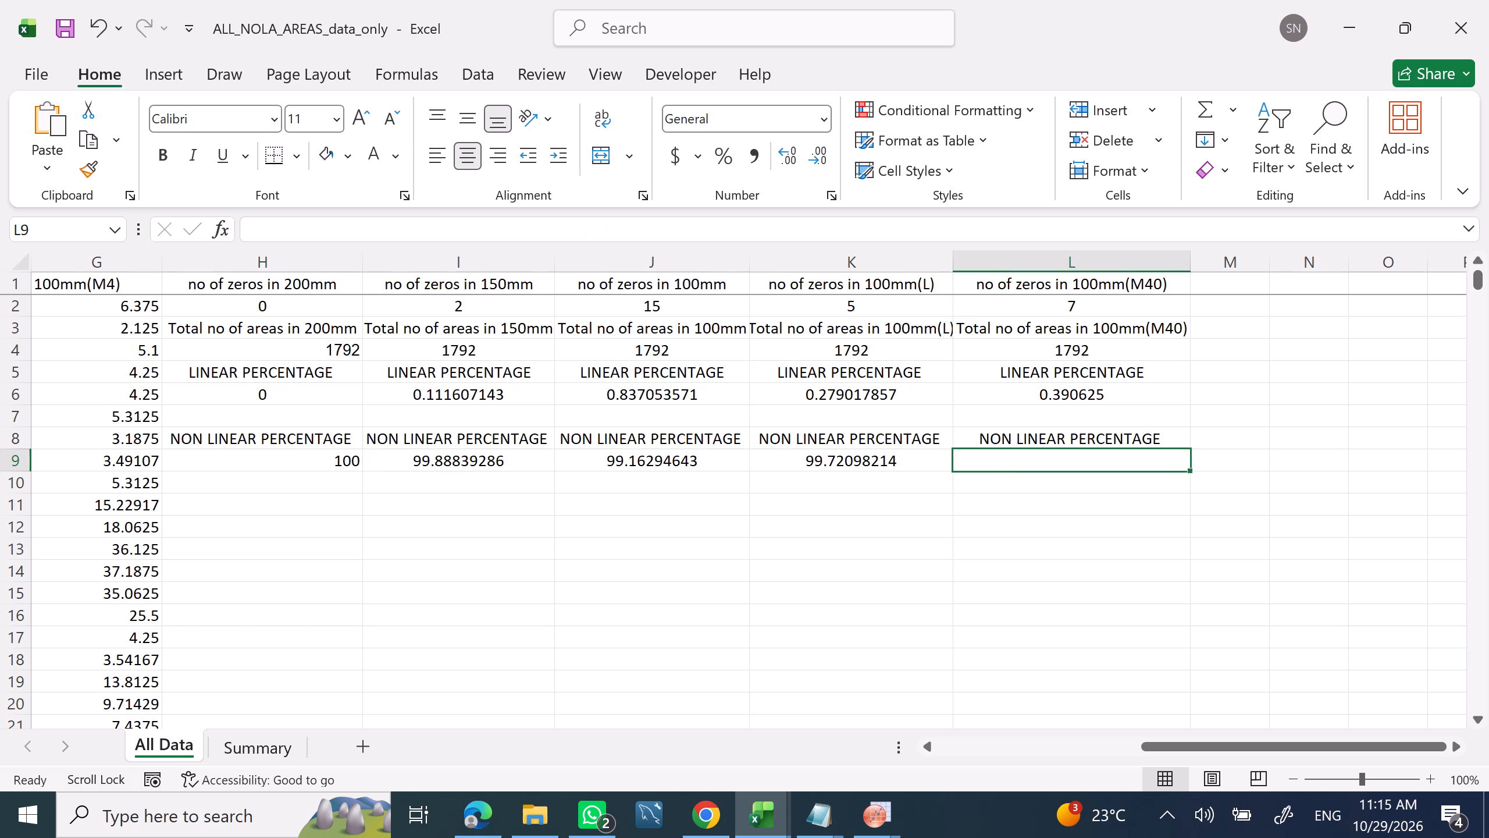
right_click(1013, 463)
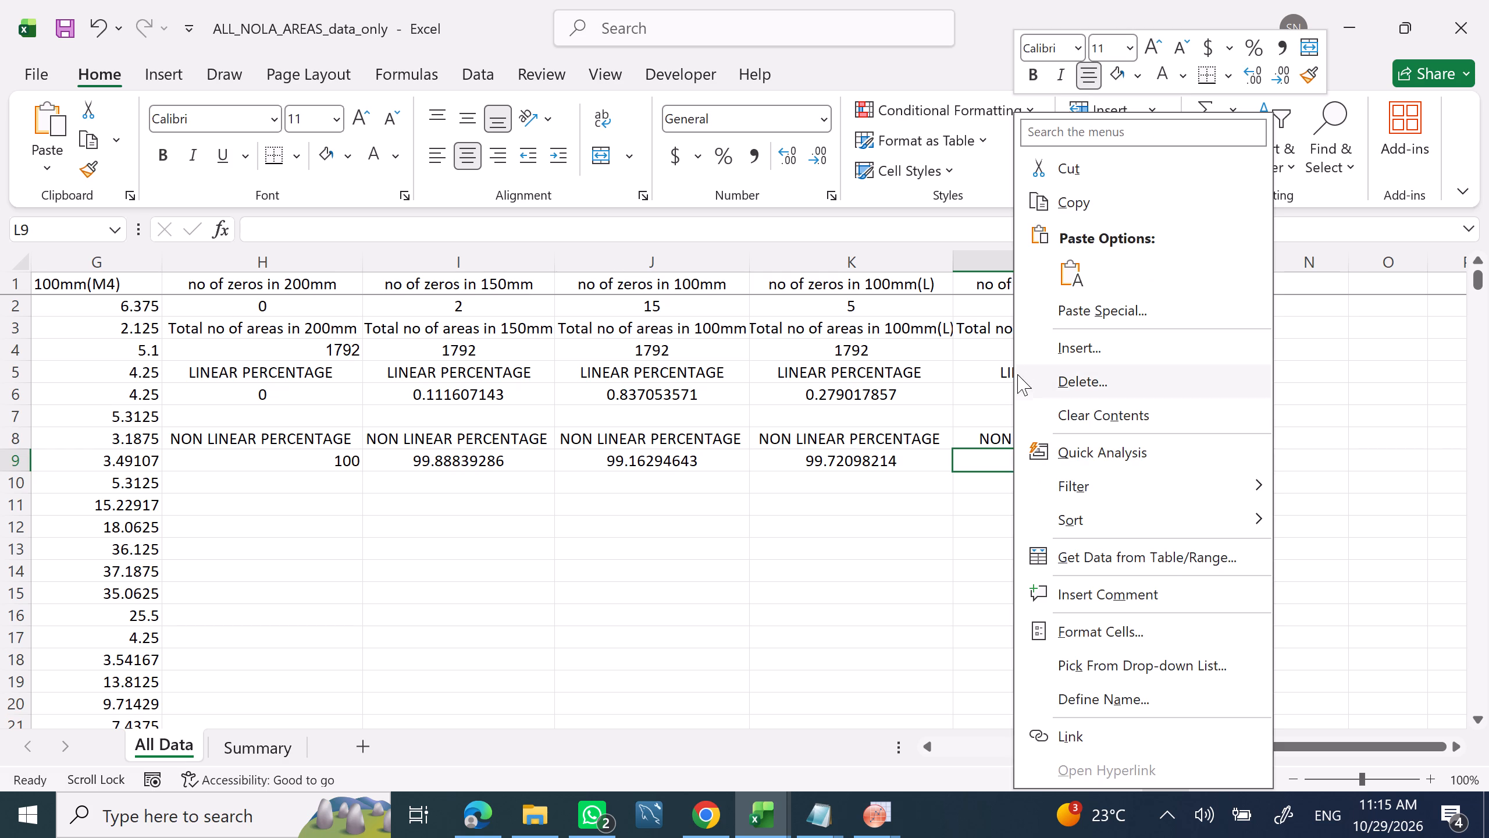
click(555, 219)
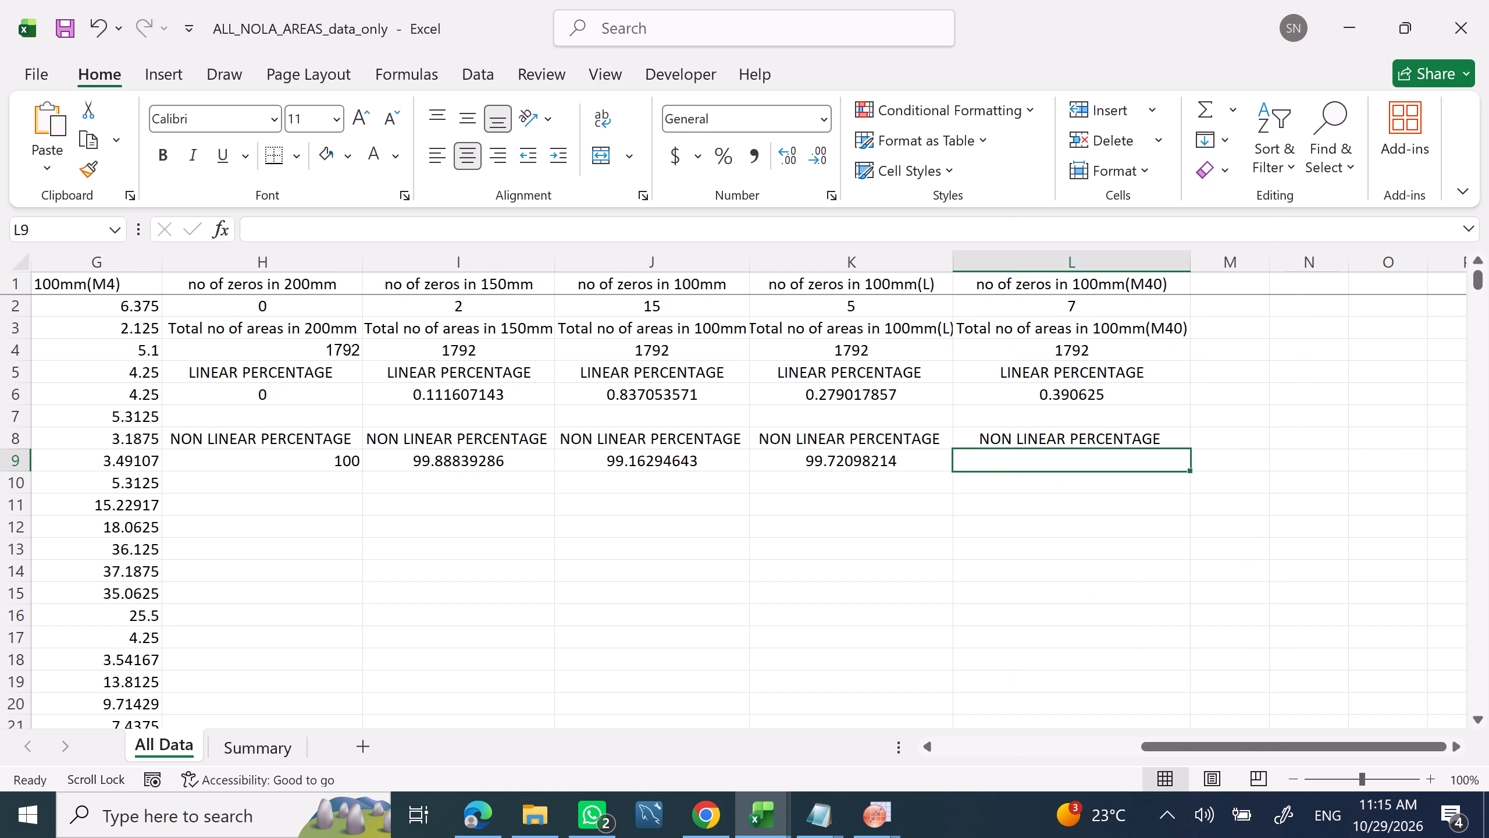
click(554, 232)
text(=COUNTIF)
key(shift+parenleft)
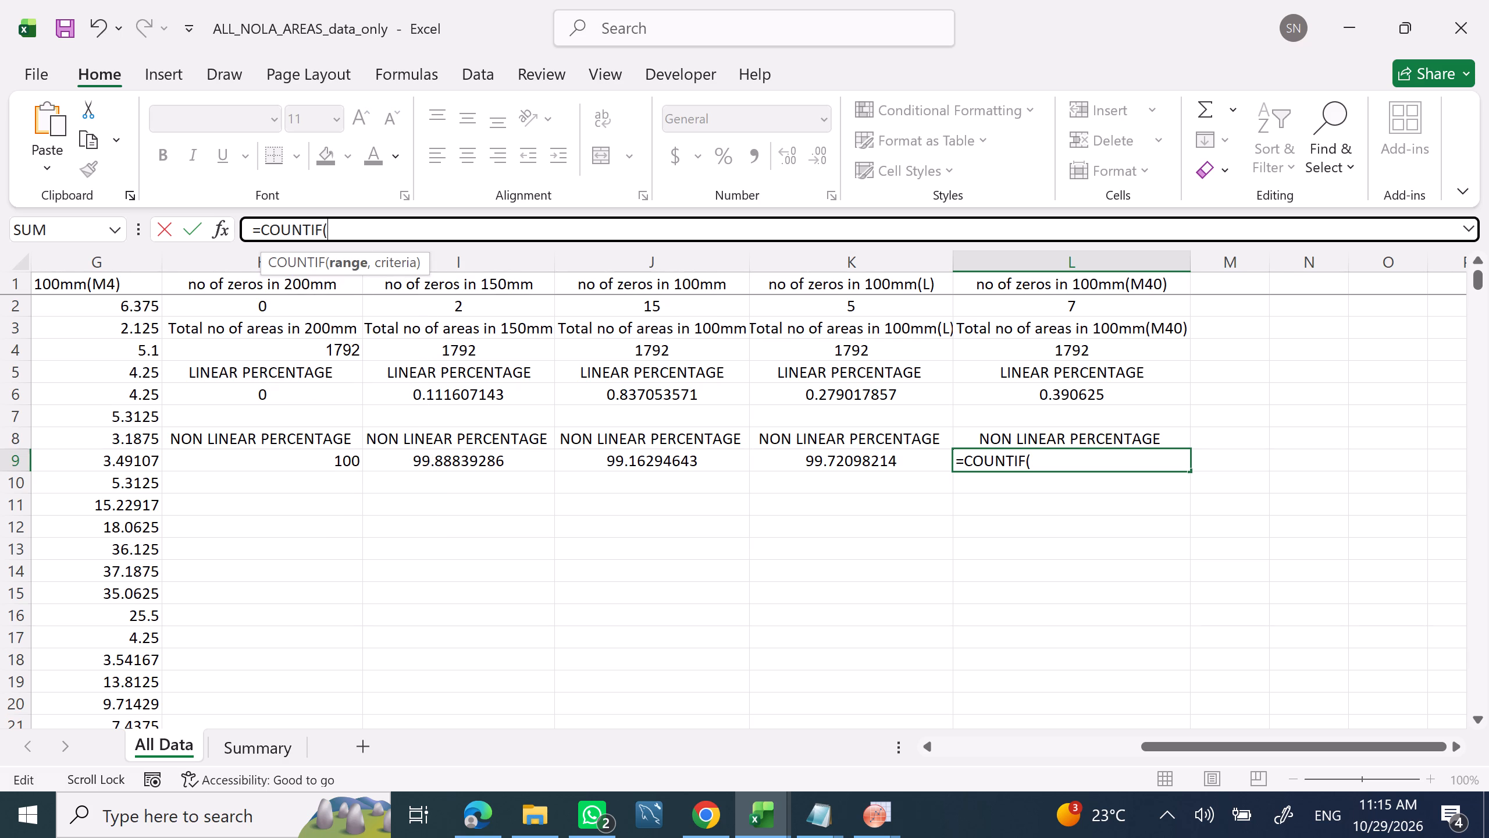
text(G2)
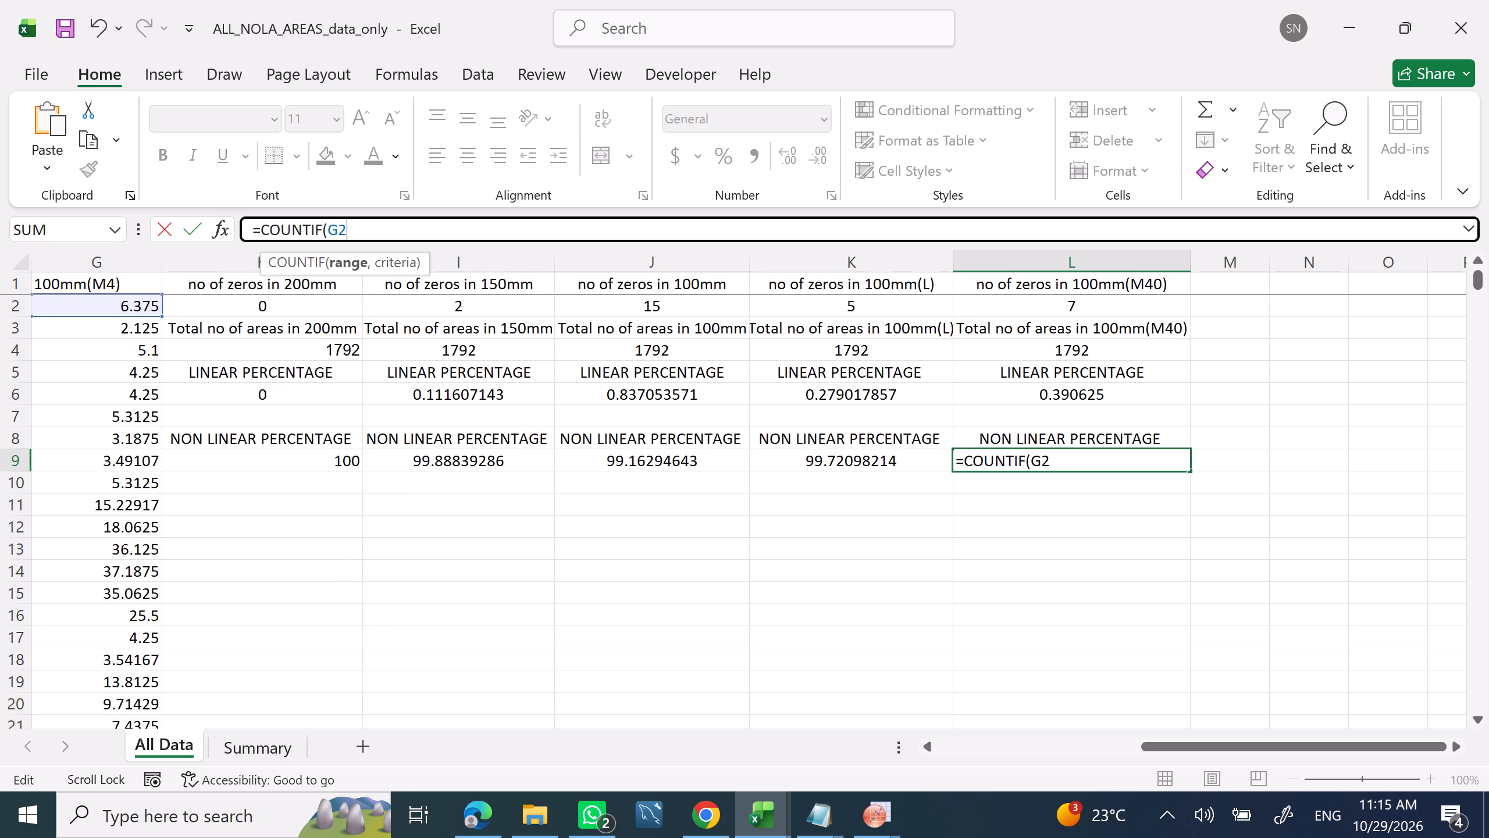
text(:G179)
key(3)
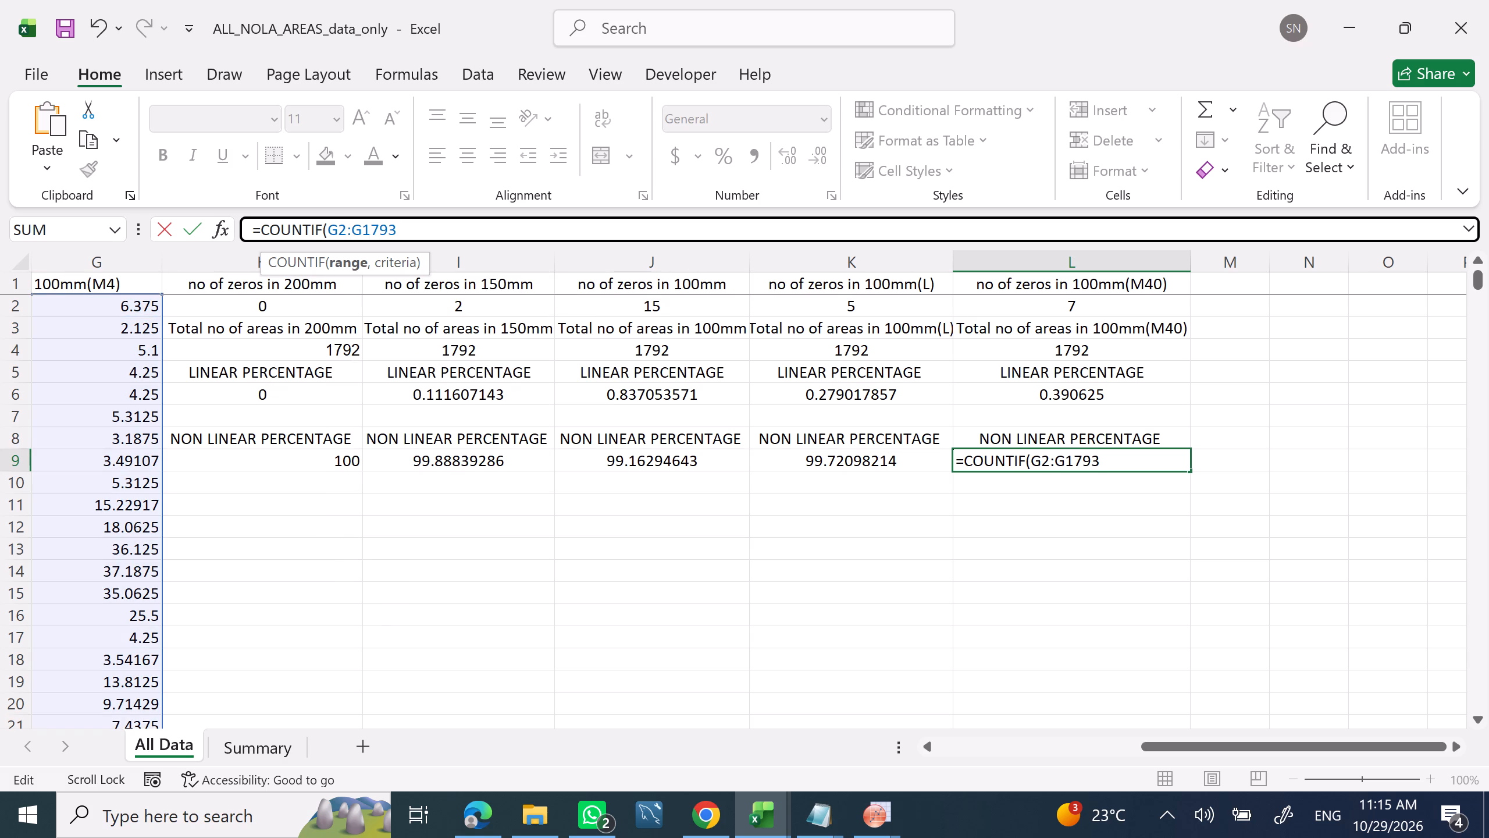
Add the criterion ">0" to the COUNTIF in the L9 formula.
key(comma)
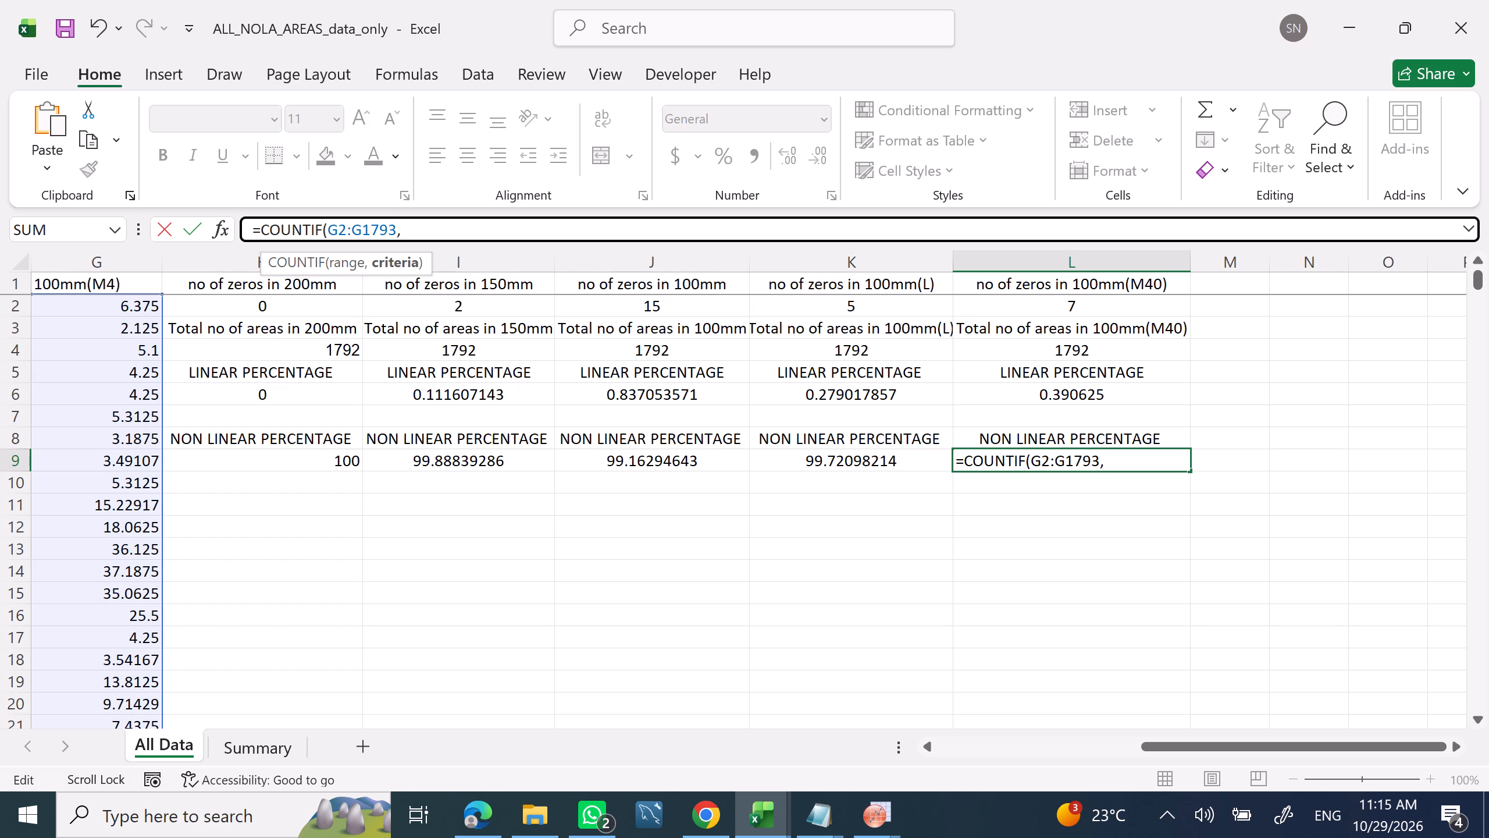
key(shift+quotedbl)
key(0)
key(BackSpace)
key(shift+greater)
key(apostrophe)
key(BackSpace)
key(0)
key(shift+quotedbl)
Append /COUNT(G2:G1793)*100 to the L9 formula and commit it, accepting the proposed correction.
key(slash)
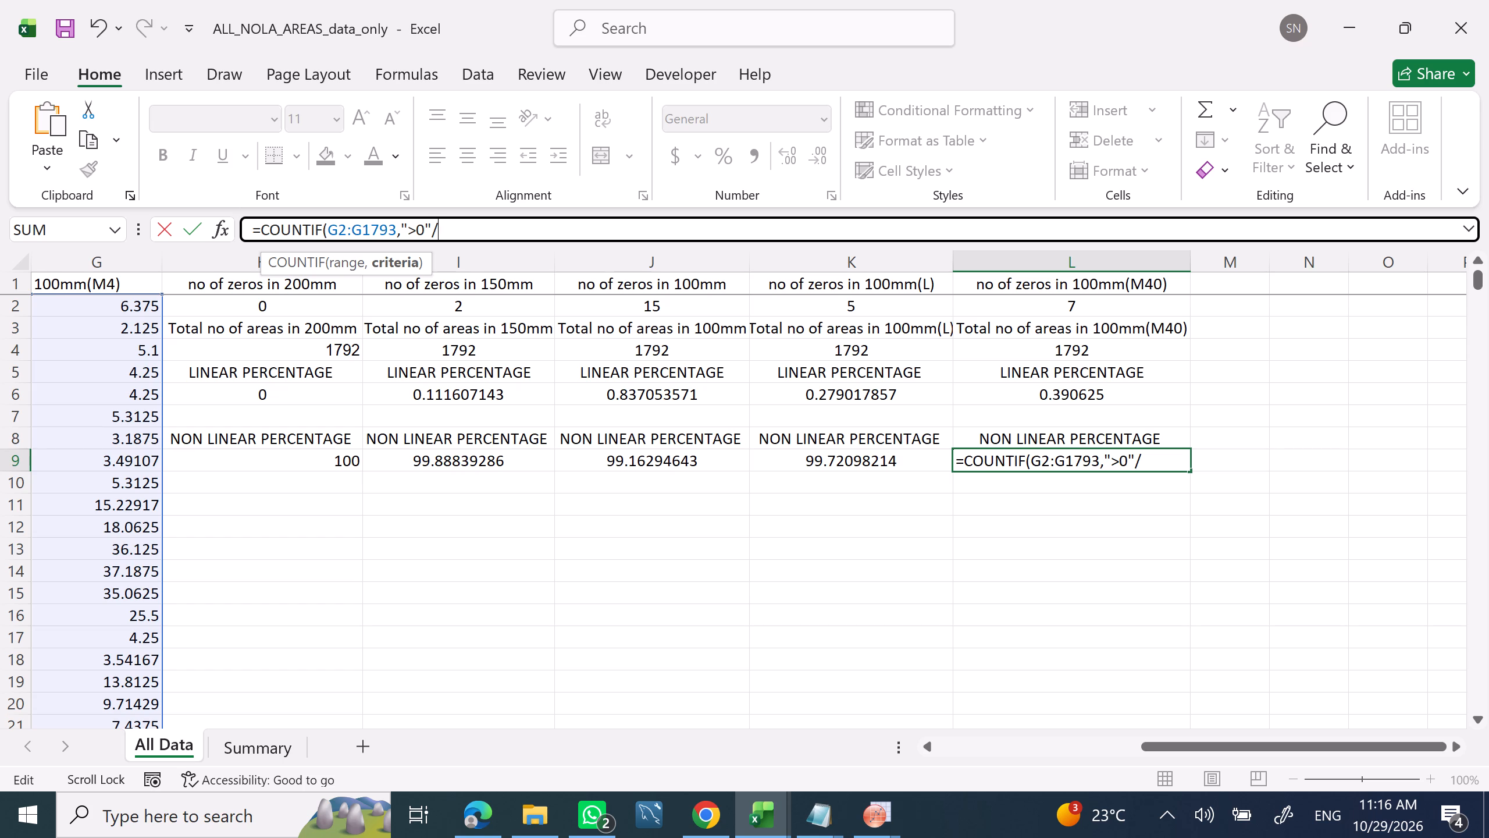
text(COUNT)
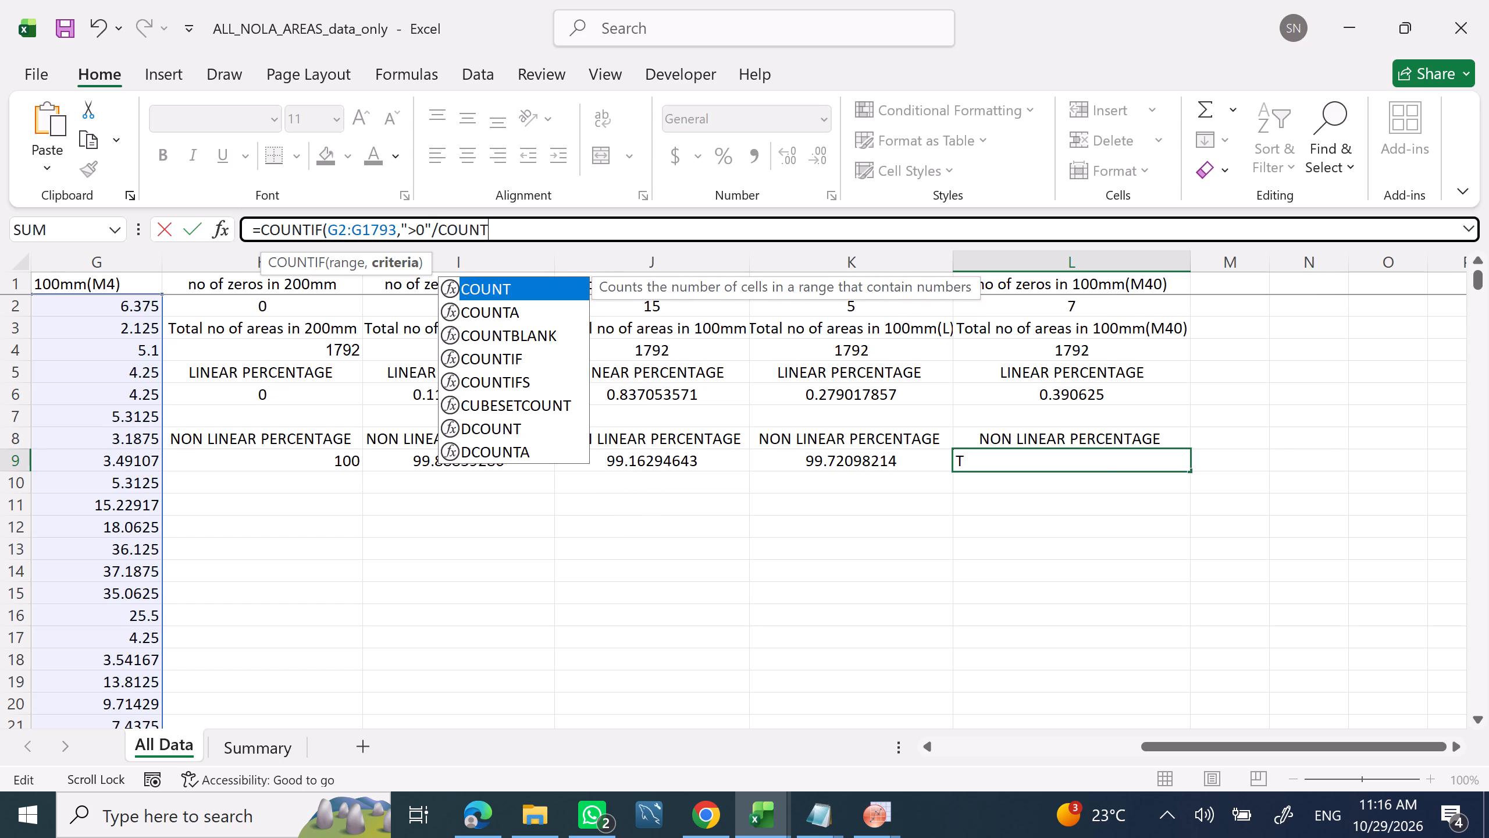
key(shift+parenleft)
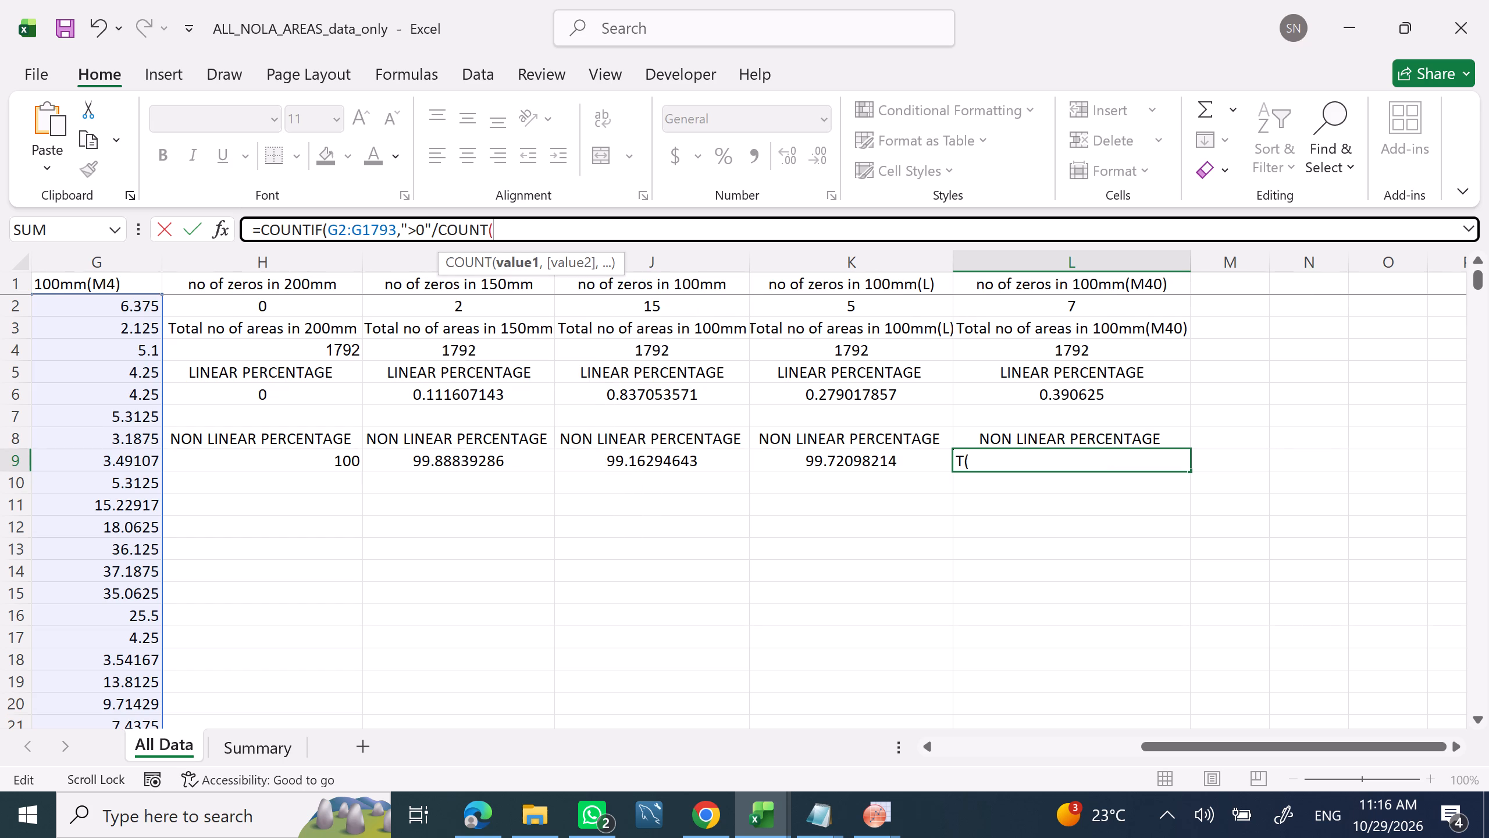
text(G2)
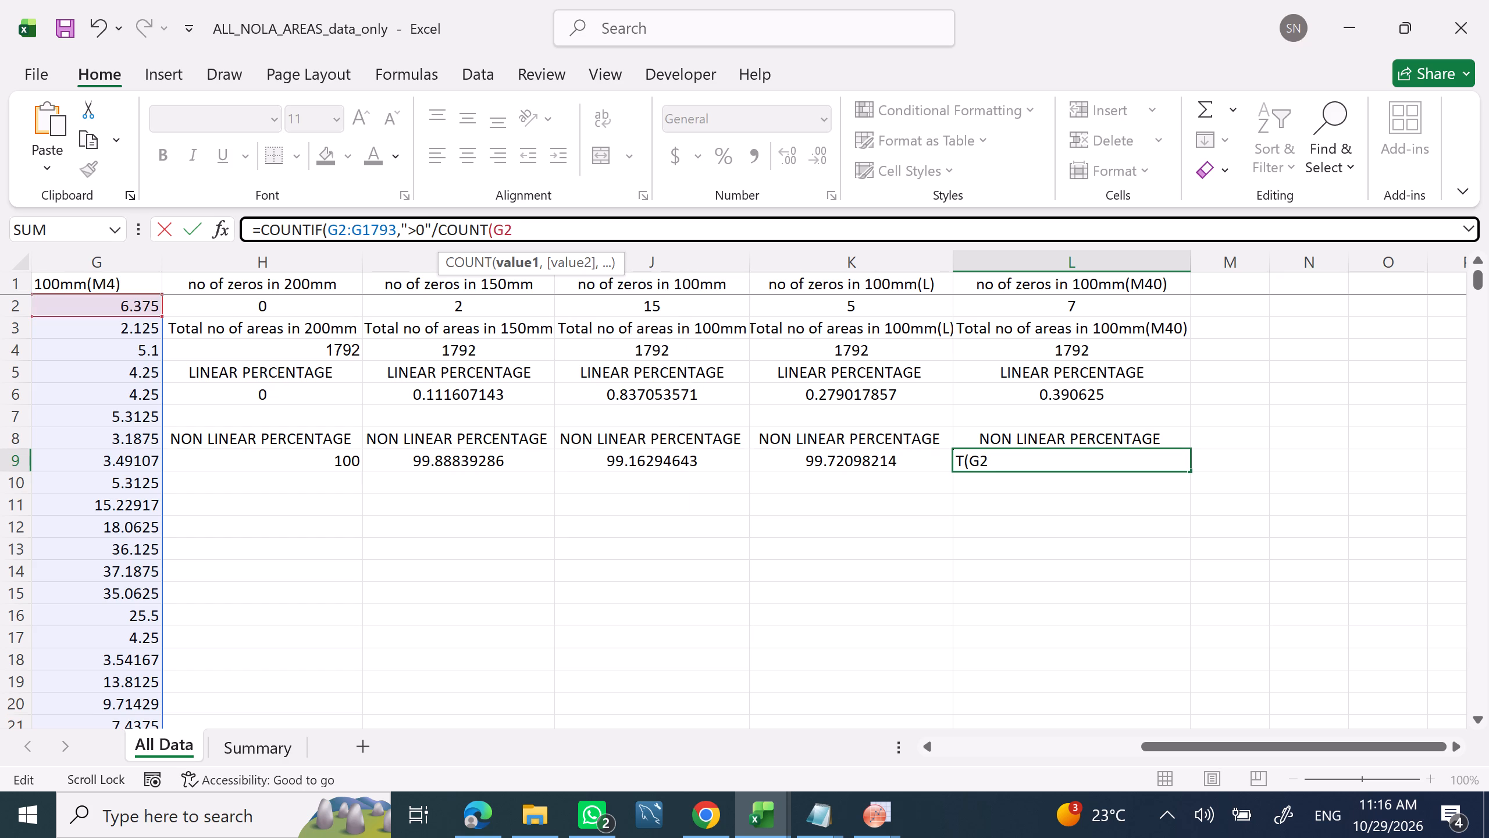
text(:GA)
key(BackSpace)
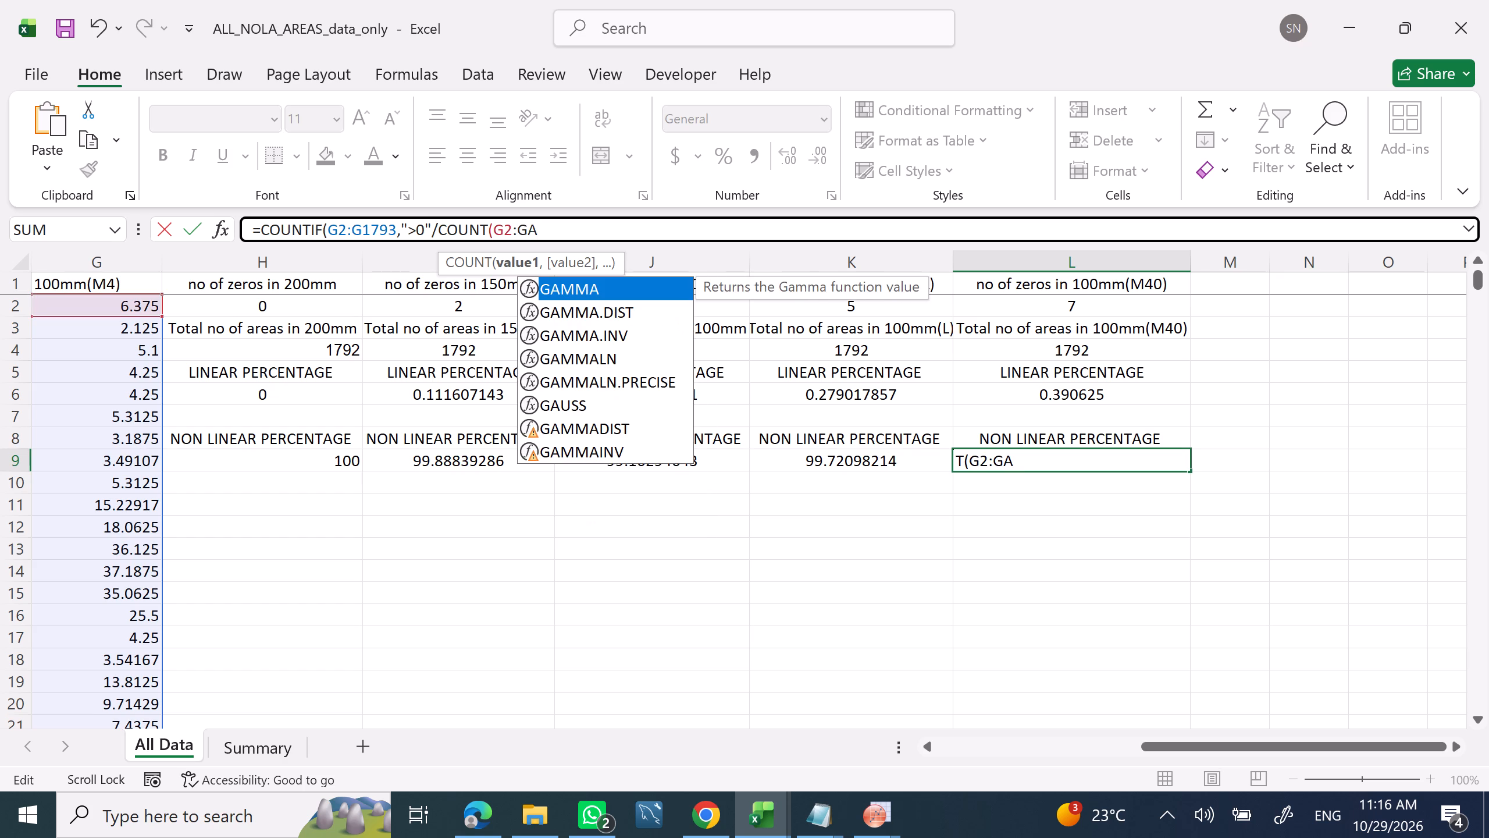
key(1)
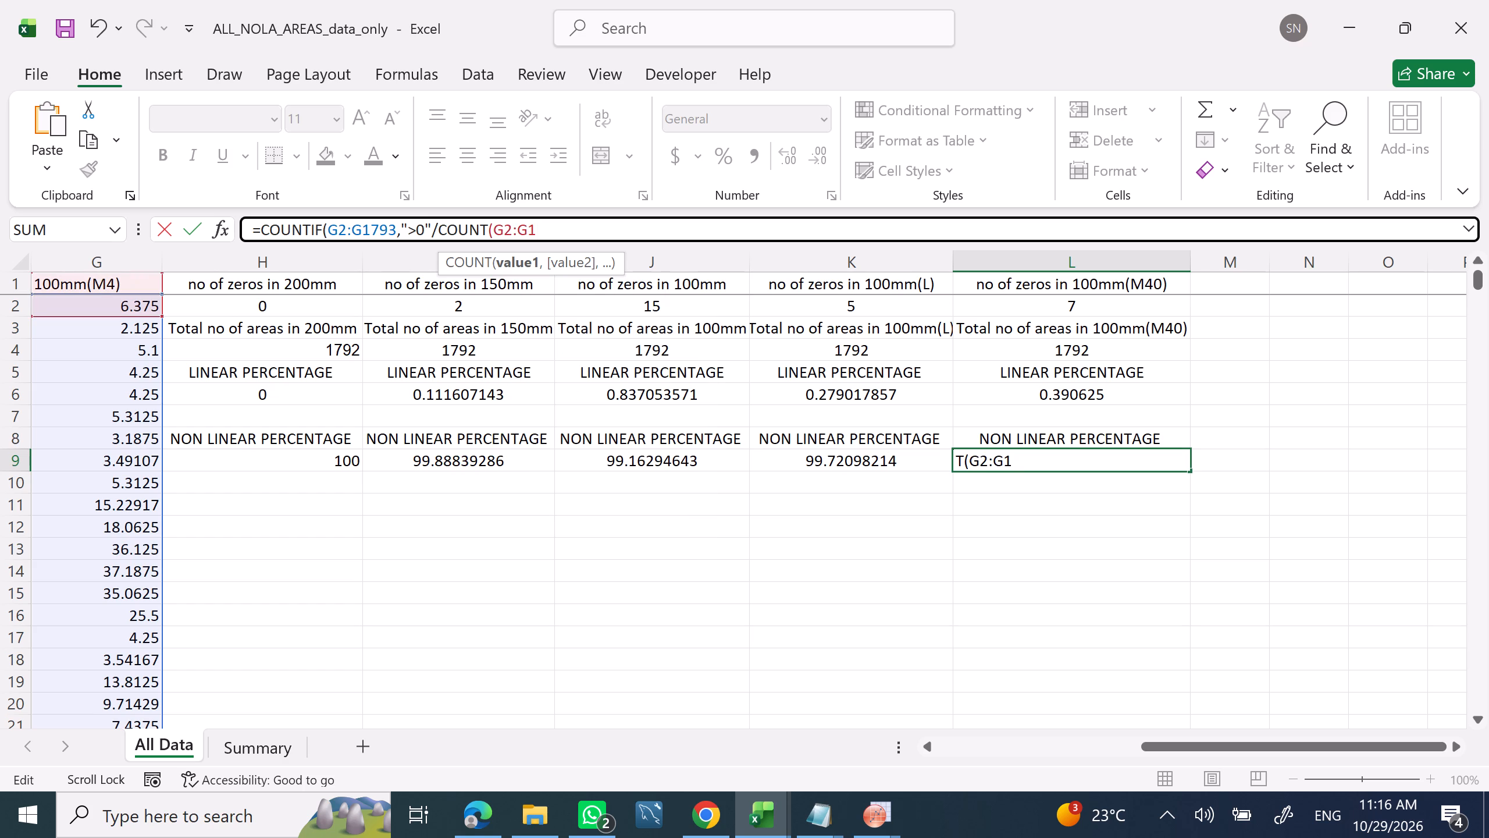
key(shift+parenright)
text(*100)
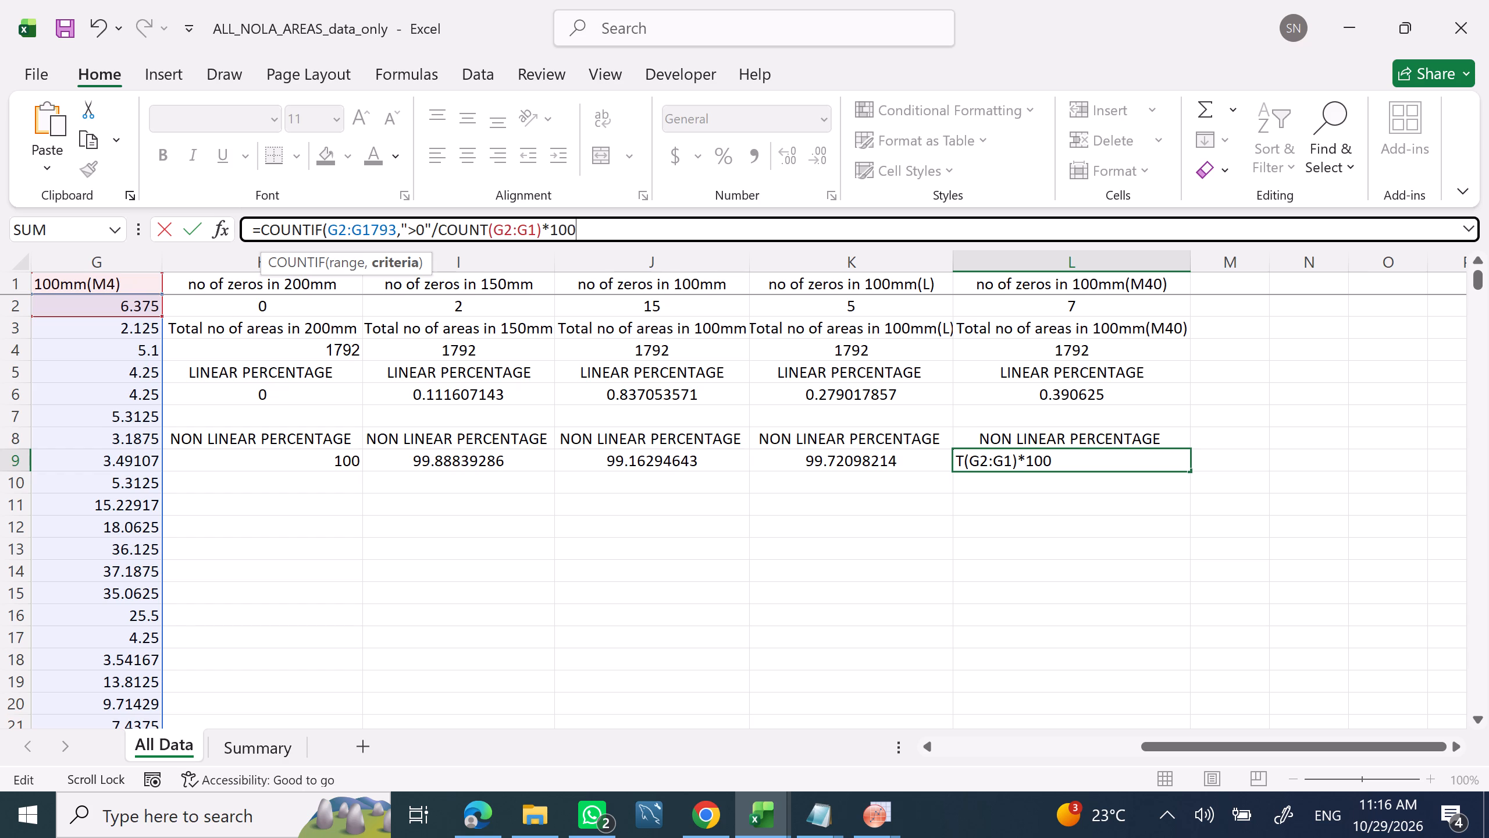
click(533, 223)
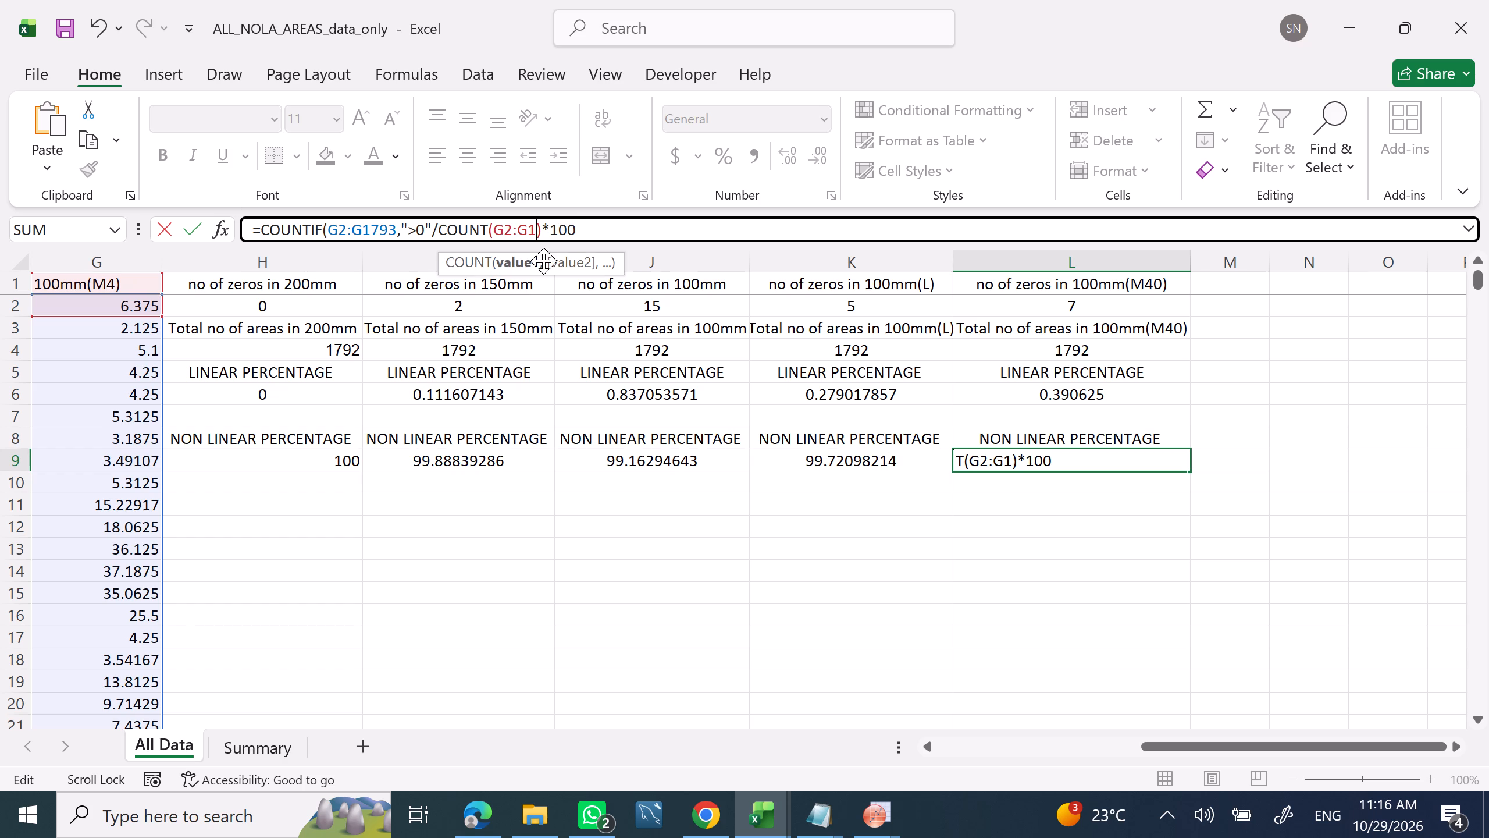
text(793)
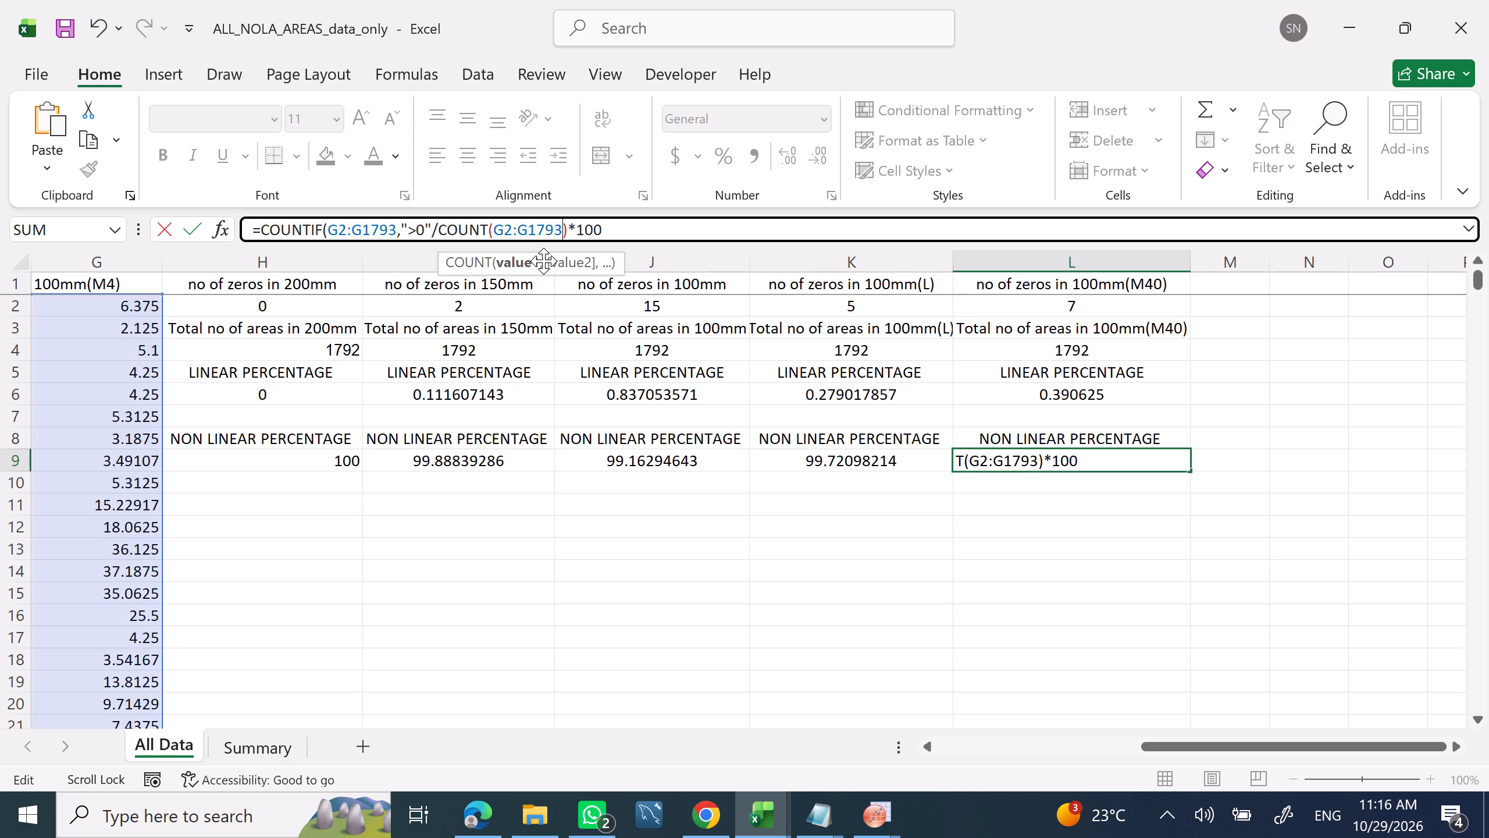
click(614, 236)
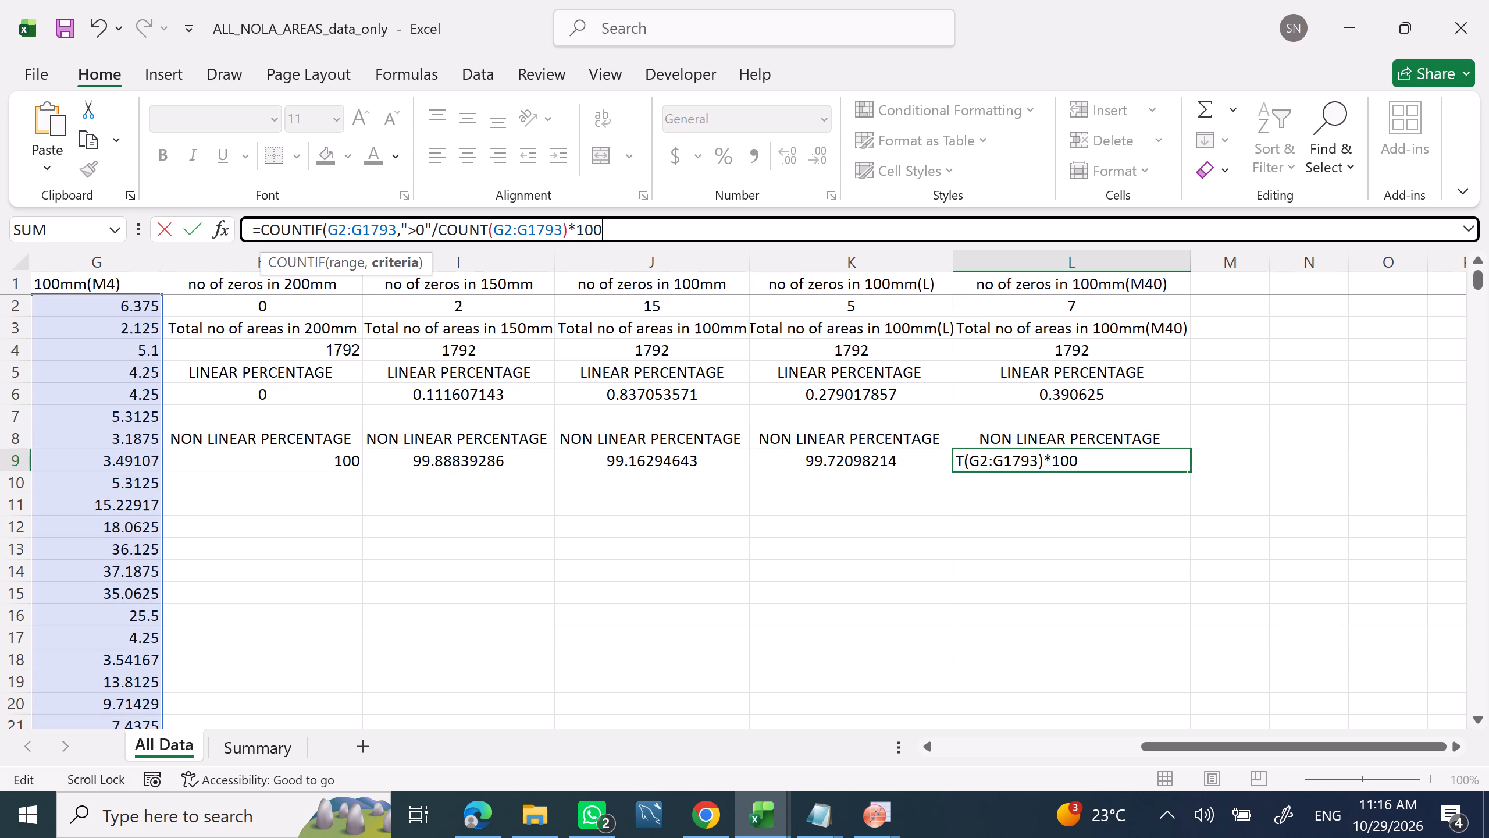
key(Return)
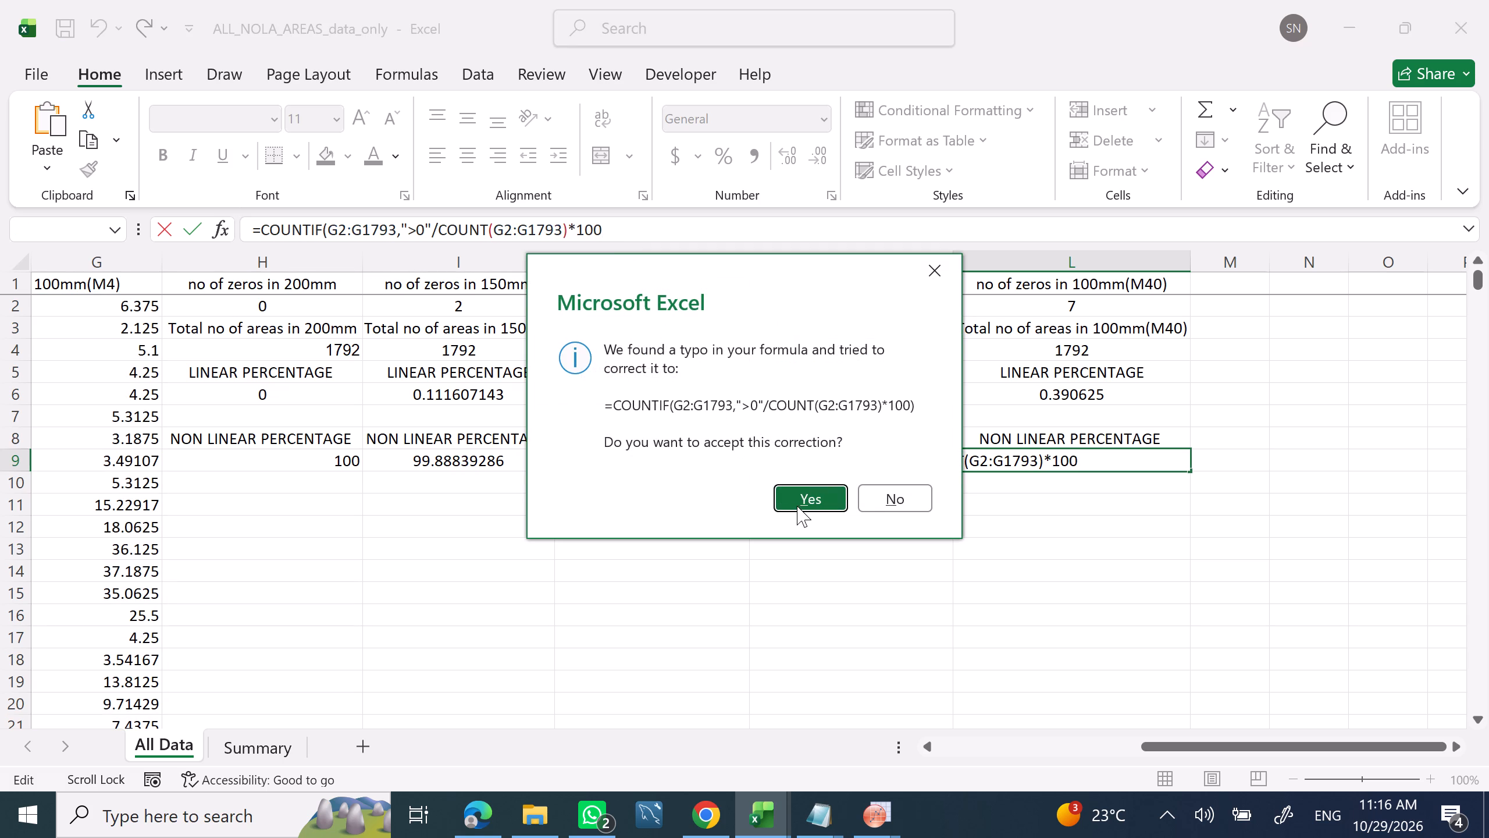
click(798, 506)
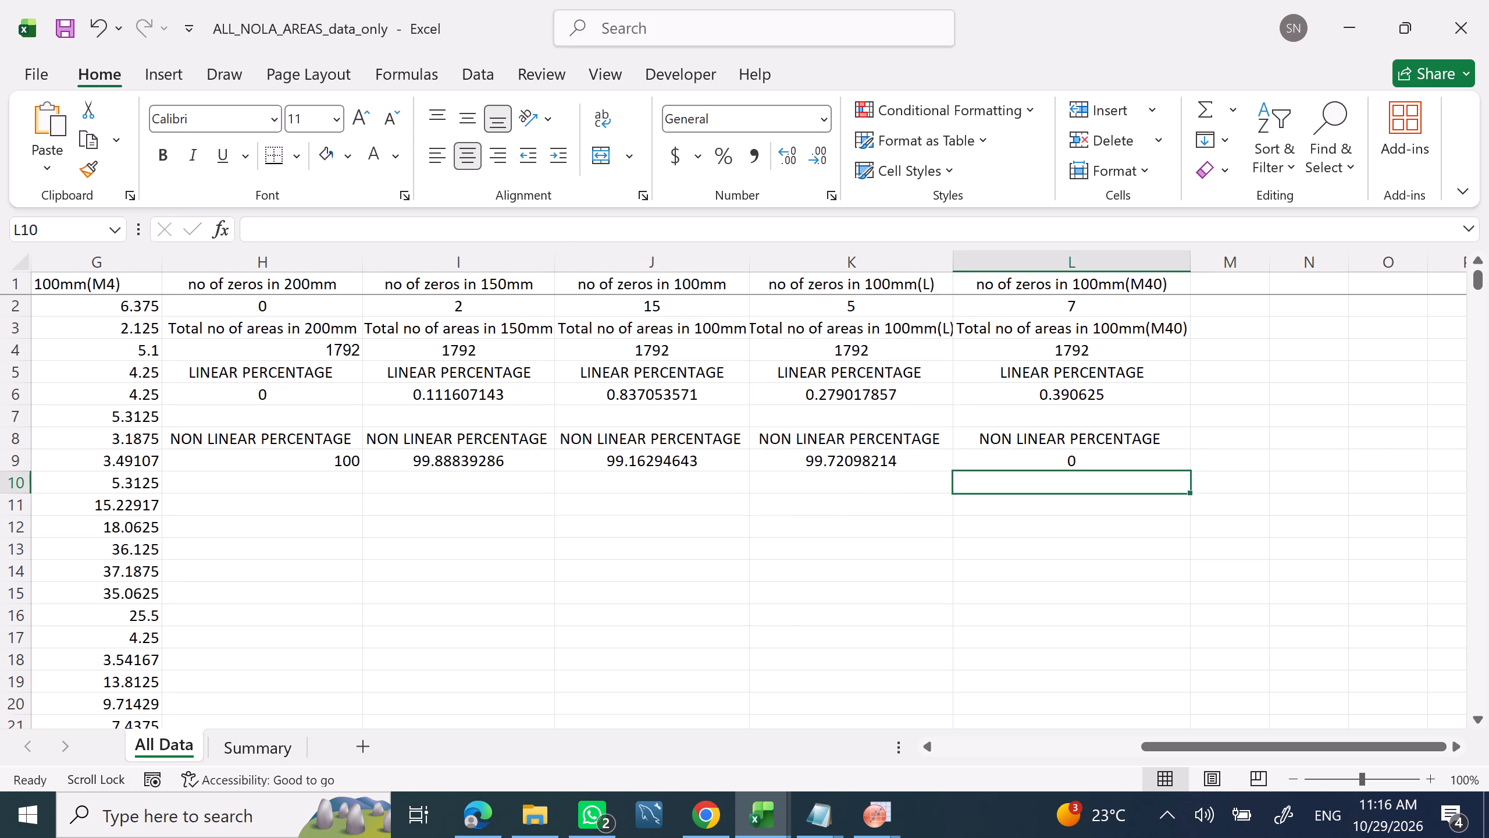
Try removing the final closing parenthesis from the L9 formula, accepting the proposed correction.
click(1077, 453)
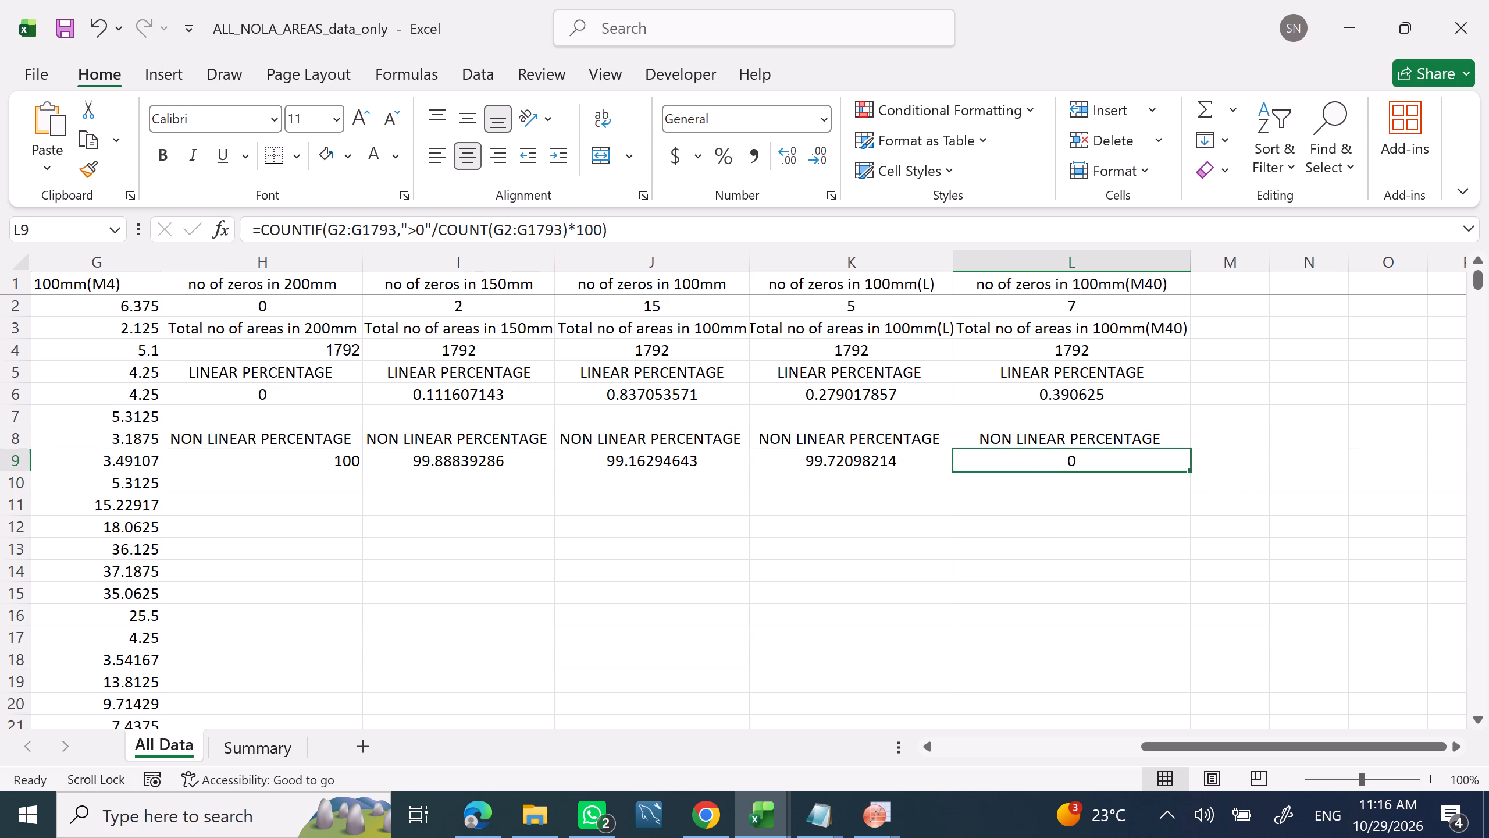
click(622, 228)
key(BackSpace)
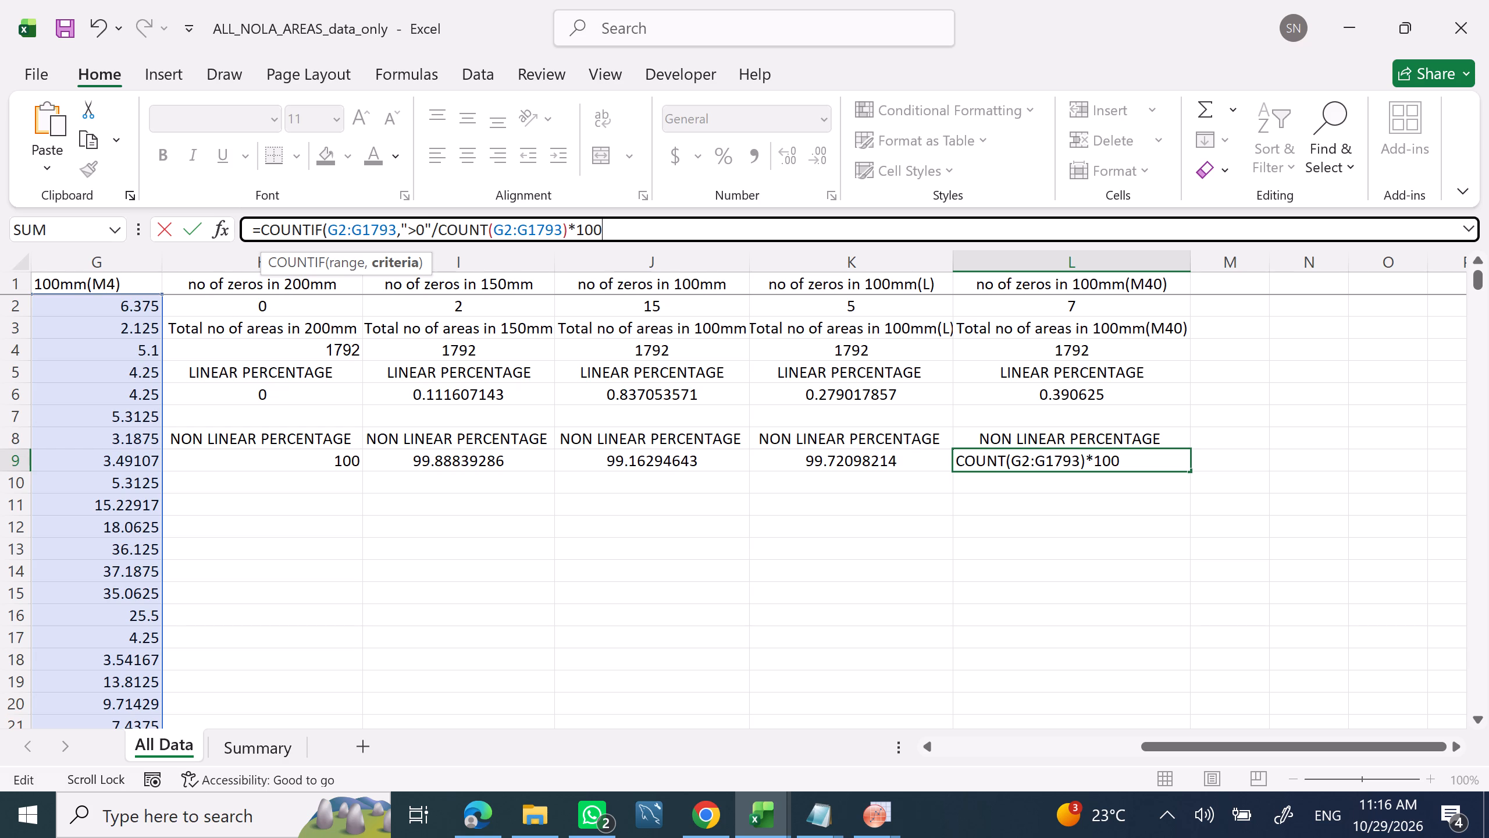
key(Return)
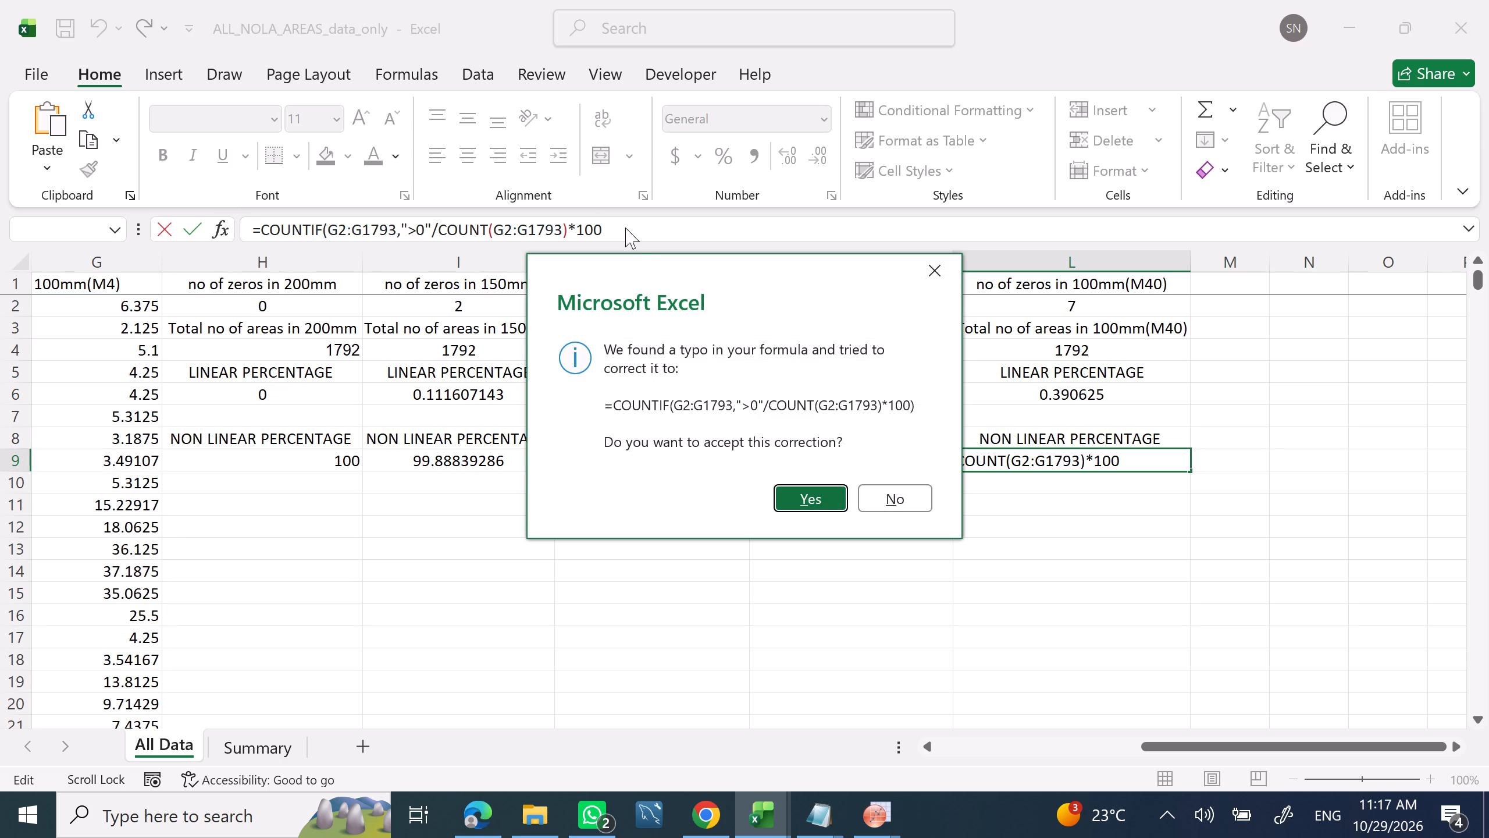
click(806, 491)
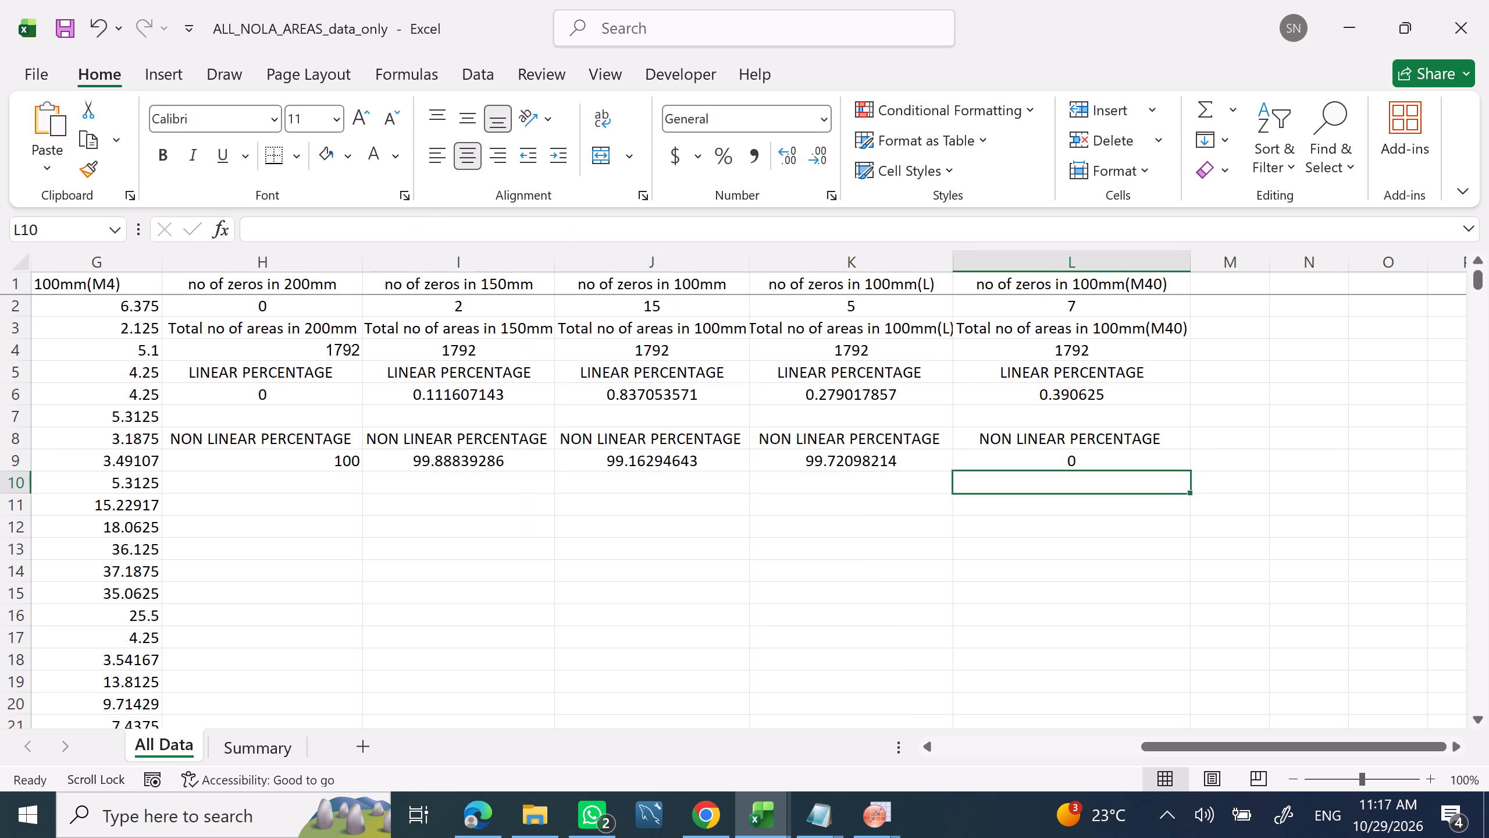
Close the COUNTIF right after ">0" in the L9 formula and remove the extra parenthesis after *100.
click(1021, 452)
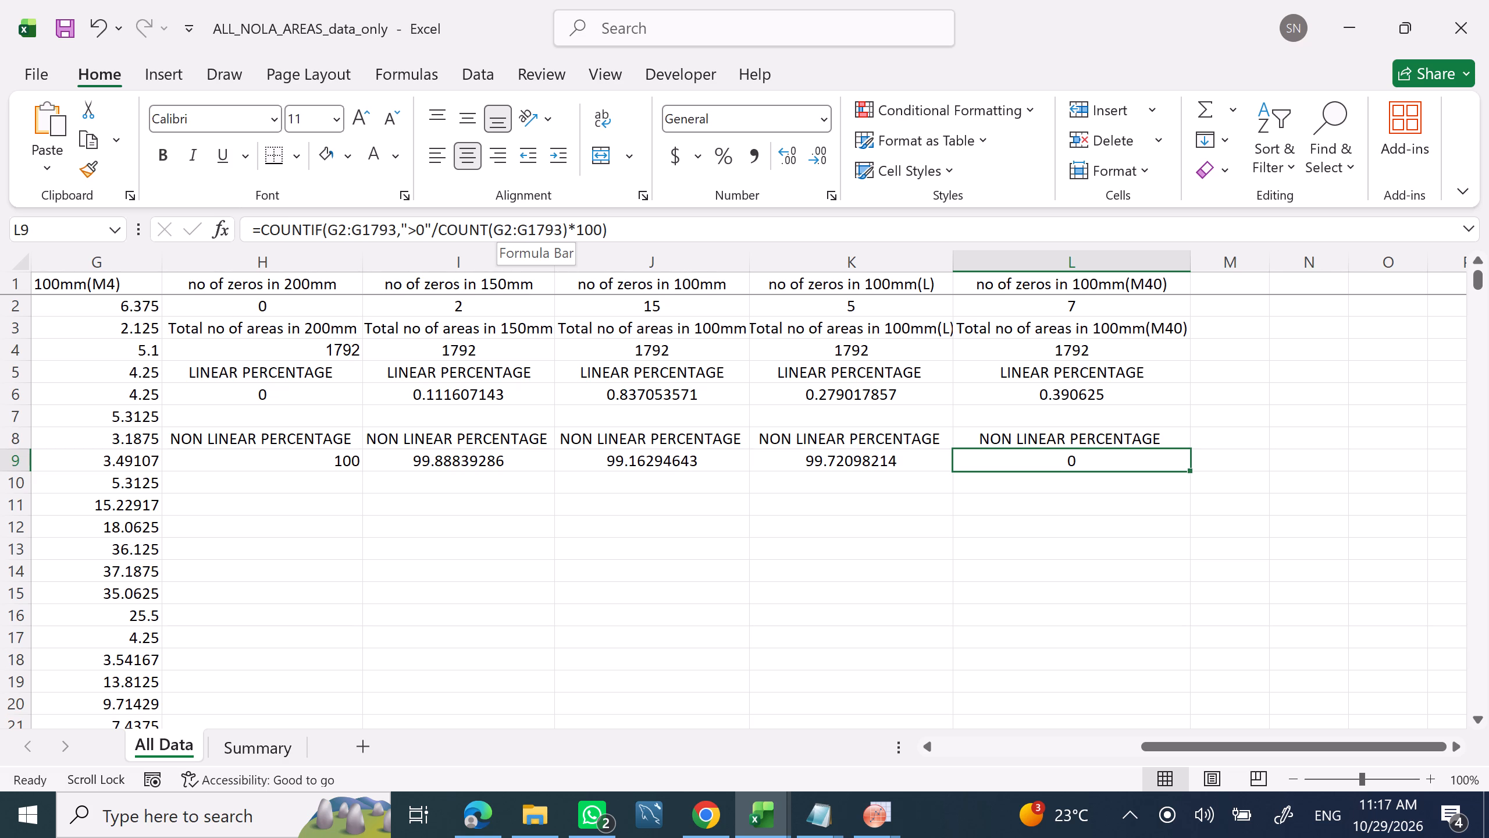
click(430, 231)
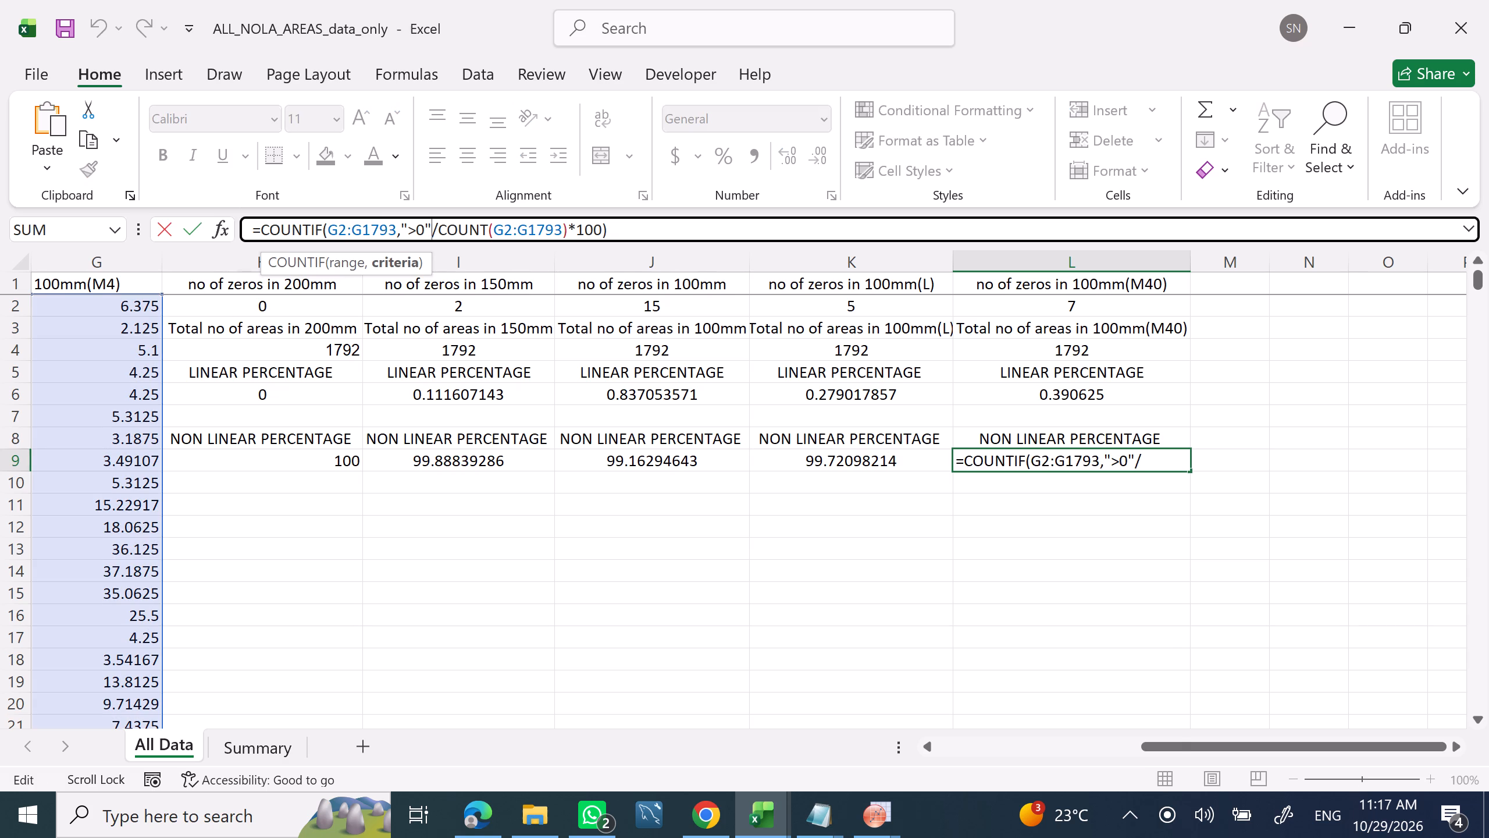
key(shift+parenright)
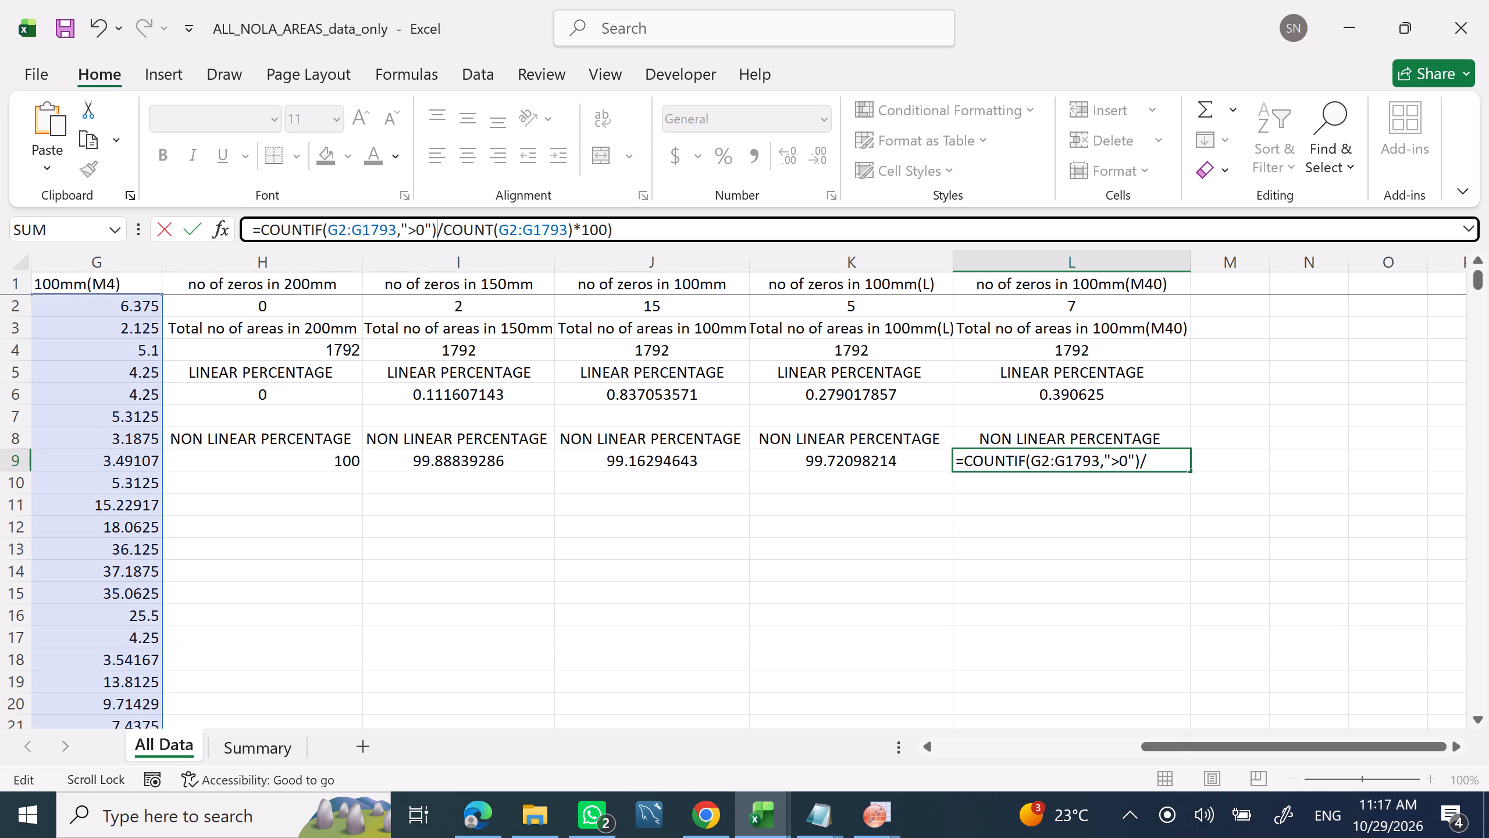
click(649, 233)
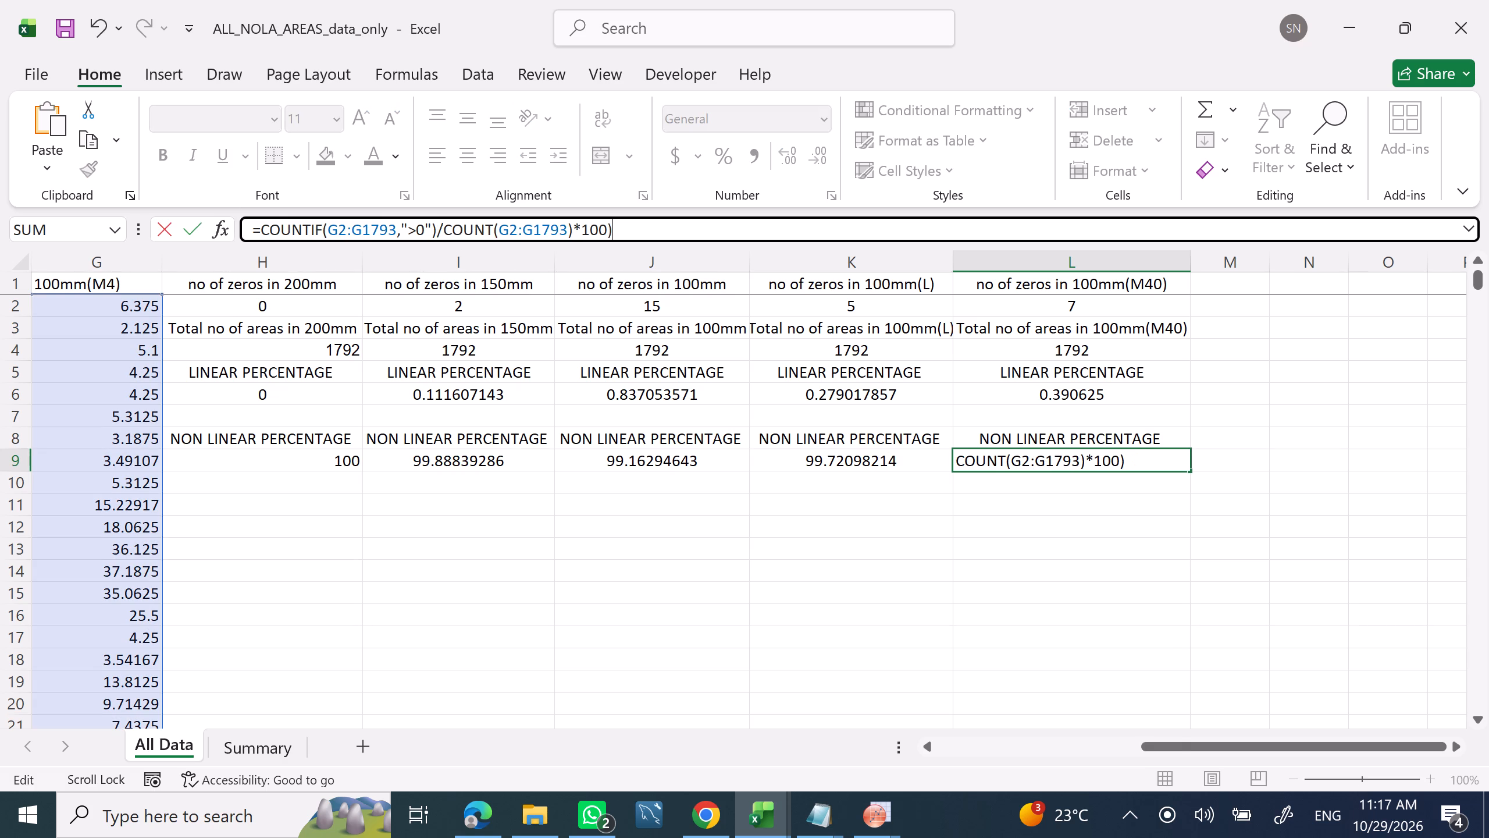
key(BackSpace)
key(Return)
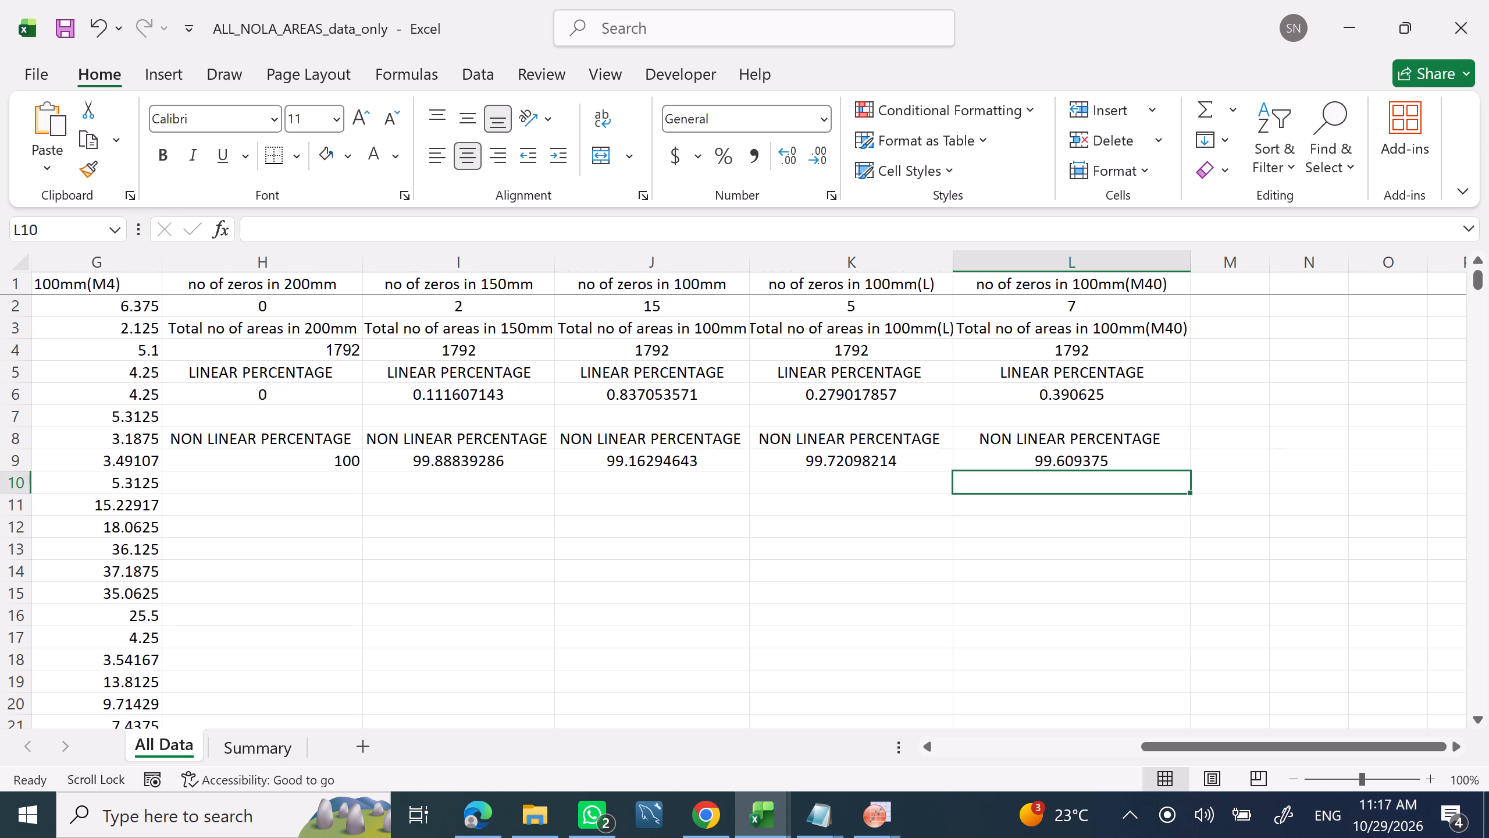
click(1247, 460)
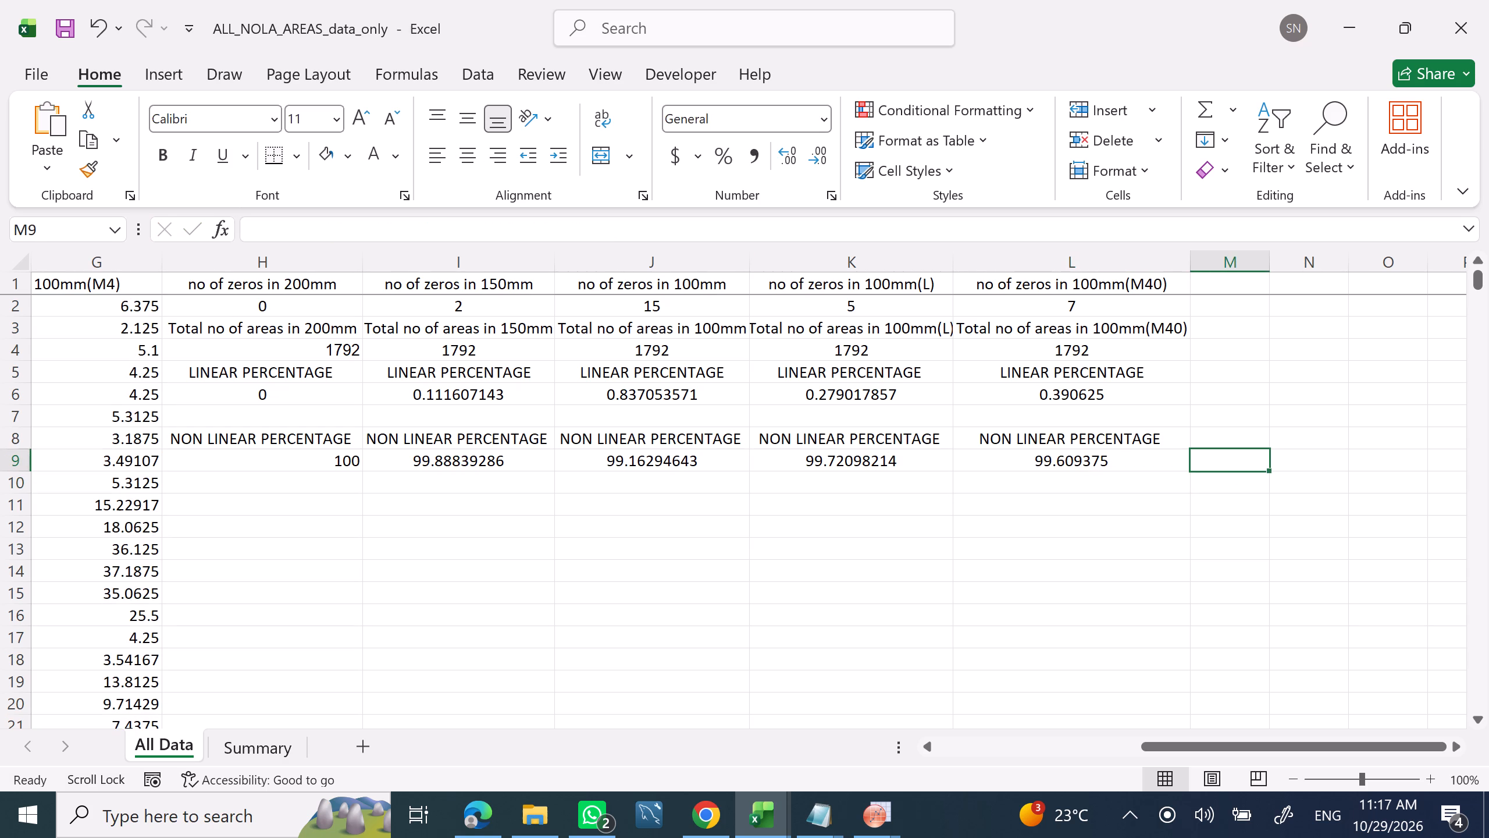
click(1171, 534)
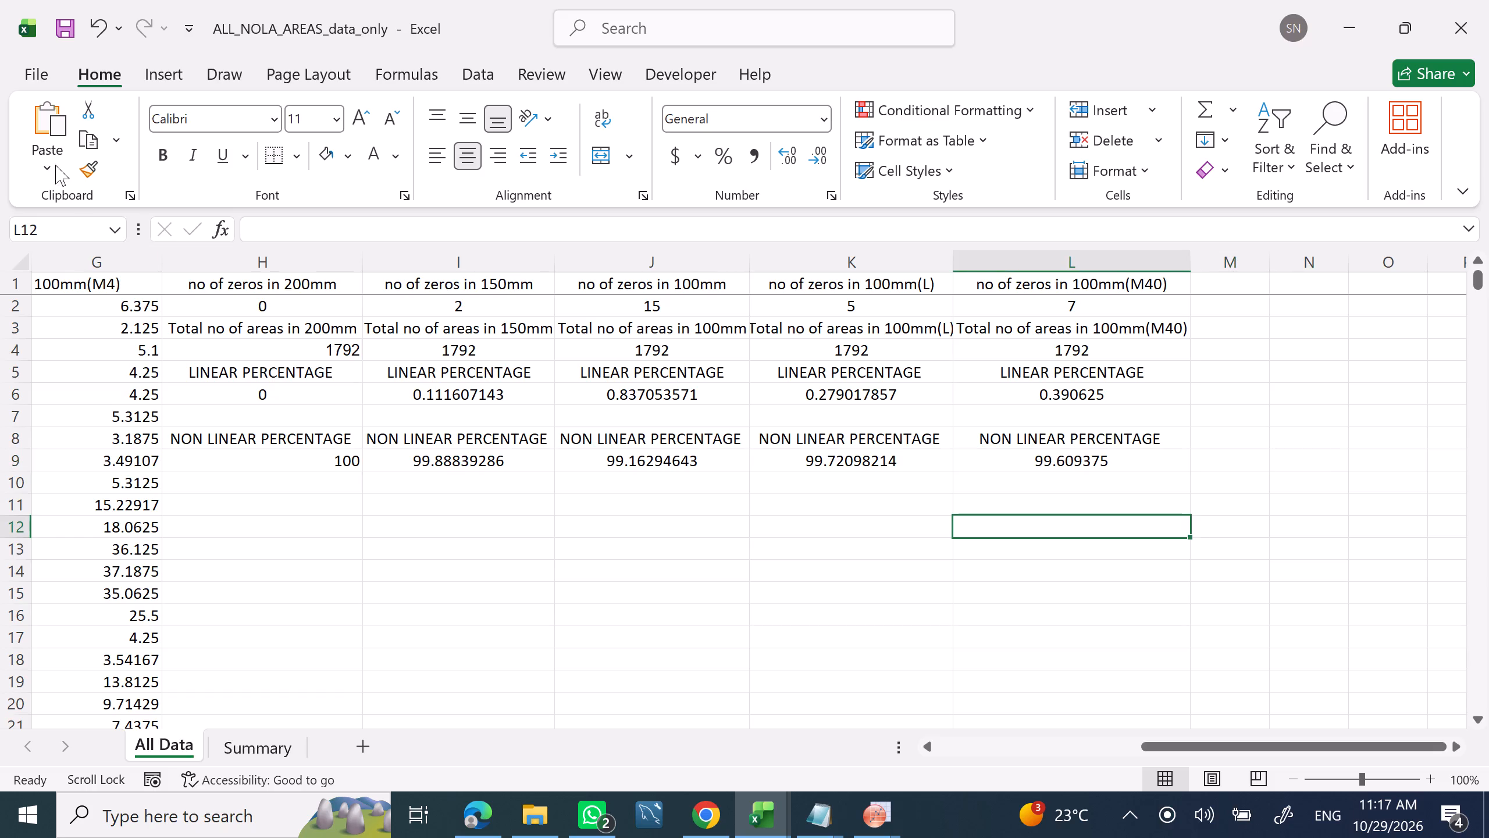
Start saving a copy of the workbook in the BTP folder and clear the proposed file name.
click(31, 69)
click(92, 394)
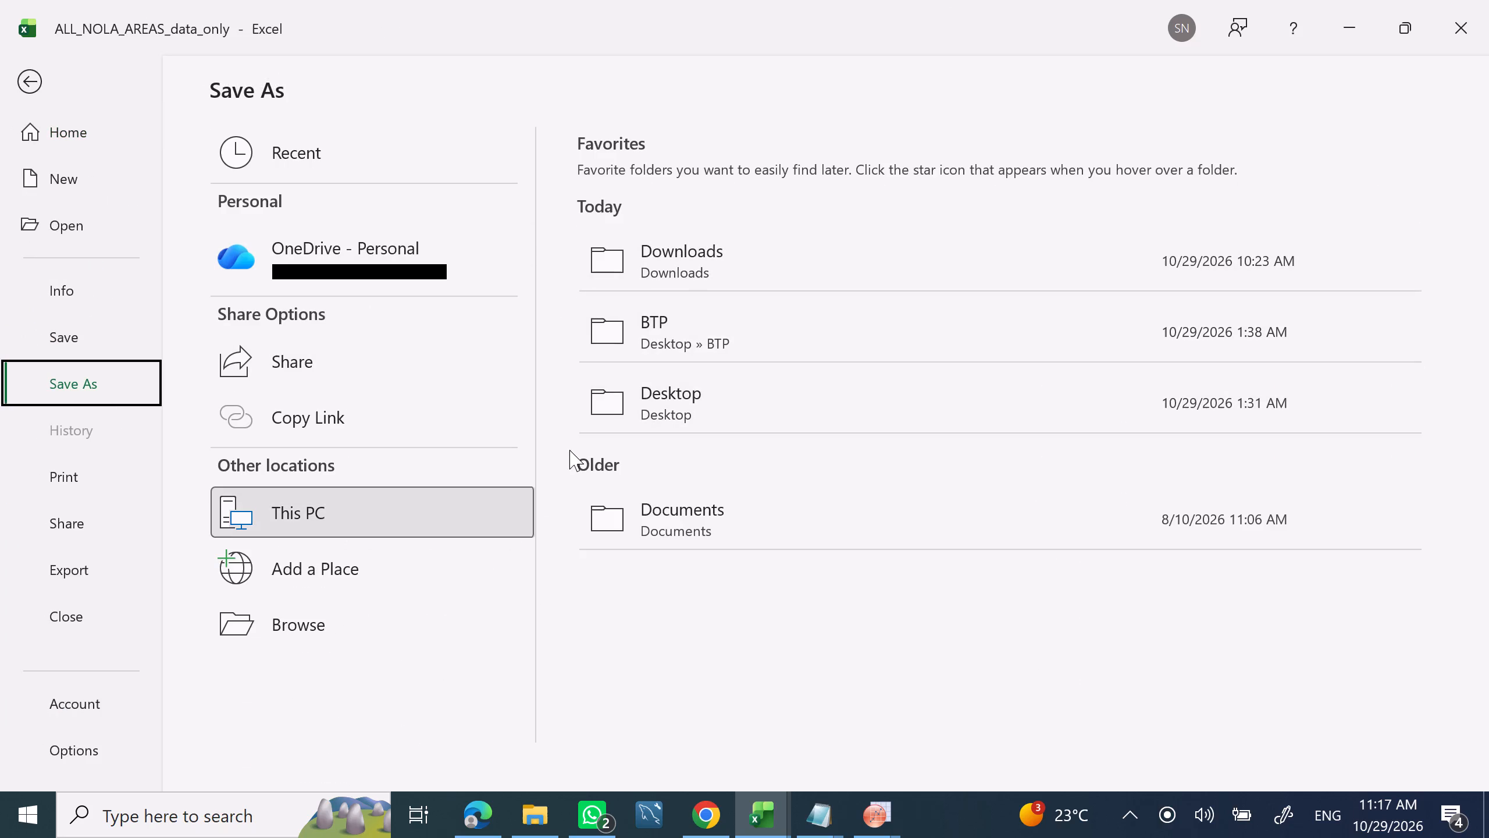
click(769, 324)
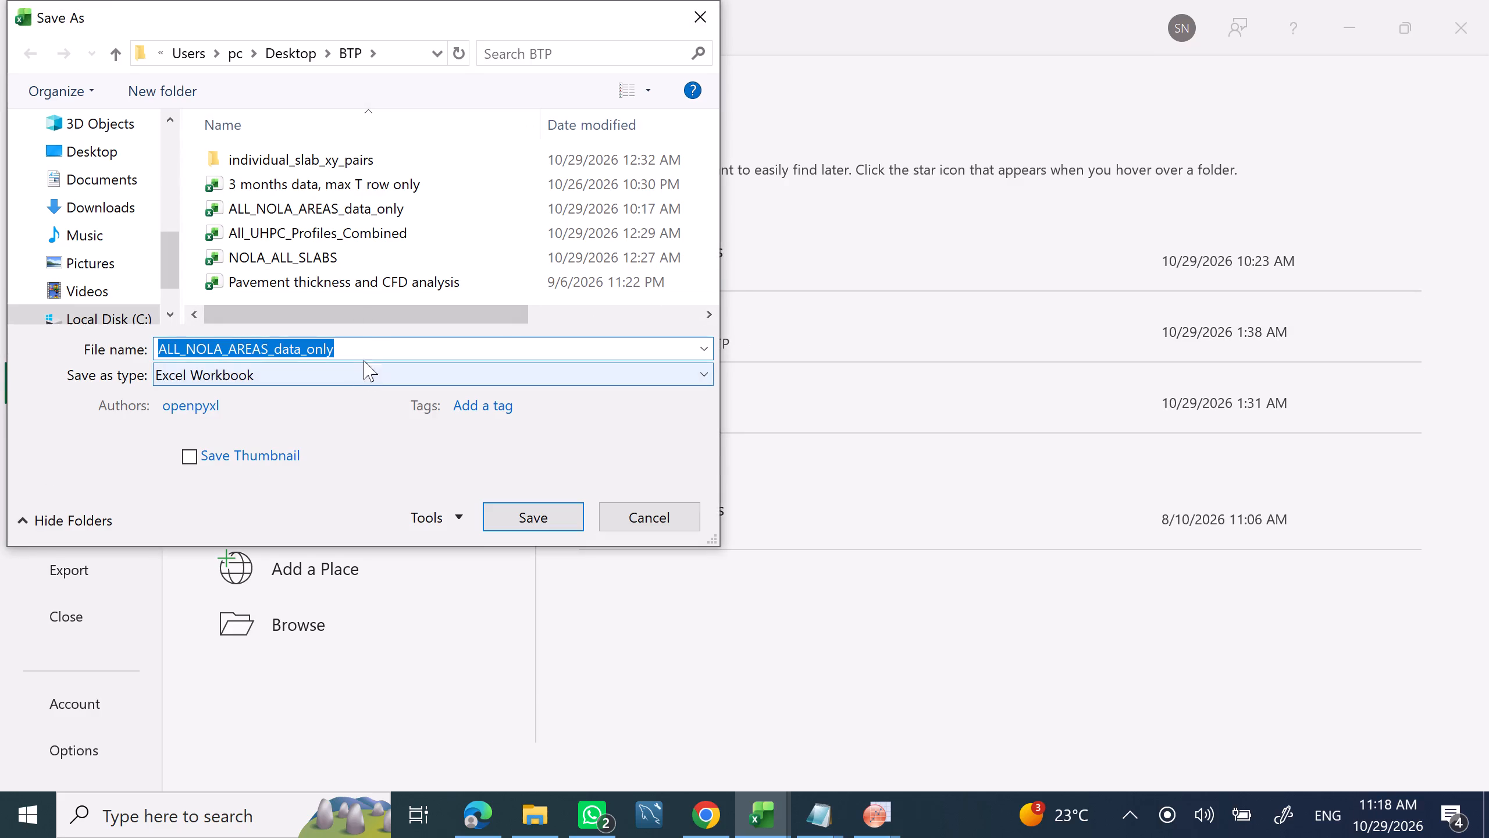
scroll(351, 221, down, 5)
scroll(351, 221, up, 11)
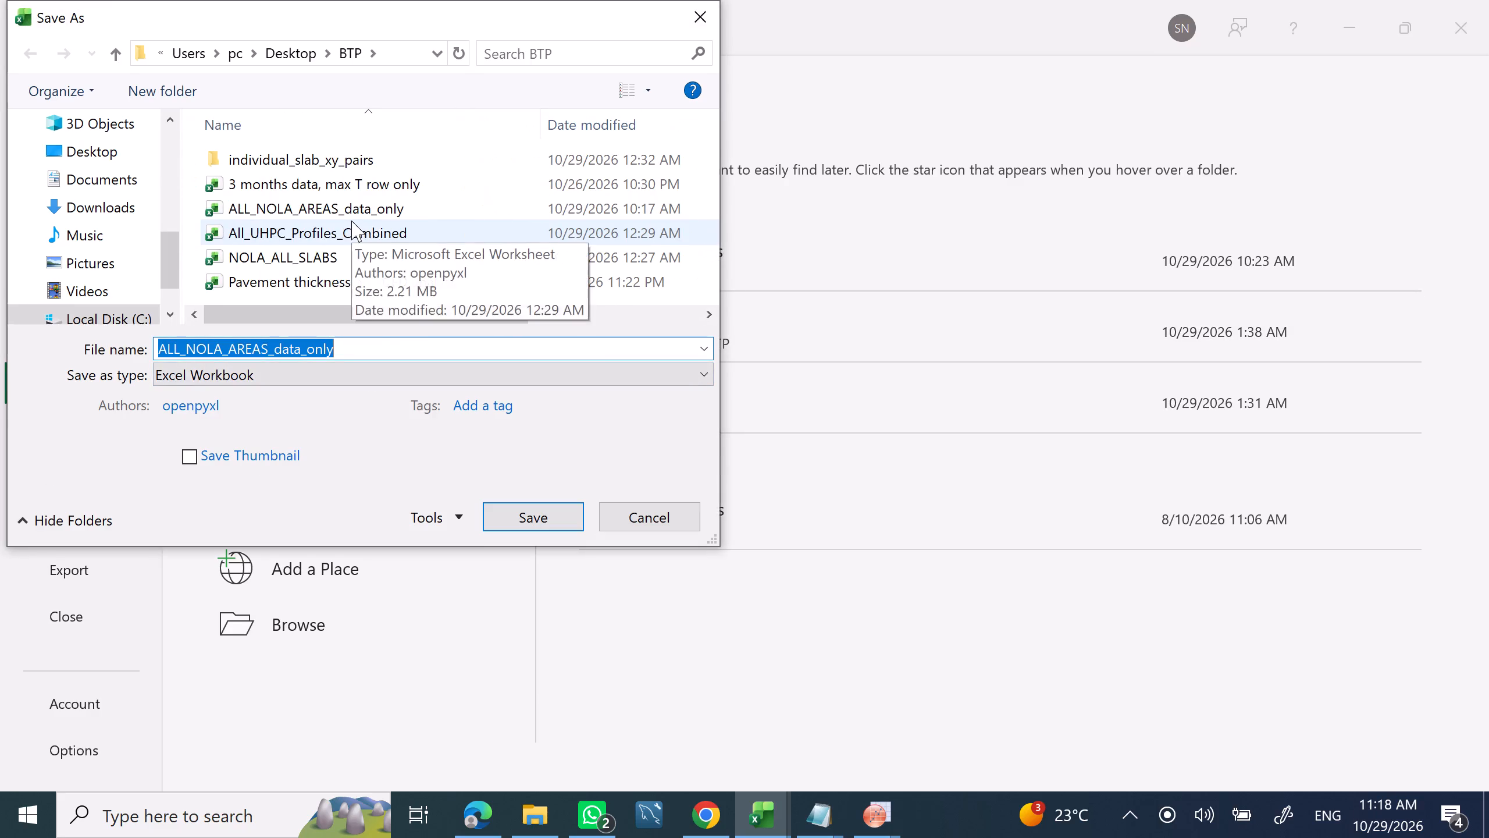
click(365, 350)
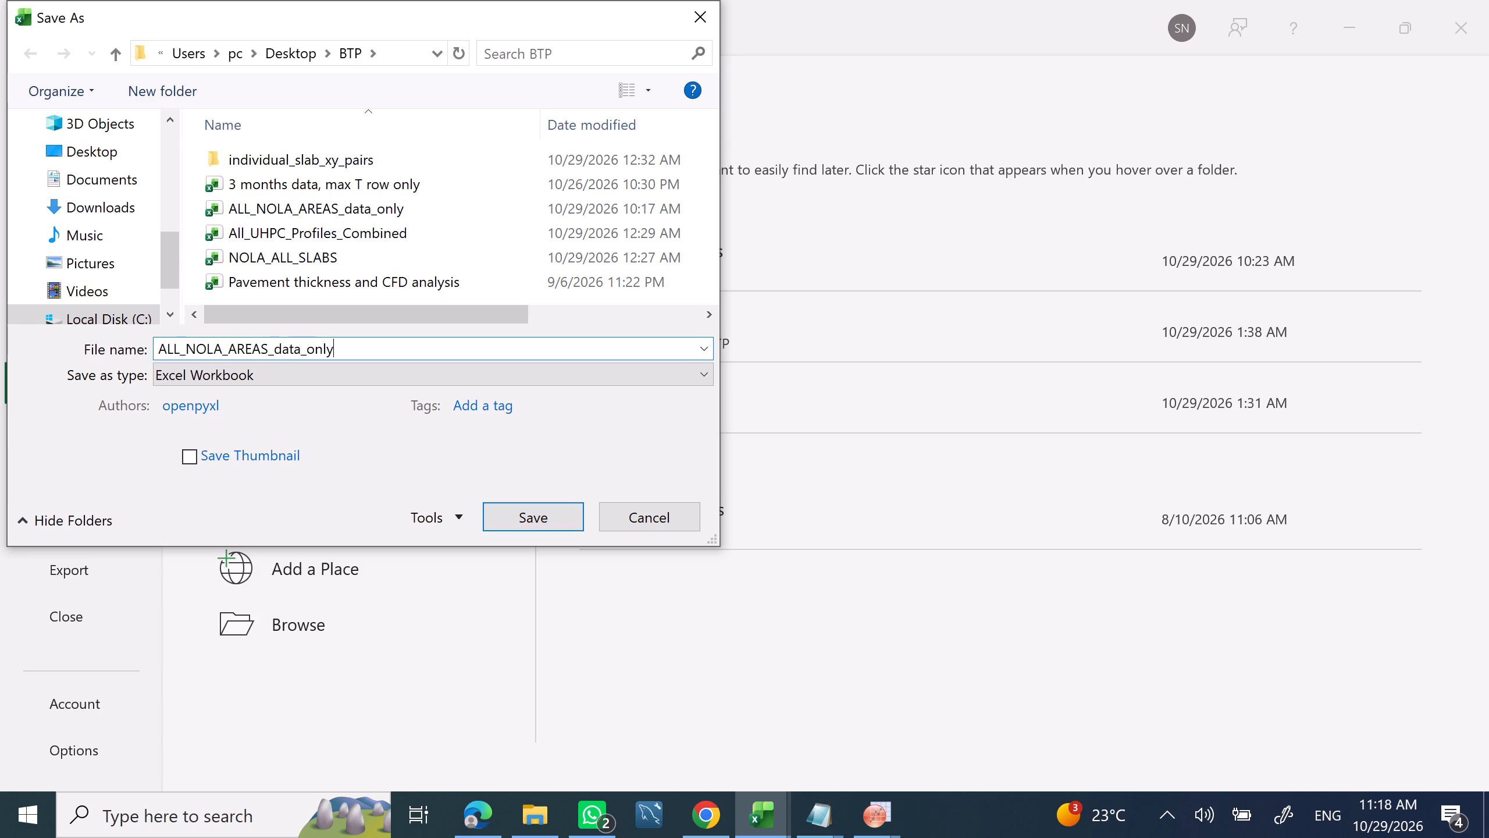
key(BackSpace)
key(BackSpace)
key(BackSpace)
key(BackSpace)
key(BackSpace)
key(BackSpace)
key(BackSpace)
key(BackSpace)
key(BackSpace)
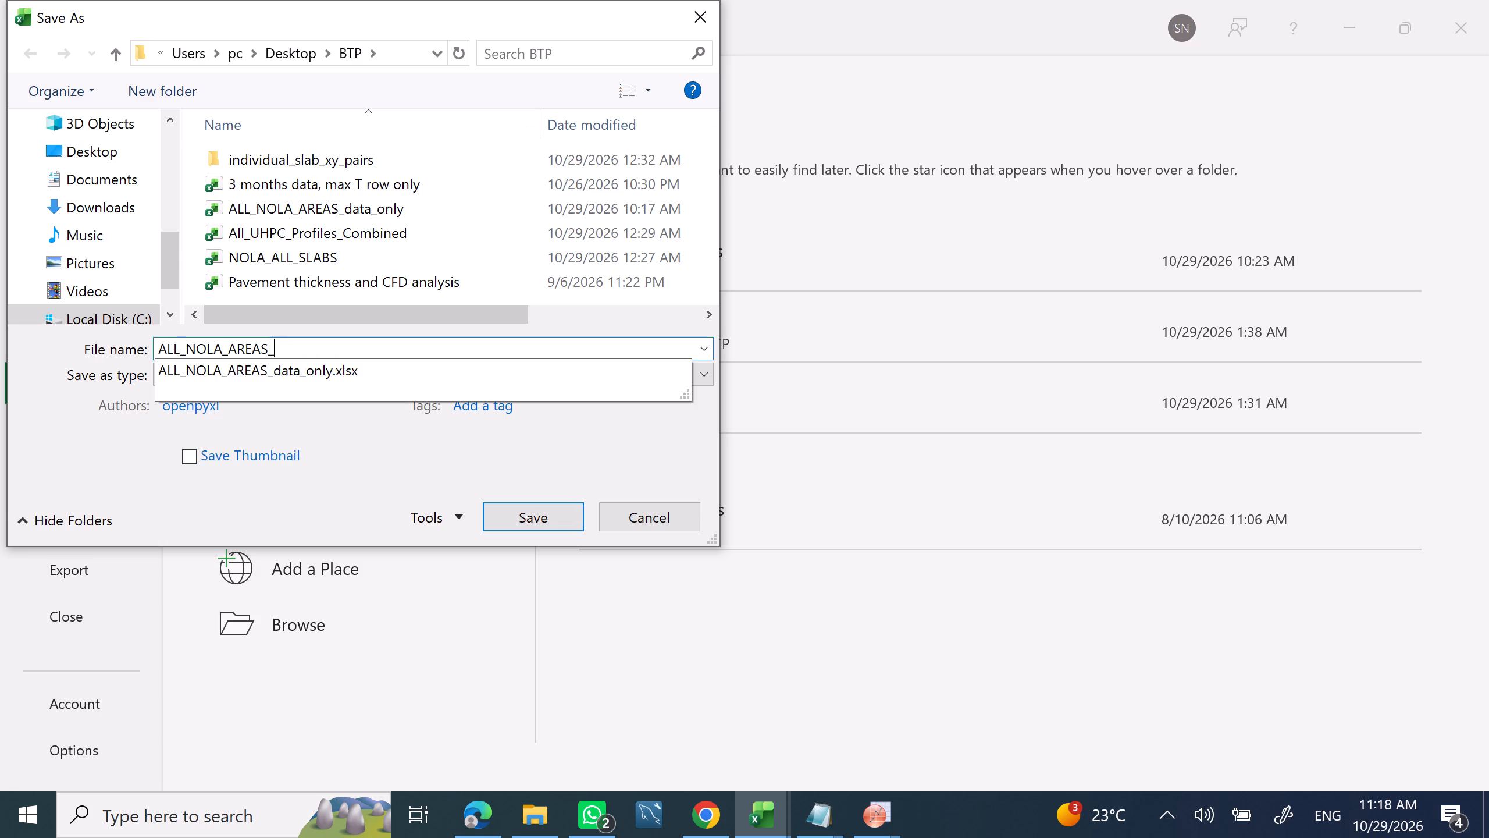
key(BackSpace)
key(BackSpace)
key(BackSpace)
key(BackSpace)
key(BackSpace)
key(BackSpace)
key(BackSpace)
key(BackSpace)
key(BackSpace)
key(BackSpace)
key(BackSpace)
key(BackSpace)
key(BackSpace)
key(BackSpace)
key(BackSpace)
key(BackSpace)
key(BackSpace)
key(BackSpace)
key(BackSpace)
key(BackSpace)
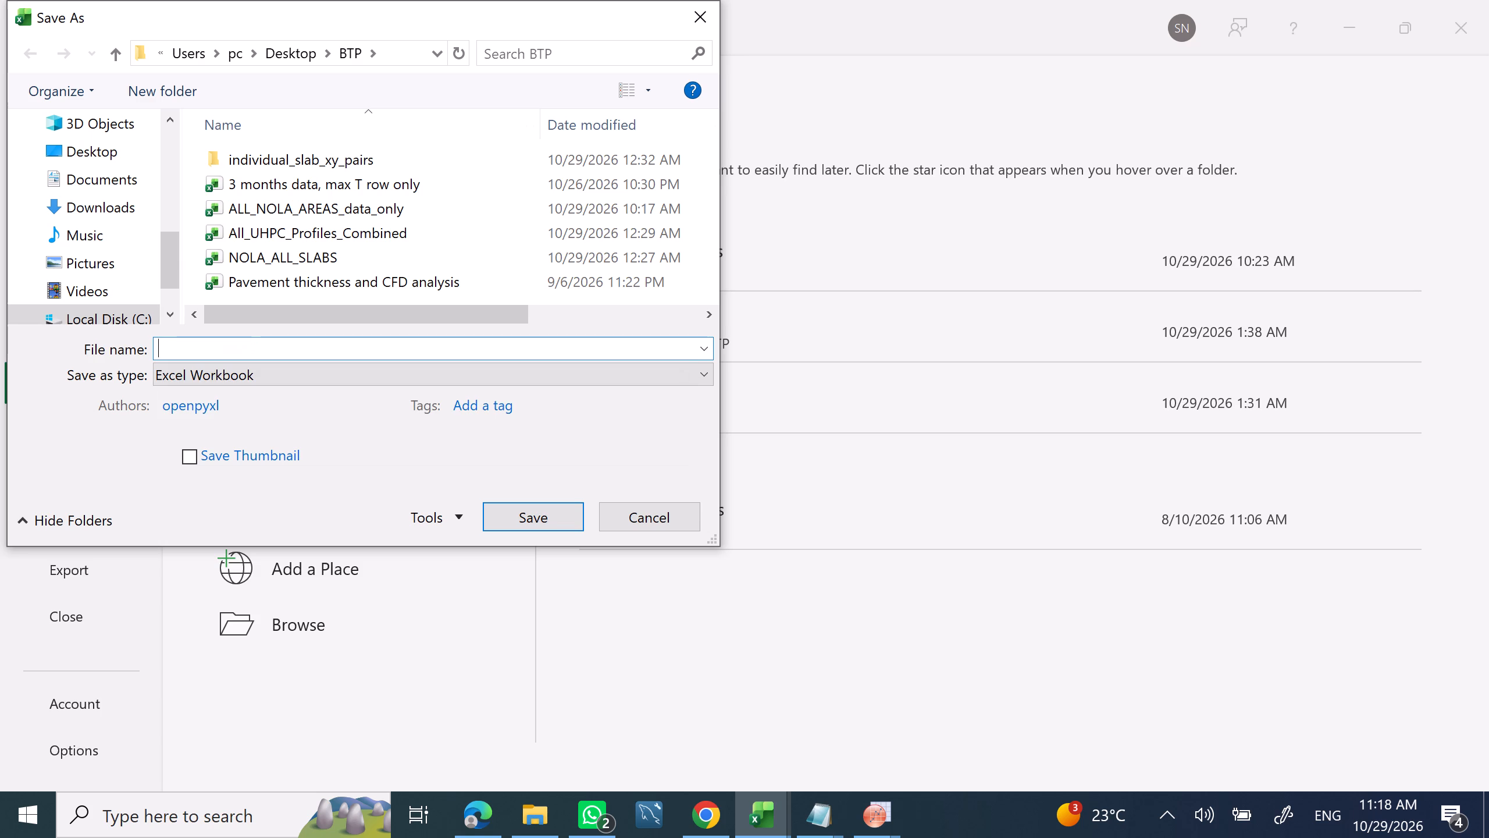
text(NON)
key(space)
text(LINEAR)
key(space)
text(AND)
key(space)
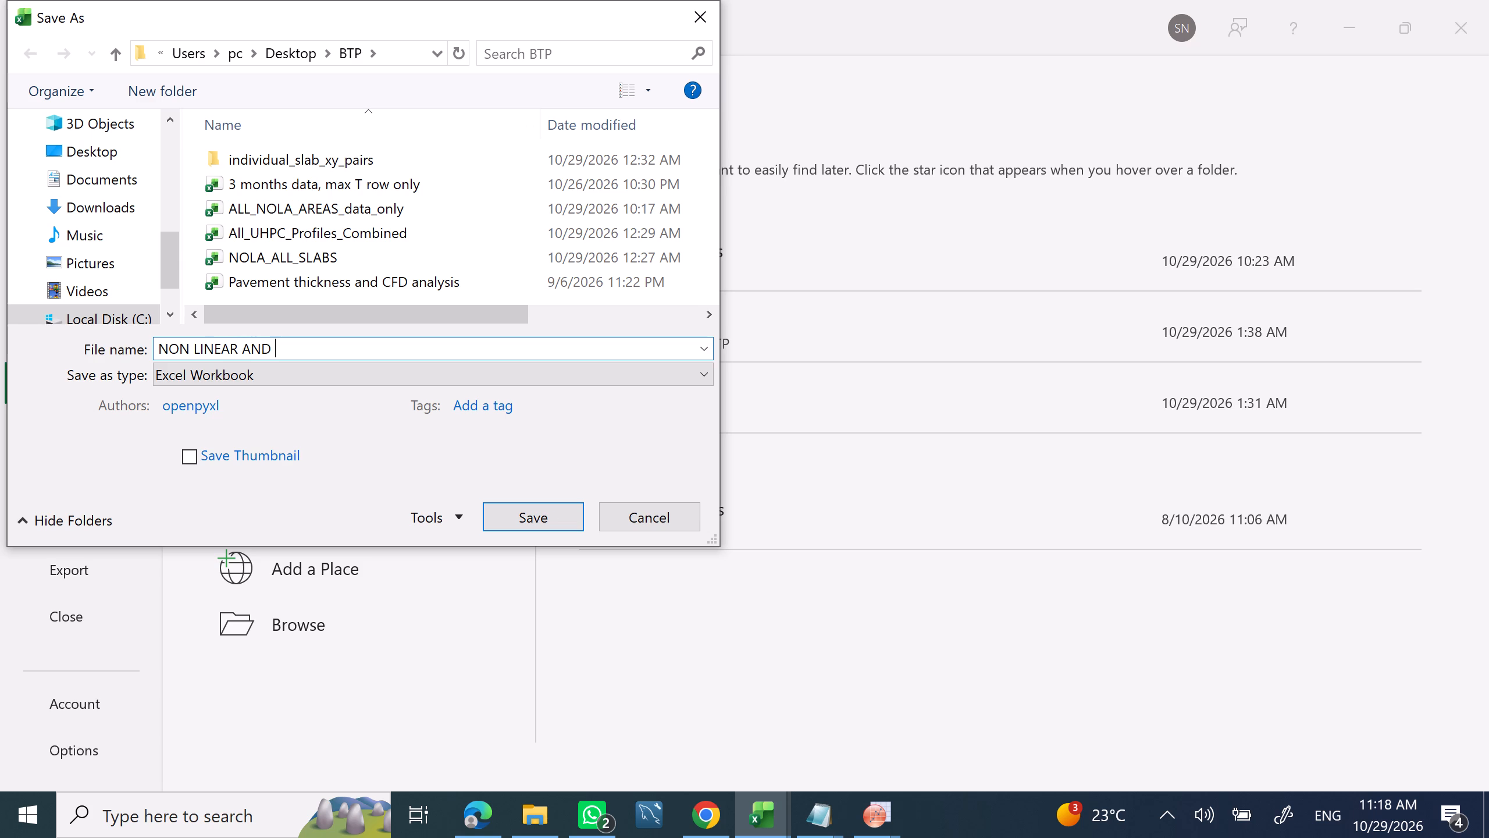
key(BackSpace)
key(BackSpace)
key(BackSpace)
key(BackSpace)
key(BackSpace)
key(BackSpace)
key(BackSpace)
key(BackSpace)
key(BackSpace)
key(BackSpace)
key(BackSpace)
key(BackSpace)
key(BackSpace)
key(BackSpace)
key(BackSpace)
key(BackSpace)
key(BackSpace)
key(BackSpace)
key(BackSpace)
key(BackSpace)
Name the copy LINEAR AND NON LINEAR PERCENTAGE and save it as an Excel Workbook.
text(LINEAR ANBD)
key(space)
key(BackSpace)
key(BackSpace)
key(BackSpace)
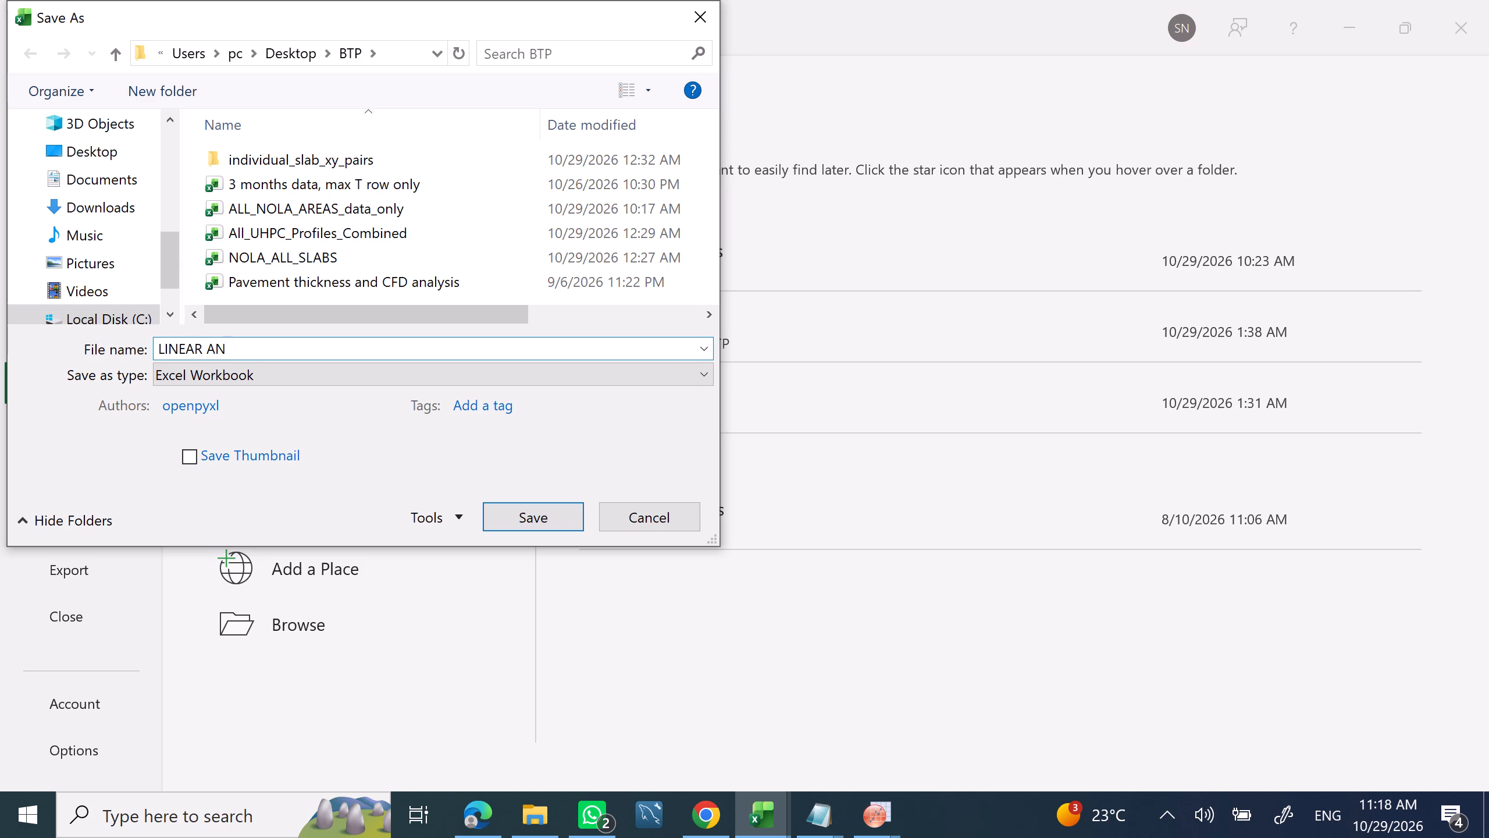
text(D)
key(space)
text(NON LINWEAR)
key(BackSpace)
key(BackSpace)
key(BackSpace)
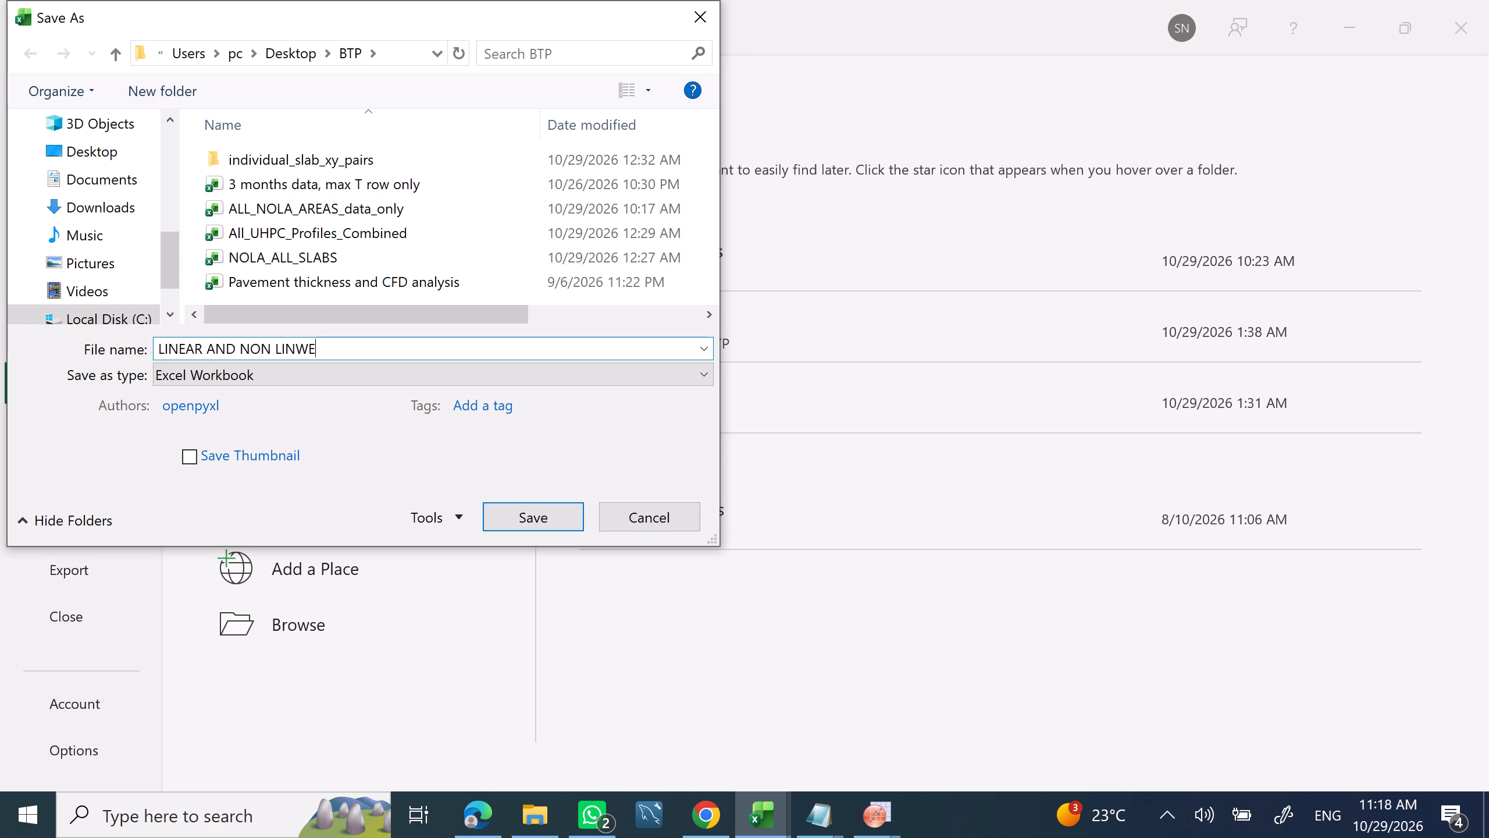
key(BackSpace)
text(EAR)
key(space)
text(PERCENTAGE)
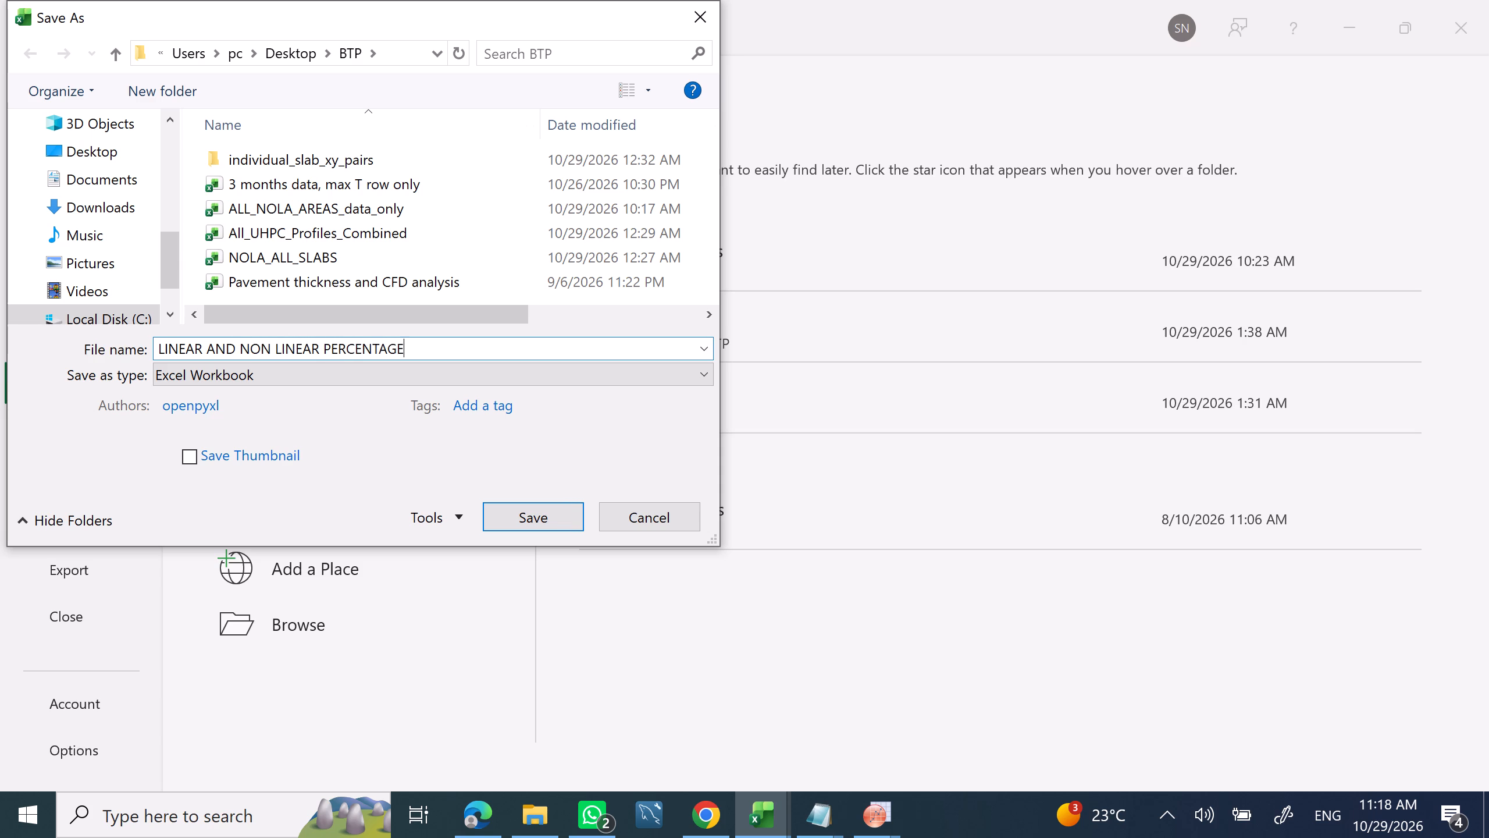
key(space)
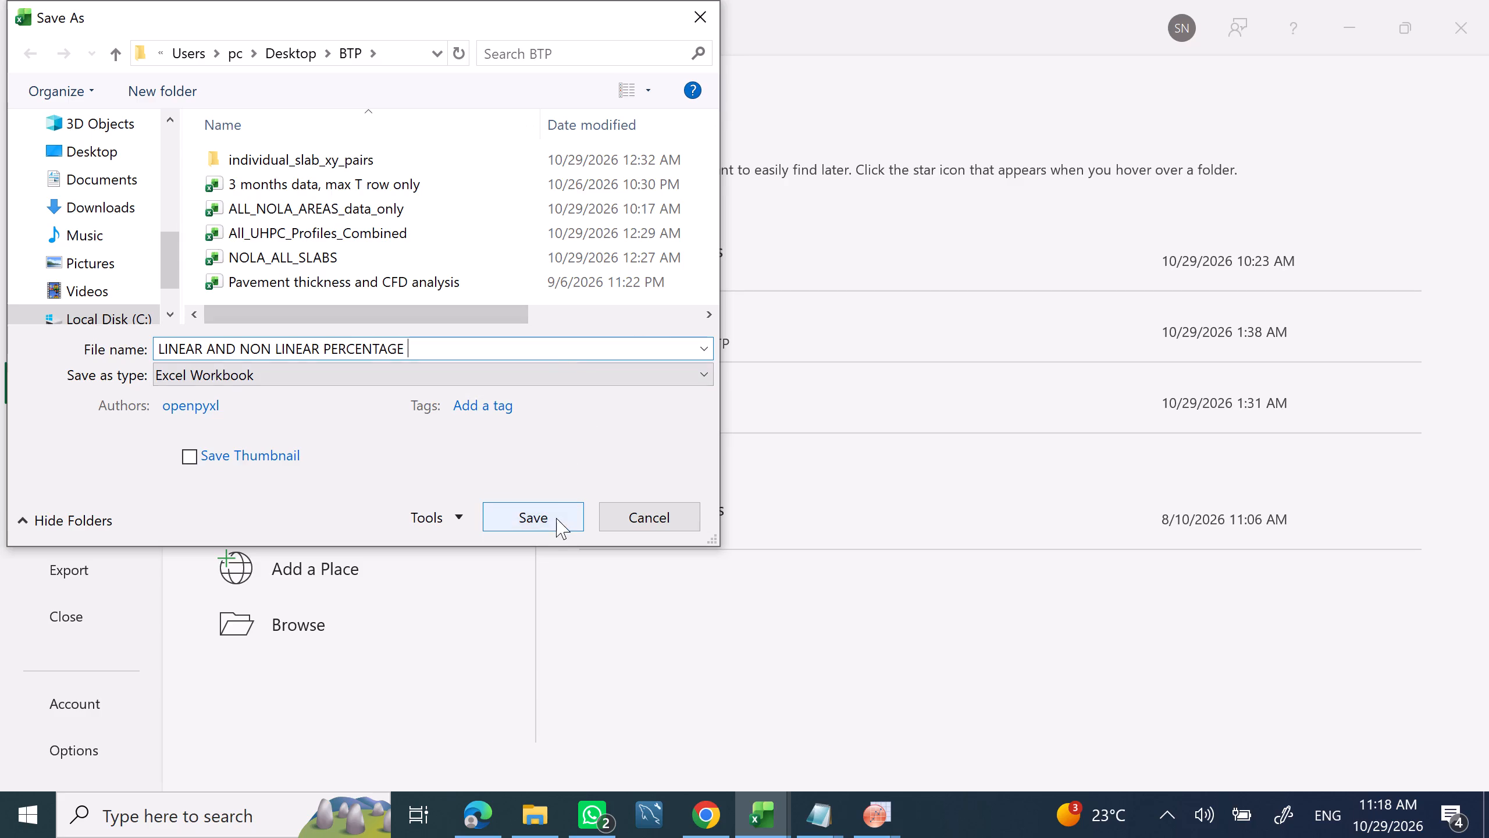